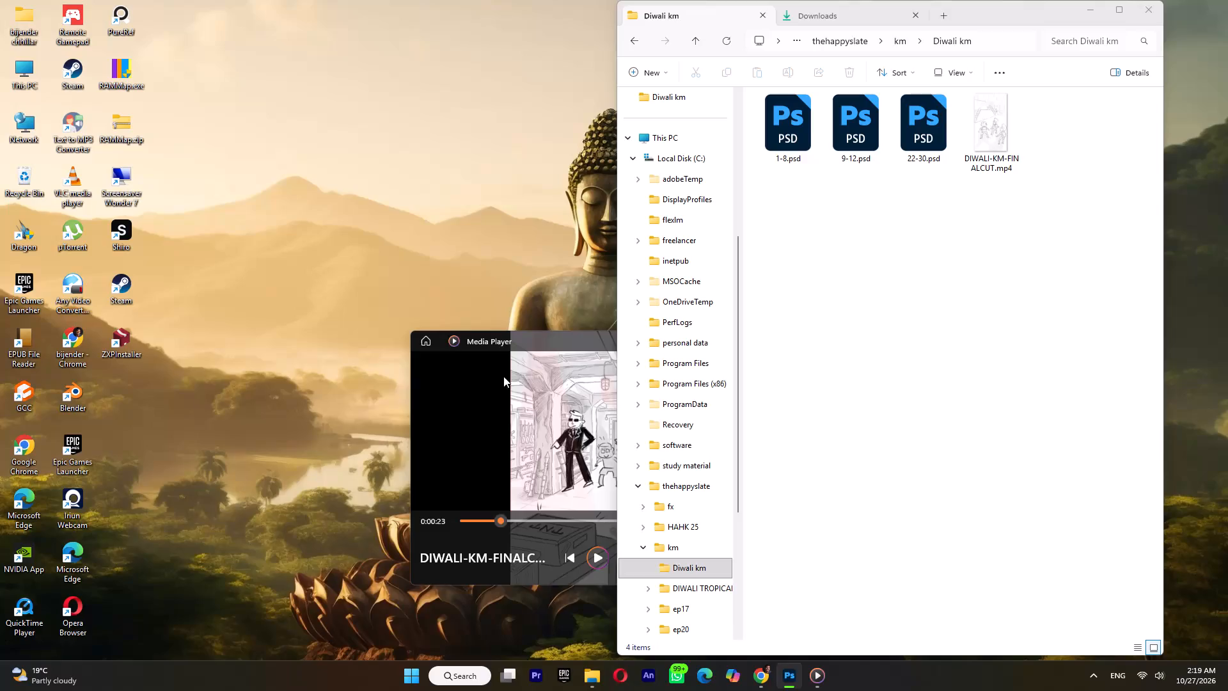
Close the video player showing DIWALI-KM-FINALCUT.mp4.
click(540, 446)
click(730, 344)
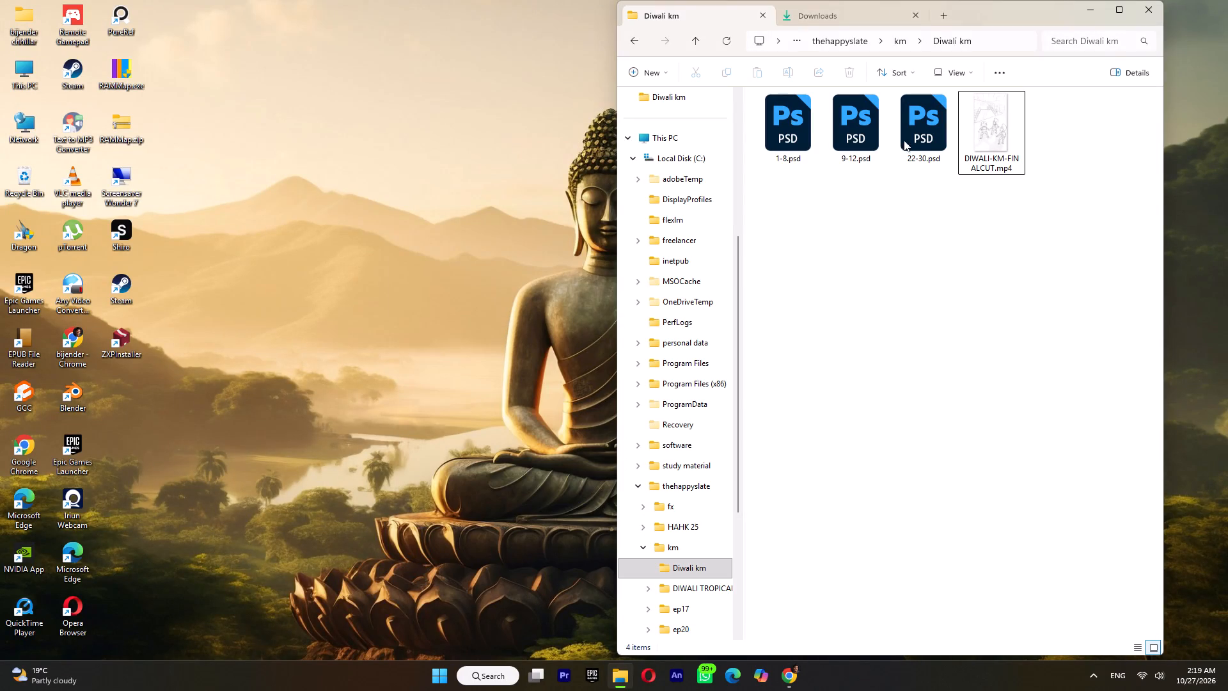
Delete the two wetransfer zip files, characters and ep6 storyboard final, listed under Yesterday in the Downloads folder.
click(854, 24)
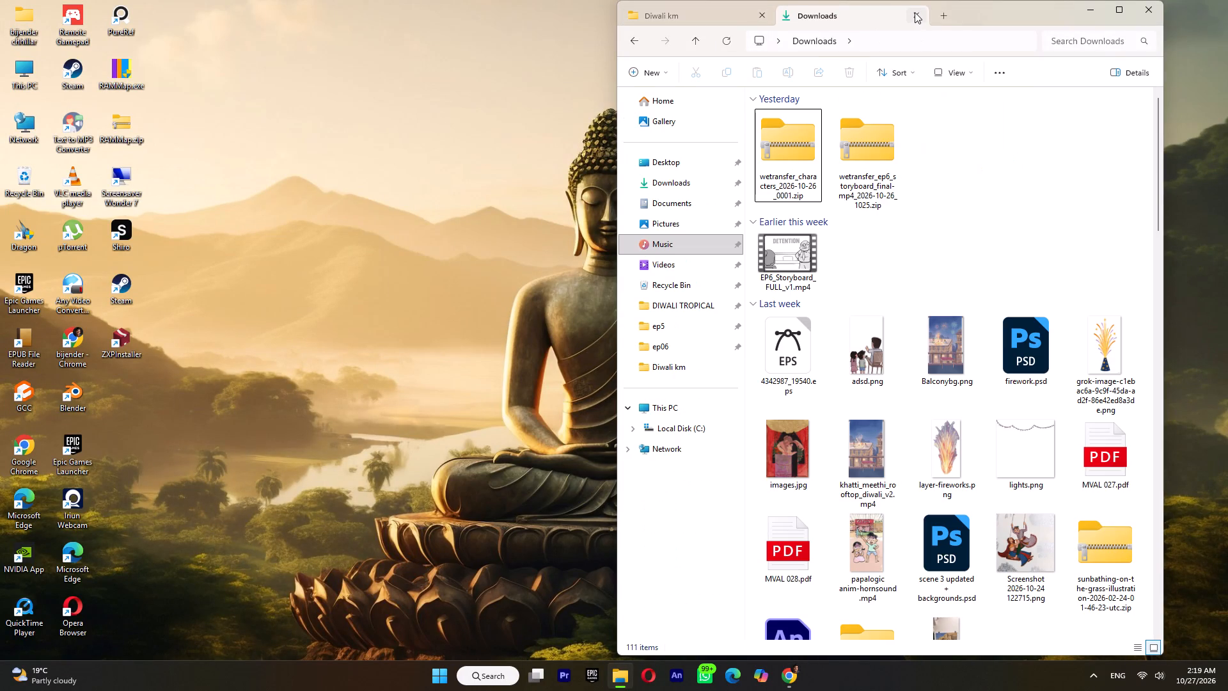
drag(984, 150, 788, 177)
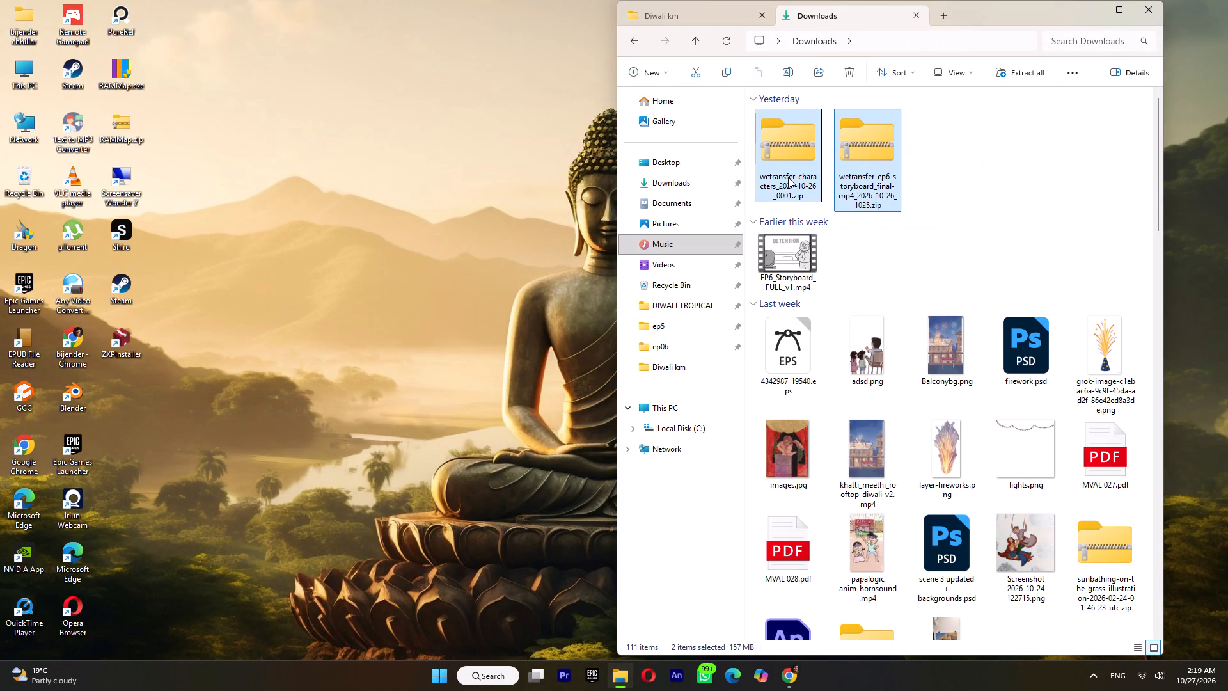
key(Delete)
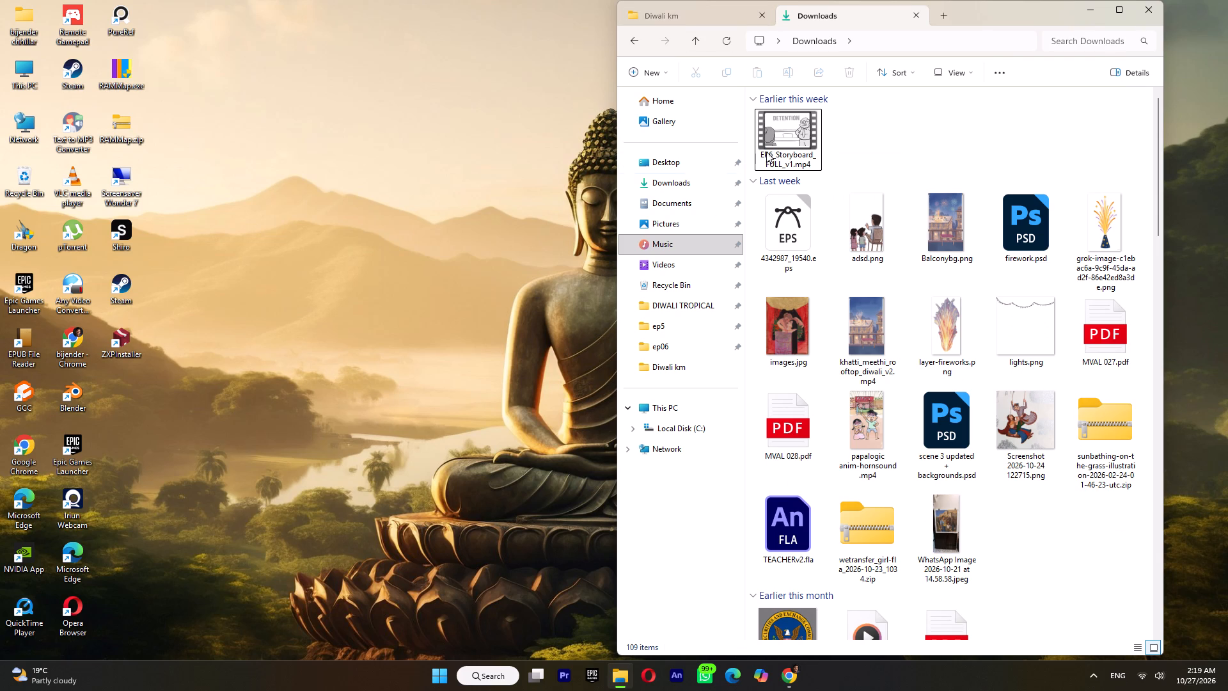
Open the BIJENDER folder of scene clips inside ep06 in the ep5 project folder.
click(683, 328)
double_click(806, 119)
double_click(780, 109)
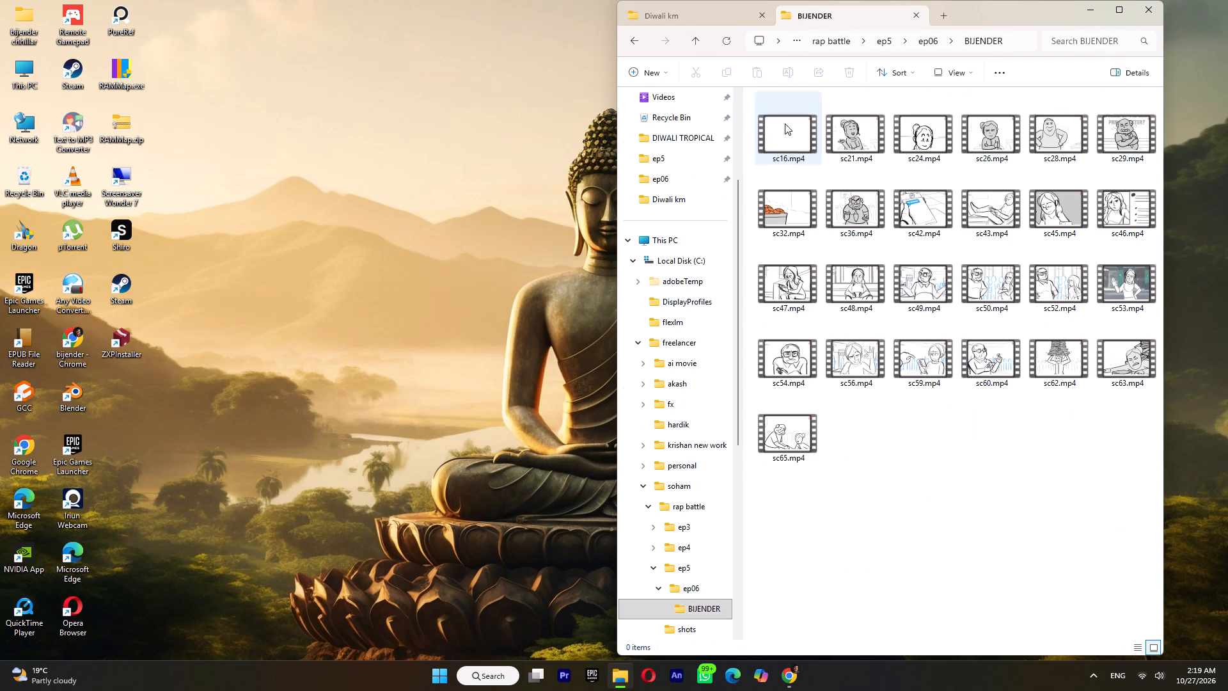
Examine the video details of sc16.mp4, such as its frame size, length and frame rate, in its file properties.
click(797, 140)
right_click(797, 140)
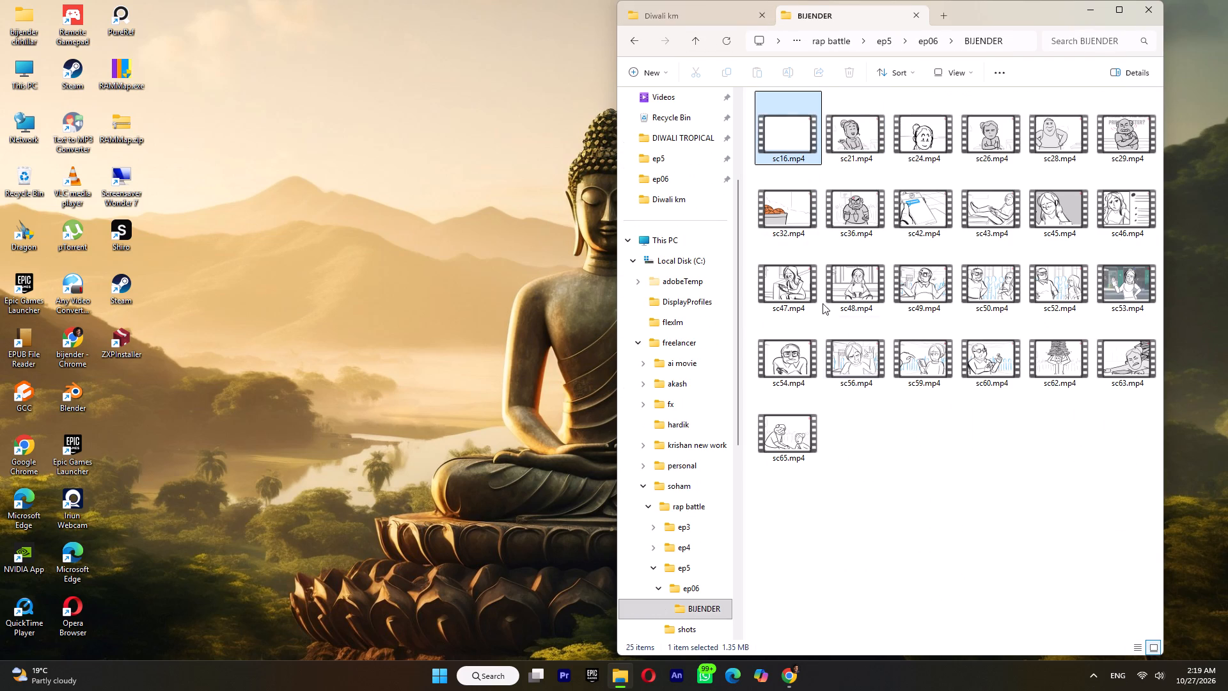
click(844, 447)
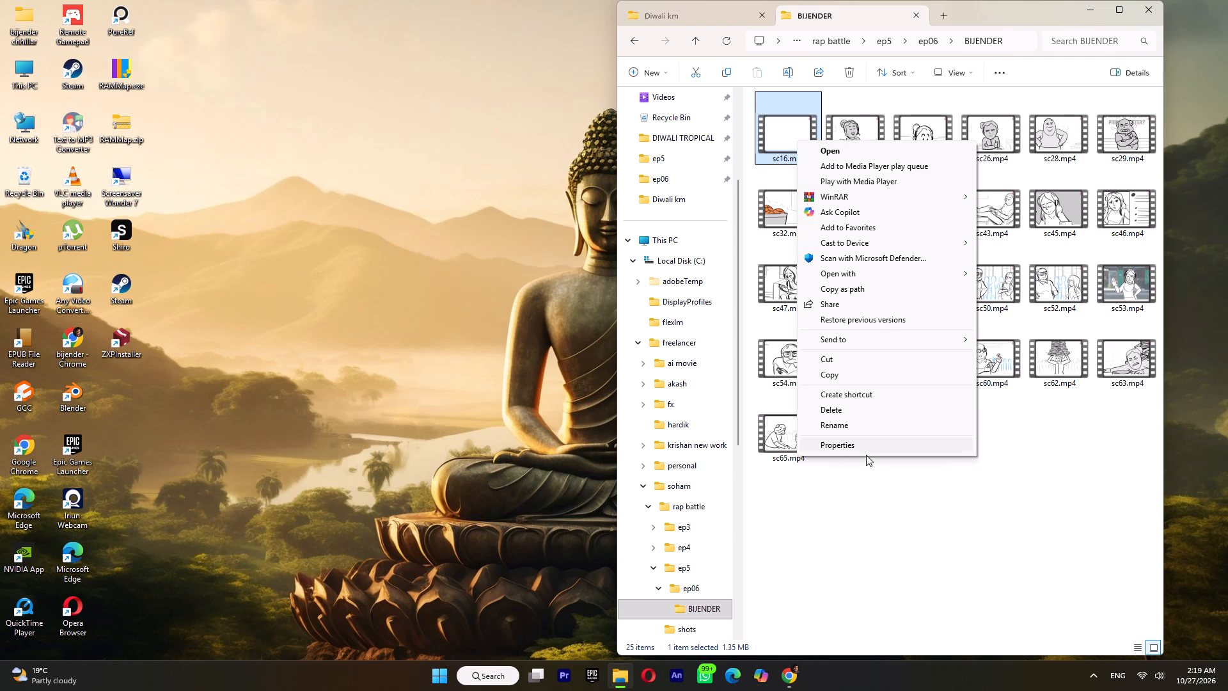
click(863, 449)
click(949, 171)
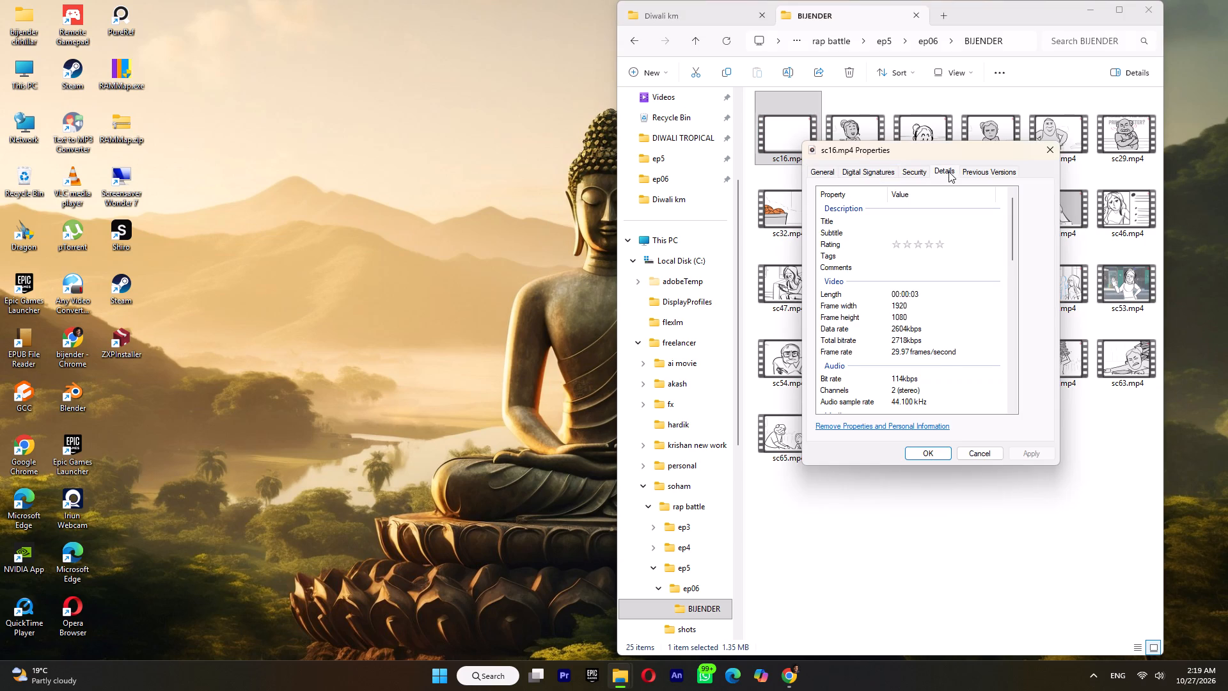
scroll(945, 349, down, 5)
scroll(945, 349, up, 3)
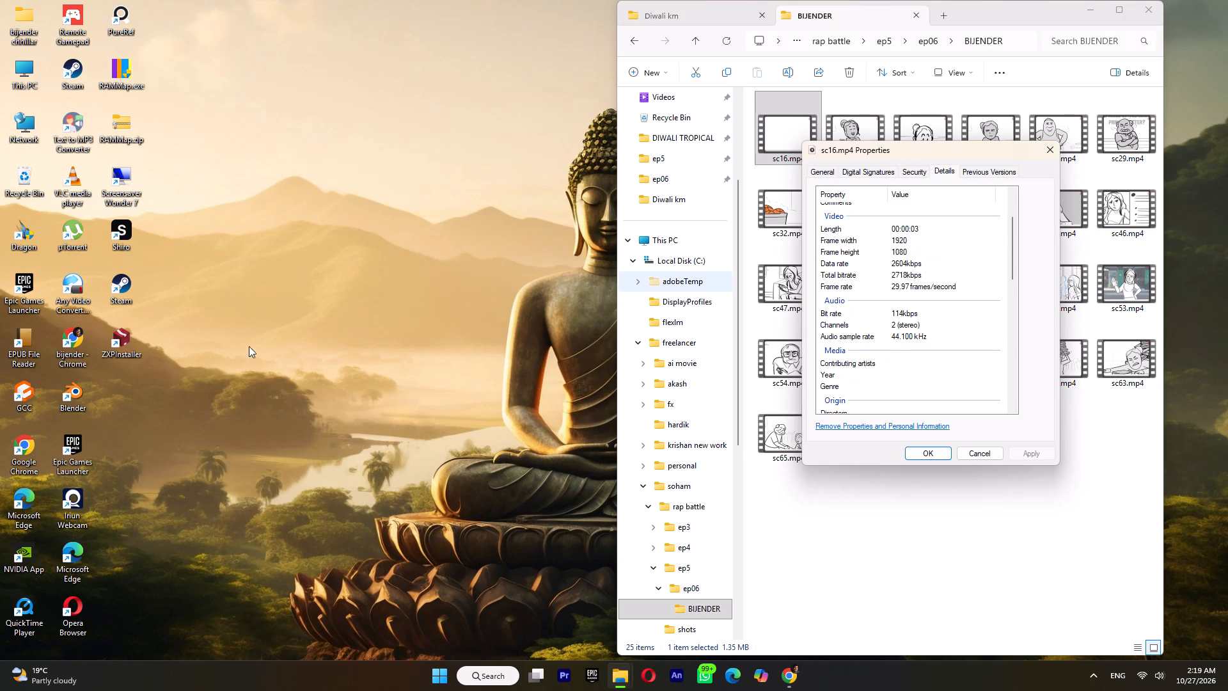
click(989, 456)
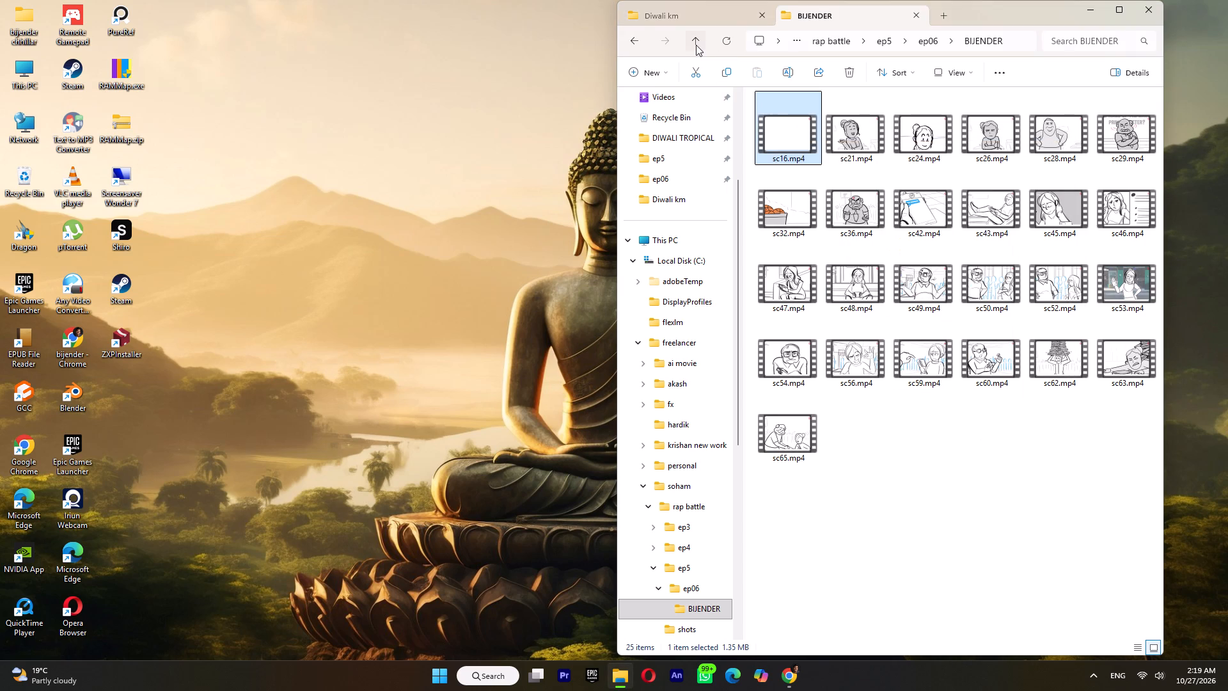
Go back up to the ep06 folder.
click(696, 45)
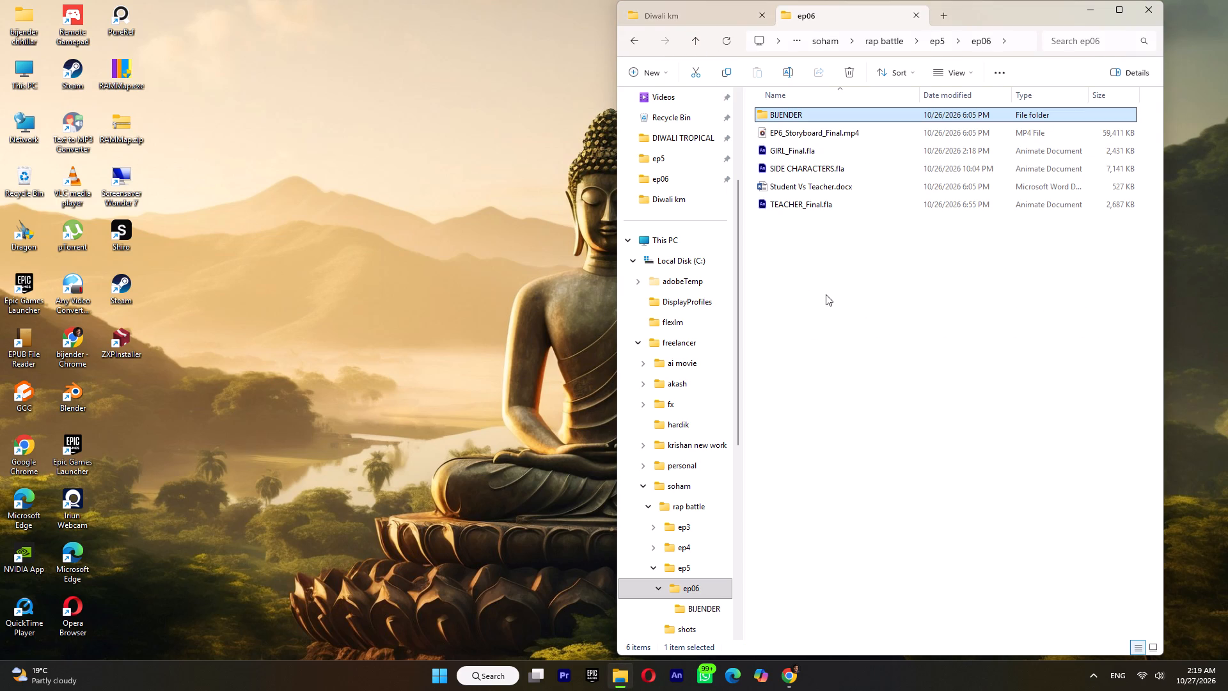
Launch Adobe Animate.
click(674, 680)
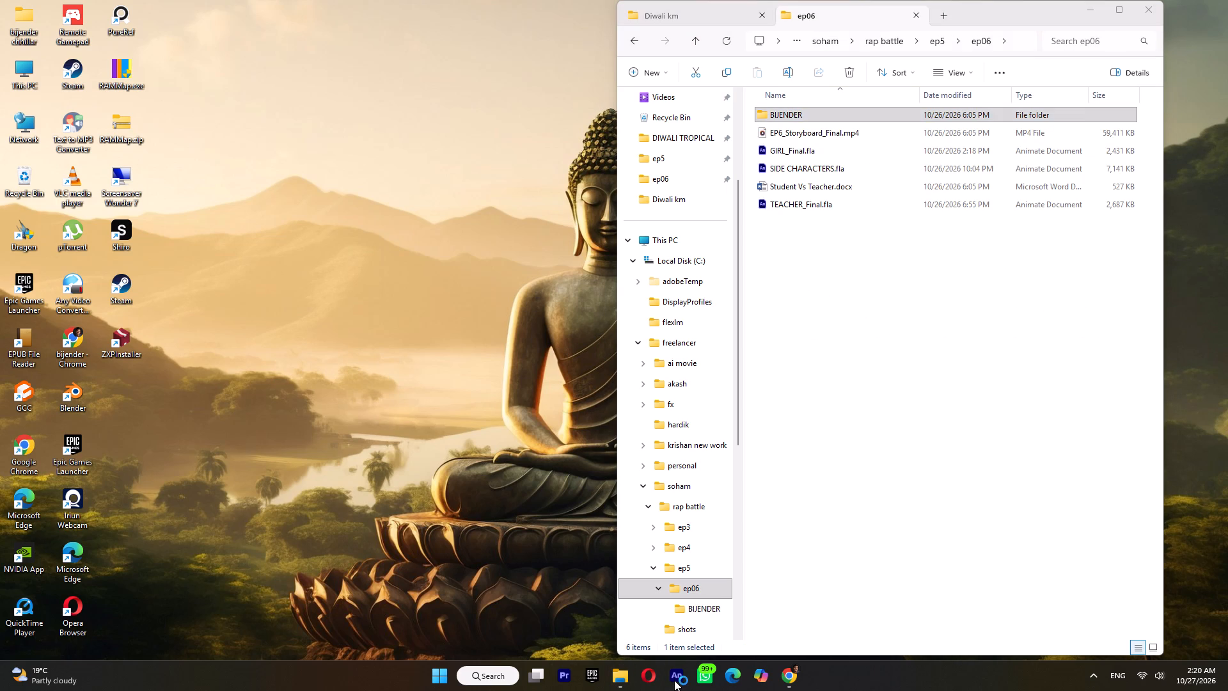
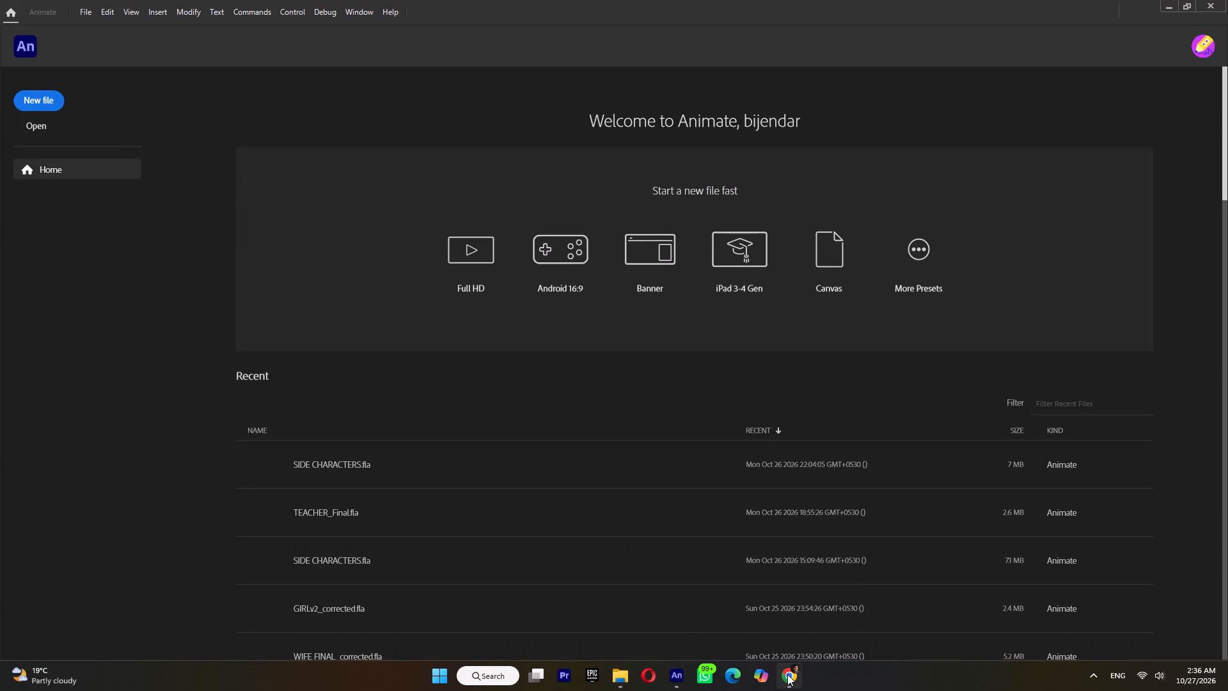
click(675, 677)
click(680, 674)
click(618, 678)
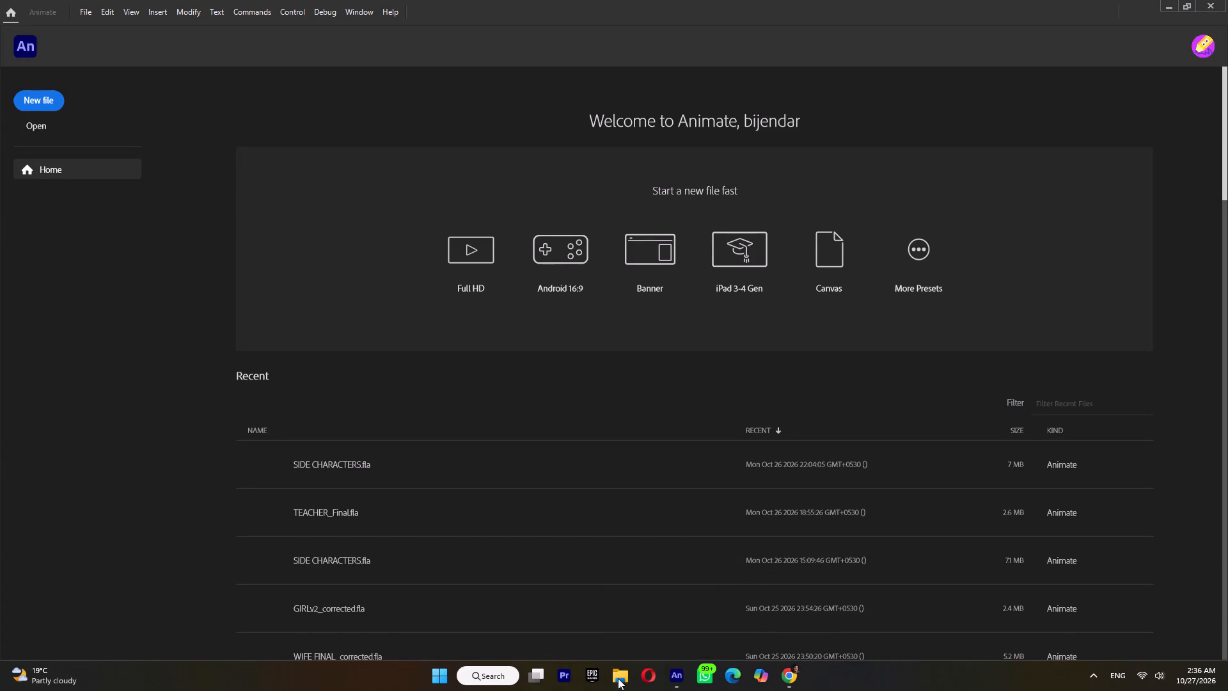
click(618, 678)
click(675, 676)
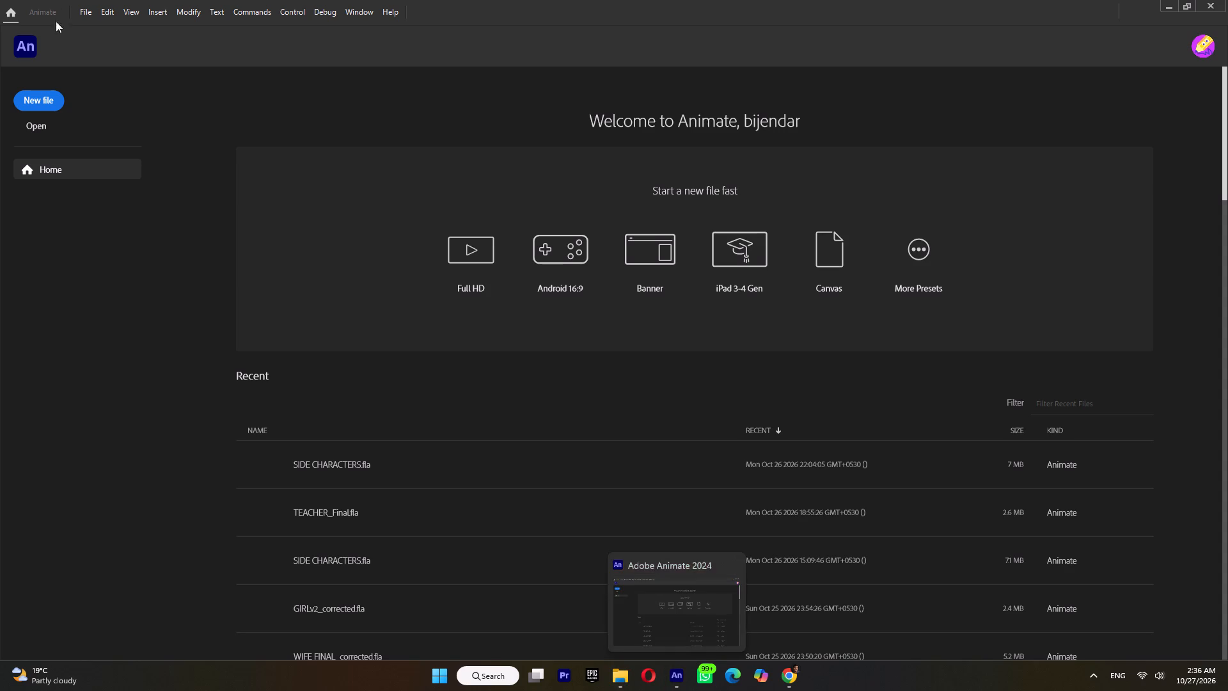
Create a new Full HD character animation document, 1920 x 1080 at 29.97 fps, for ActionScript 3.0.
click(46, 104)
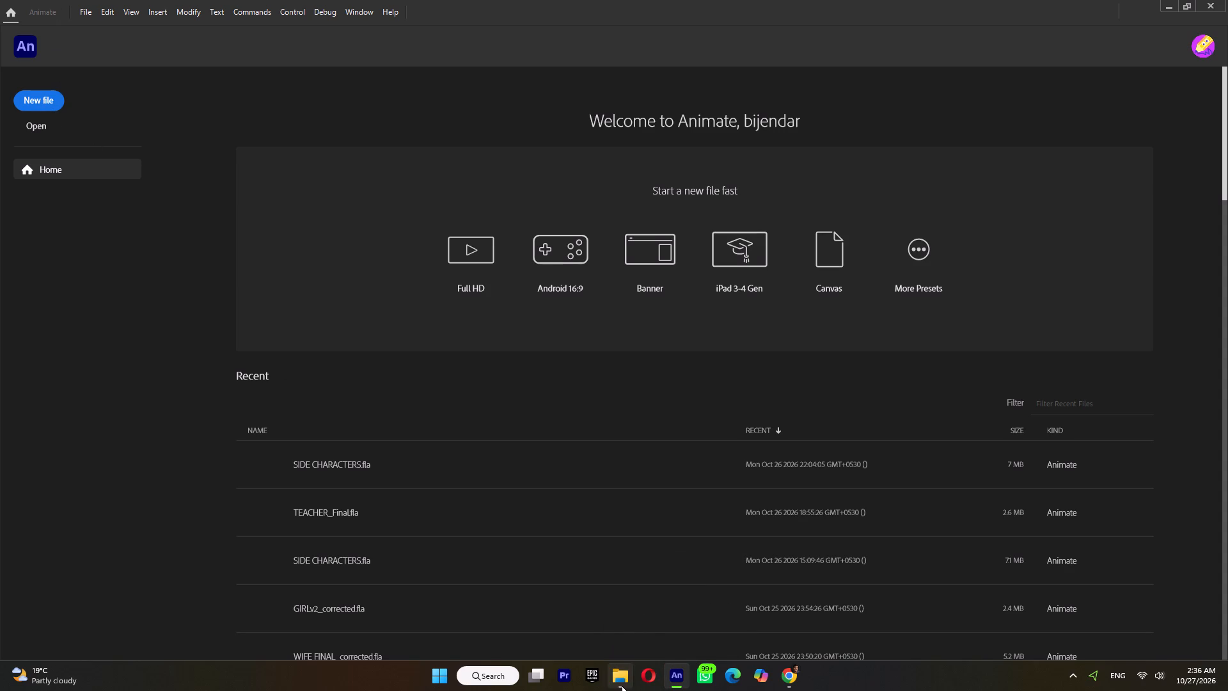
click(622, 686)
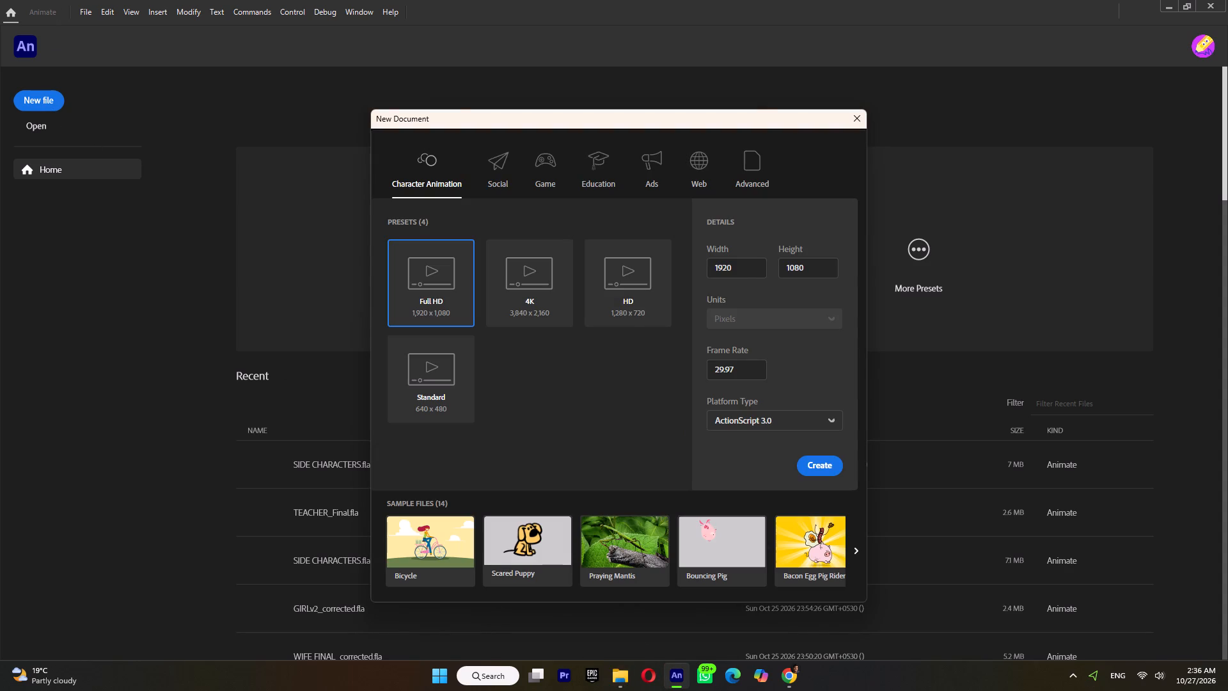
click(815, 466)
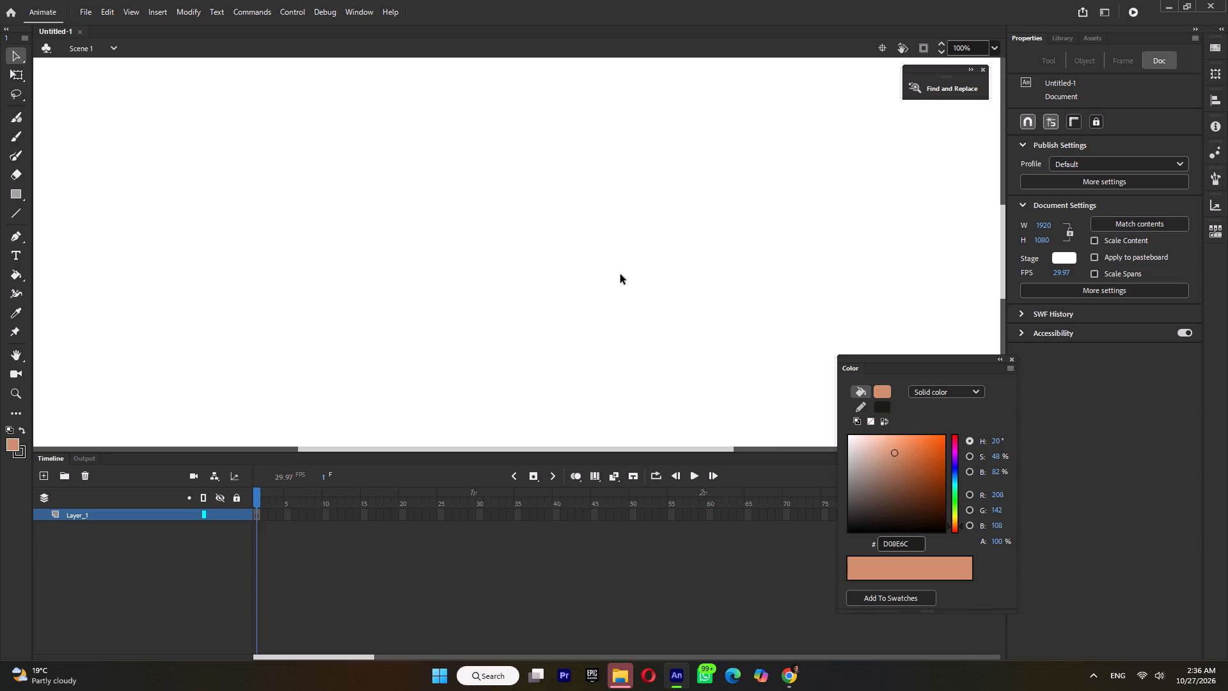
Import sc16.flv from the FLV folder of Any Video Converter Ultimate in Videos, using Embed FLV in SWF and play in timeline.
ctrl+scroll(602, 264, down, 7)
ctrl+scroll(602, 264, up, 1)
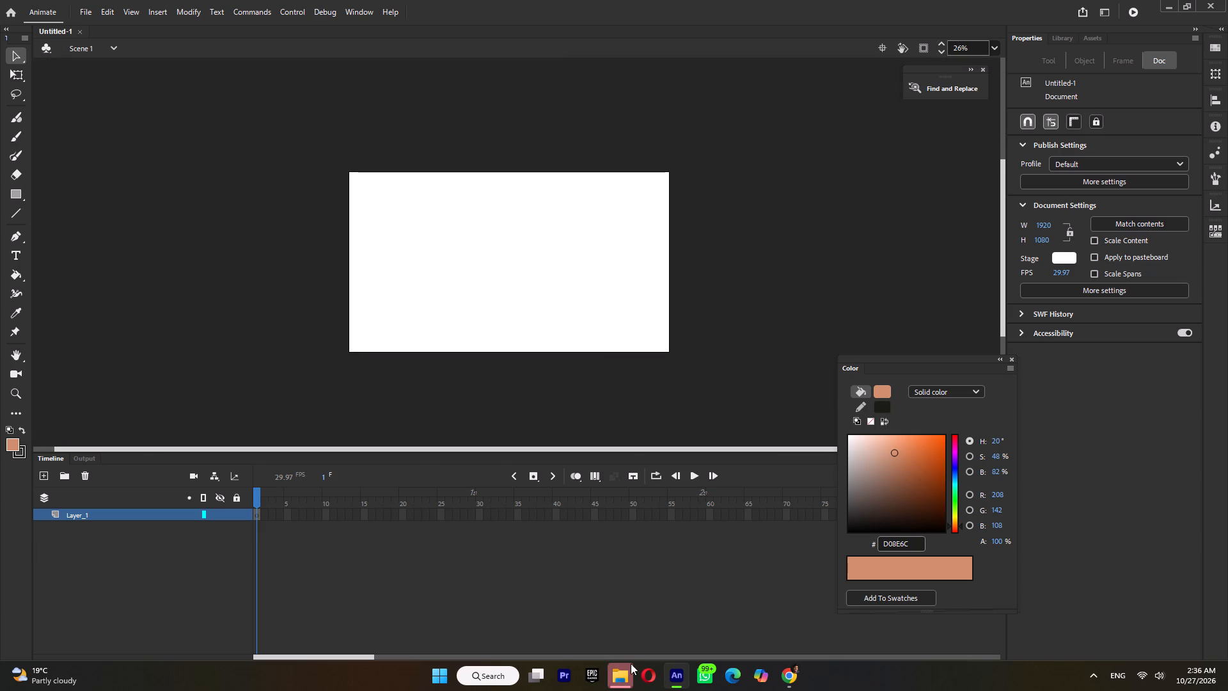
click(625, 676)
double_click(787, 115)
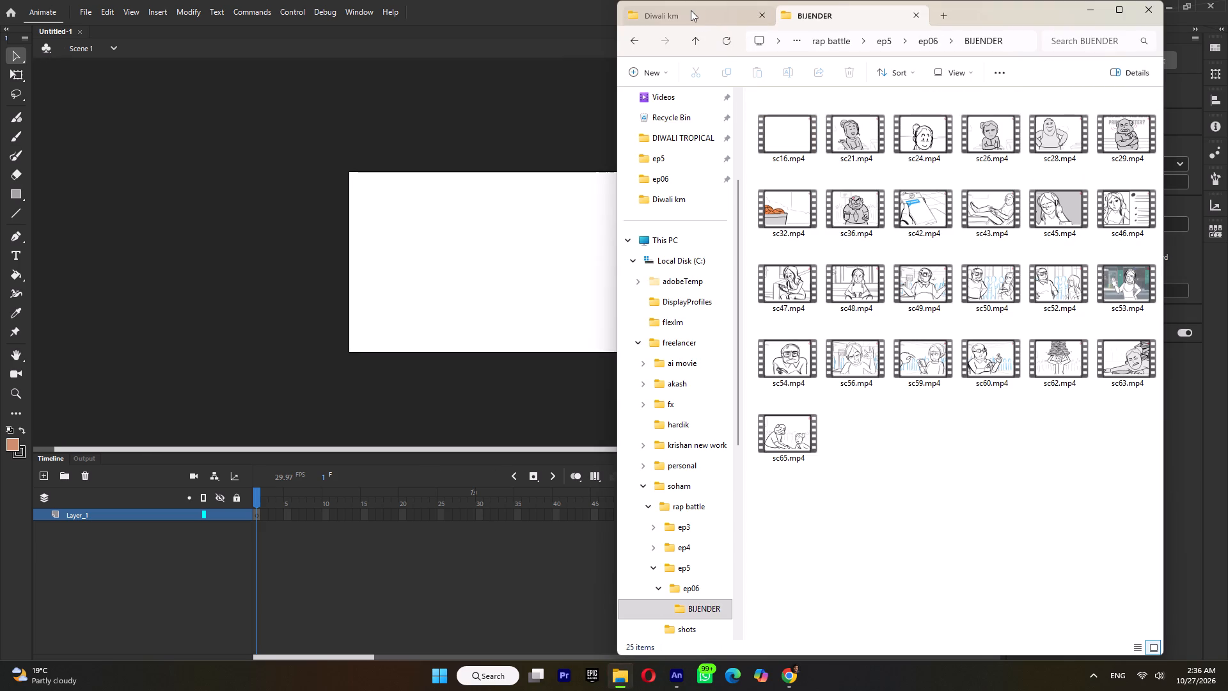
click(942, 15)
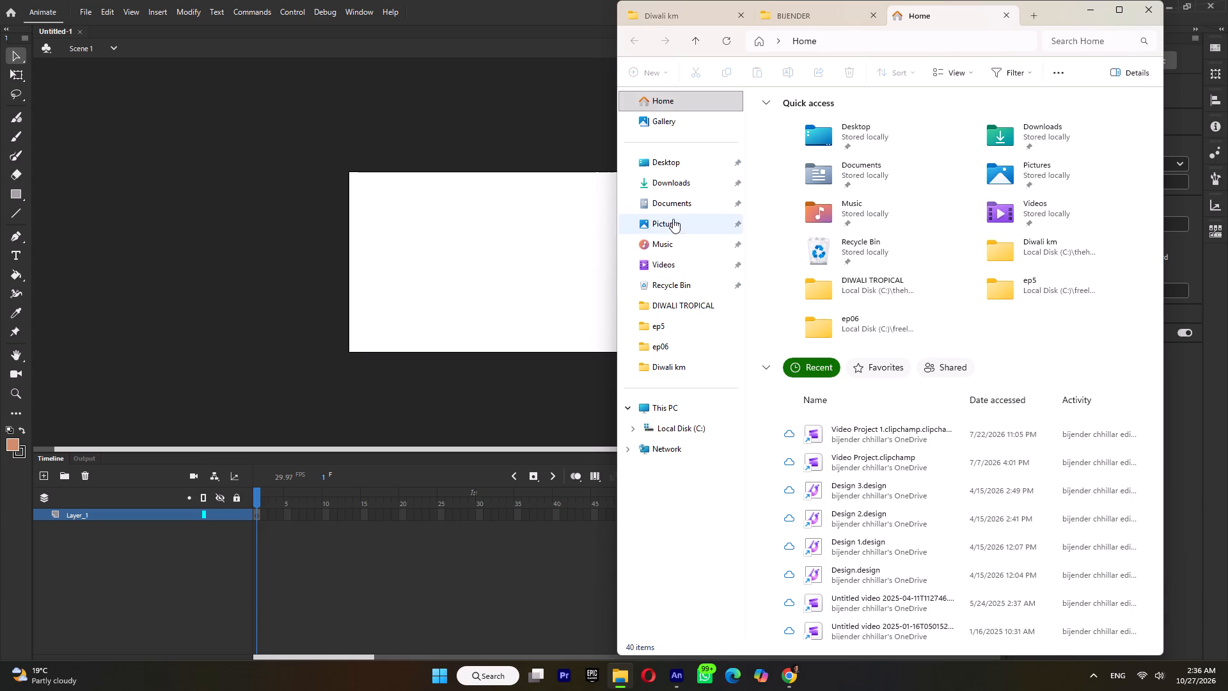
click(670, 261)
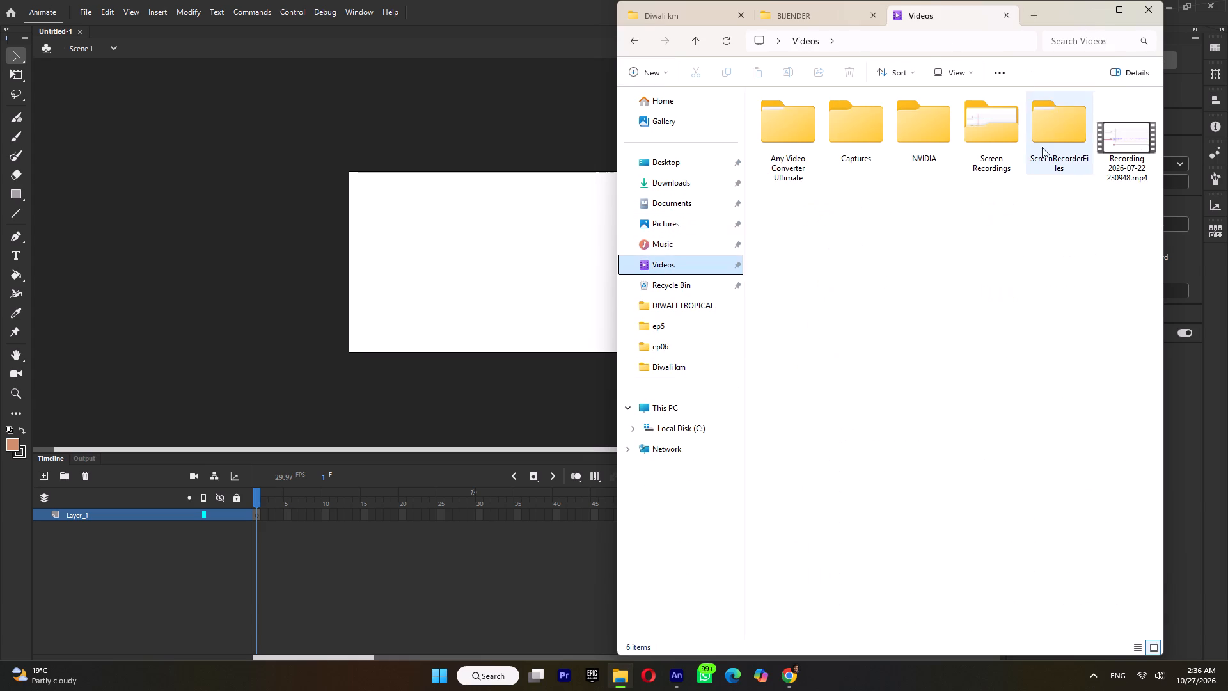
double_click(773, 144)
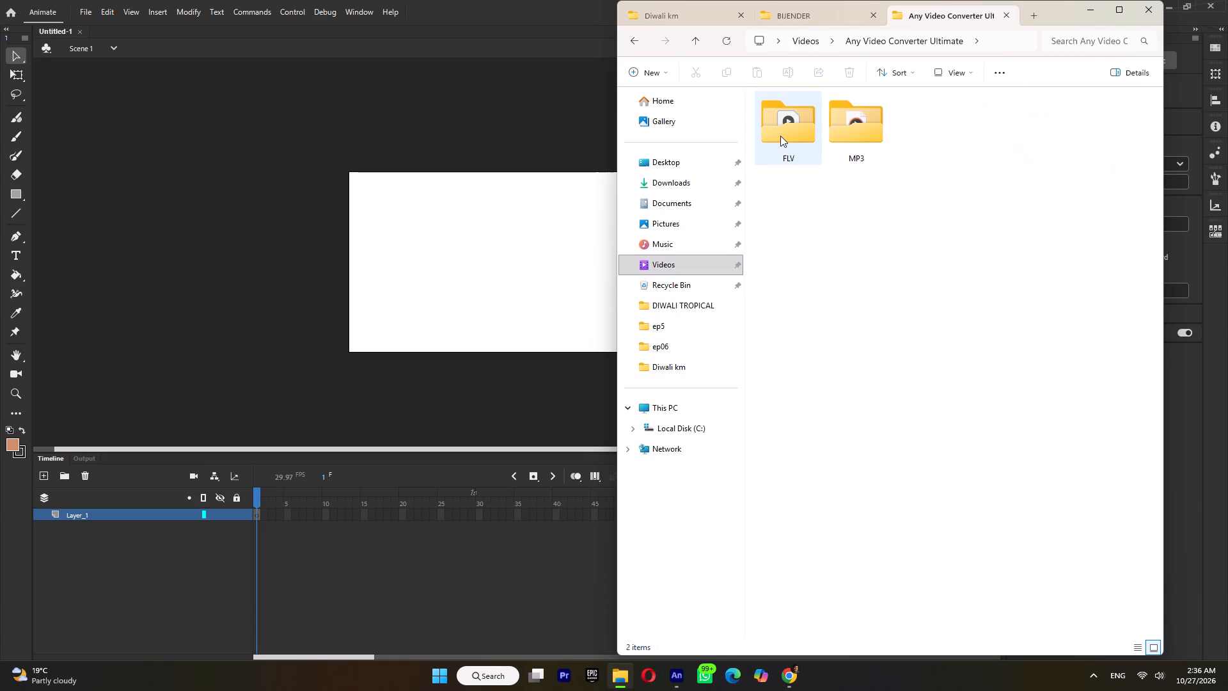
double_click(780, 136)
click(784, 124)
drag(786, 133, 399, 294)
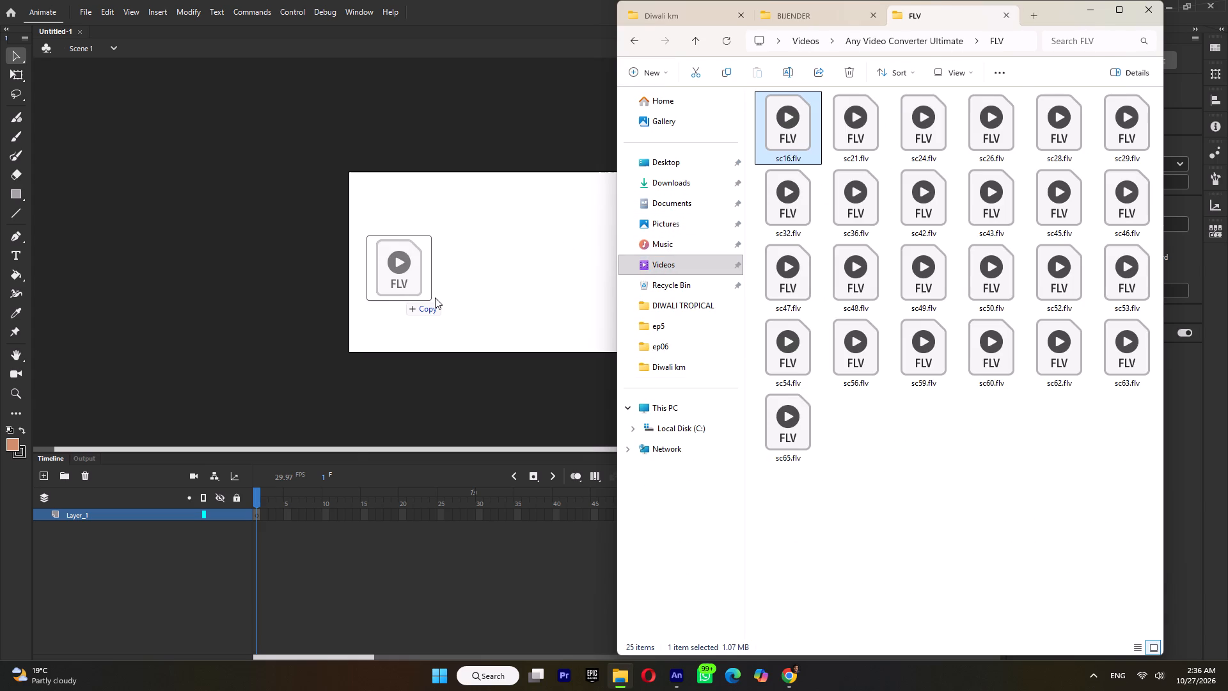
click(437, 299)
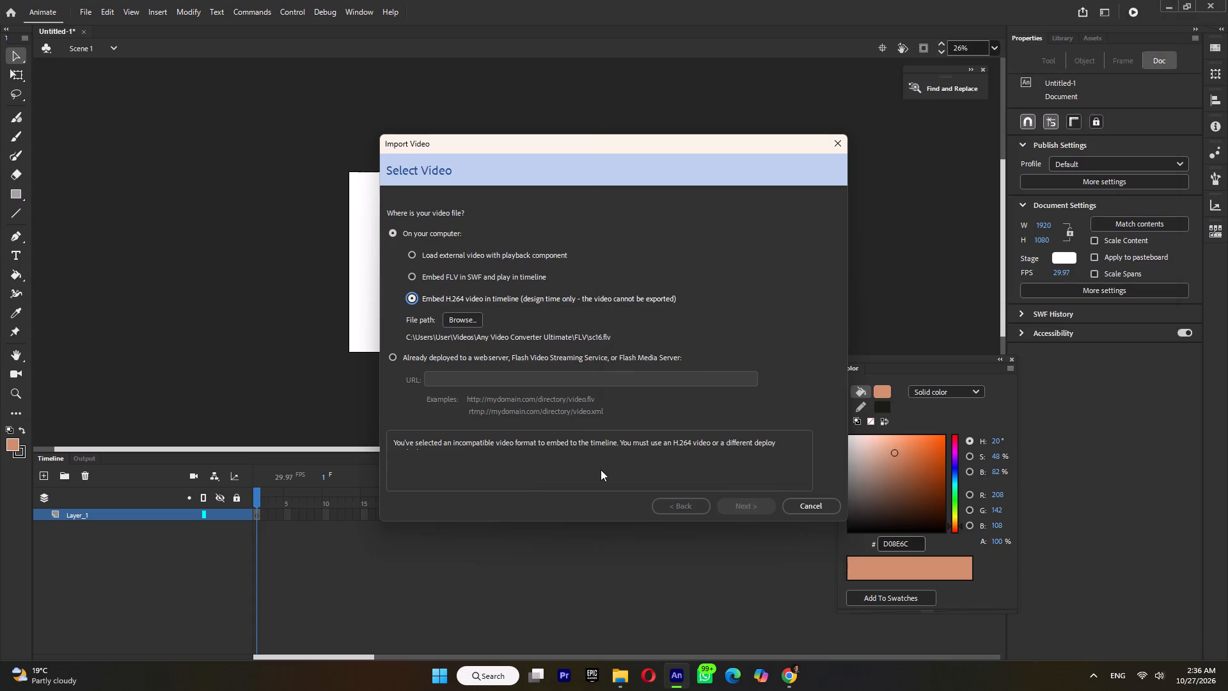
click(464, 272)
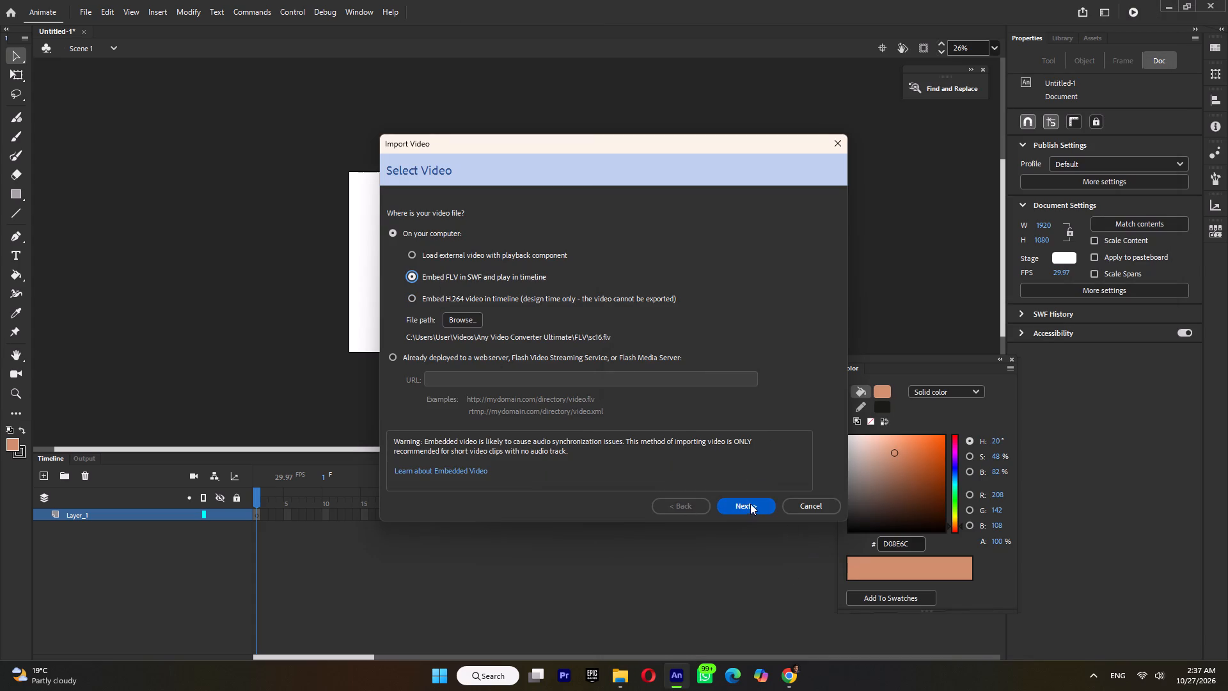
double_click(747, 503)
click(747, 503)
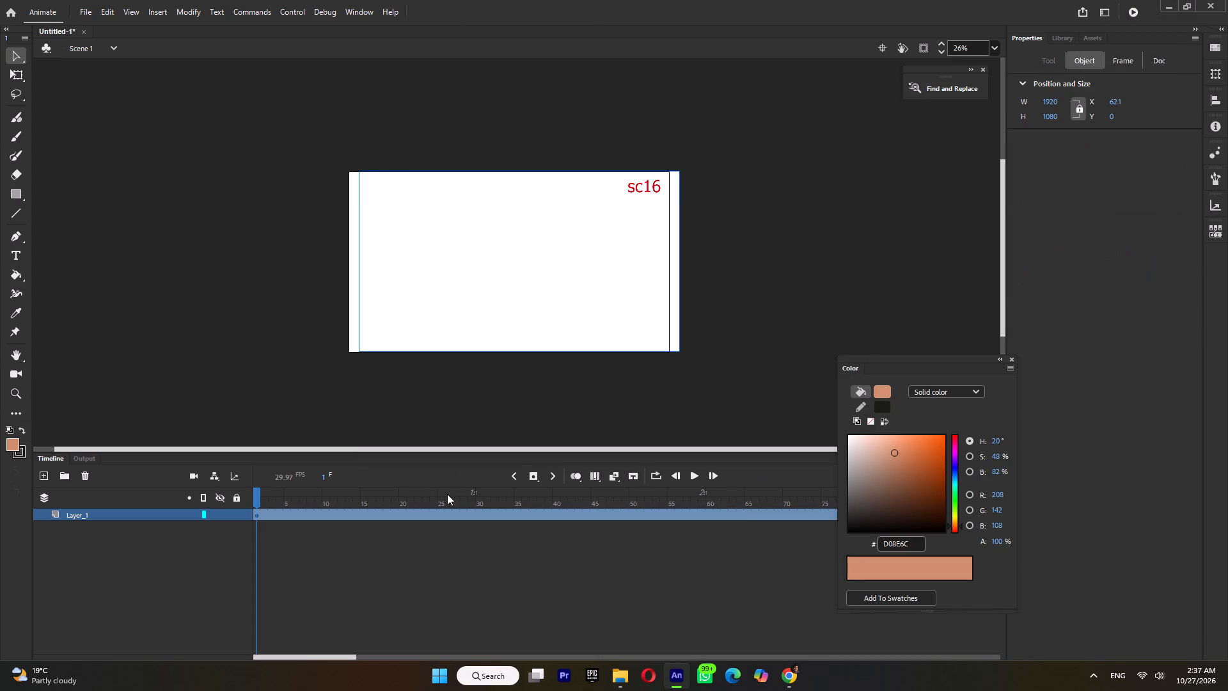
Align the sc16 video with the stage at X 0, Y 0.
drag(453, 314, 442, 314)
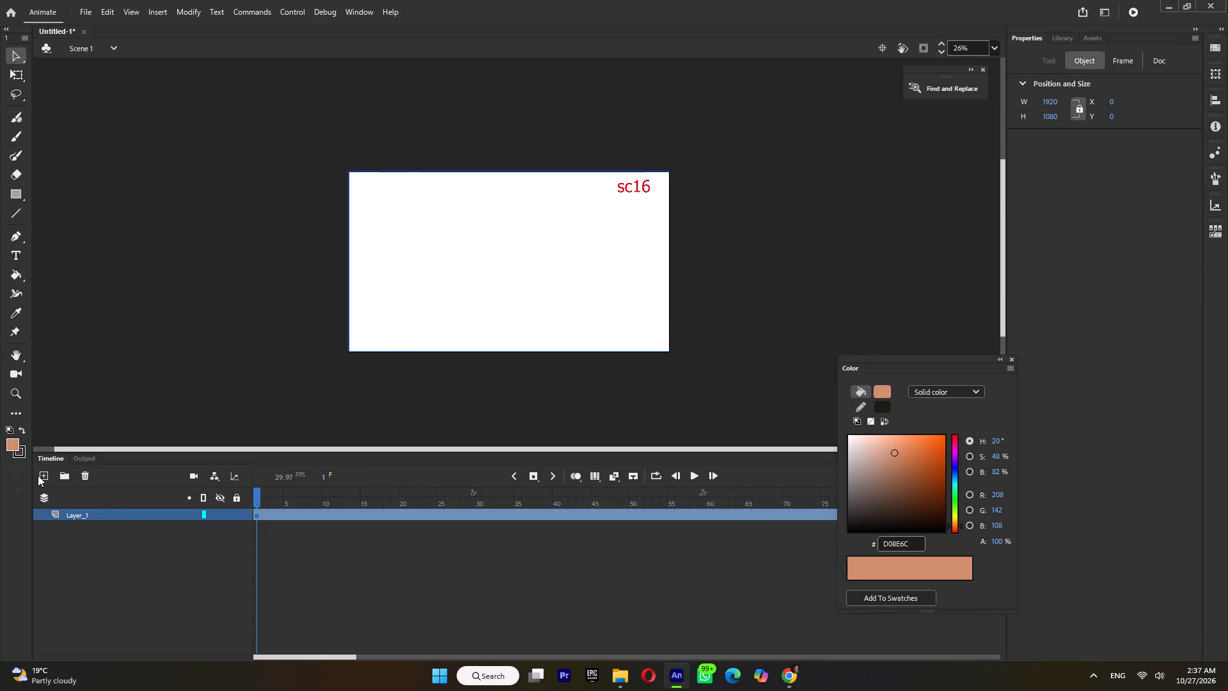
Add a new layer above the video's layer.
click(40, 476)
Import sc16.mp3 from the MP3 folder of Any Video Converter Ultimate in Videos onto the new layer.
click(614, 679)
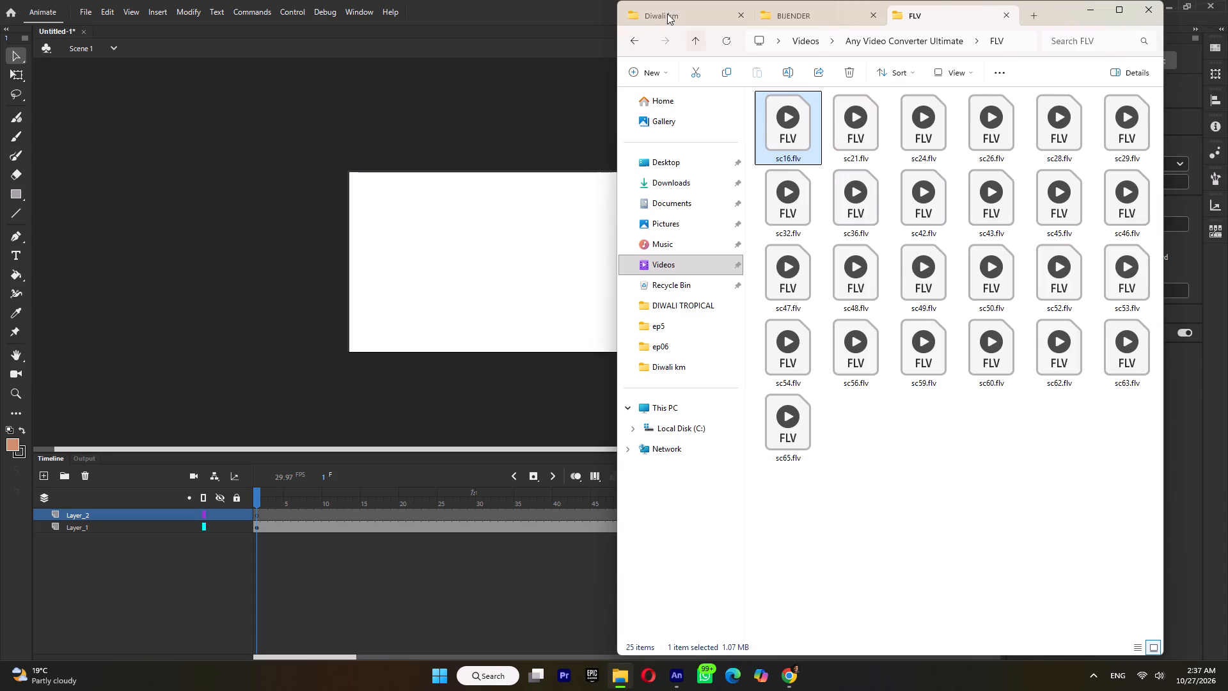
click(1035, 17)
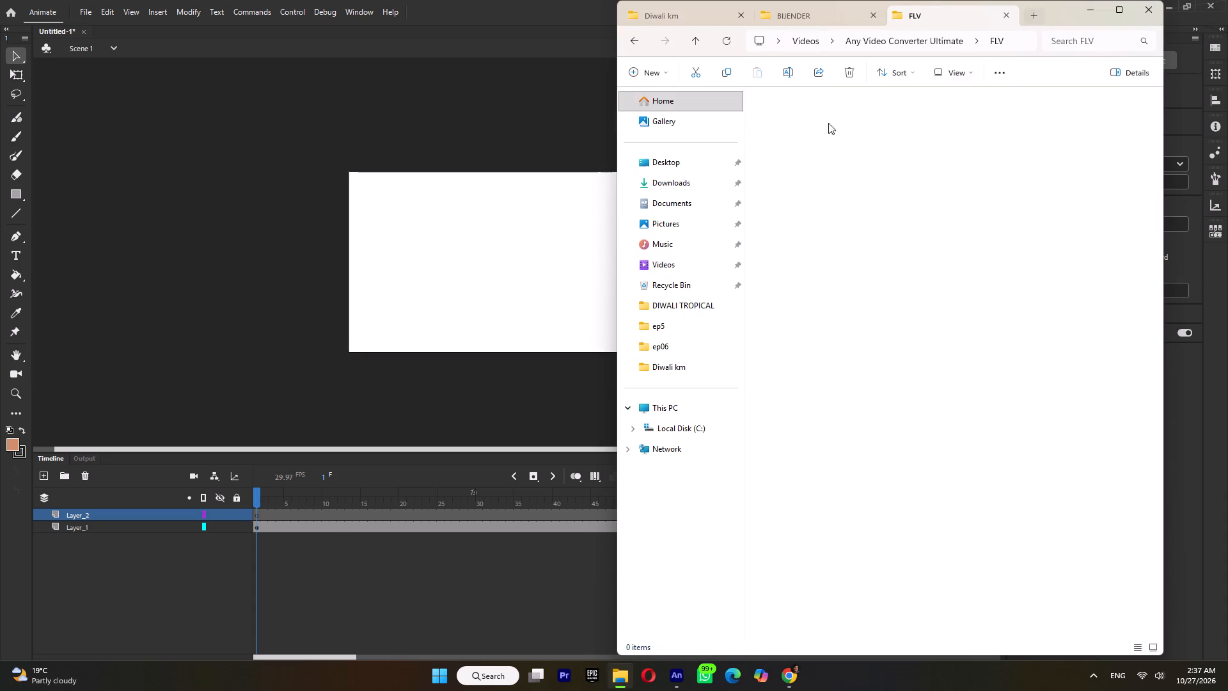
click(666, 259)
click(865, 120)
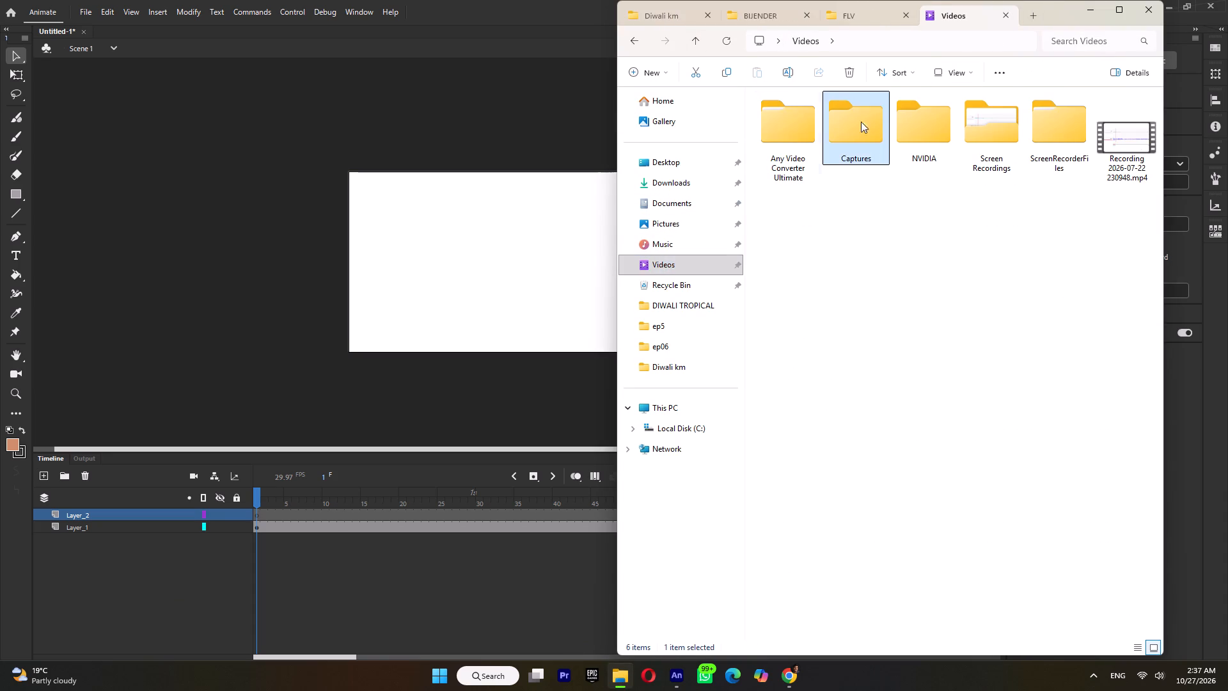
double_click(798, 130)
double_click(854, 127)
click(791, 132)
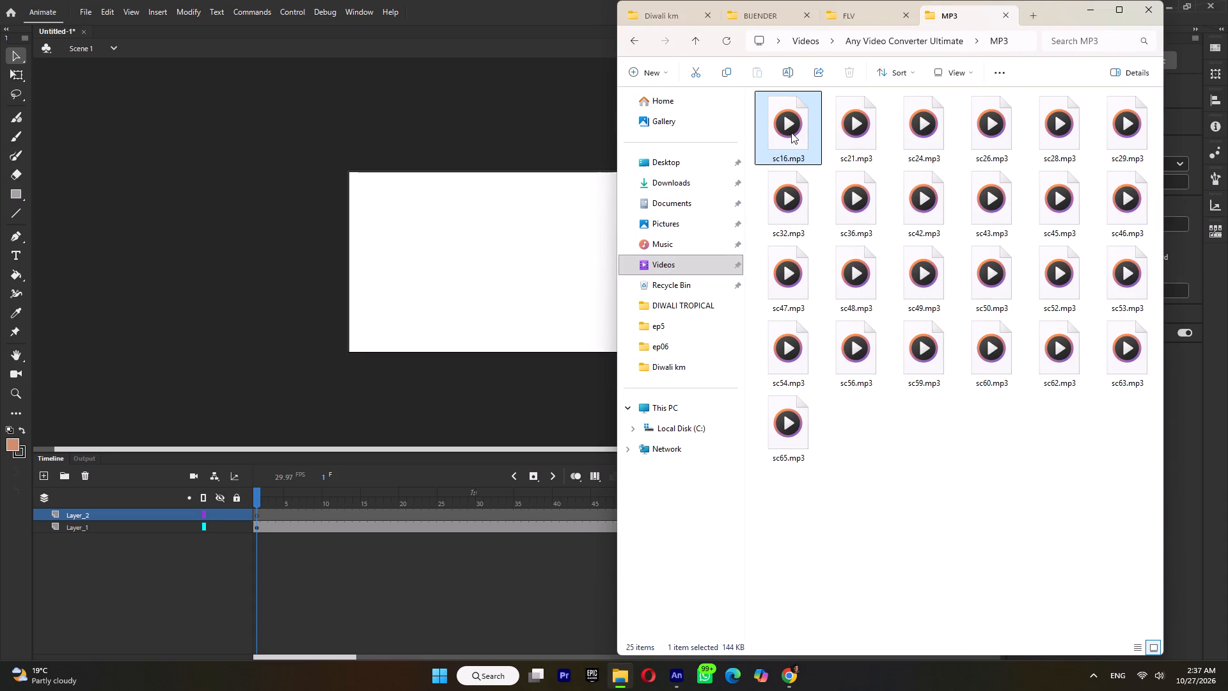
drag(785, 143, 481, 237)
click(538, 358)
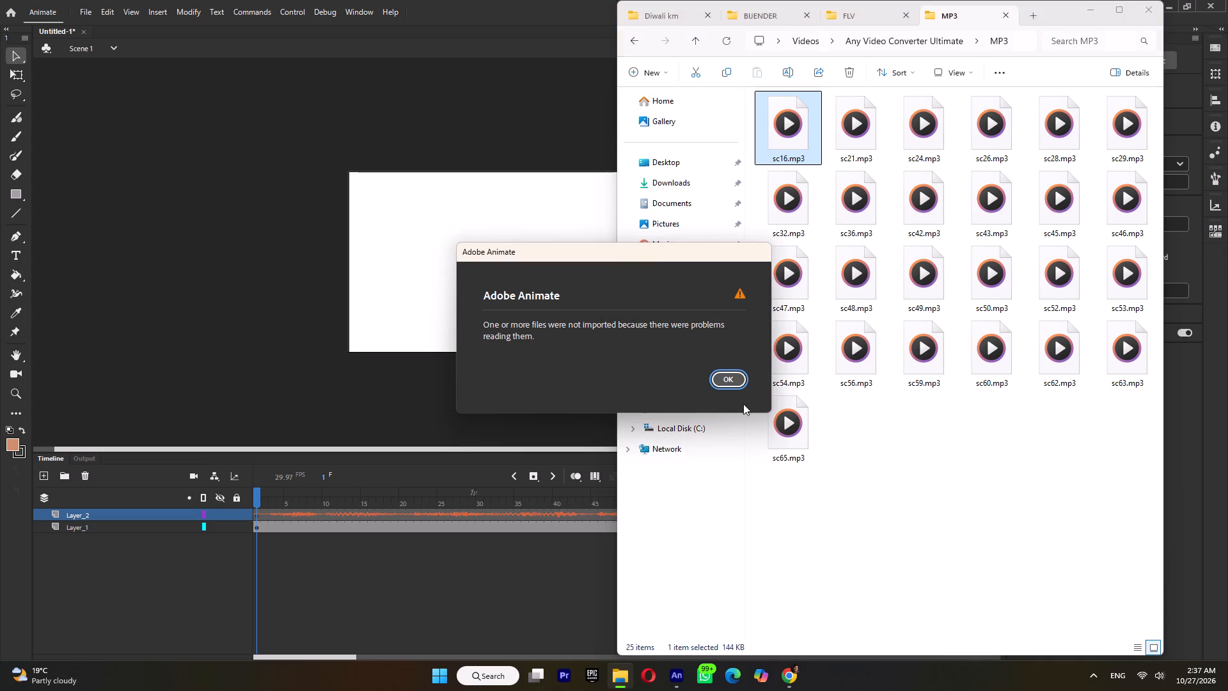
click(732, 376)
Scrub through the sc16 timeline to examine the storyboard's poses and timing along with the audio.
drag(258, 491, 491, 510)
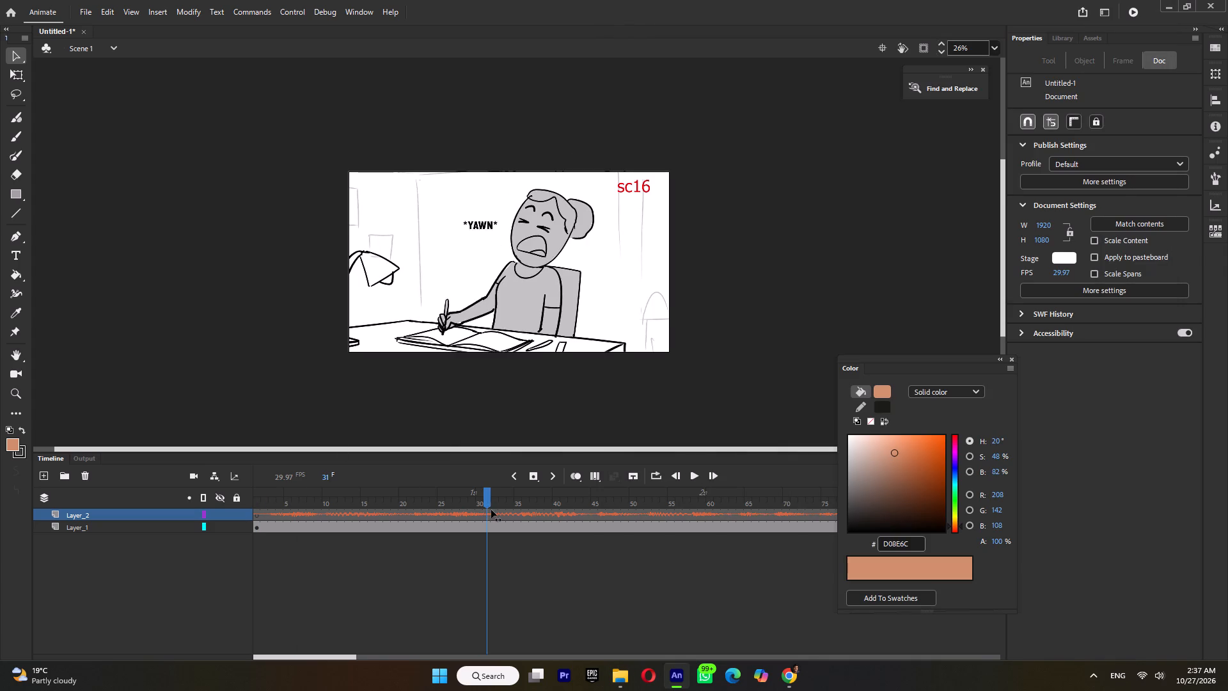
drag(491, 510, 465, 552)
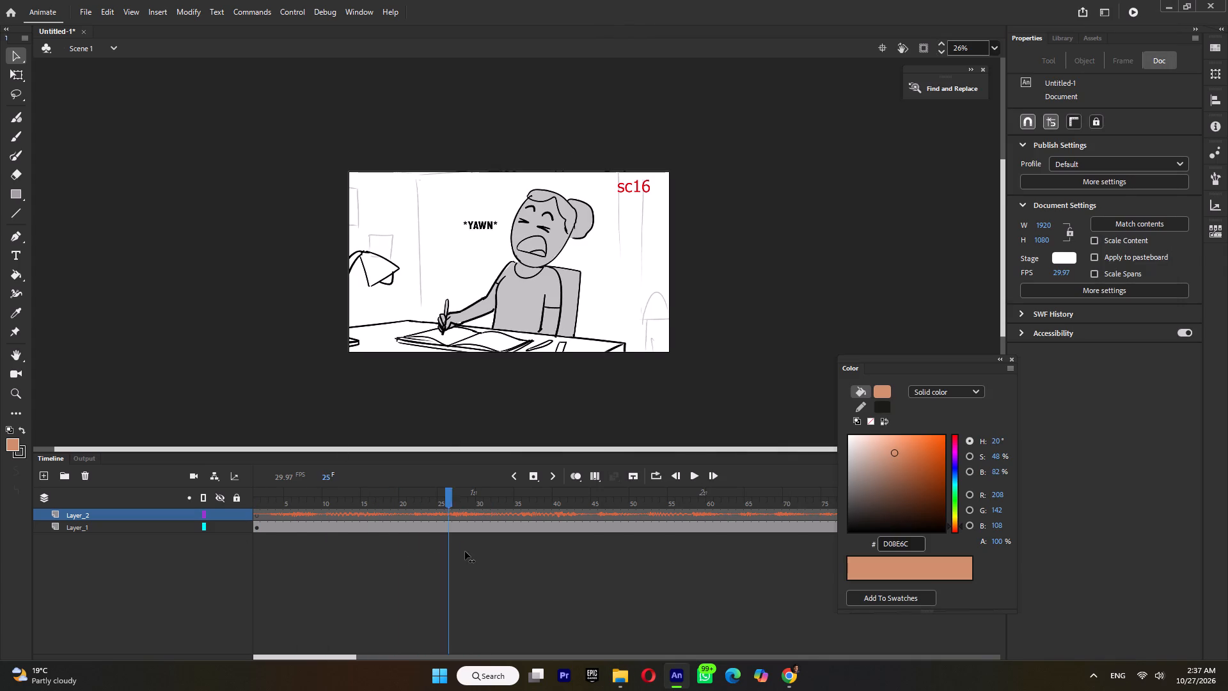
drag(465, 552, 475, 551)
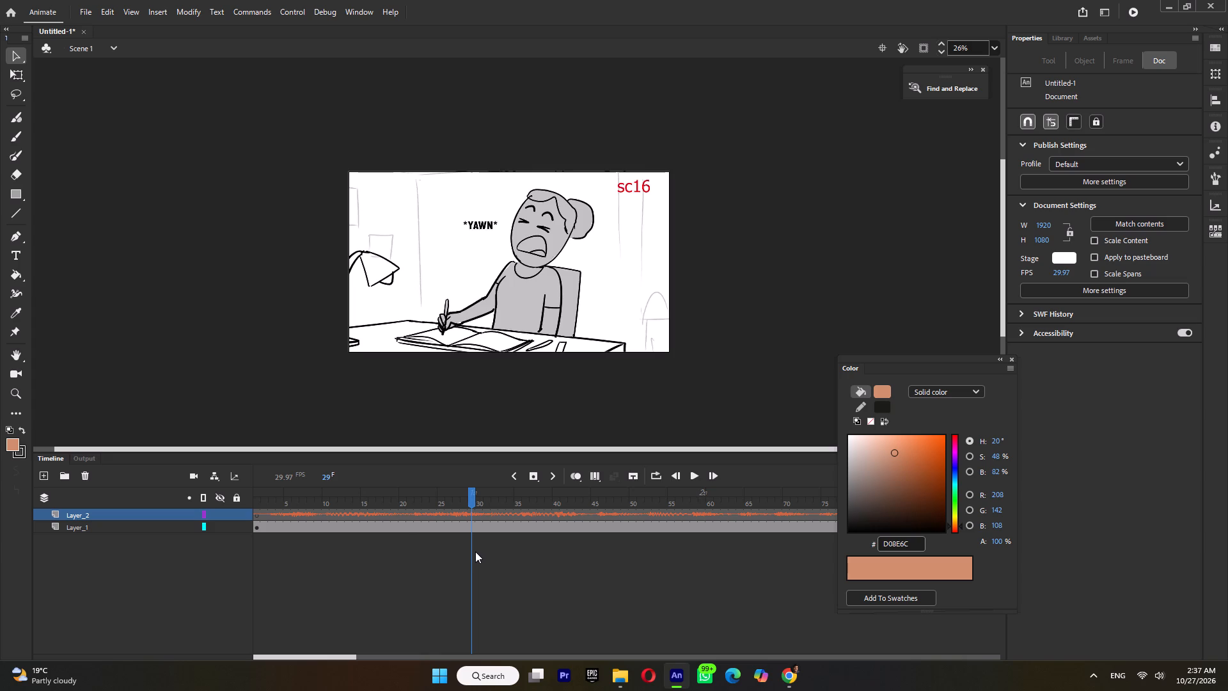
drag(484, 501, 640, 532)
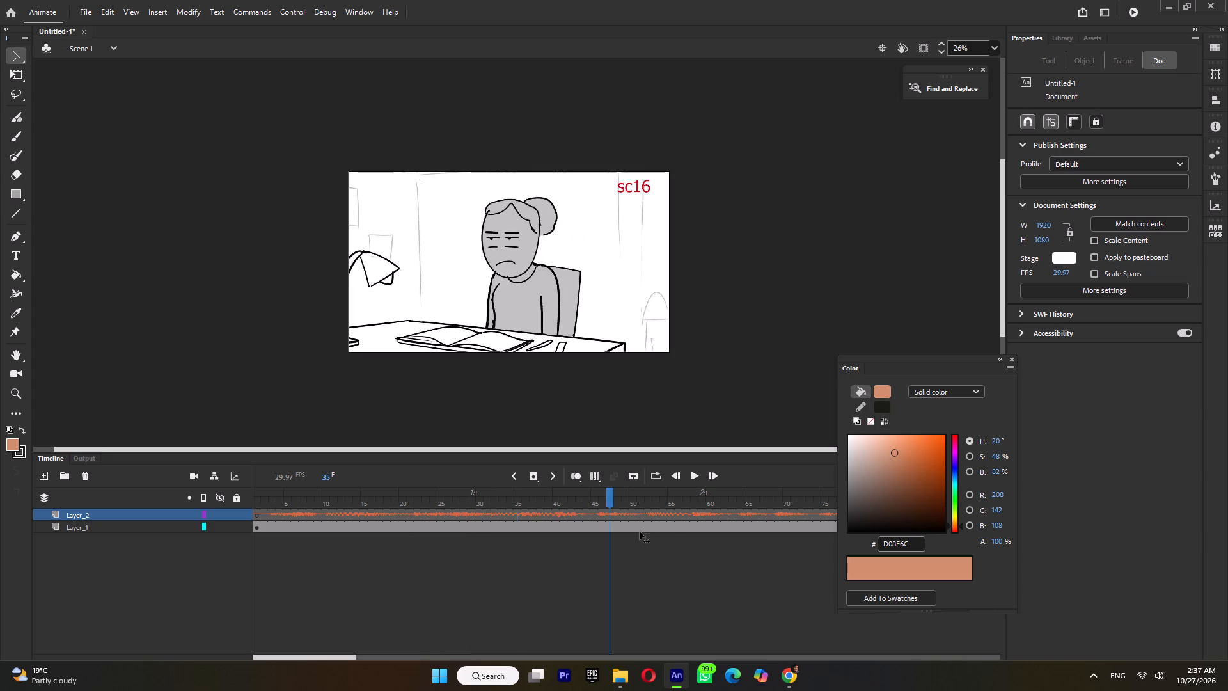
drag(640, 532, 931, 536)
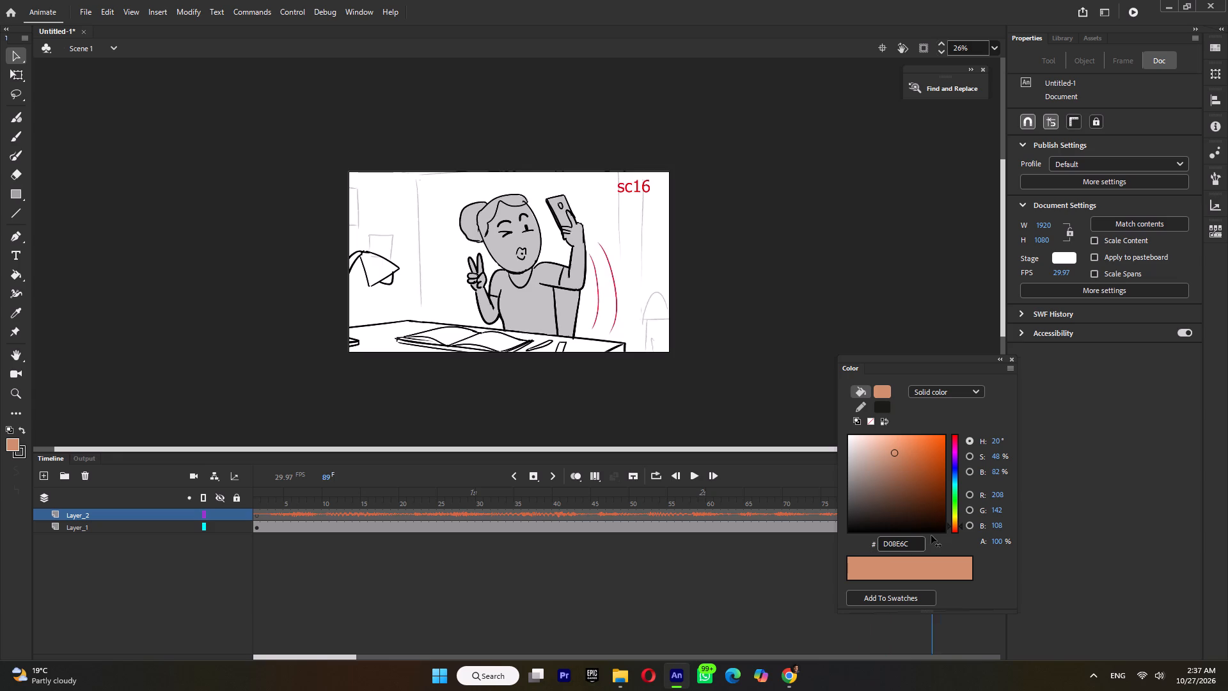
drag(931, 536, 340, 523)
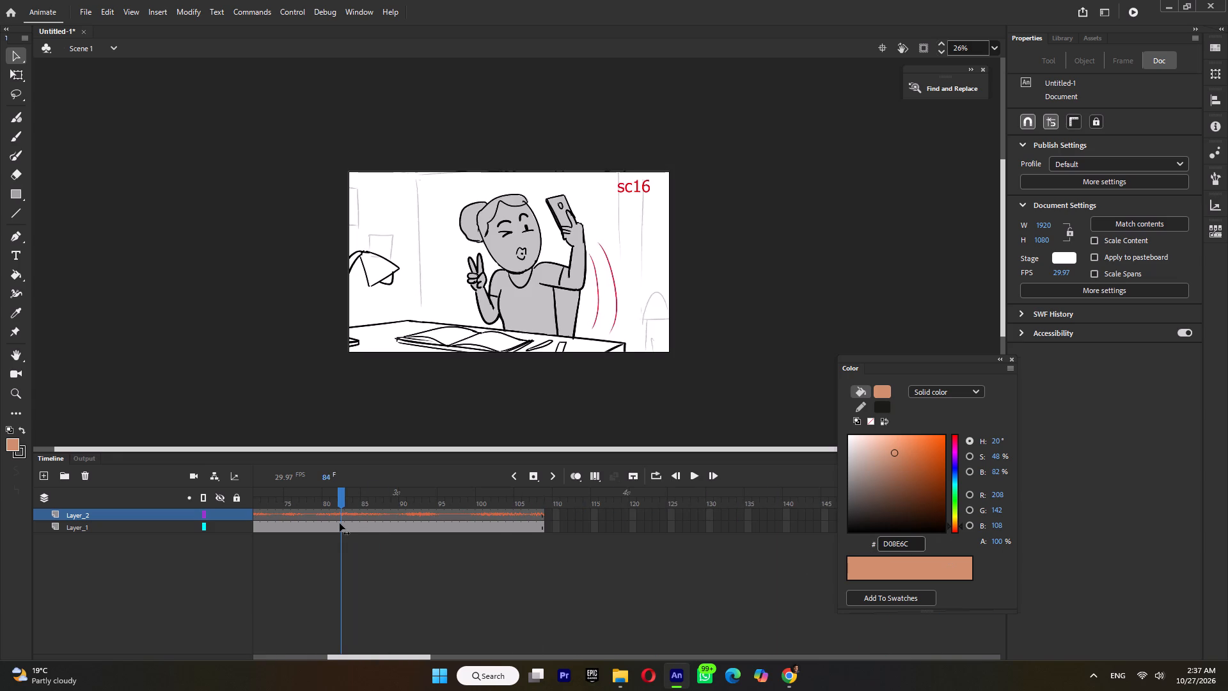
drag(340, 523, 255, 565)
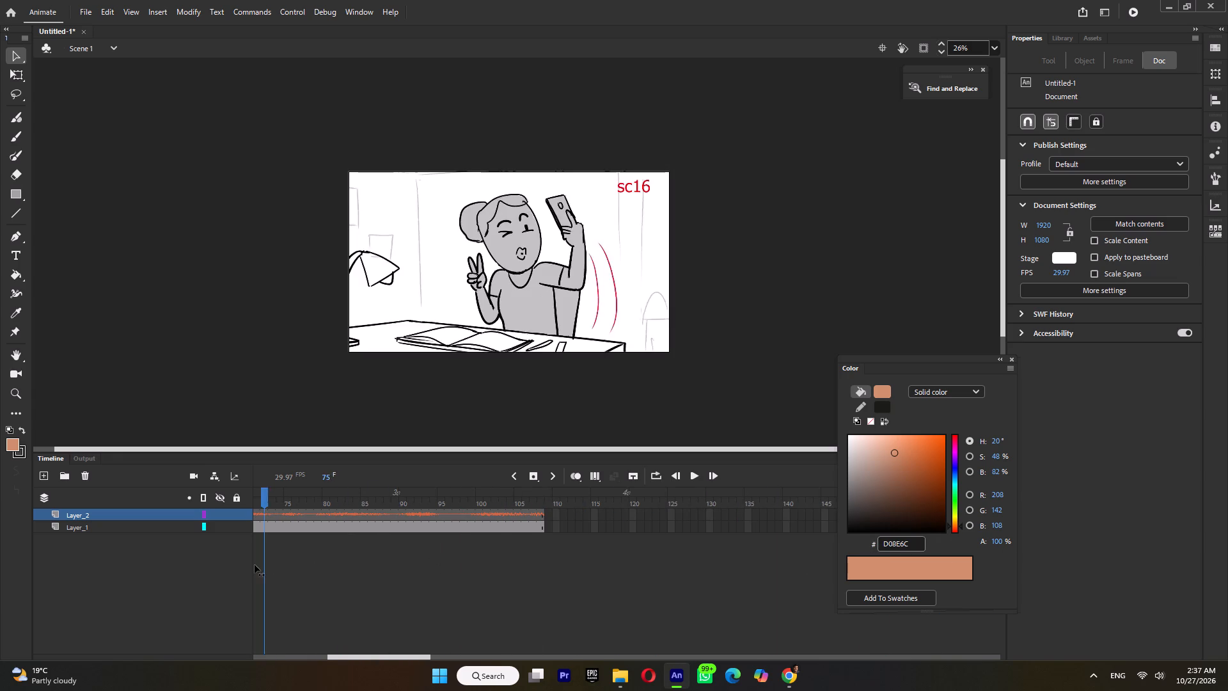
drag(255, 565, 274, 551)
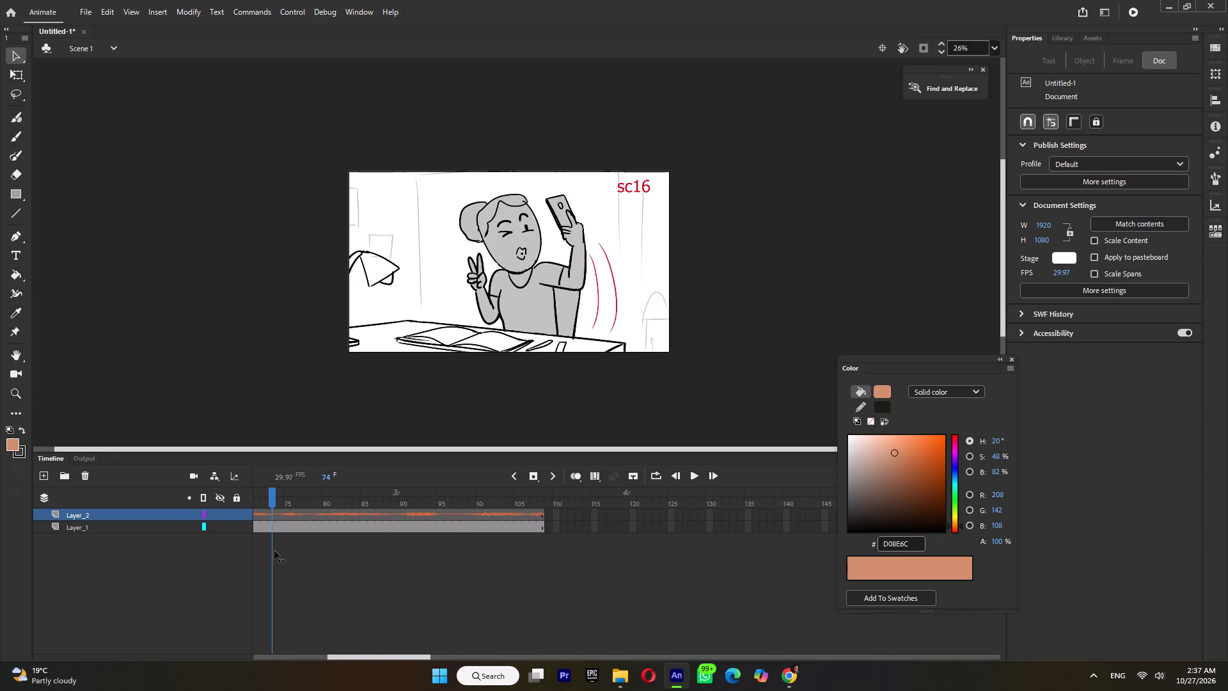
drag(274, 551, 274, 551)
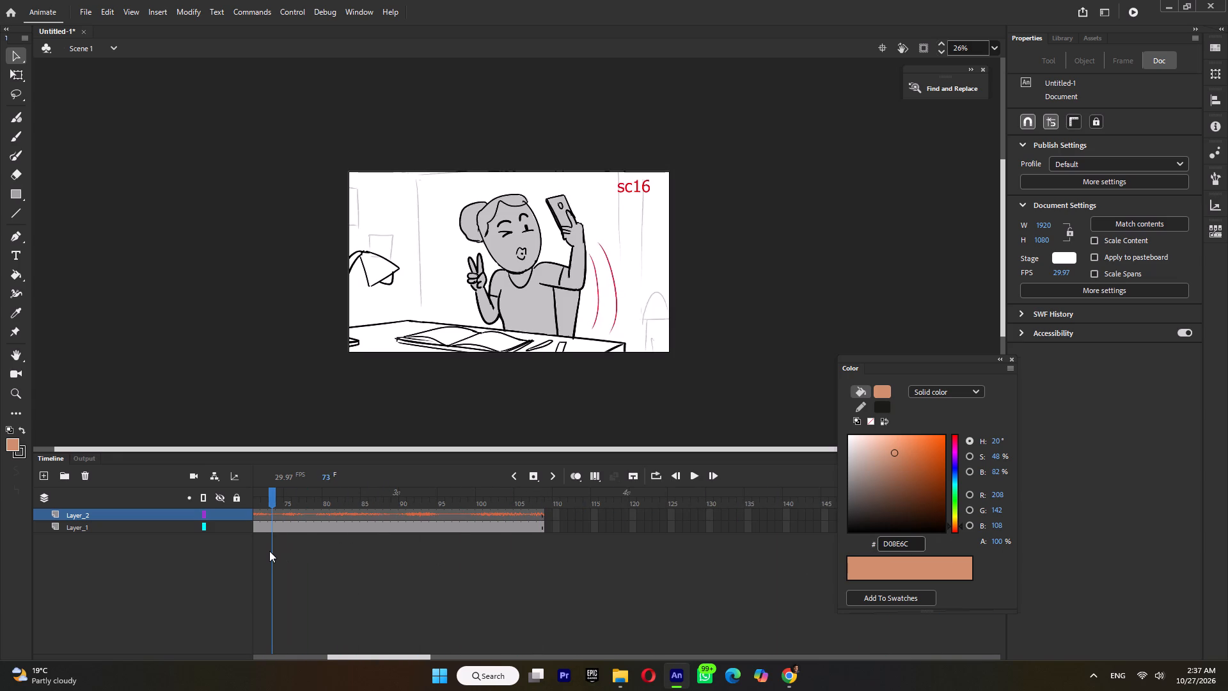
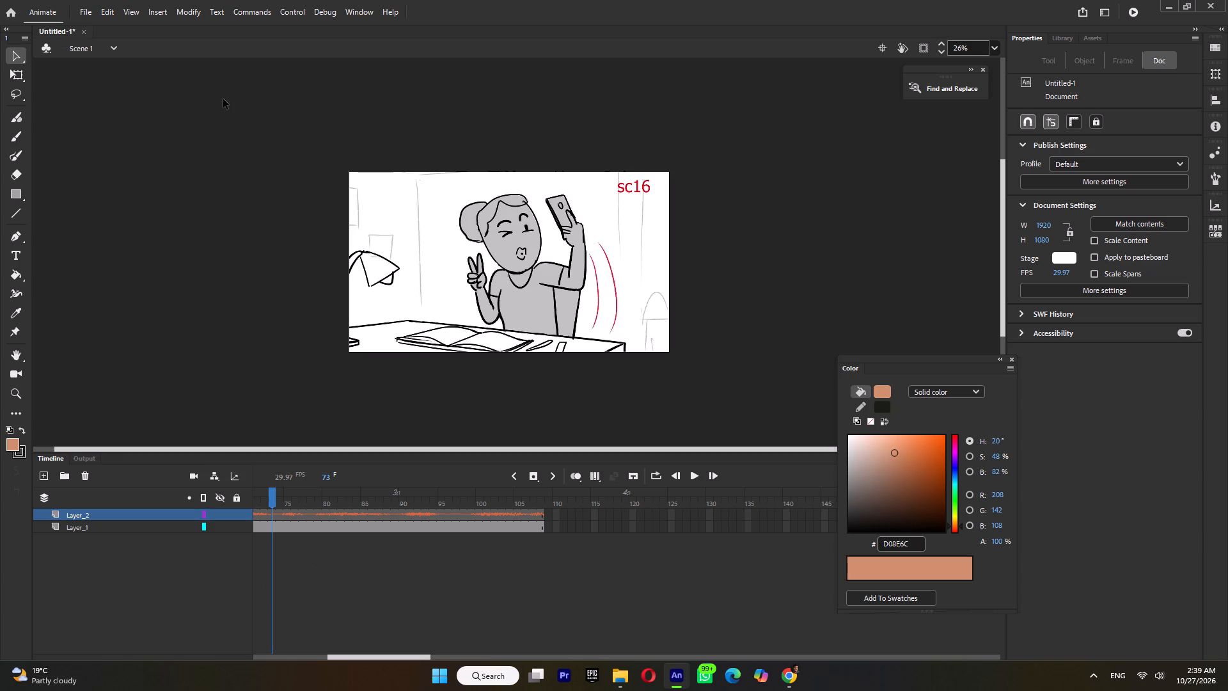
Create a new Full HD (1920 x 1080) ActionScript 3.0 document at 29.97 fps for scene sc21.
key(ctrl+n)
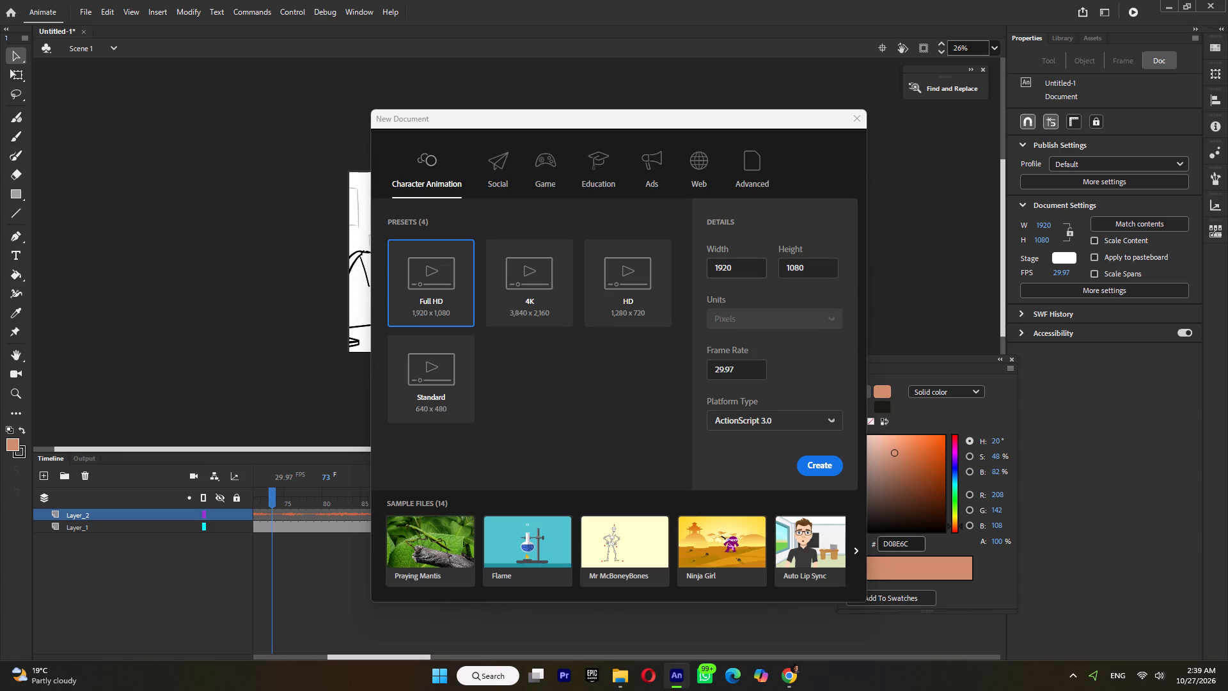
click(824, 465)
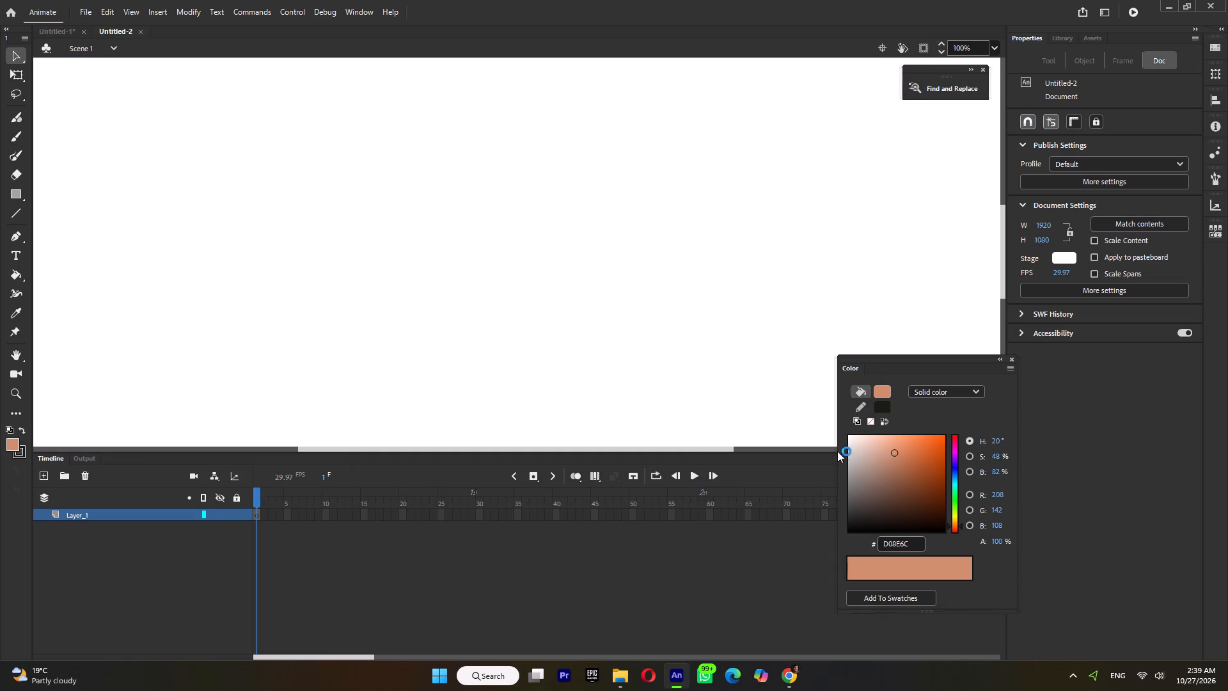
Import sc21.flv from the FLV folder of Any Video Converter Ultimate onto the stage, embedded in the SWF and playing in the timeline.
ctrl+scroll(560, 280, down, 10)
click(615, 680)
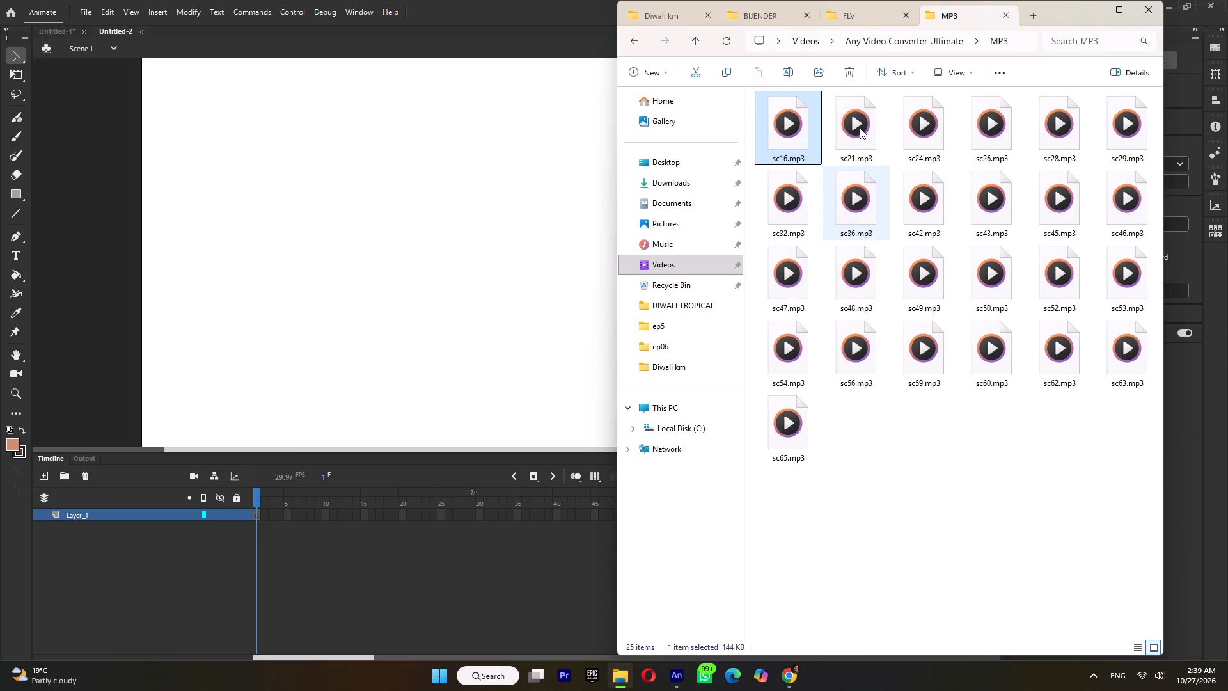
click(863, 12)
click(845, 118)
drag(854, 130, 423, 223)
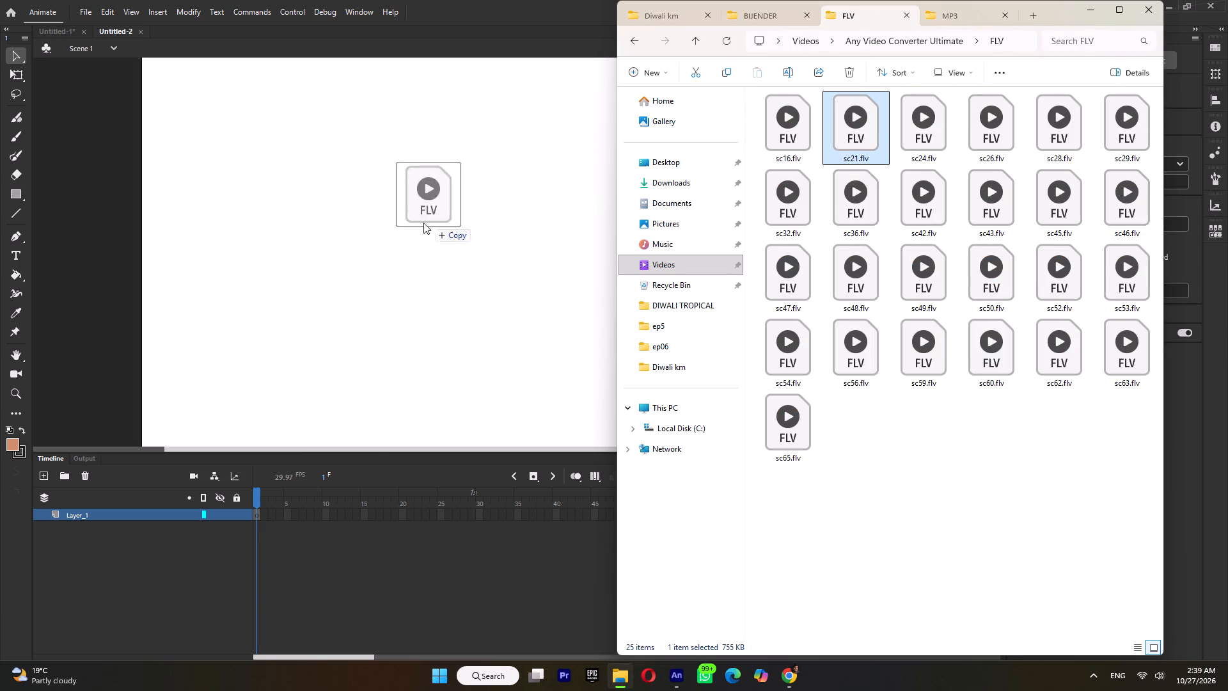
drag(423, 223, 422, 223)
click(438, 298)
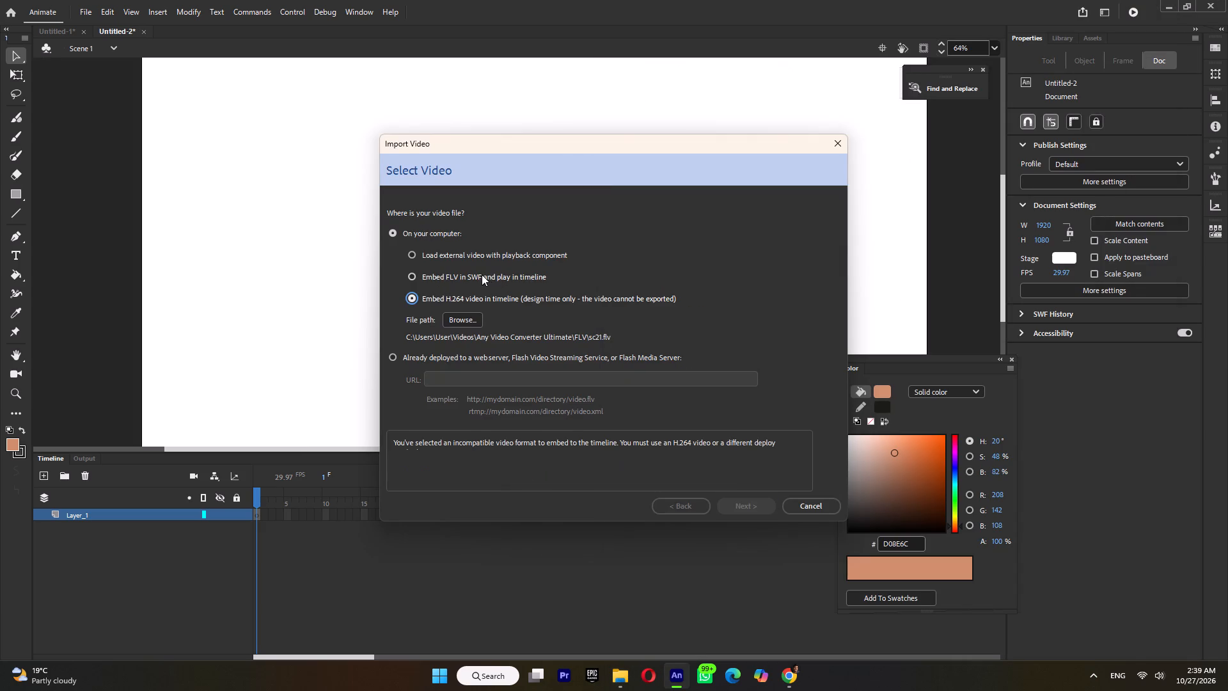
click(480, 274)
double_click(749, 506)
click(749, 506)
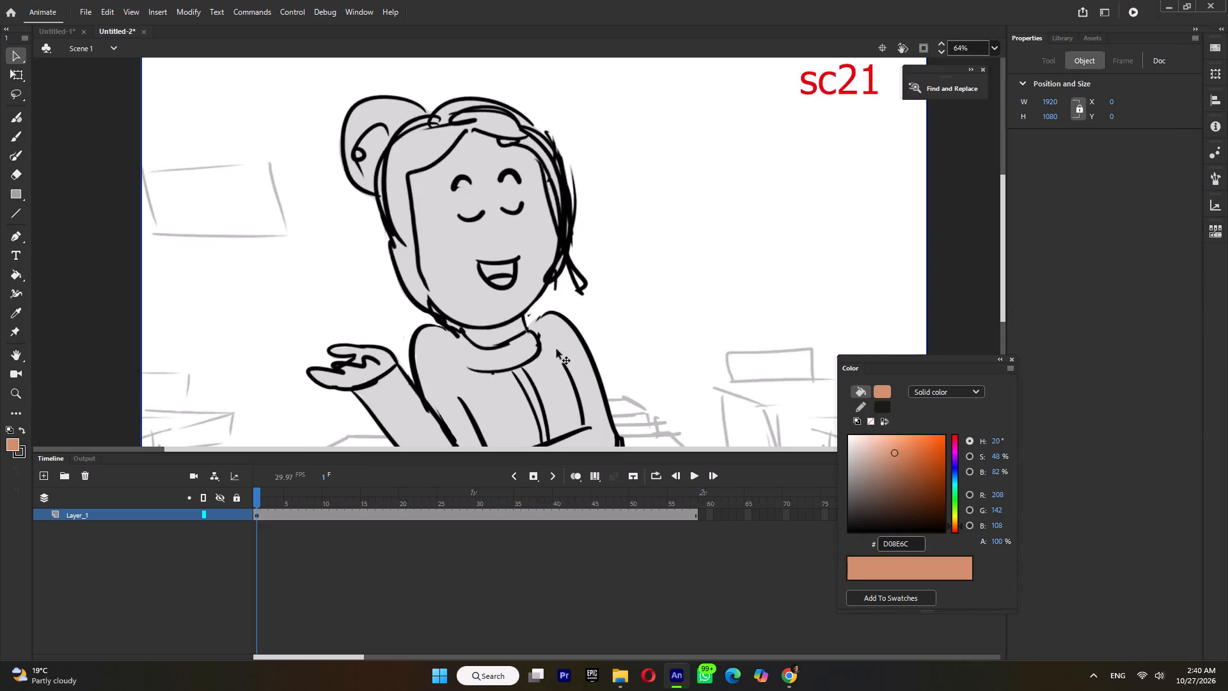
Add a new layer above the sc21 video and import sc21.mp3 from the MP3 folder onto it.
ctrl+scroll(545, 314, down, 5)
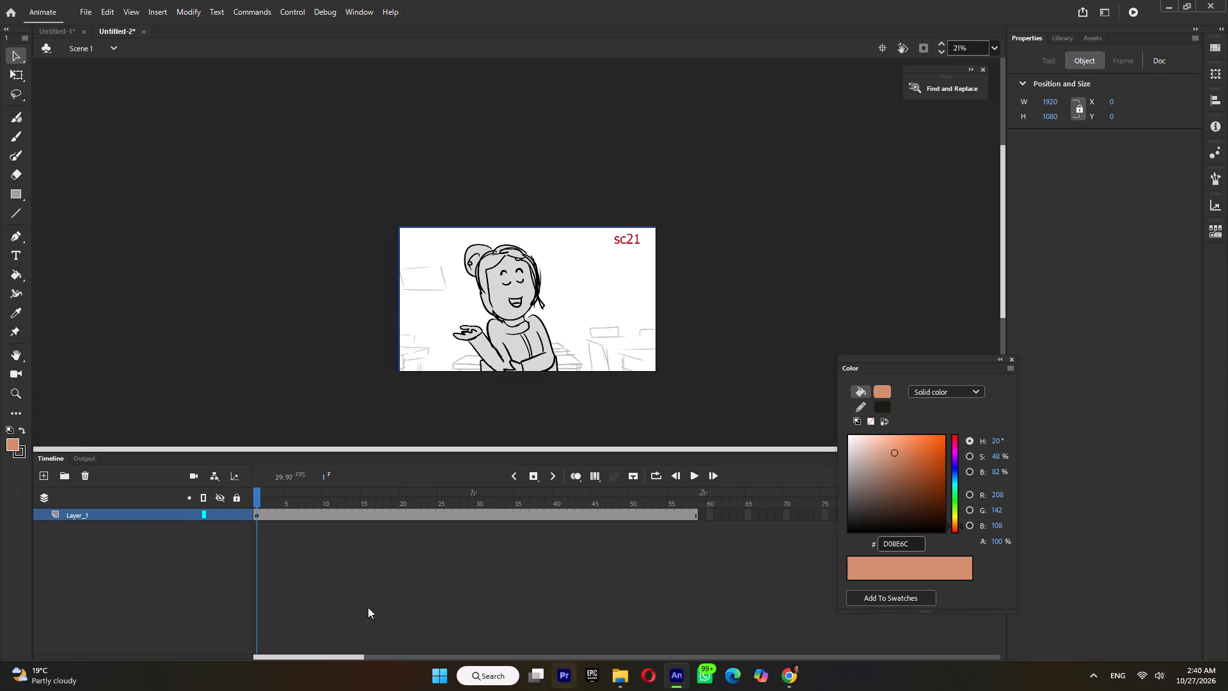
click(39, 477)
click(620, 675)
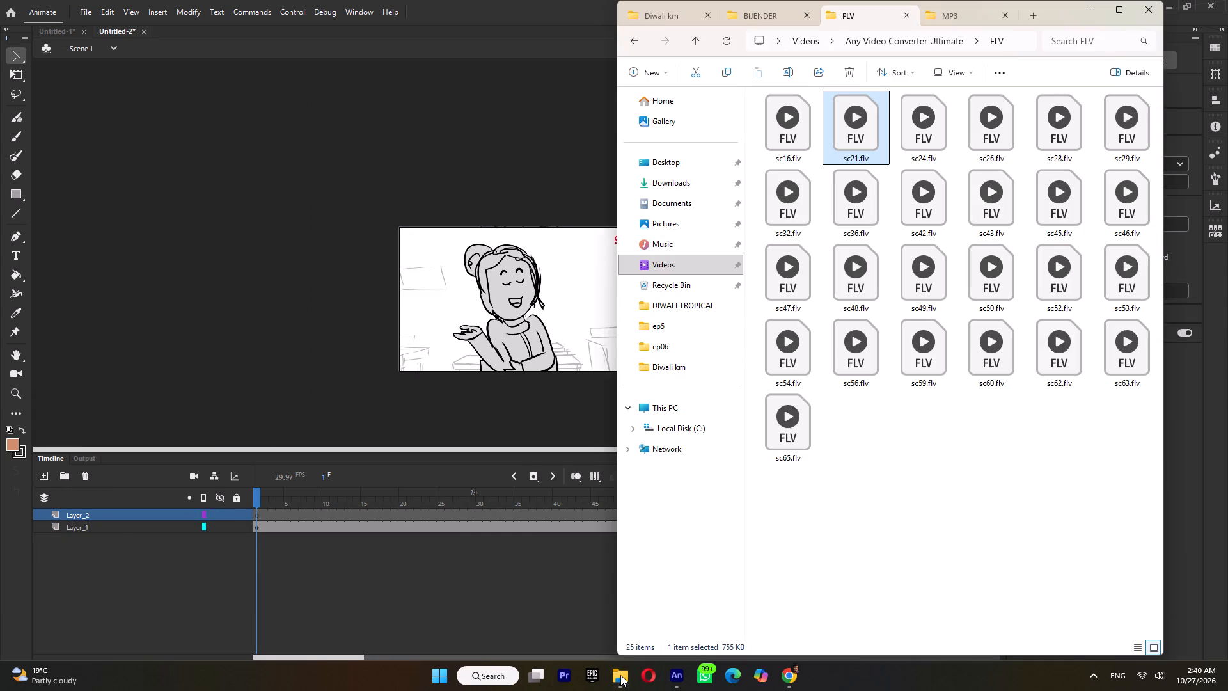
click(949, 13)
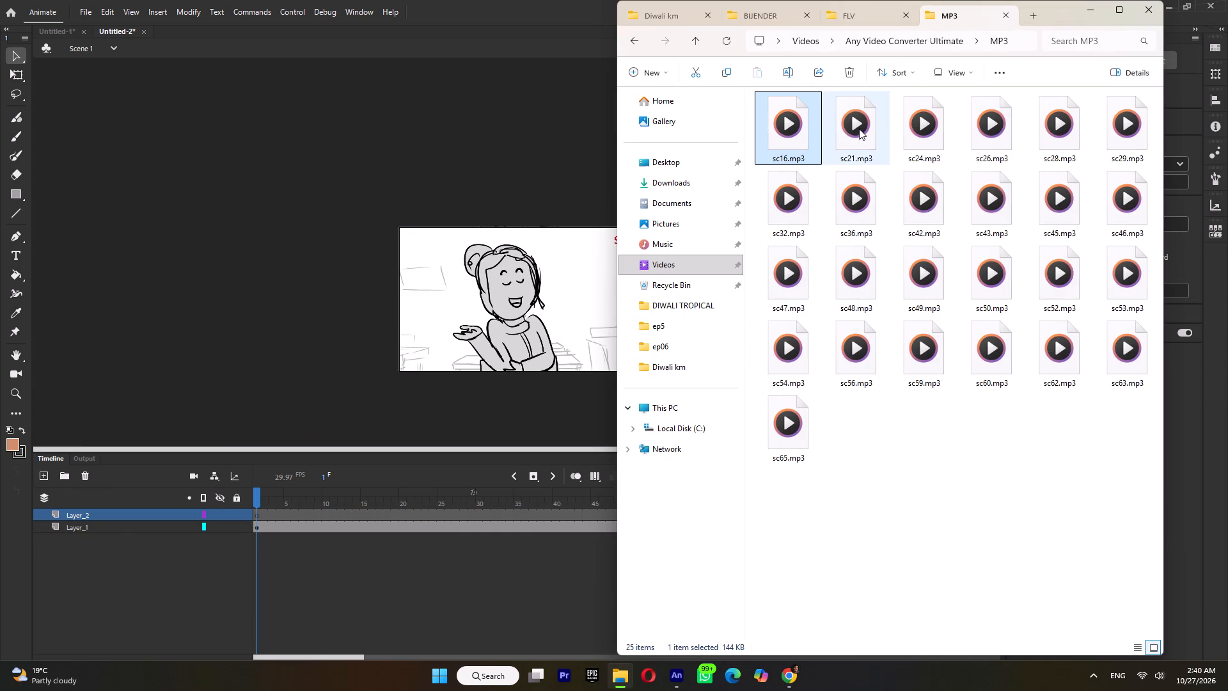
click(859, 129)
drag(851, 135, 450, 317)
click(539, 363)
click(724, 379)
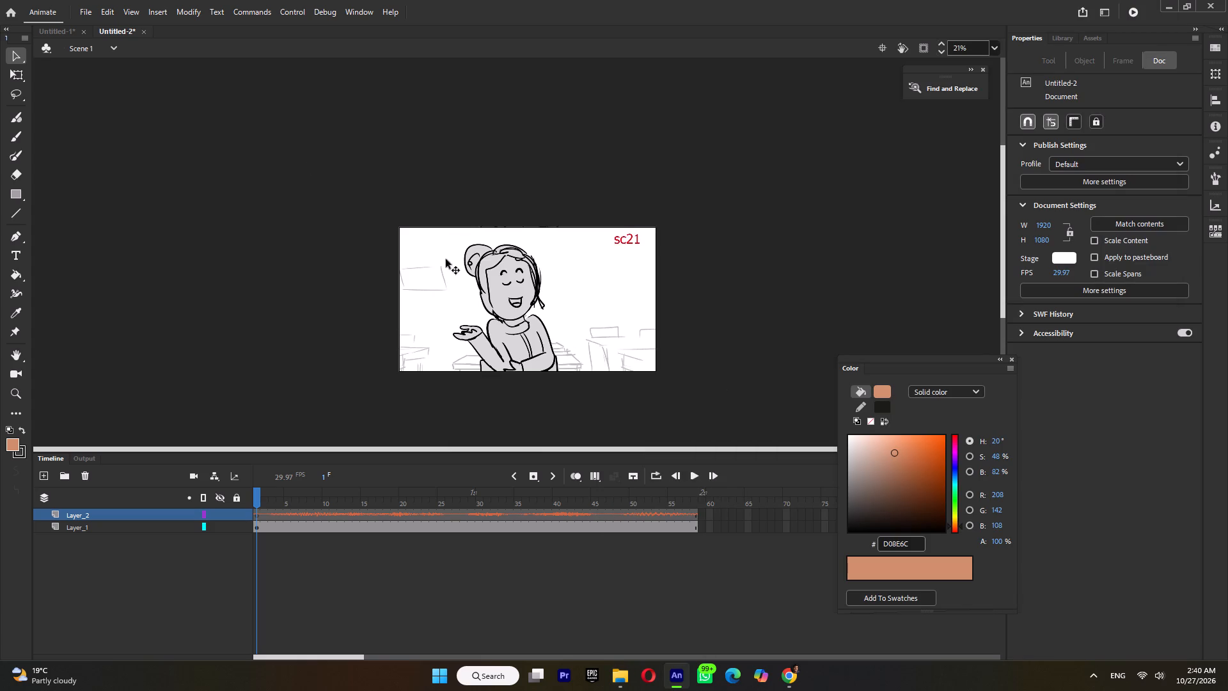
Create a new Full HD (1920 x 1080) ActionScript 3.0 document at 29.97 fps for scene sc24.
key(ctrl+n)
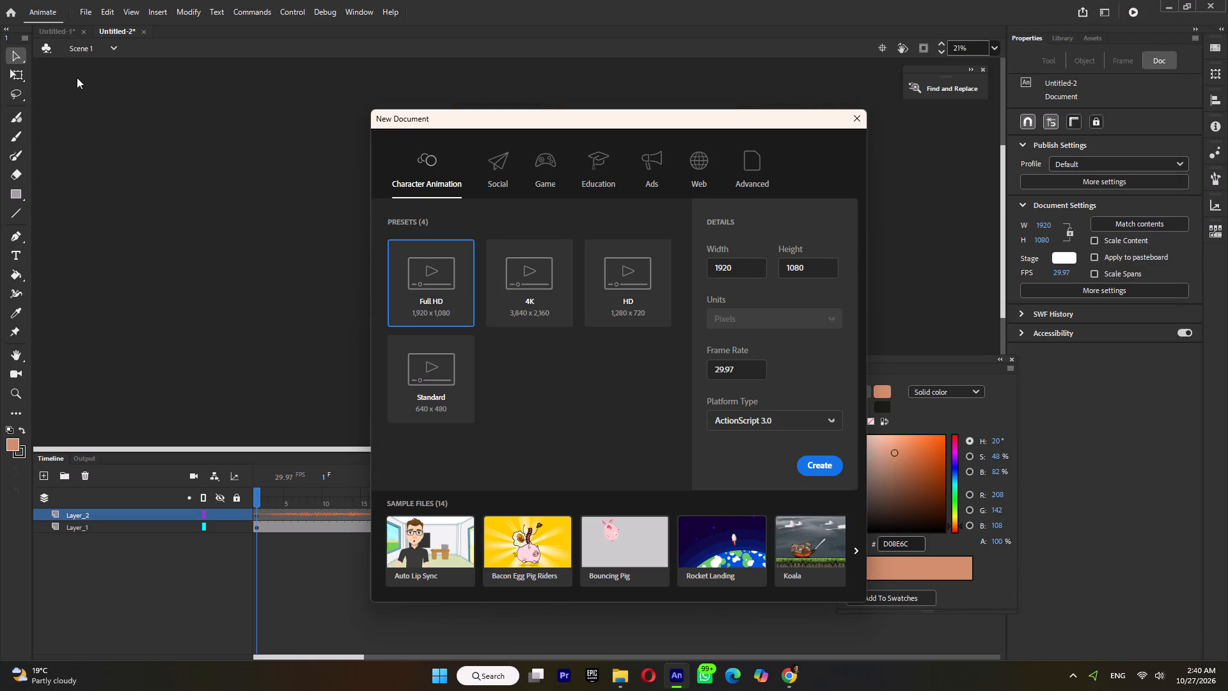
click(819, 463)
Import sc24.flv from the FLV folder onto the stage, embedded in the SWF and playing in the timeline.
ctrl+scroll(647, 298, down, 4)
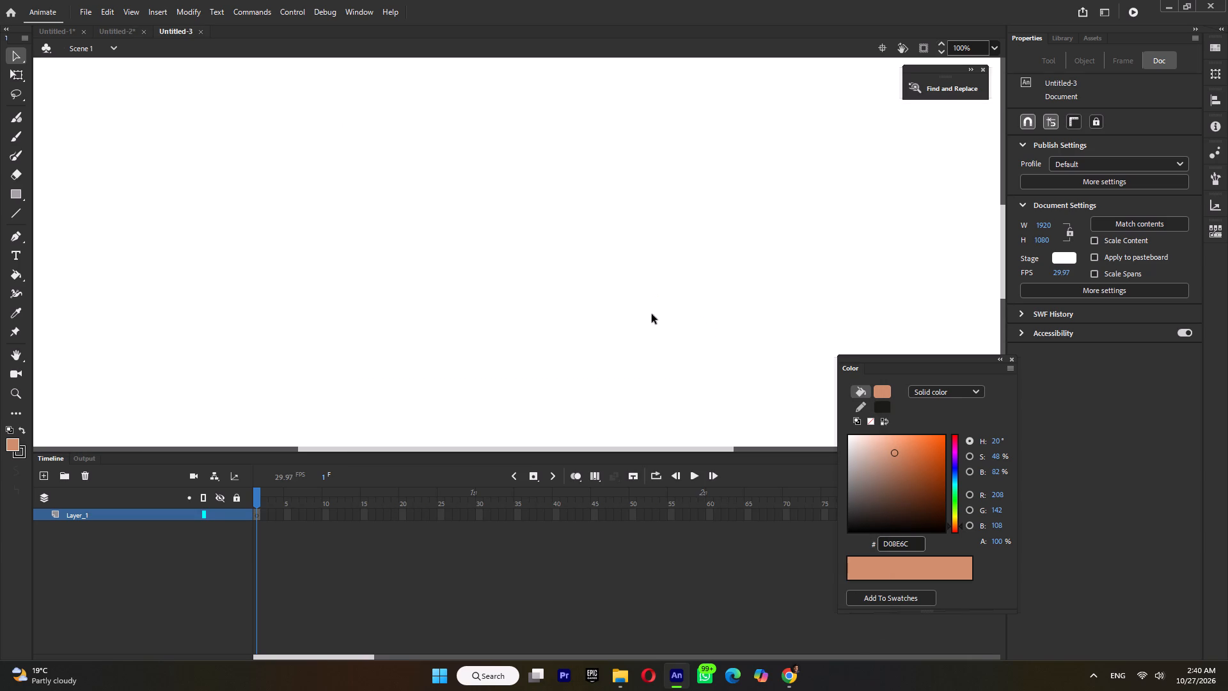
ctrl+scroll(603, 284, down, 5)
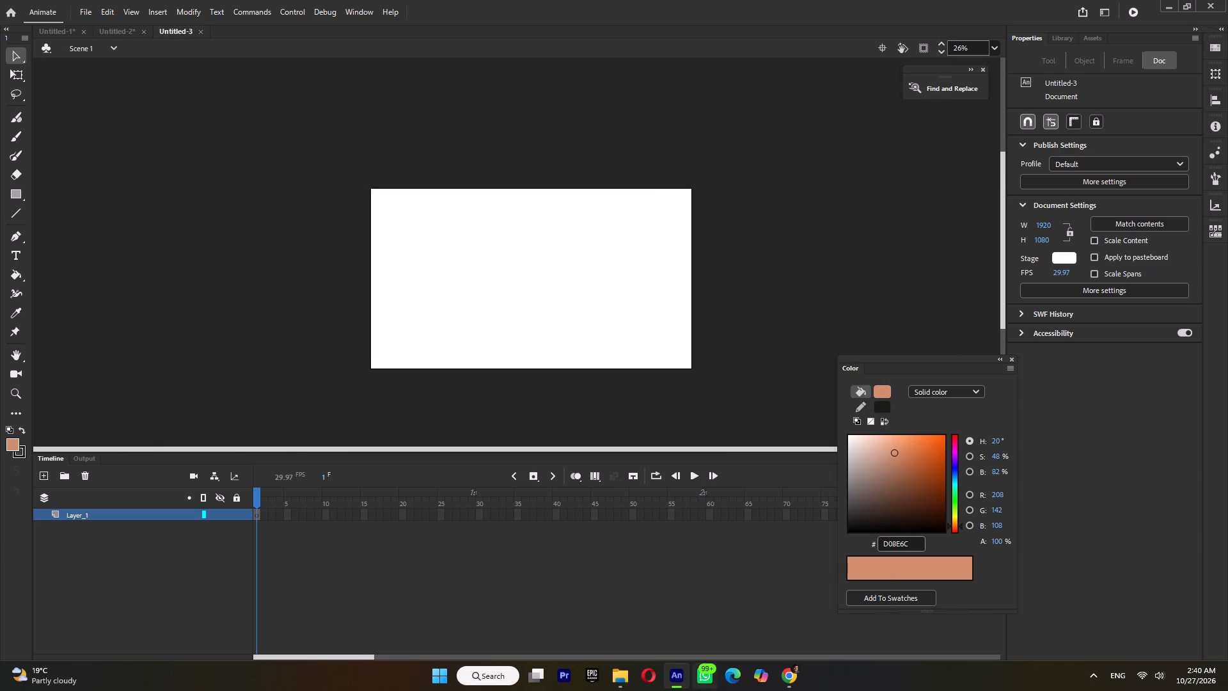
click(615, 680)
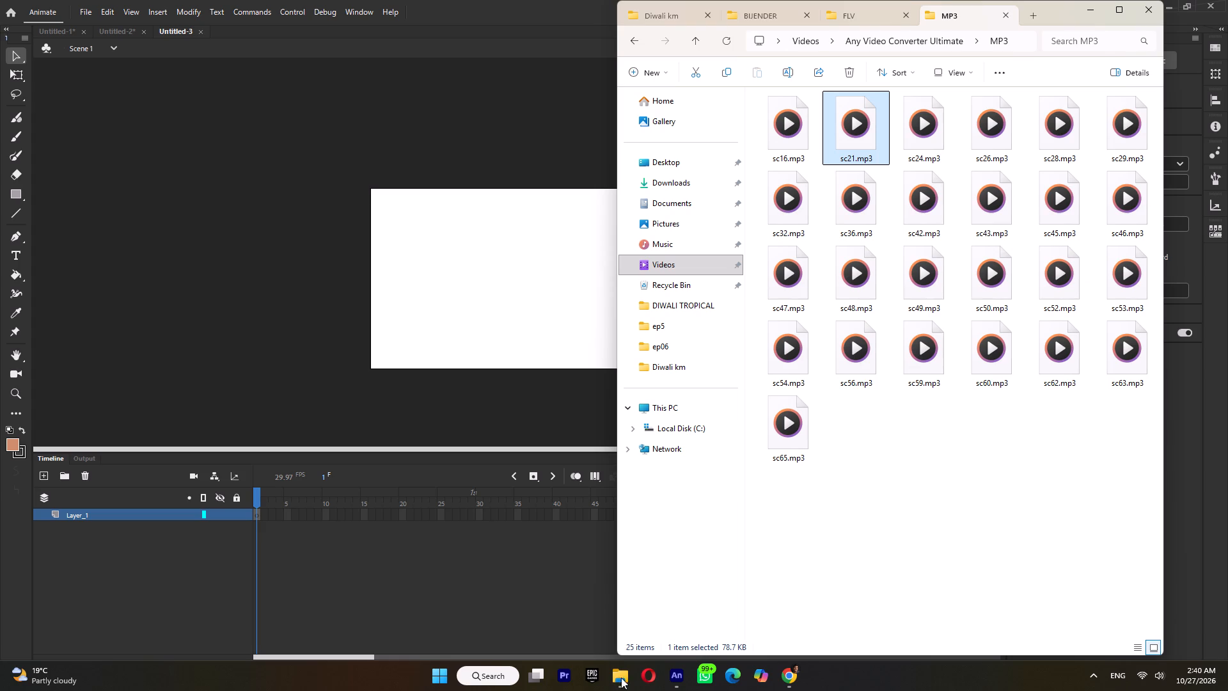
click(875, 11)
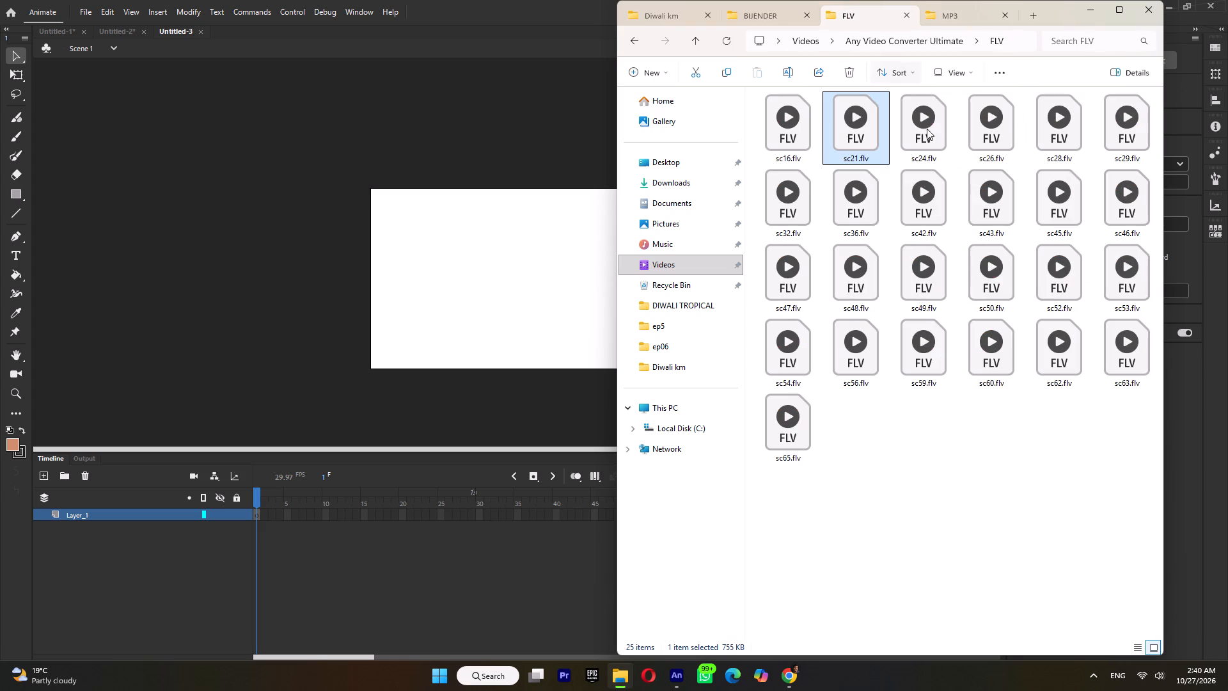
click(917, 131)
drag(924, 136, 457, 258)
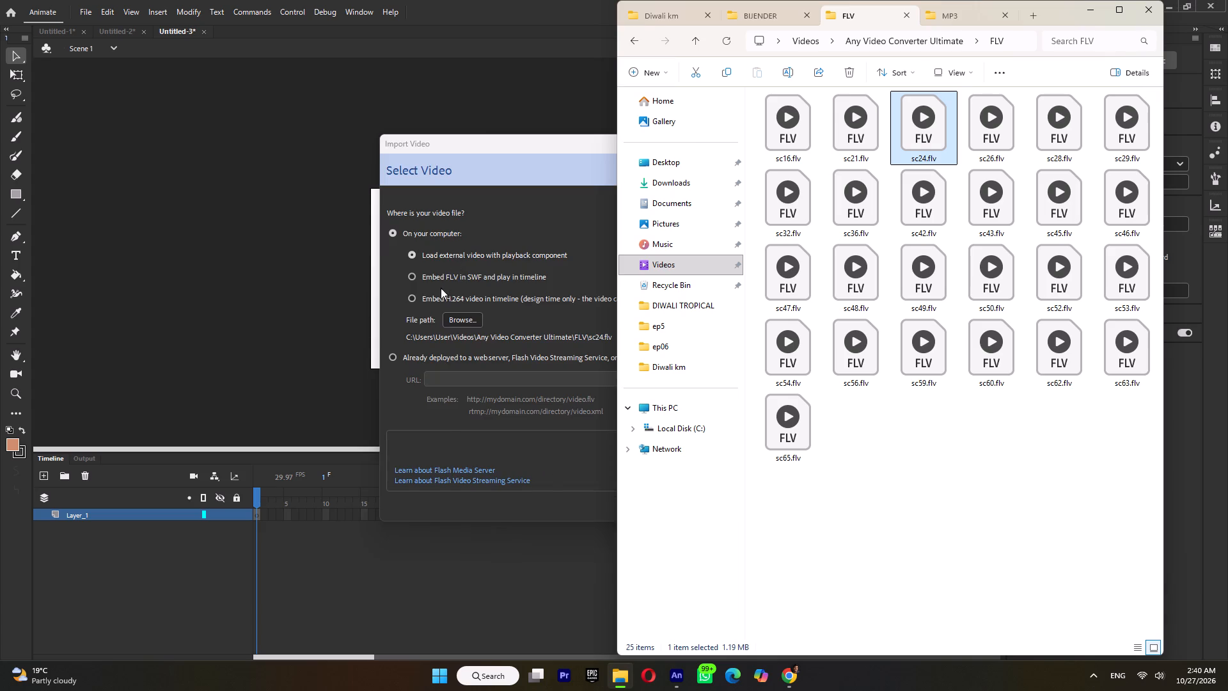
click(442, 279)
click(734, 507)
double_click(734, 507)
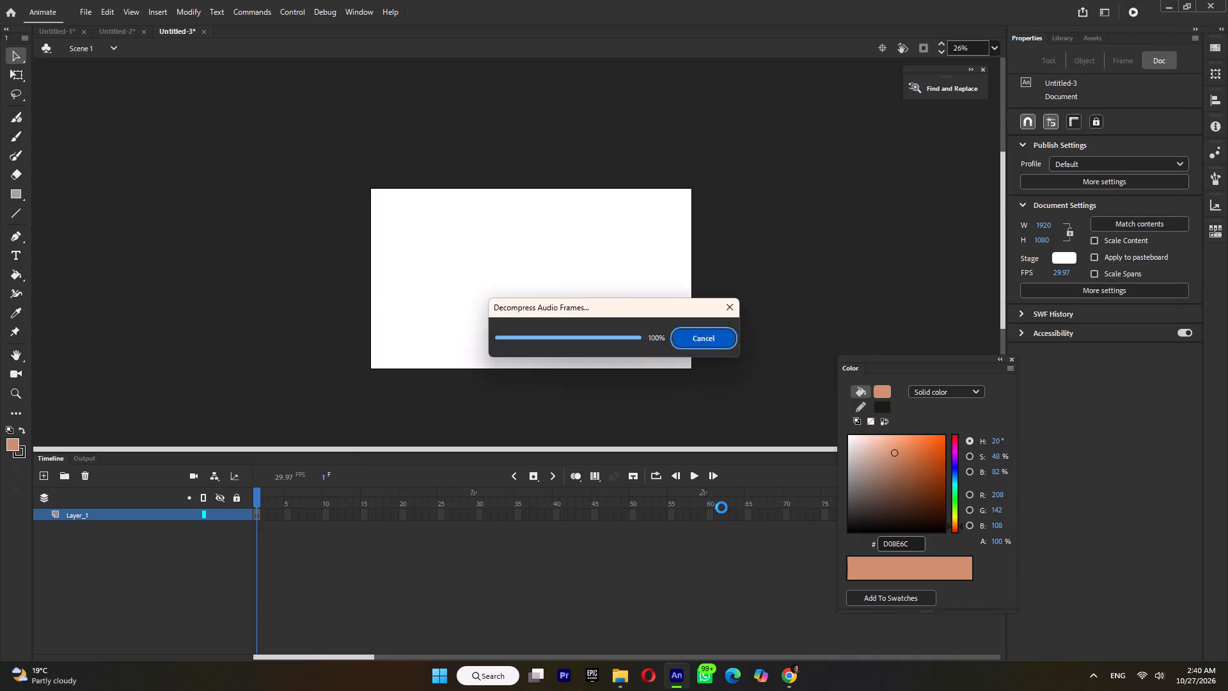
Add a new layer above the sc24 video and import sc24.mp3 from the MP3 folder onto it.
click(43, 475)
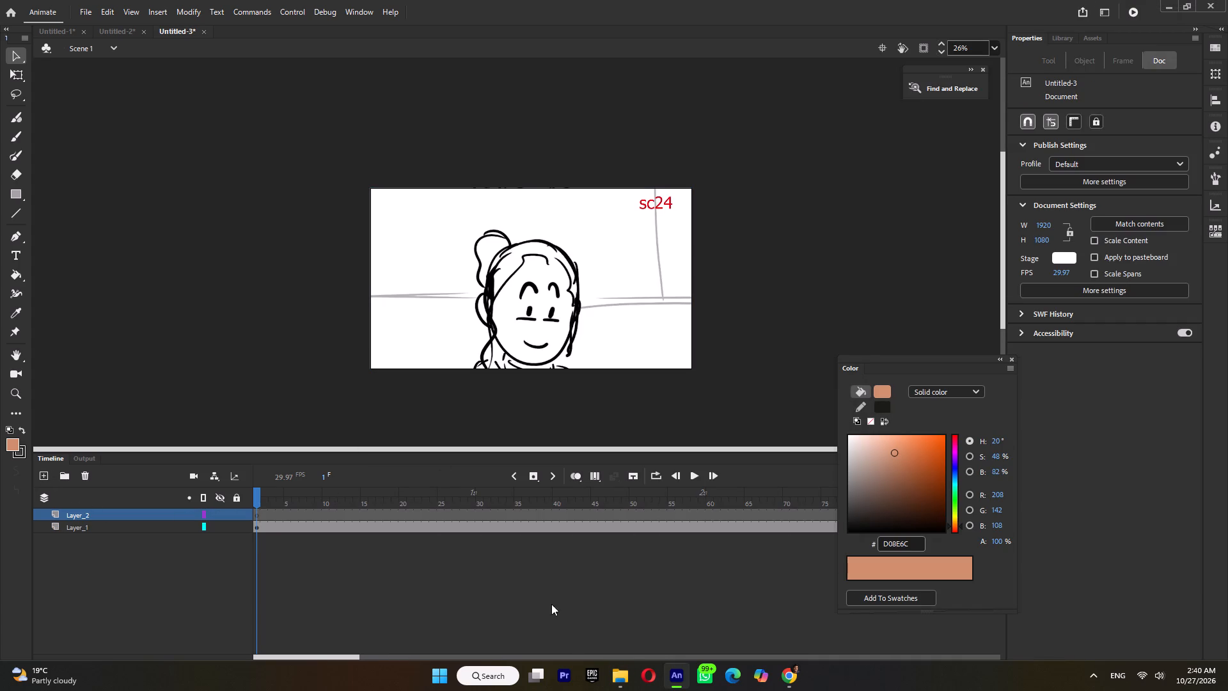
click(624, 684)
click(967, 16)
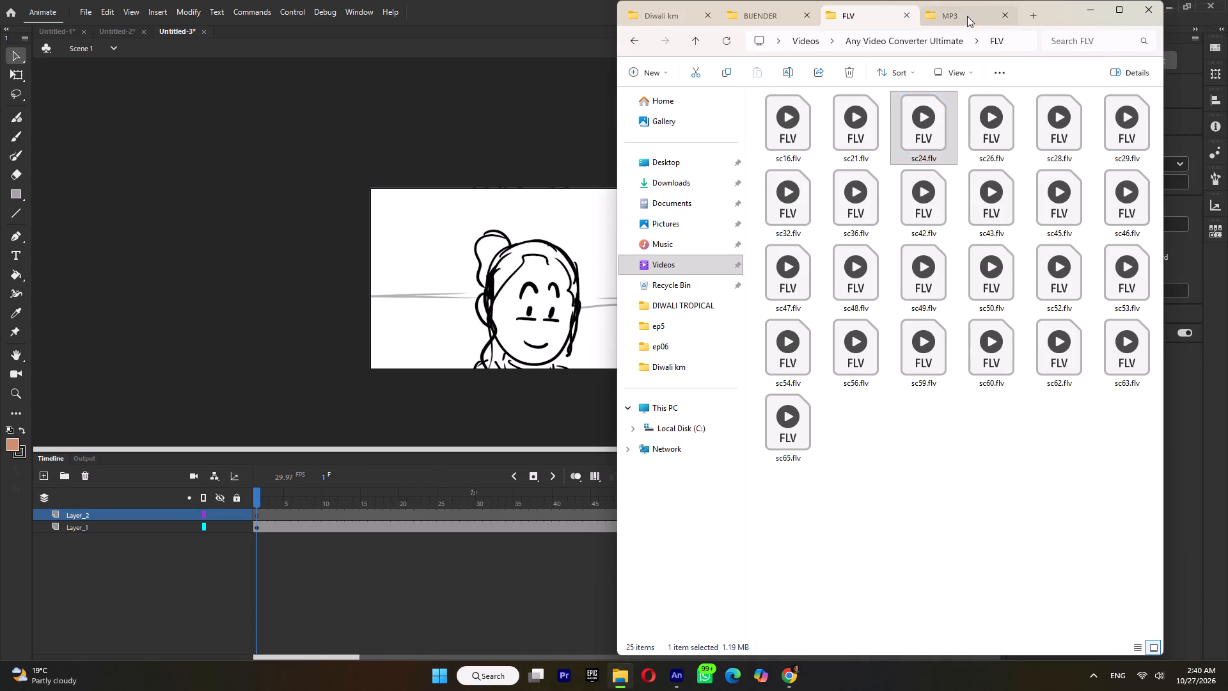
click(918, 142)
drag(922, 141, 464, 278)
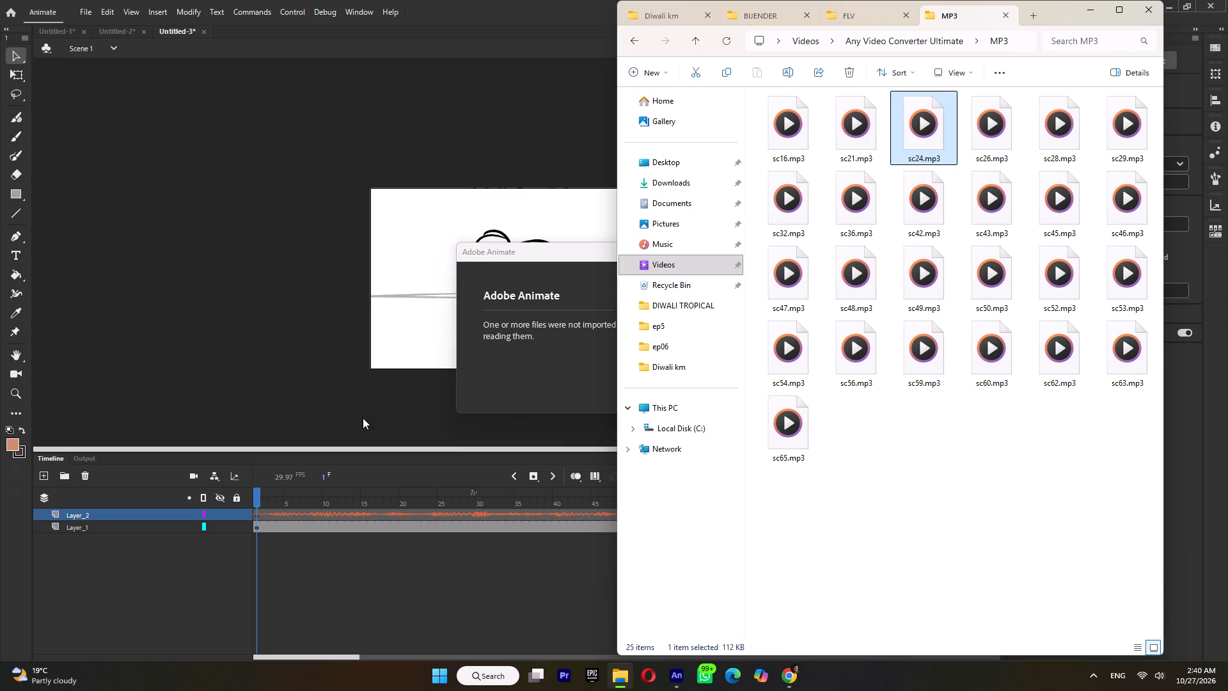
click(552, 385)
click(728, 378)
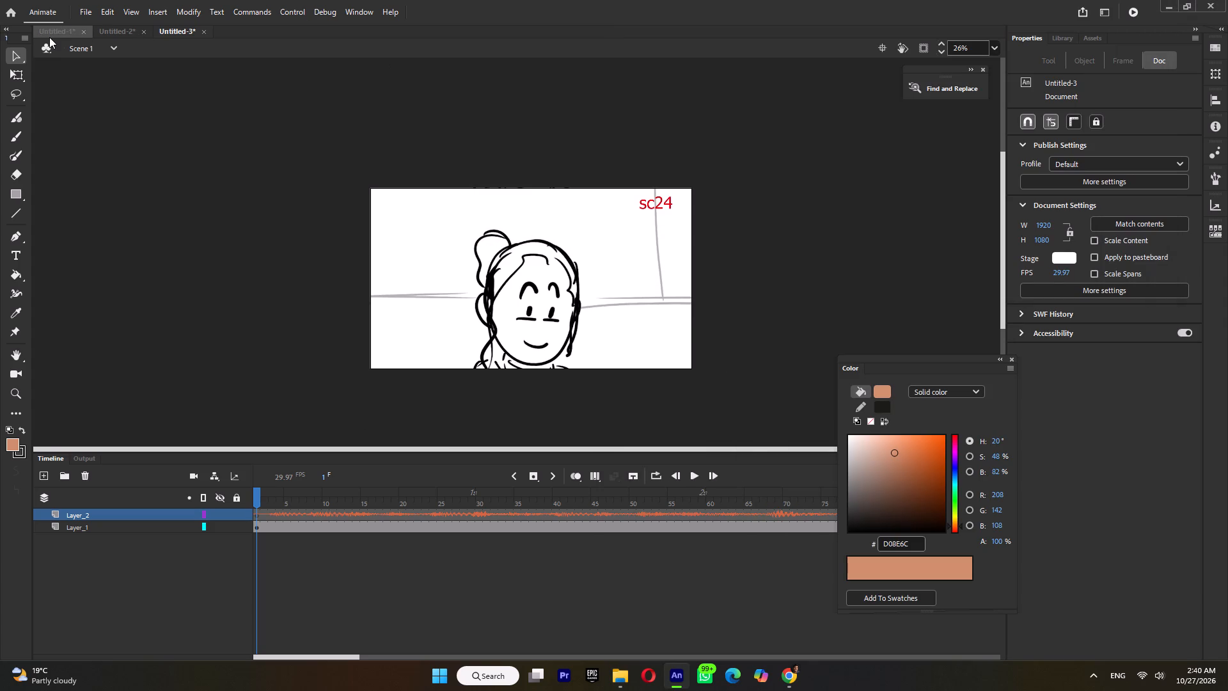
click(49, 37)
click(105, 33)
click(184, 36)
Create a new Full HD (1920 x 1080) ActionScript 3.0 document at 29.97 fps for scene sc26.
key(ctrl+n)
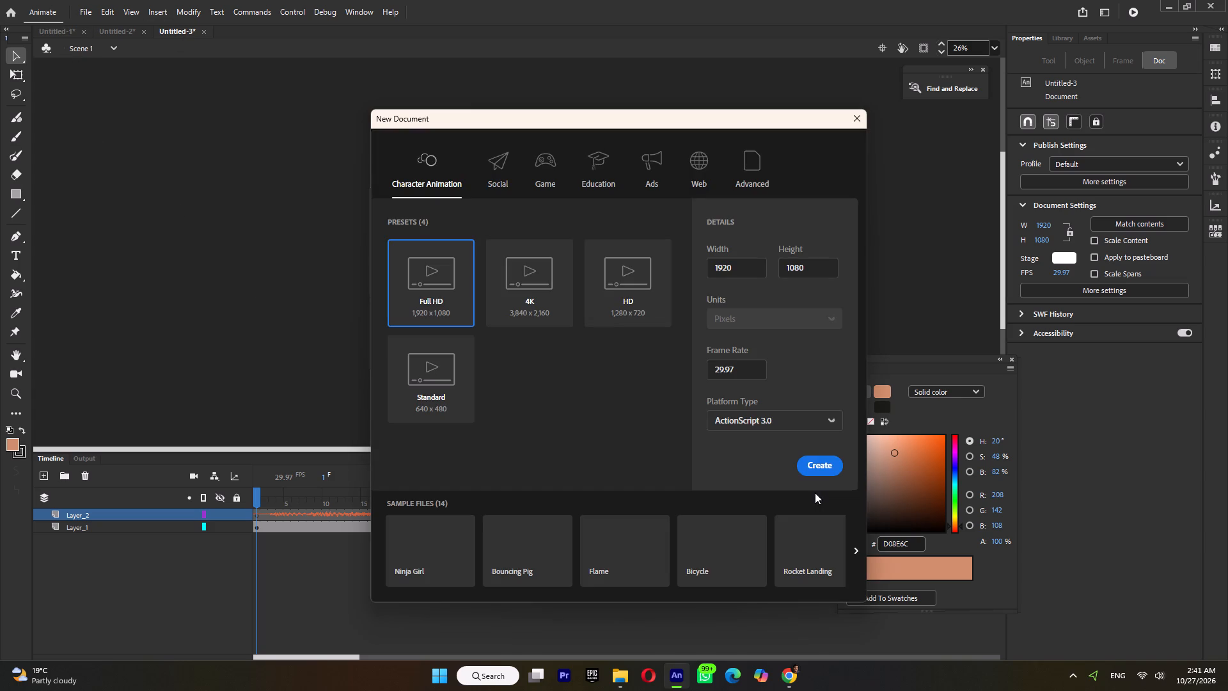
click(812, 466)
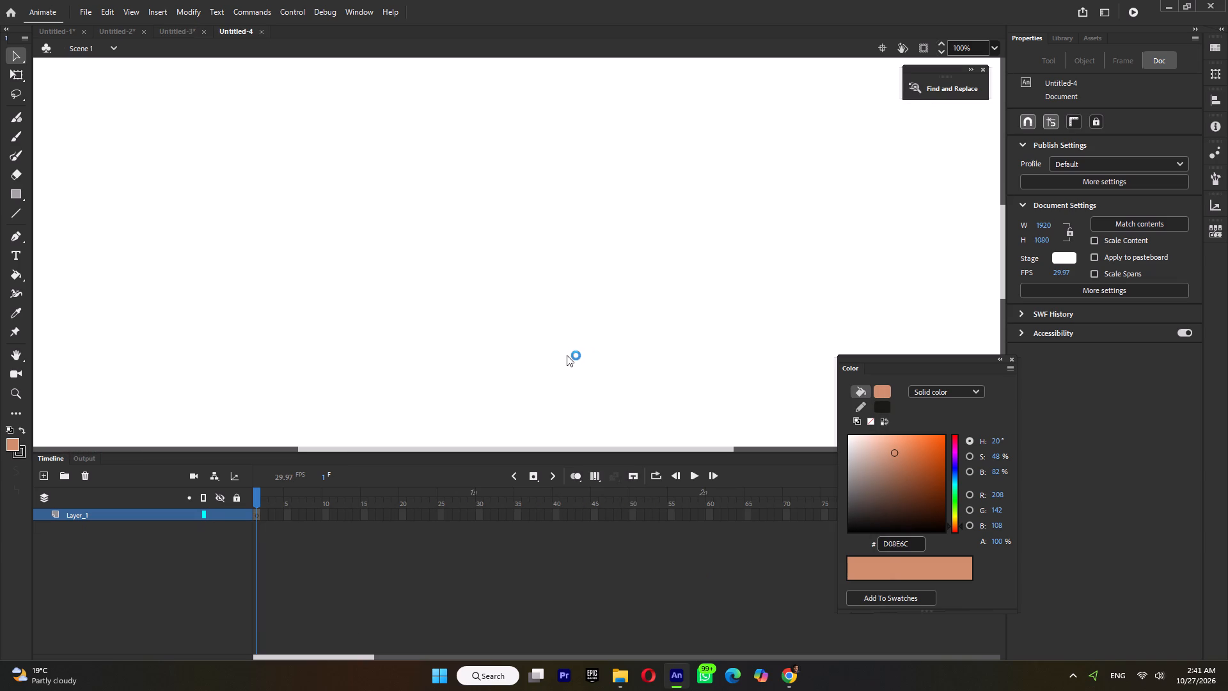
Import sc26.flv from the FLV folder onto the stage, embedded in the SWF and playing in the timeline.
ctrl+scroll(562, 336, down, 8)
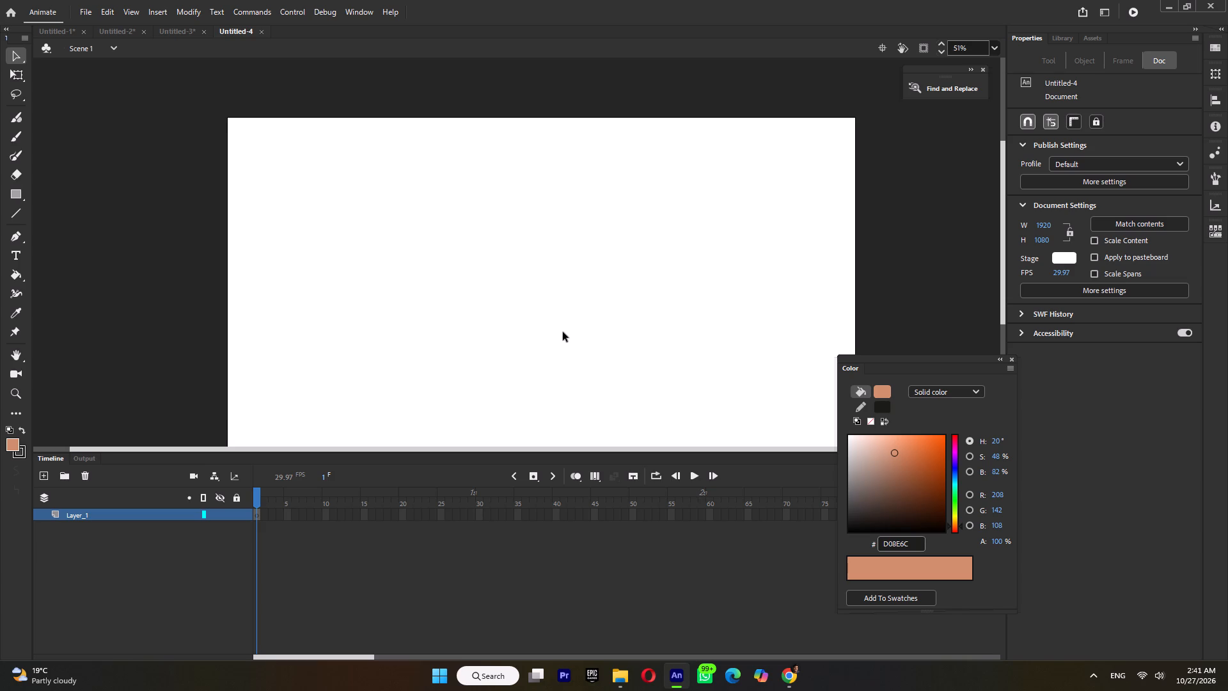
ctrl+scroll(564, 283, down, 5)
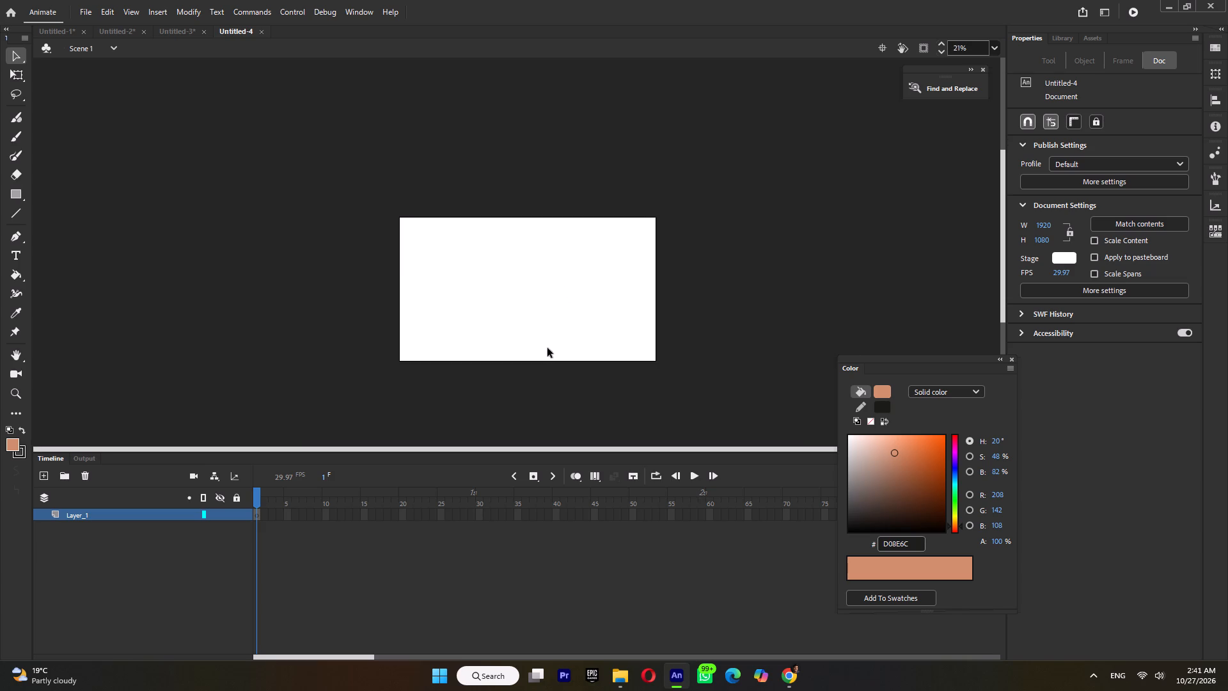
ctrl+scroll(547, 348, up, 3)
ctrl+scroll(530, 215, up, 2)
ctrl+scroll(530, 215, down, 3)
ctrl+scroll(530, 198, up, 3)
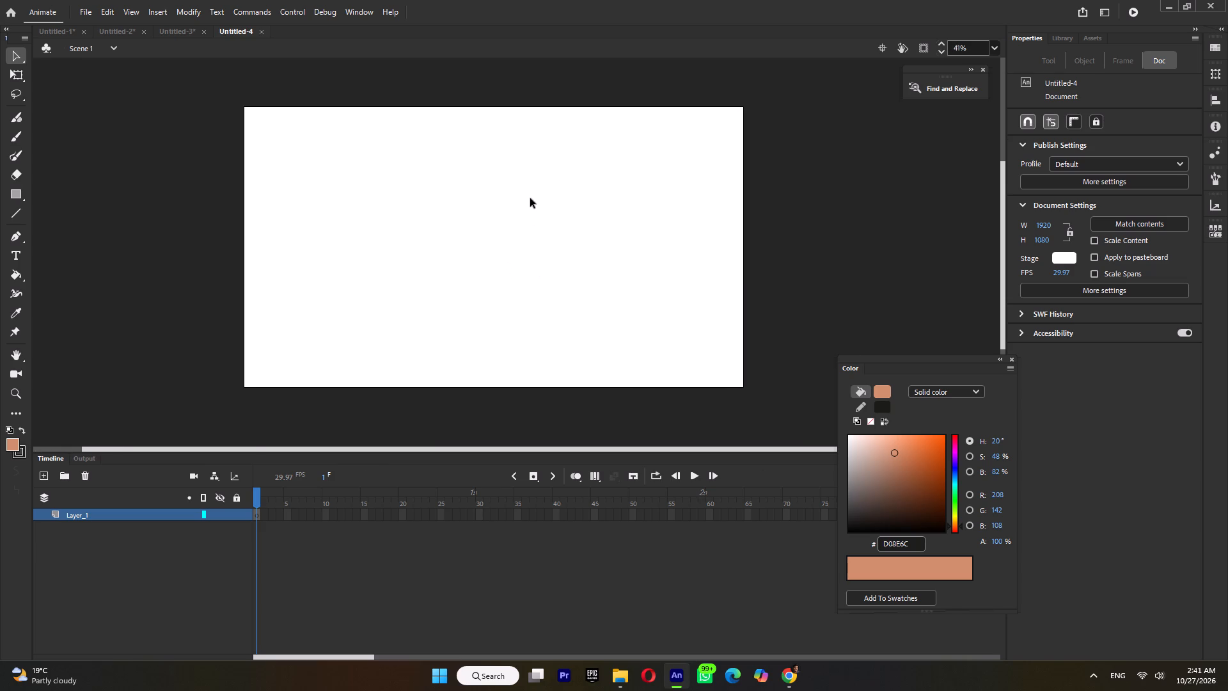
ctrl+scroll(530, 198, down, 1)
click(621, 674)
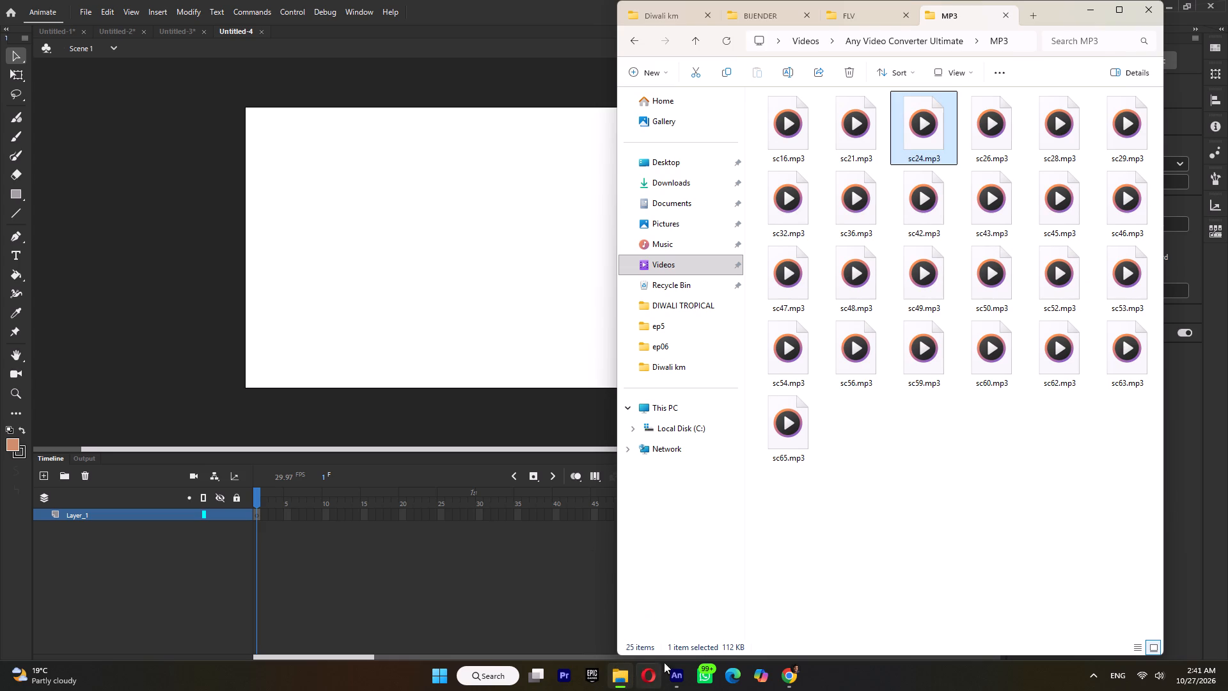
click(854, 13)
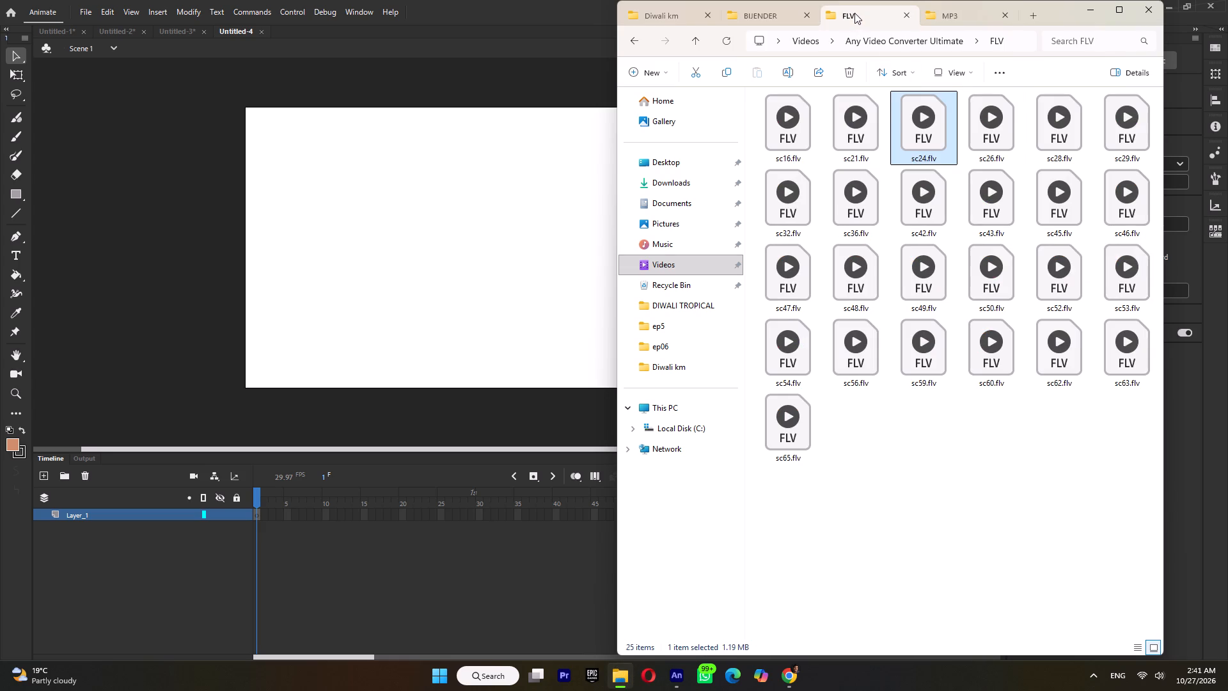
click(1001, 134)
drag(993, 135, 588, 252)
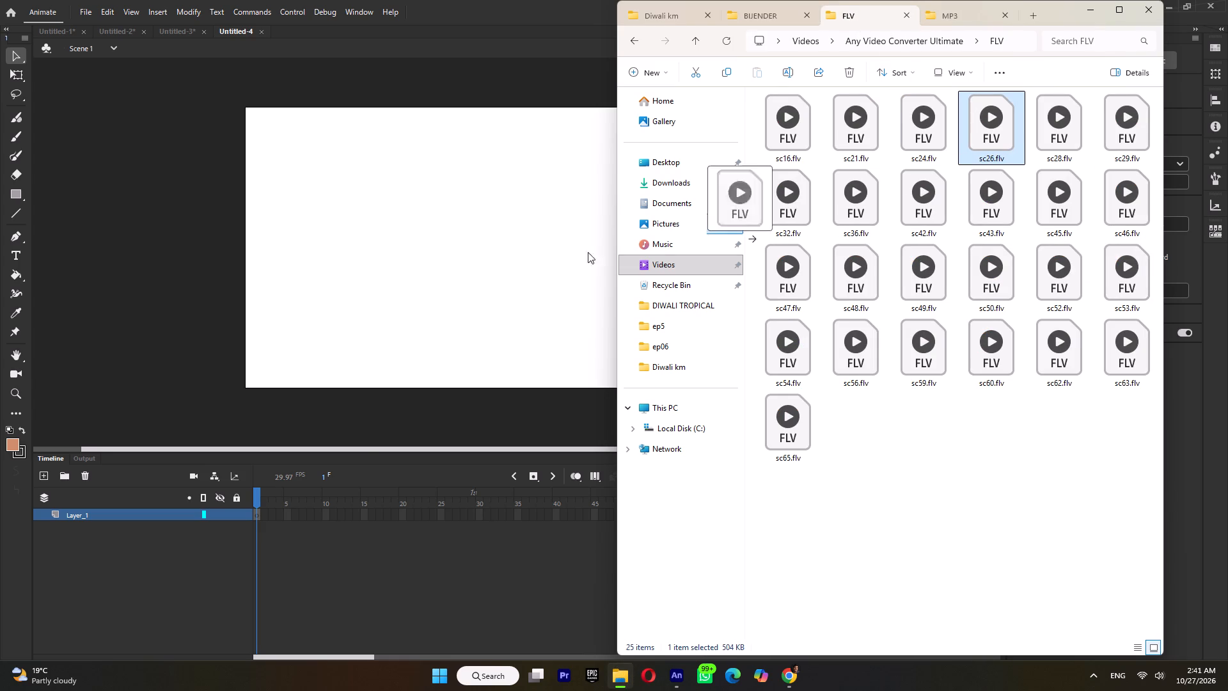
drag(588, 252, 443, 274)
click(455, 276)
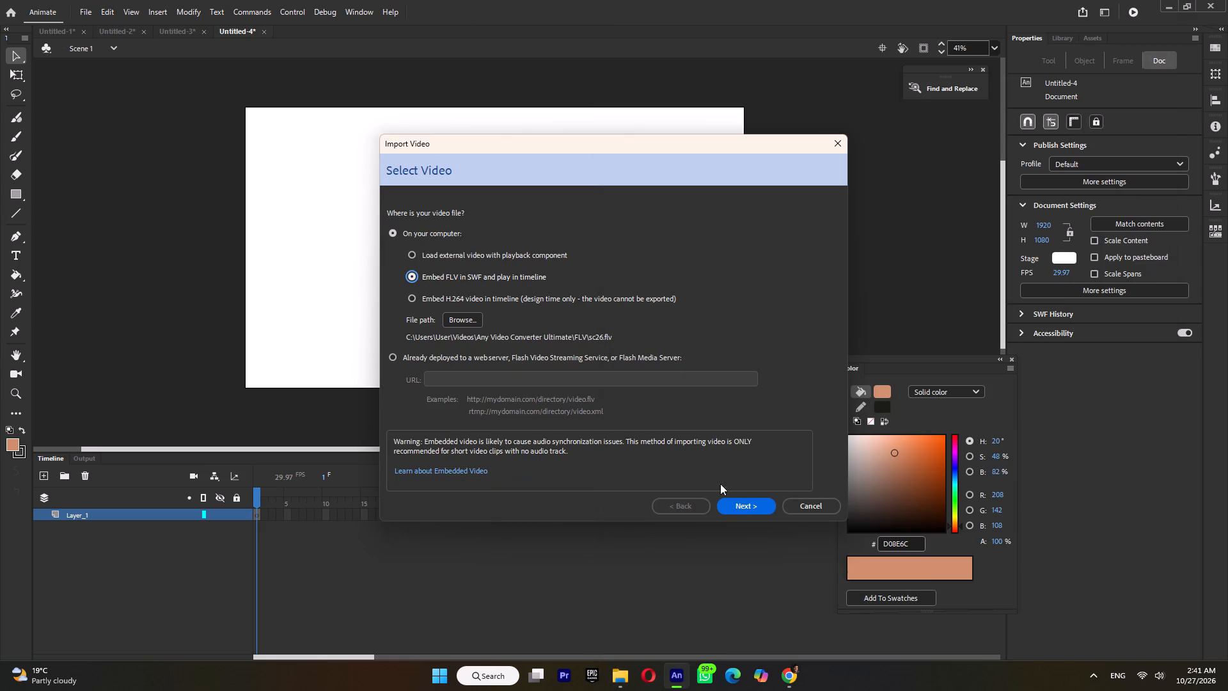
triple_click(739, 505)
Move the sc26 video on the stage to about X 14, Y 0.
drag(476, 287, 470, 279)
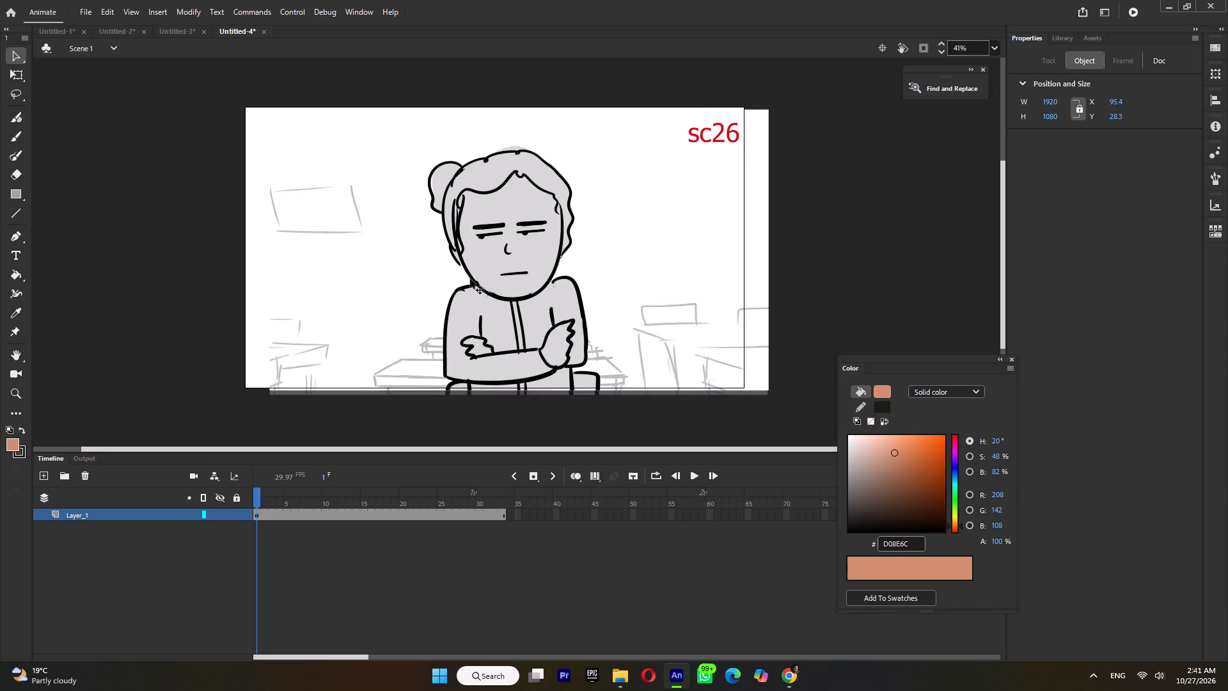
drag(470, 279, 455, 277)
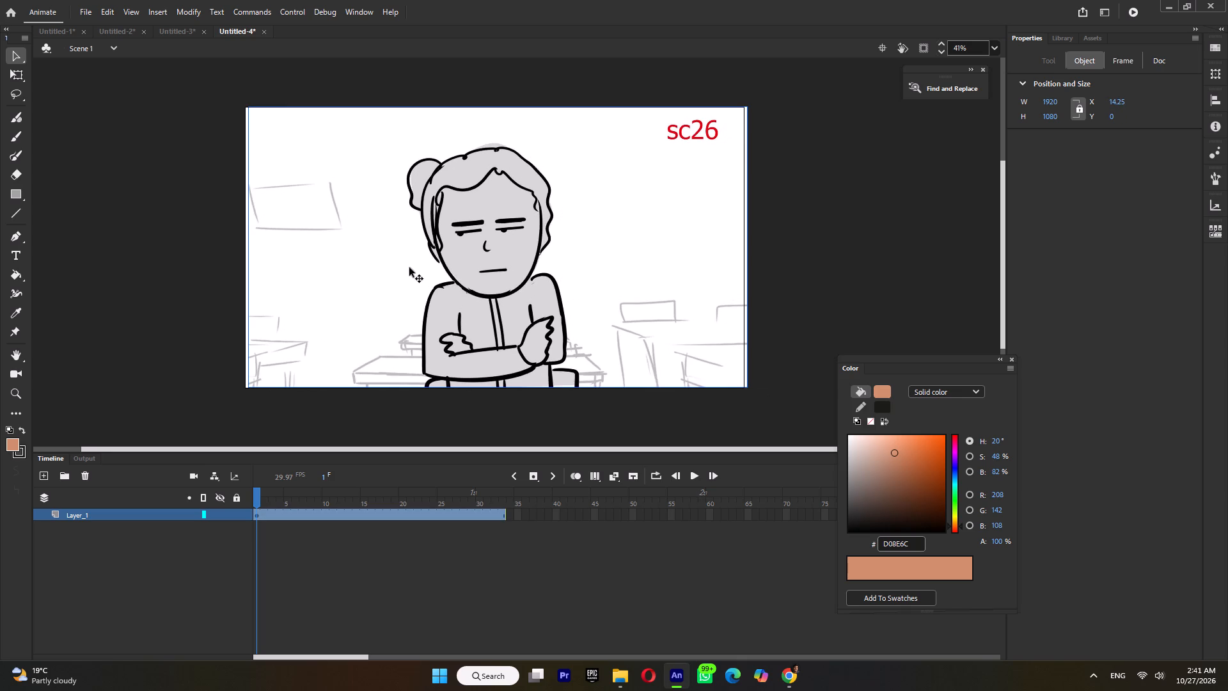
Create a new Full HD (1920 x 1080) ActionScript 3.0 document at 29.97 fps for scene sc28.
key(ctrl+n)
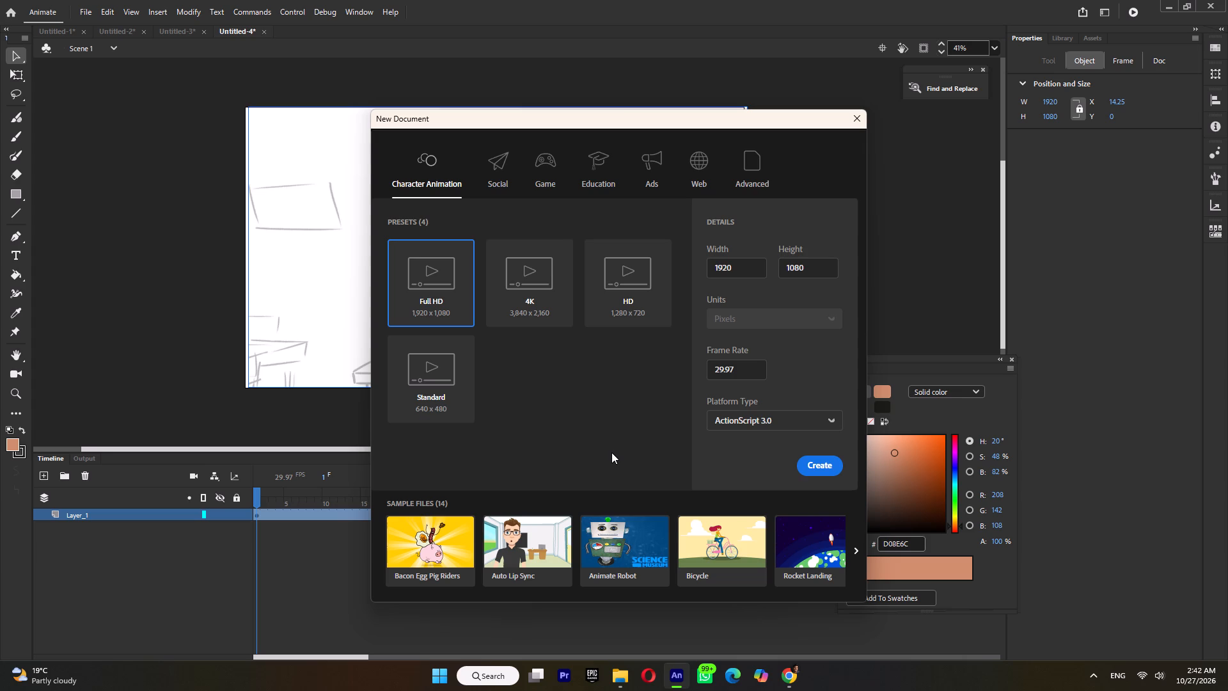
click(815, 465)
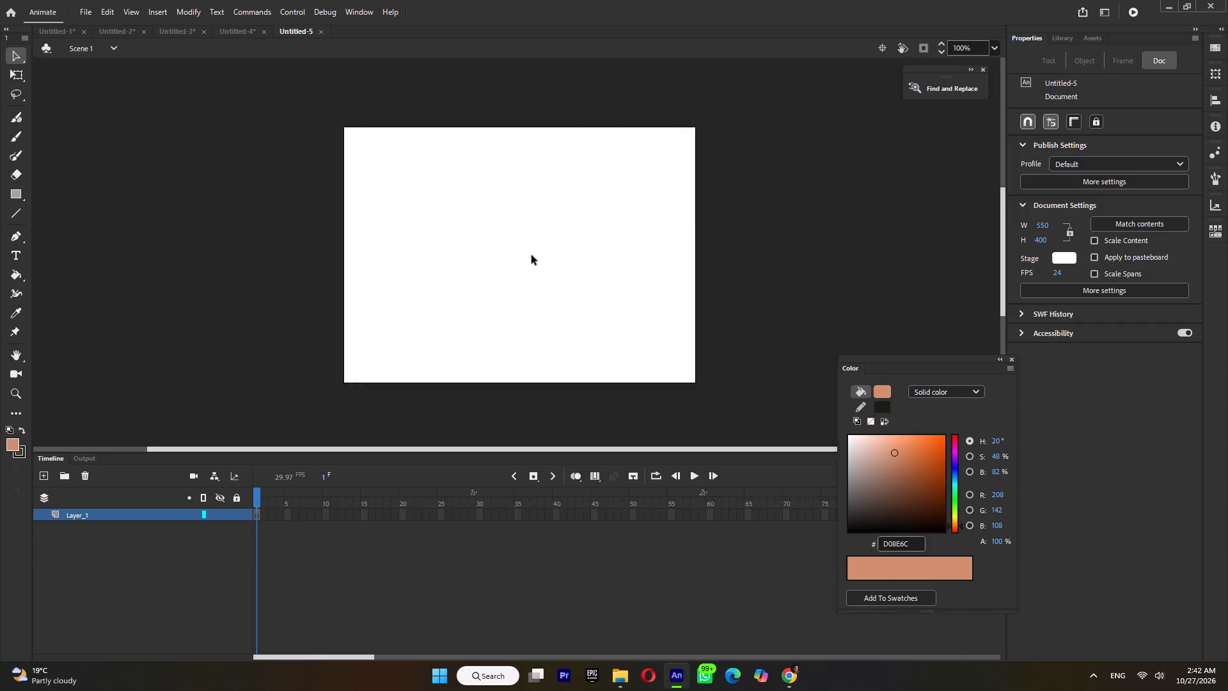
Import sc28.flv from the FLV folder onto the stage, embedded in the SWF and playing in the timeline.
ctrl+scroll(534, 250, down, 4)
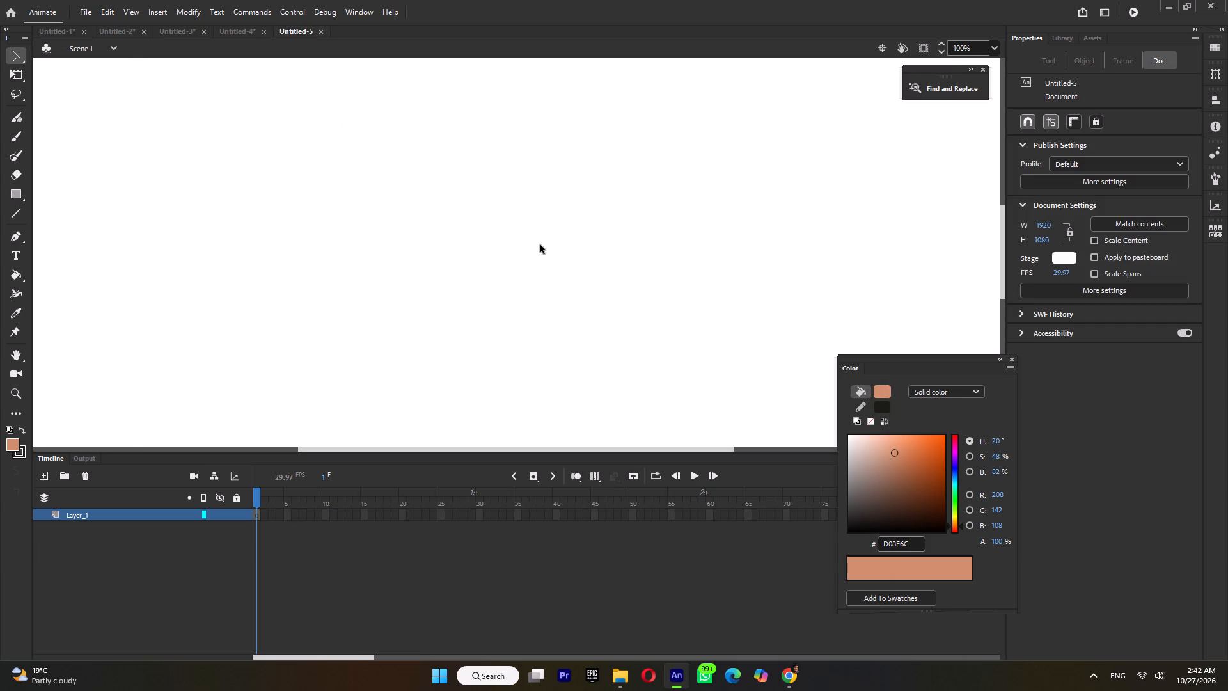
ctrl+scroll(540, 244, down, 6)
click(629, 674)
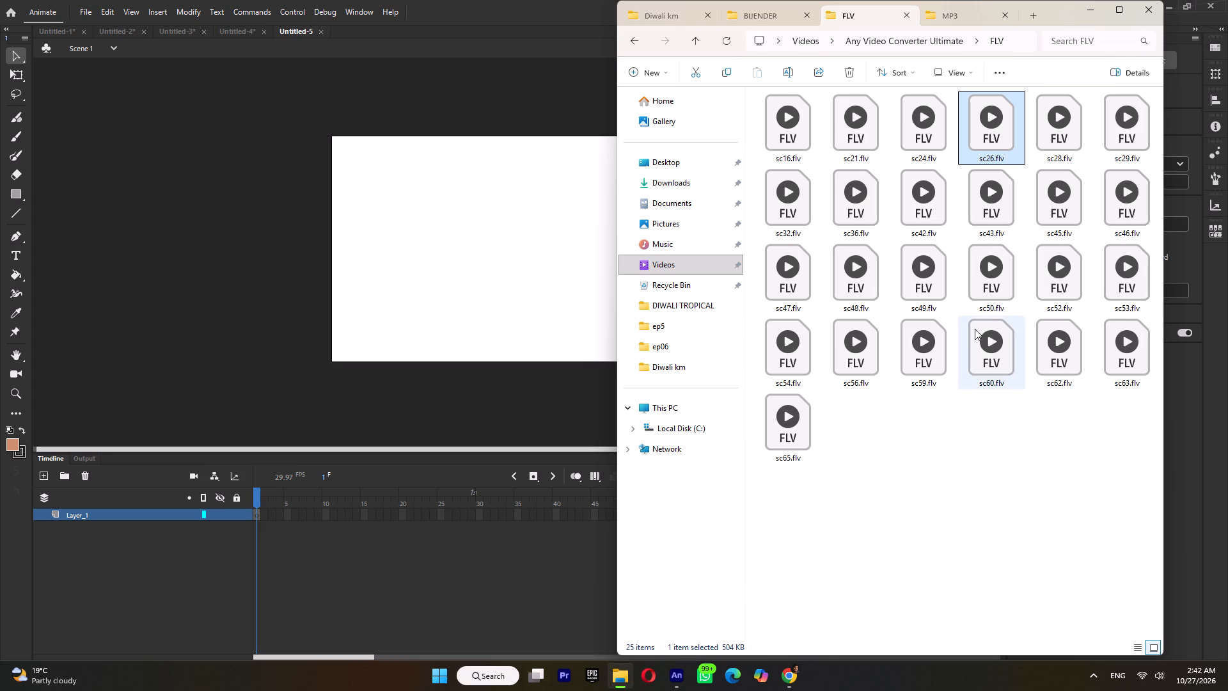
click(1048, 133)
drag(1059, 132, 854, 188)
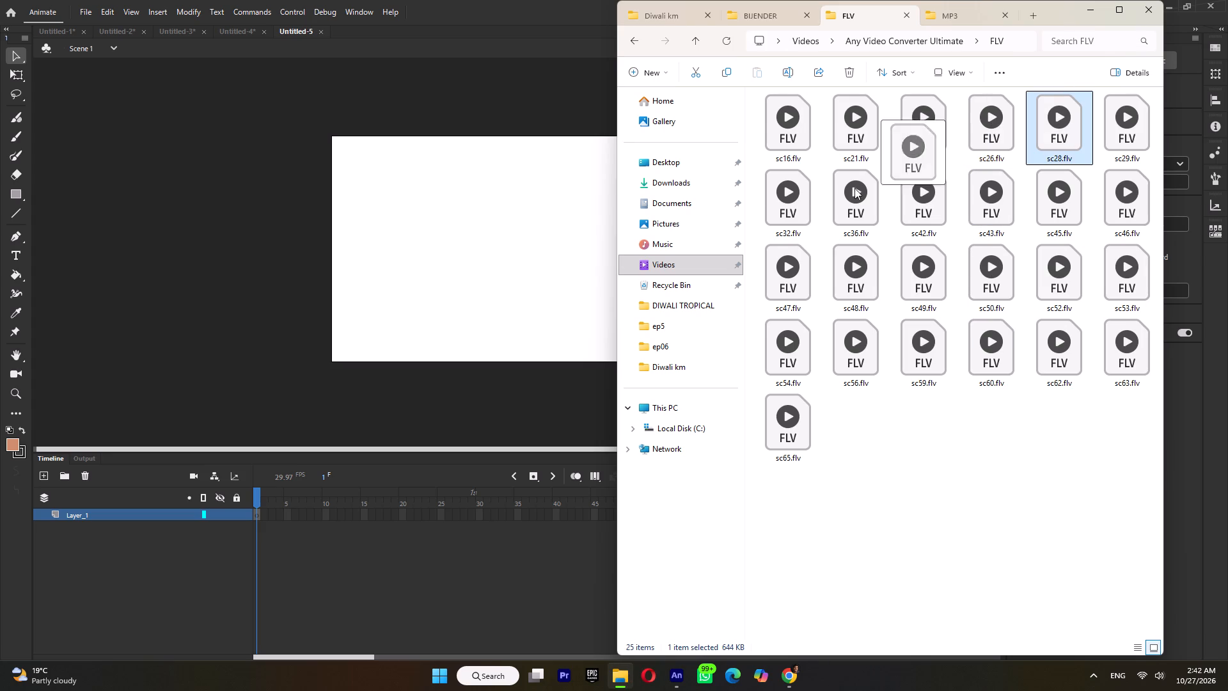
drag(854, 188, 485, 257)
click(482, 280)
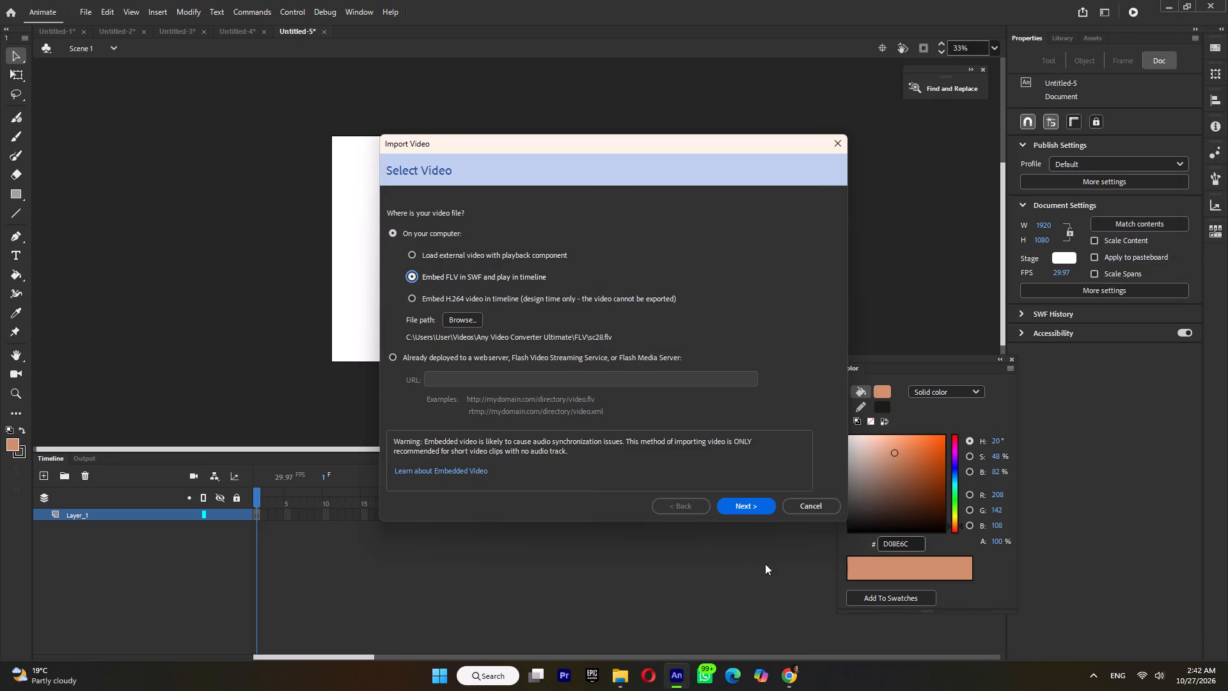
triple_click(744, 504)
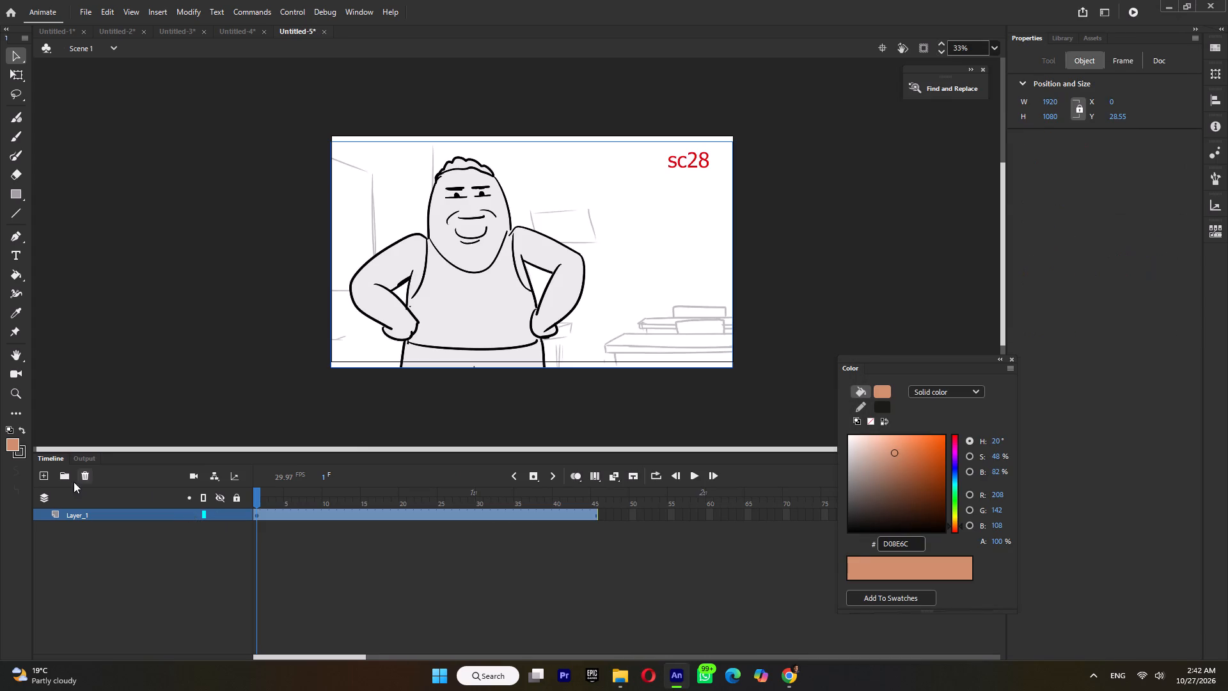
Add a new layer above the sc28 video and import sc28.mp3 from the MP3 folder onto it.
click(45, 473)
click(620, 678)
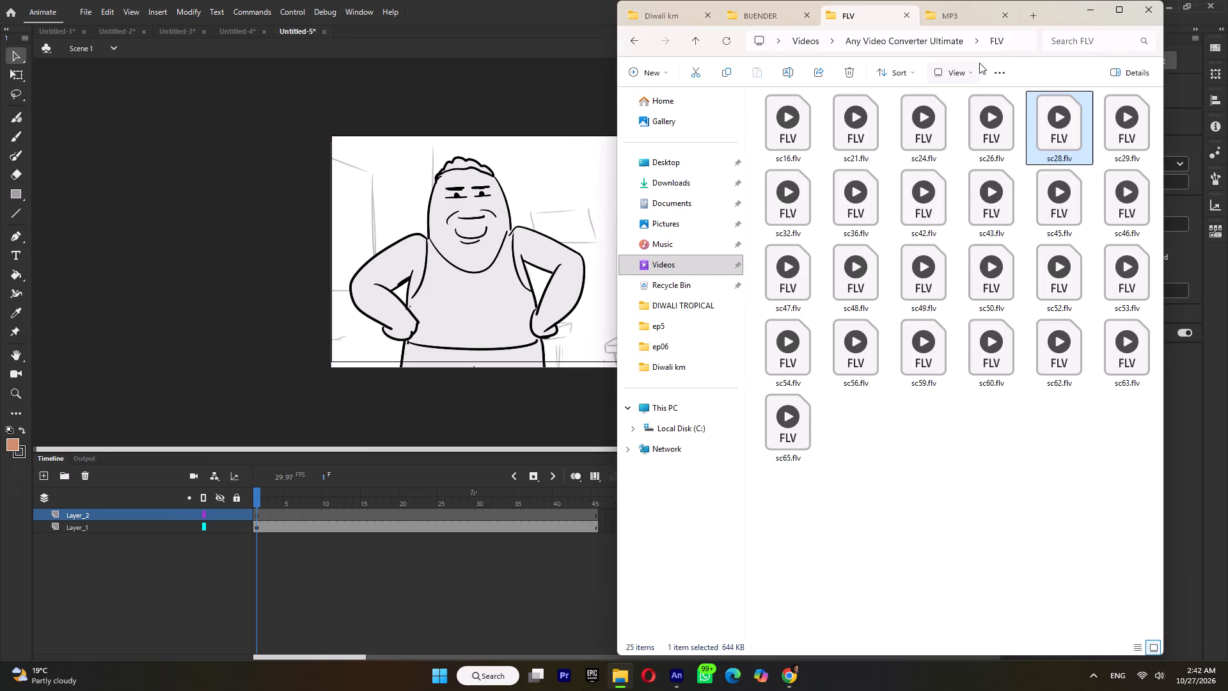
click(973, 9)
click(1053, 136)
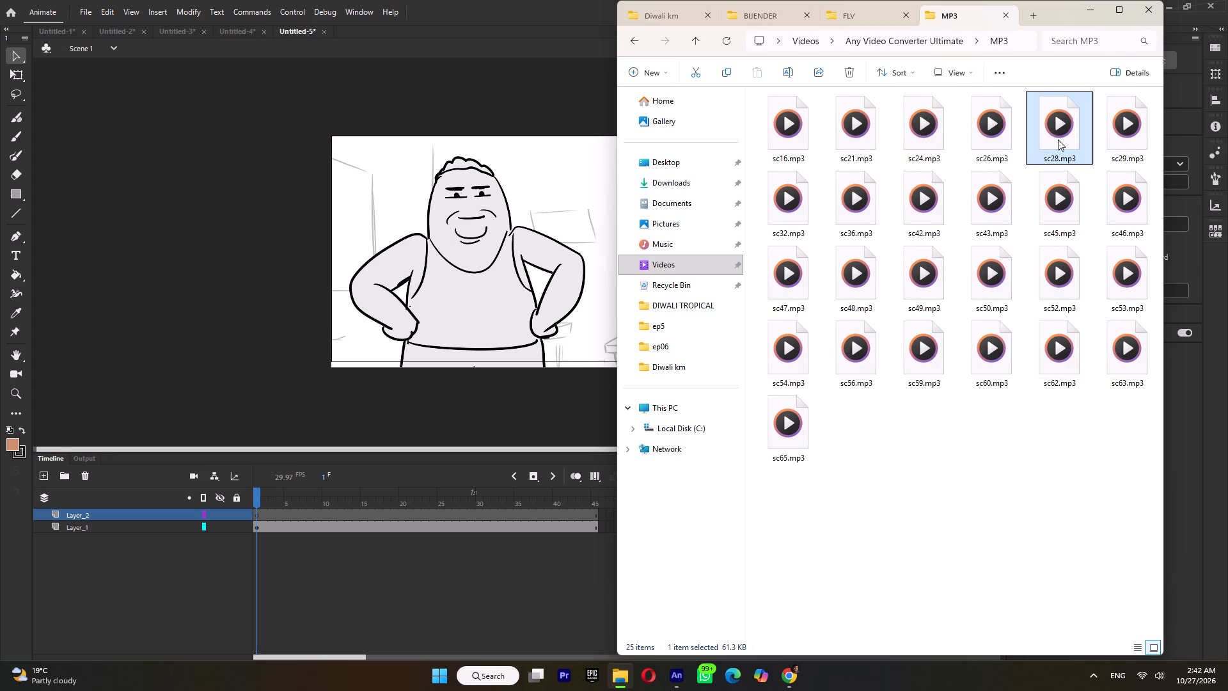
drag(1058, 139, 488, 234)
click(589, 390)
click(729, 382)
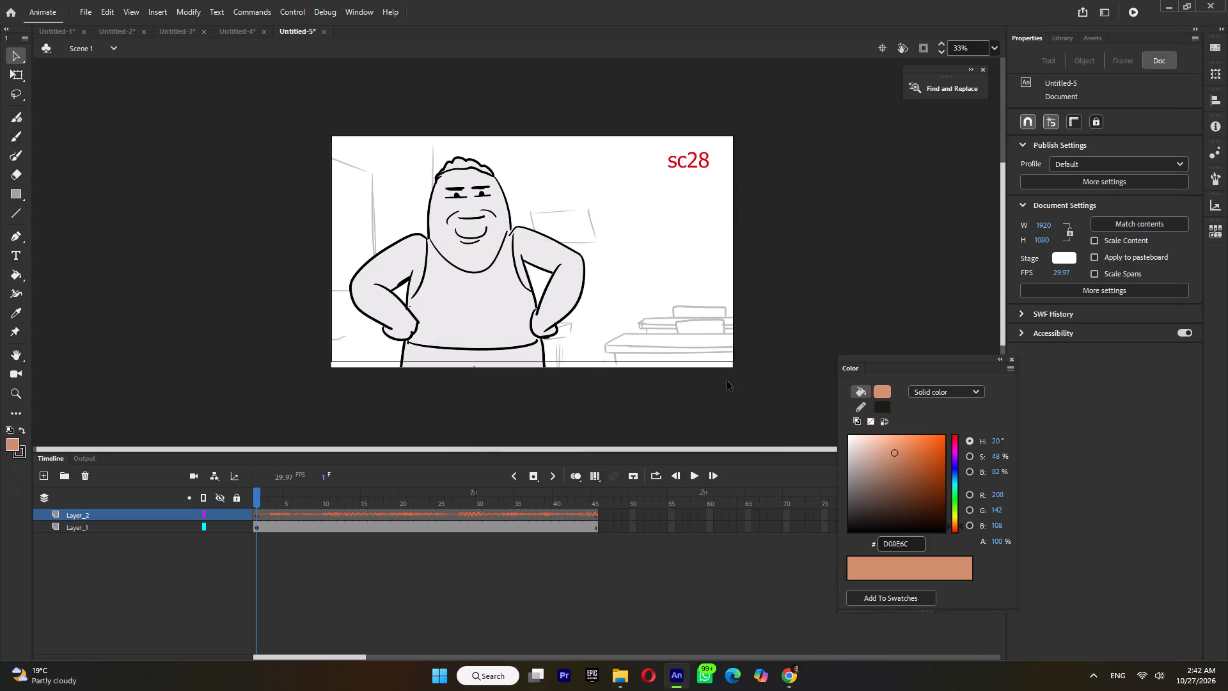
Return to the sc26 document and add a new layer above its video layer.
click(239, 35)
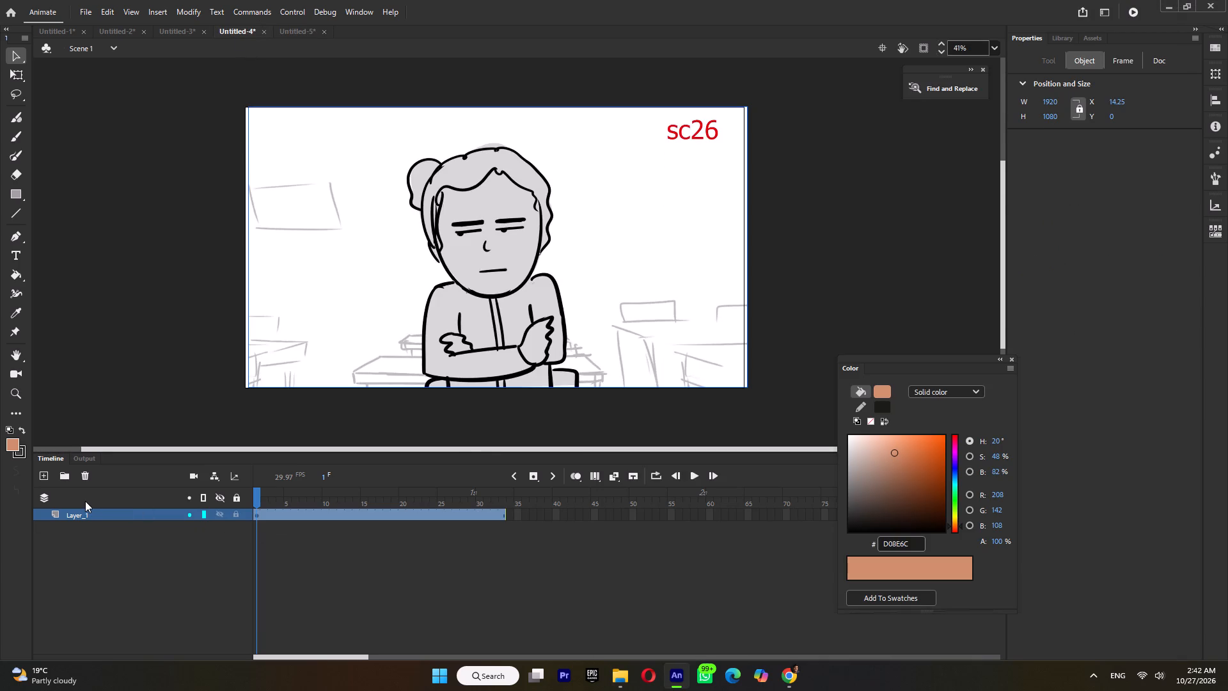
click(42, 479)
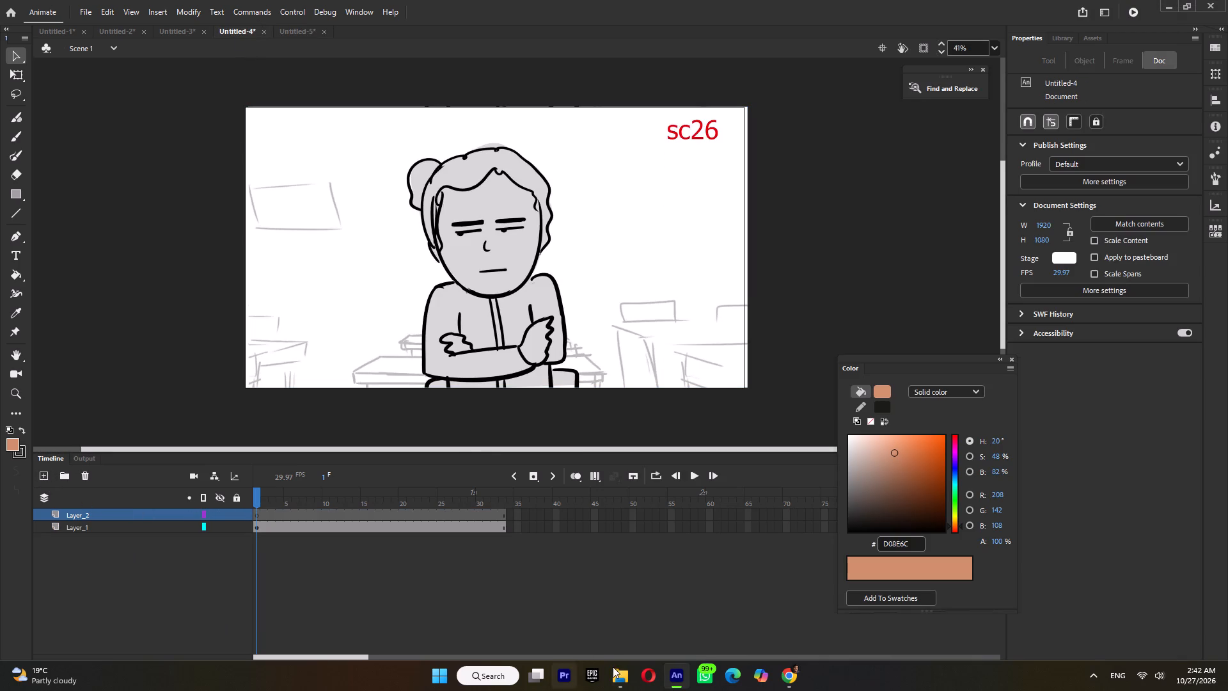
Move the sc26 video to X 0, Y 0 so it snaps to the stage edges.
click(551, 324)
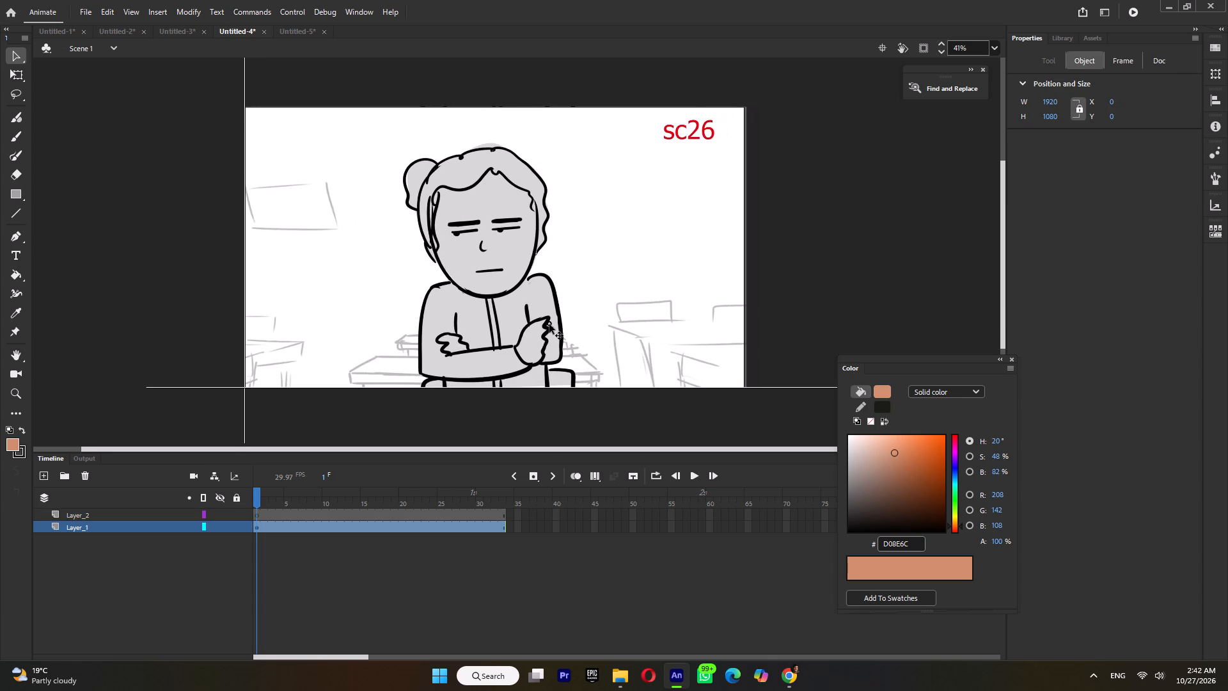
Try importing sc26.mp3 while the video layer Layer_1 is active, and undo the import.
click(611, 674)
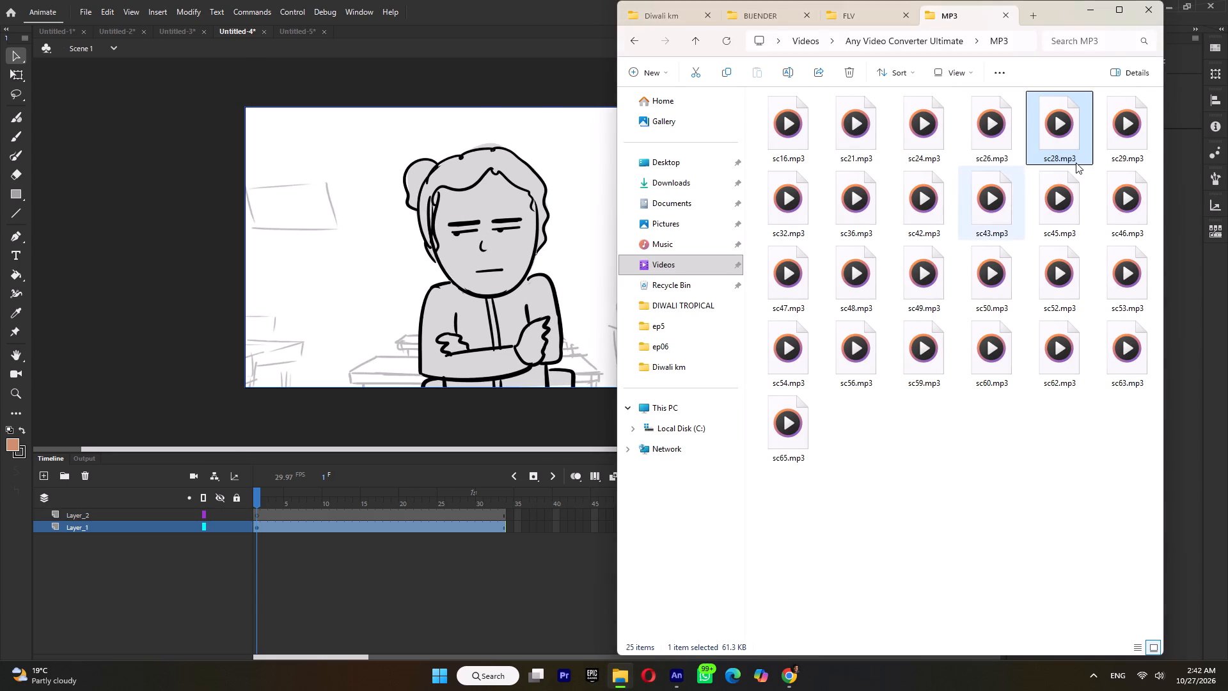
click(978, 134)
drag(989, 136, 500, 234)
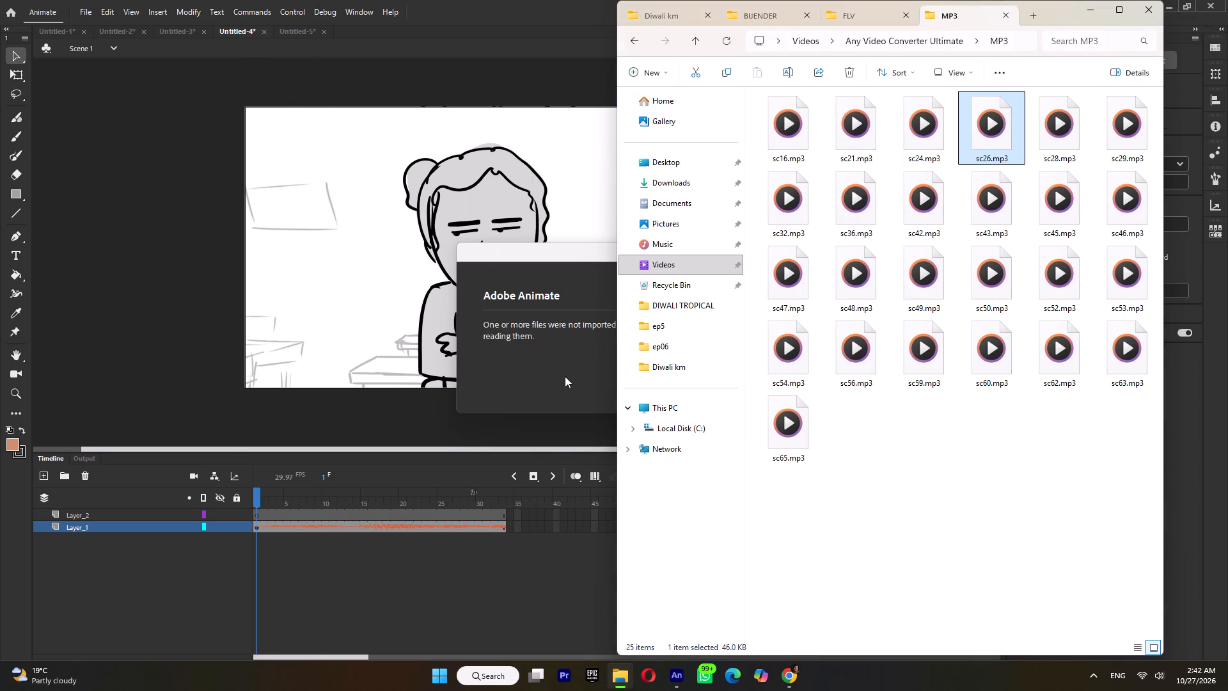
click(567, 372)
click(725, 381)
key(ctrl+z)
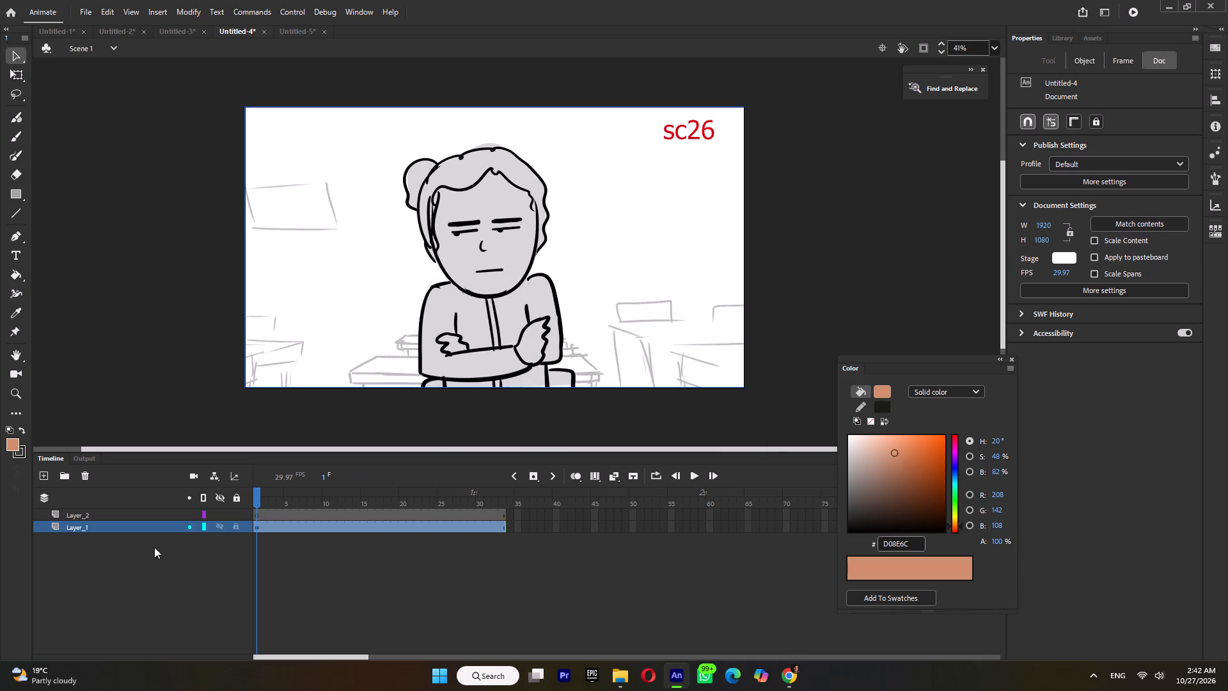
Import sc26.mp3 from the MP3 folder onto the empty Layer_2 of the sc26 document.
click(69, 512)
click(618, 673)
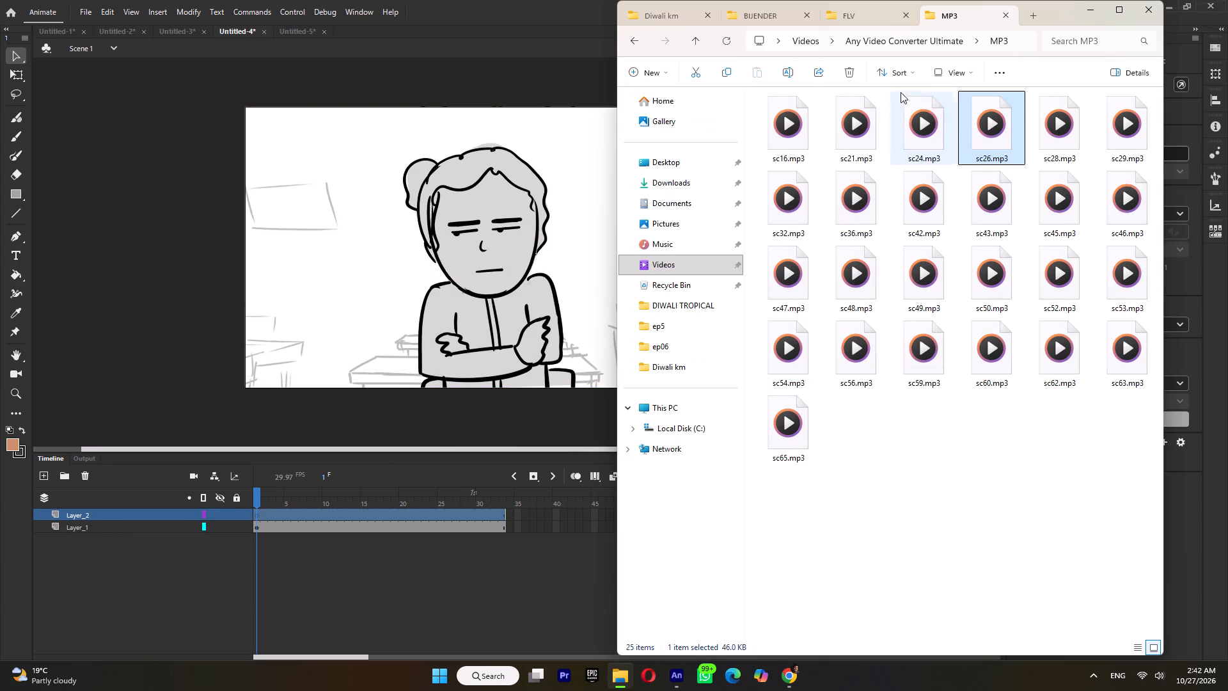
drag(975, 121, 447, 286)
click(508, 353)
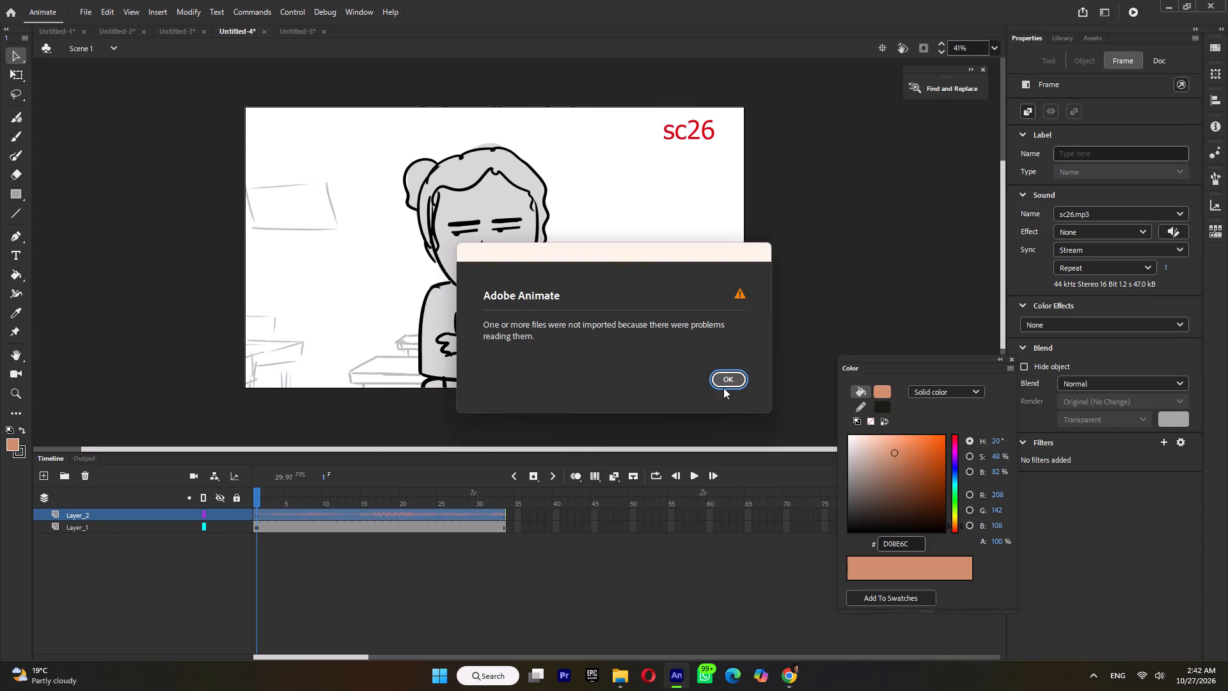
click(736, 383)
click(810, 301)
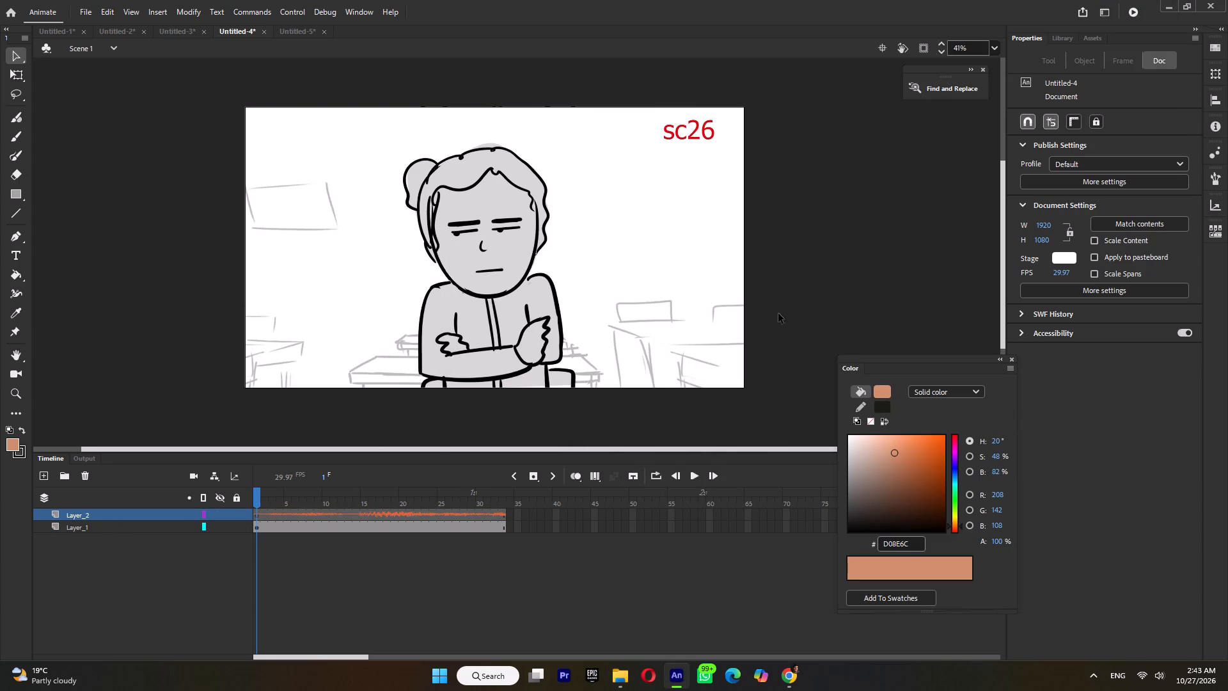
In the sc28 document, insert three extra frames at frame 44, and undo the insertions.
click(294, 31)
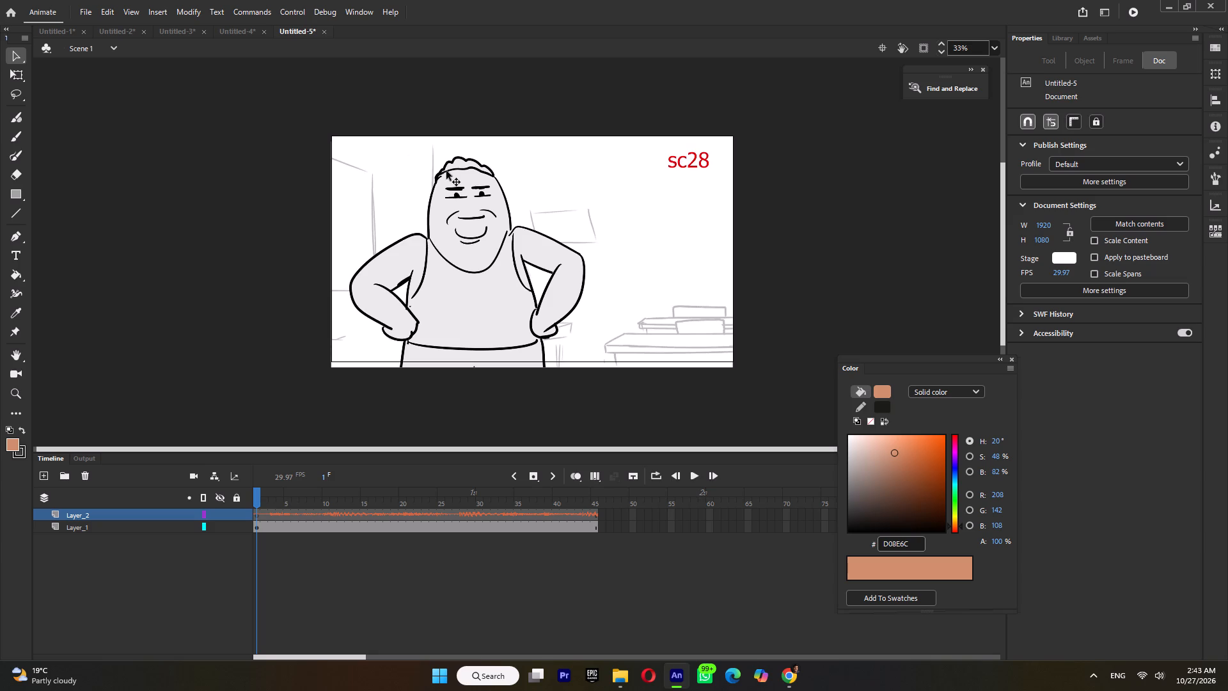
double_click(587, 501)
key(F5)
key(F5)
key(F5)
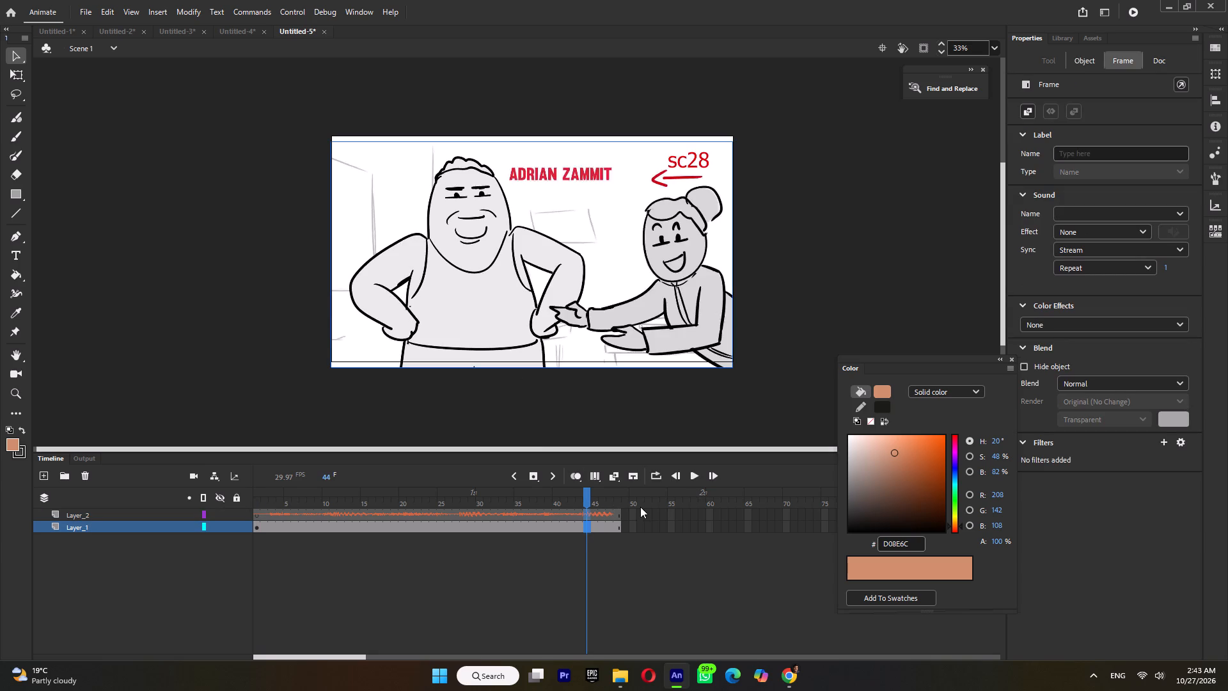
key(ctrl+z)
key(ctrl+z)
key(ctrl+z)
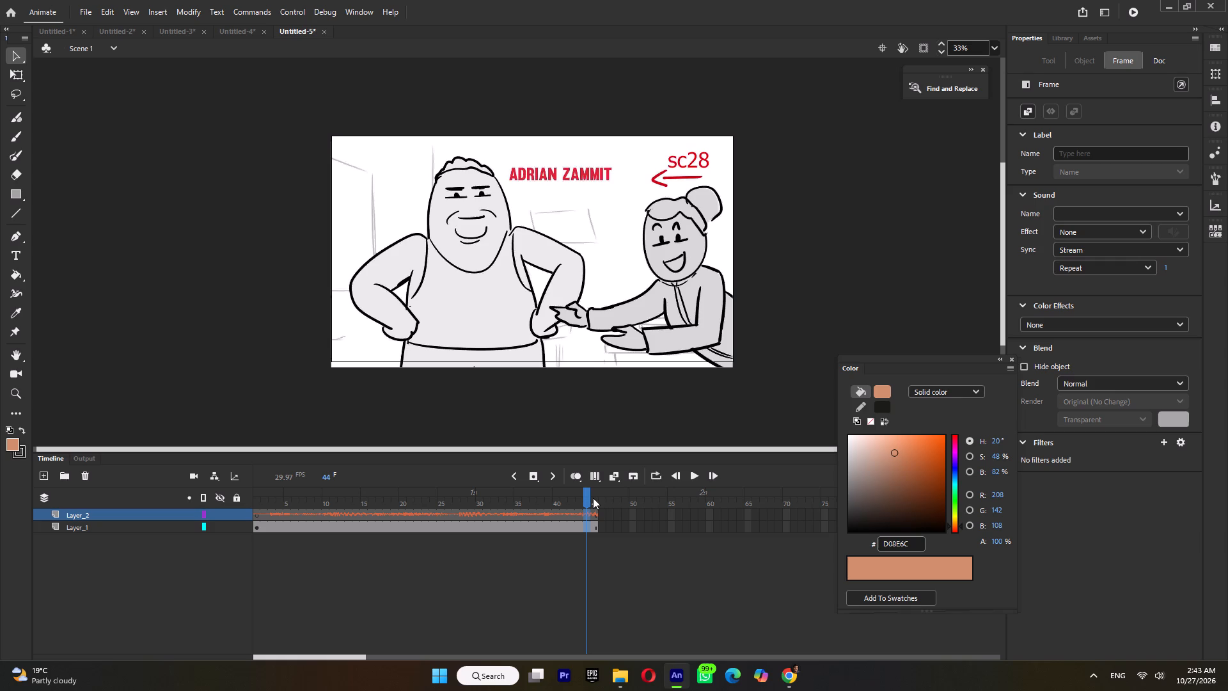
Look through the other open scene documents to check their setup, and return to the sc28 document.
click(235, 35)
click(169, 31)
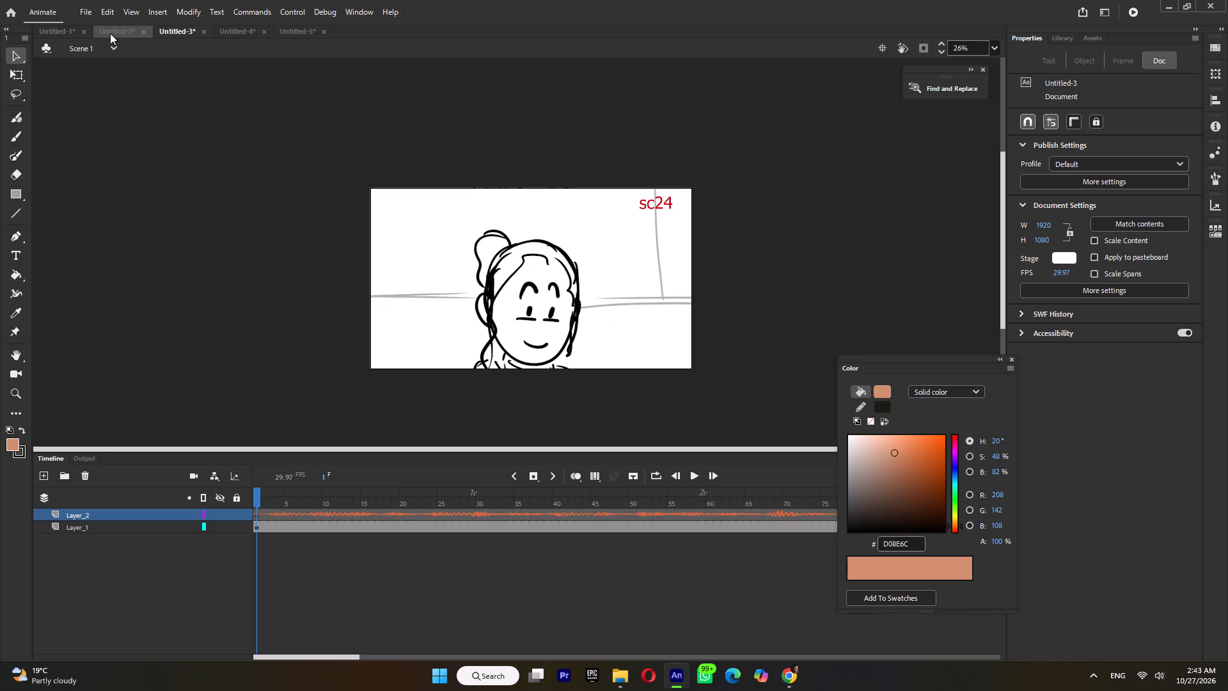
click(102, 35)
click(68, 34)
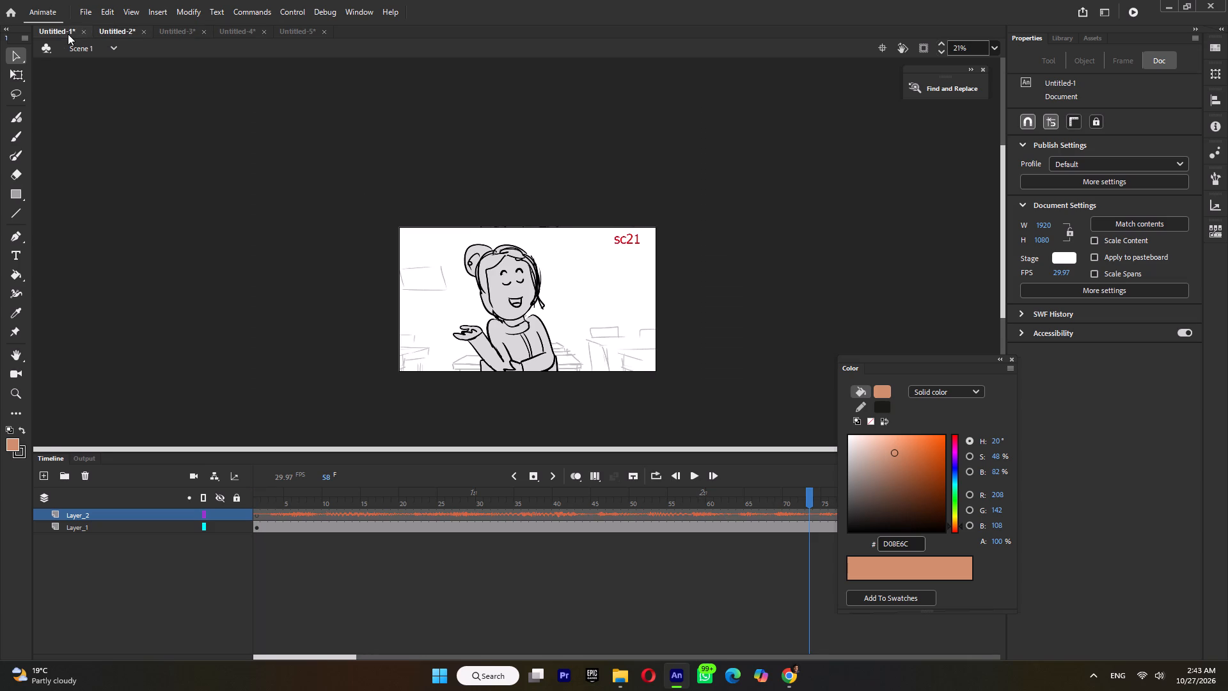
click(303, 38)
click(302, 30)
click(511, 0)
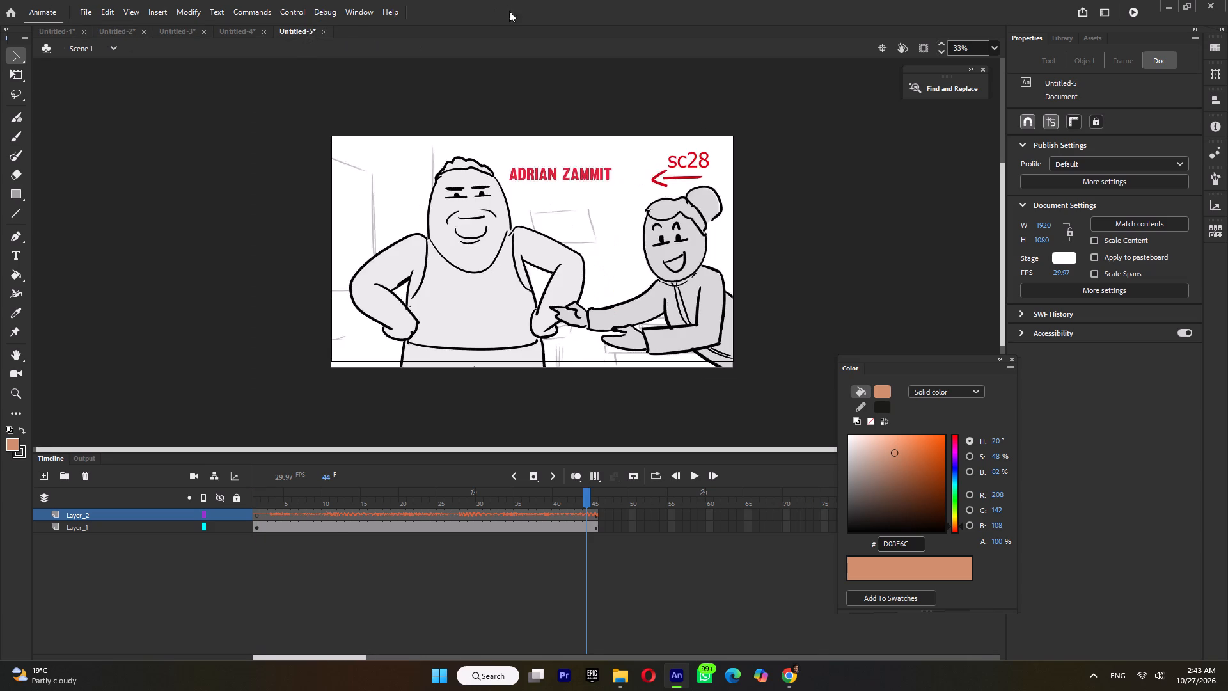
Create a new Full HD (1920 x 1080) ActionScript 3.0 document at 29.97 fps for scene sc29.
key(ctrl+n)
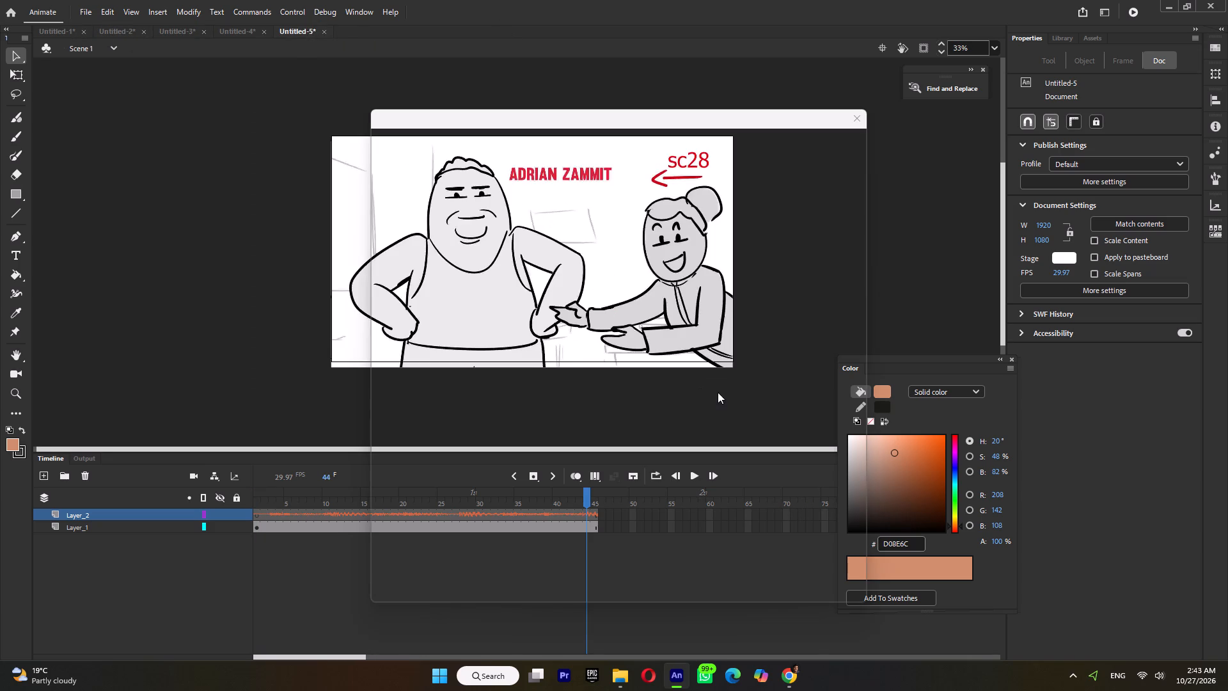
click(810, 463)
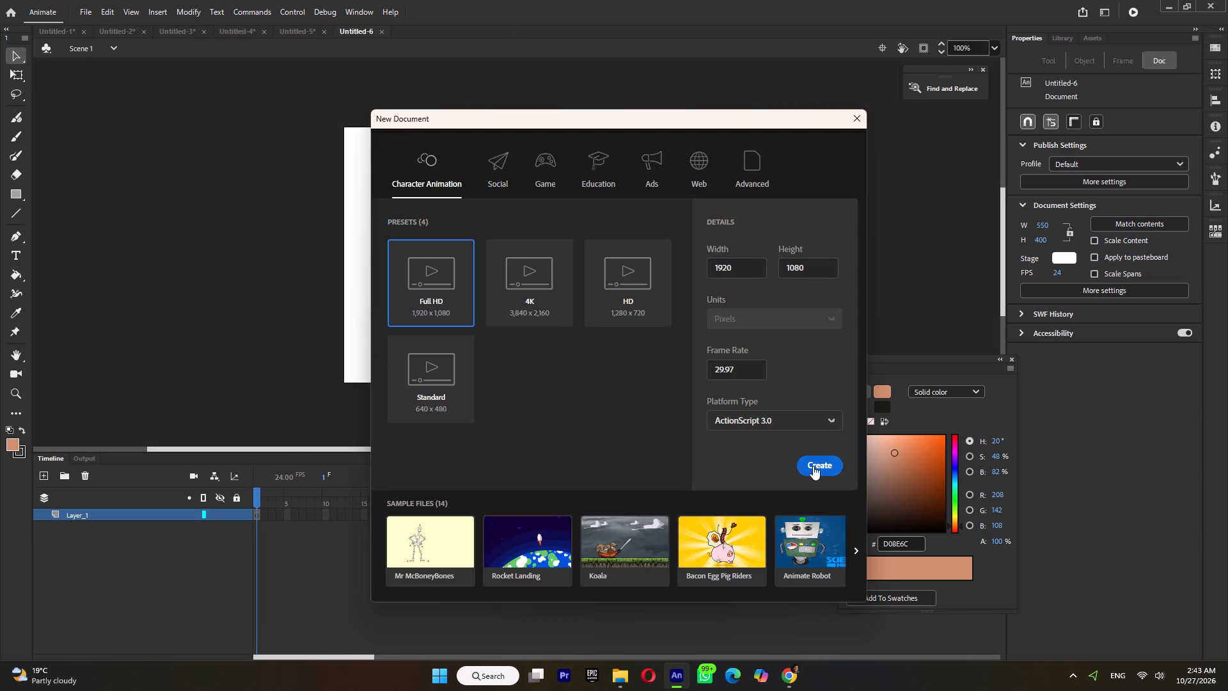
Import sc29.flv from the FLV folder onto the stage, embedded in the SWF and playing in the timeline.
ctrl+scroll(624, 278, down, 5)
click(626, 675)
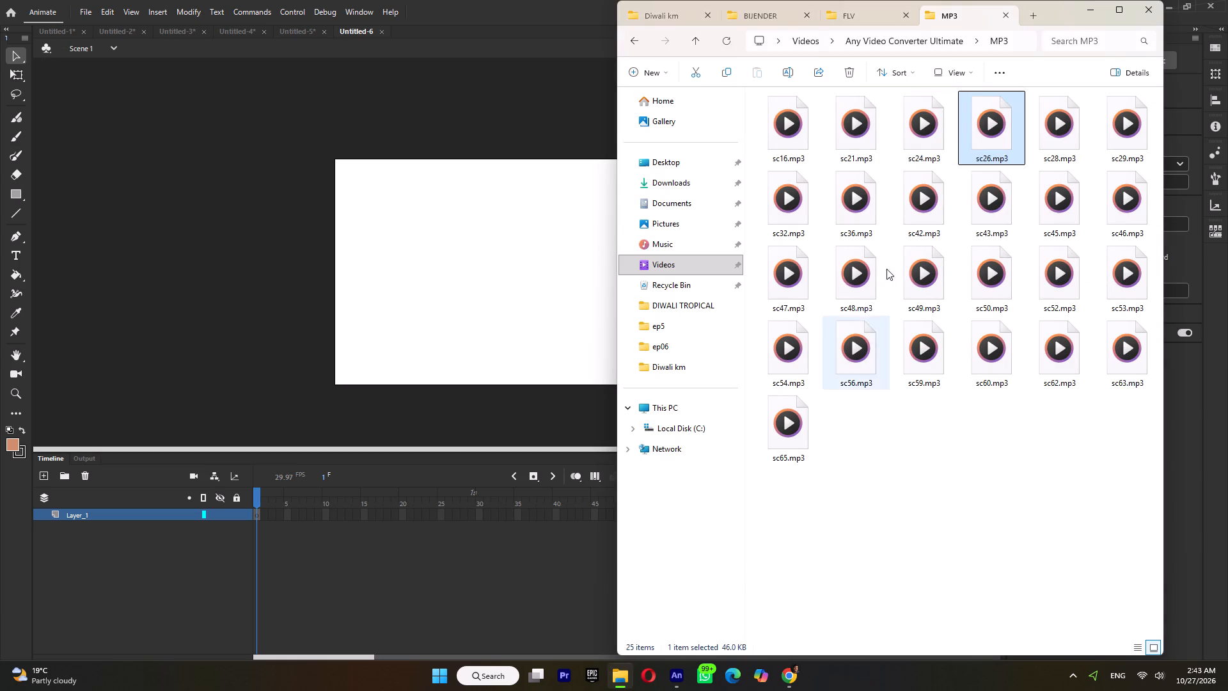
click(851, 17)
click(1135, 125)
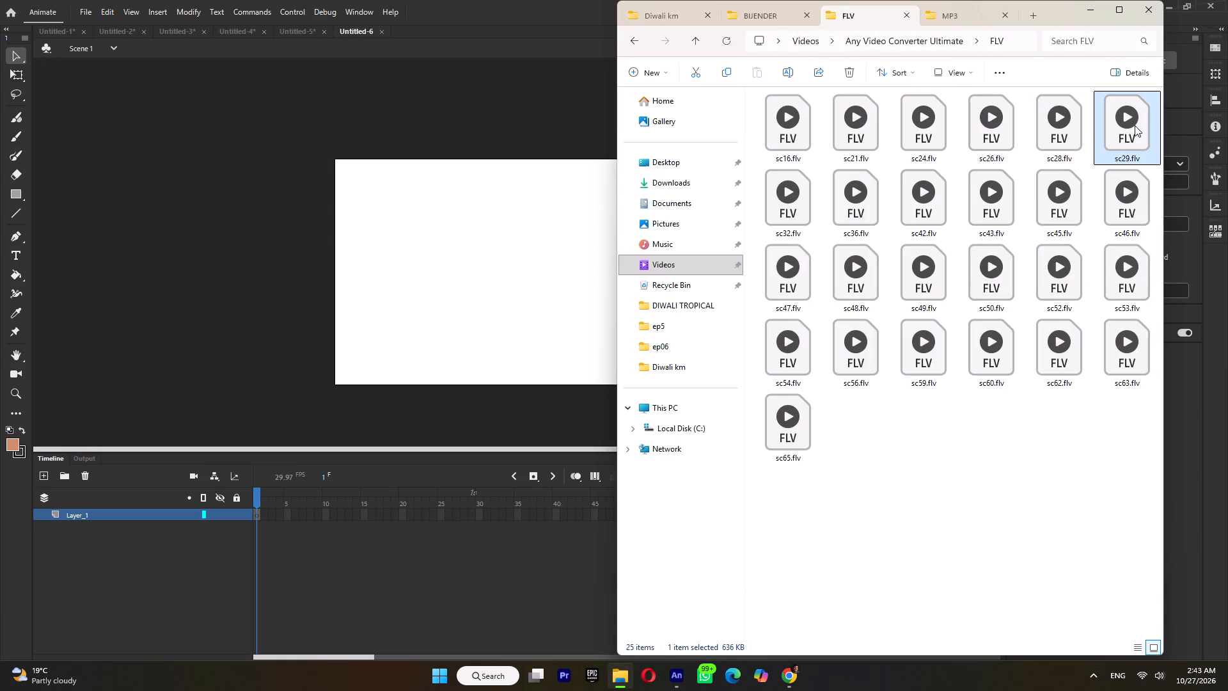
drag(1135, 140, 478, 284)
click(482, 278)
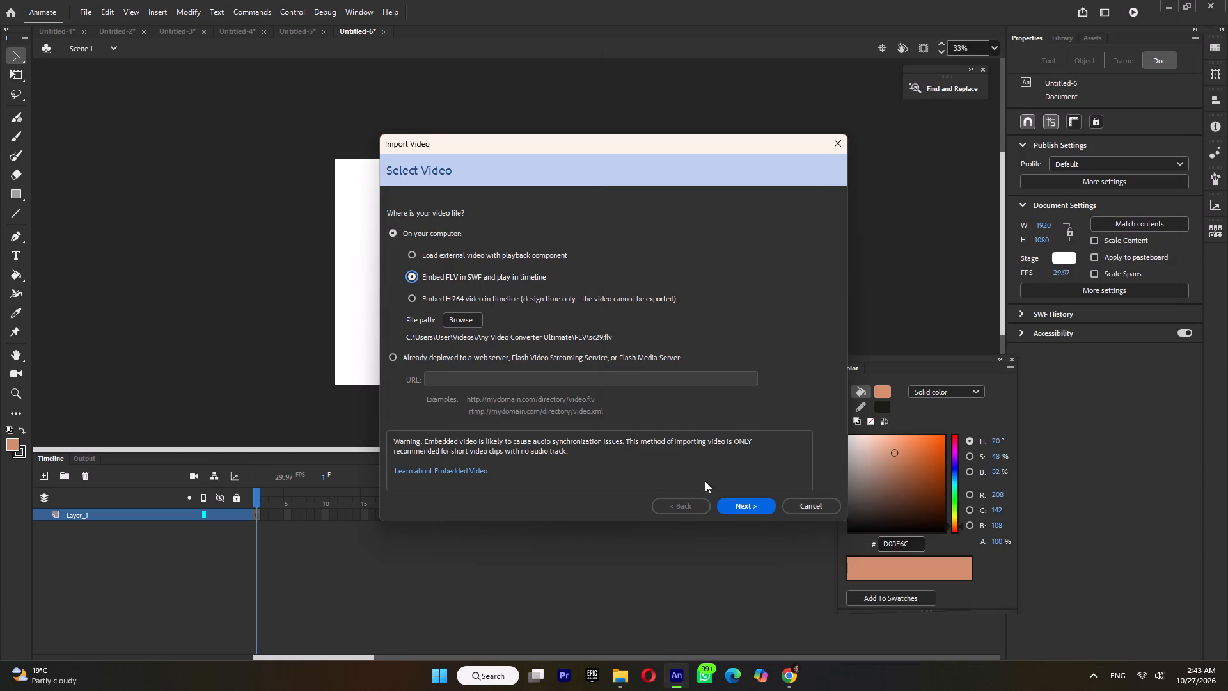
click(743, 502)
double_click(743, 502)
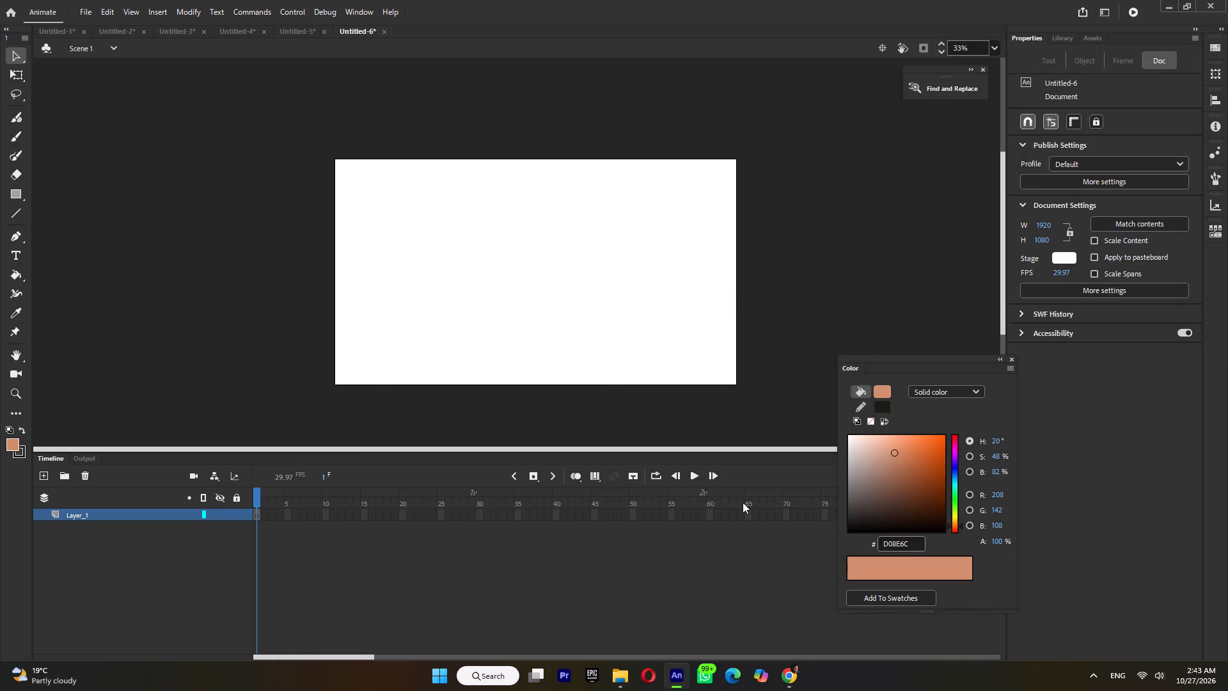
Add a new layer to the sc29 document and import sc29.mp3 from the MP3 folder onto it.
click(39, 473)
click(622, 672)
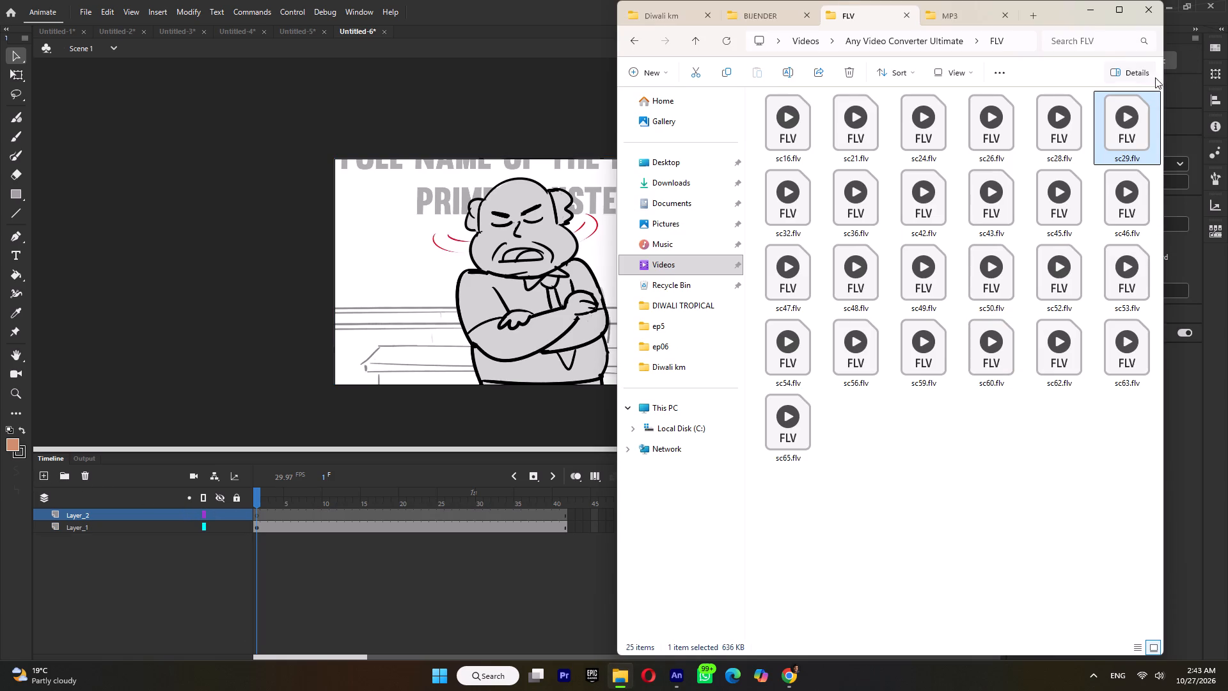
click(963, 15)
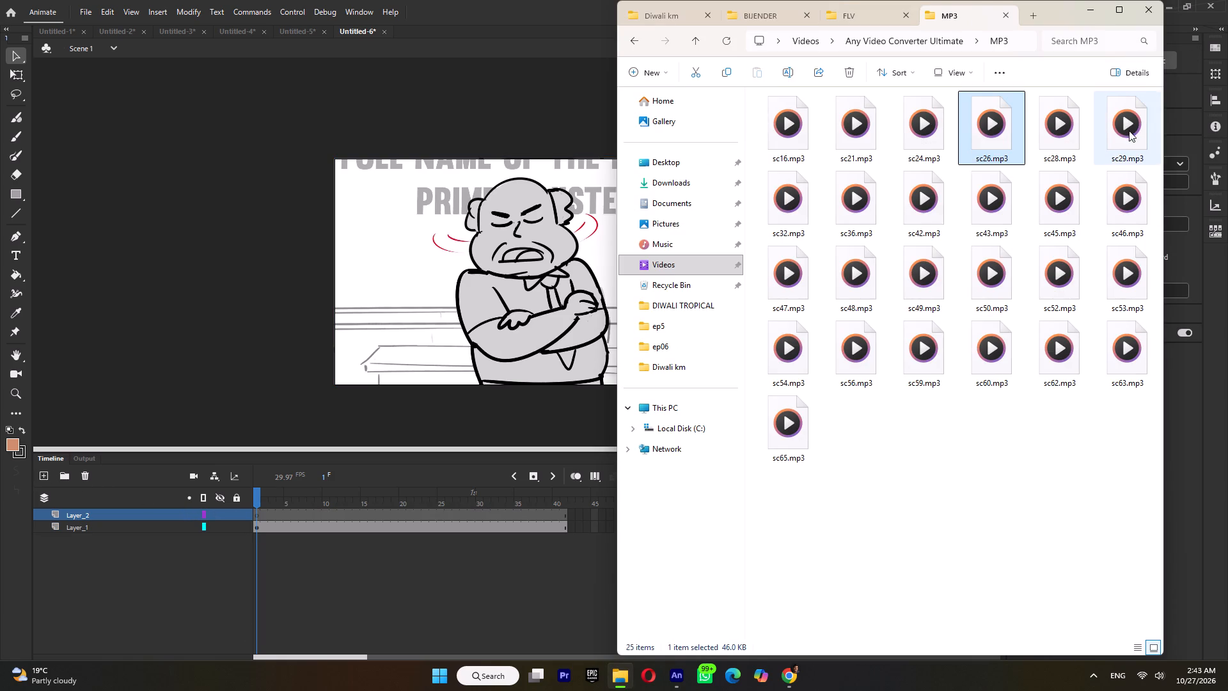
click(1129, 131)
drag(1130, 131, 435, 283)
click(521, 371)
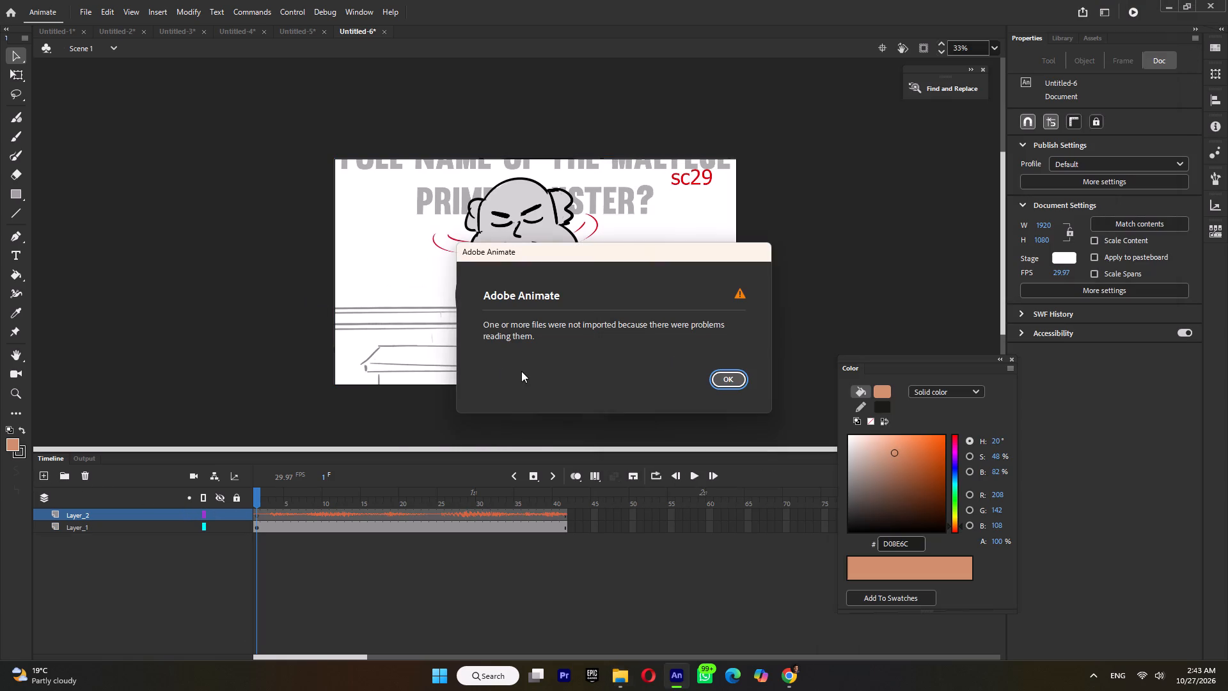
click(732, 373)
Return the sc16 document to frame 1 and, while saving it, create a folder named shots inside ep06.
click(52, 33)
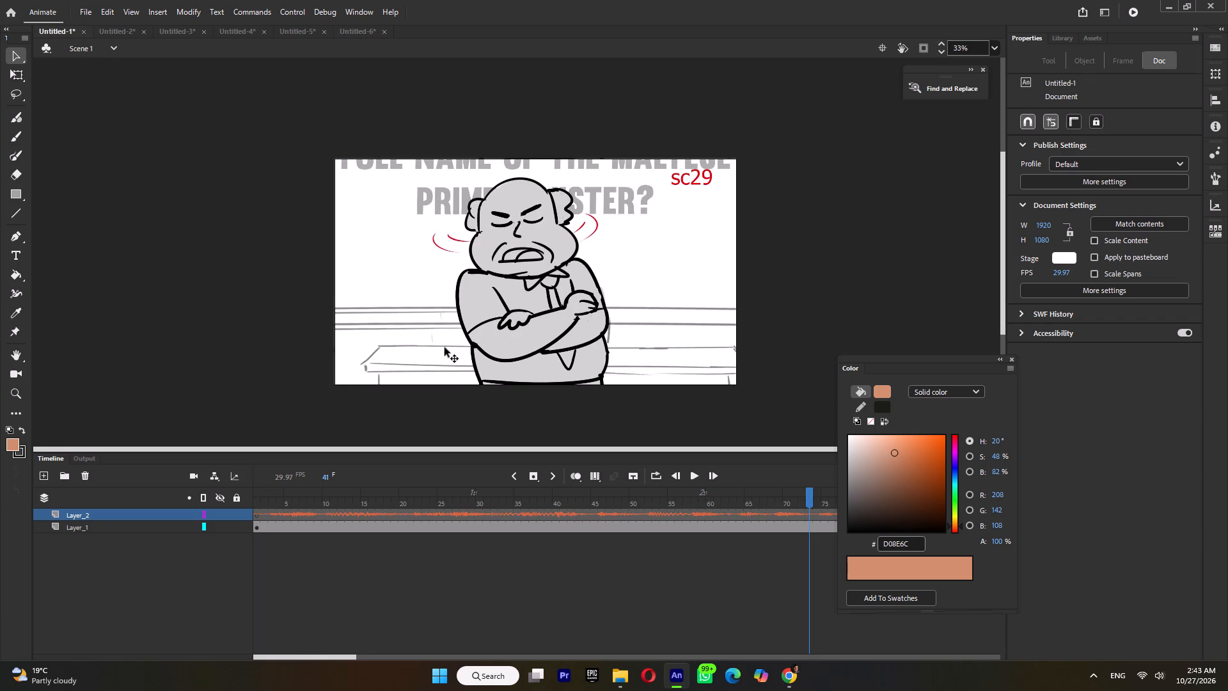
drag(289, 496, 186, 509)
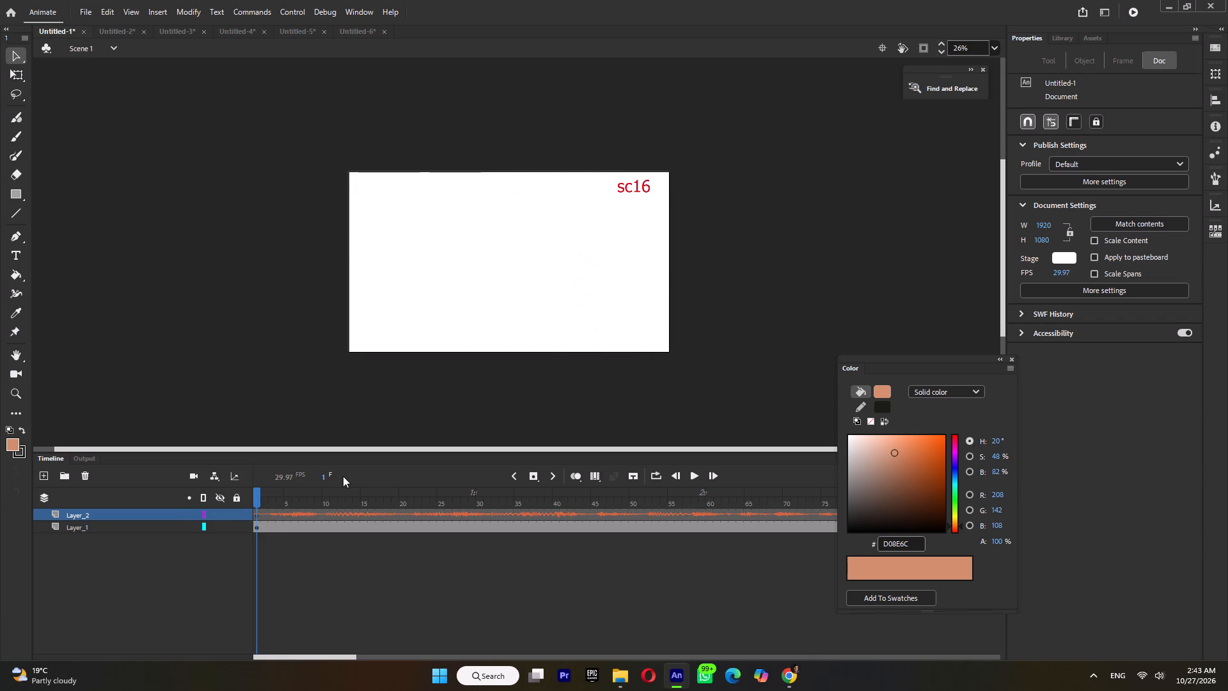
key(ctrl+s)
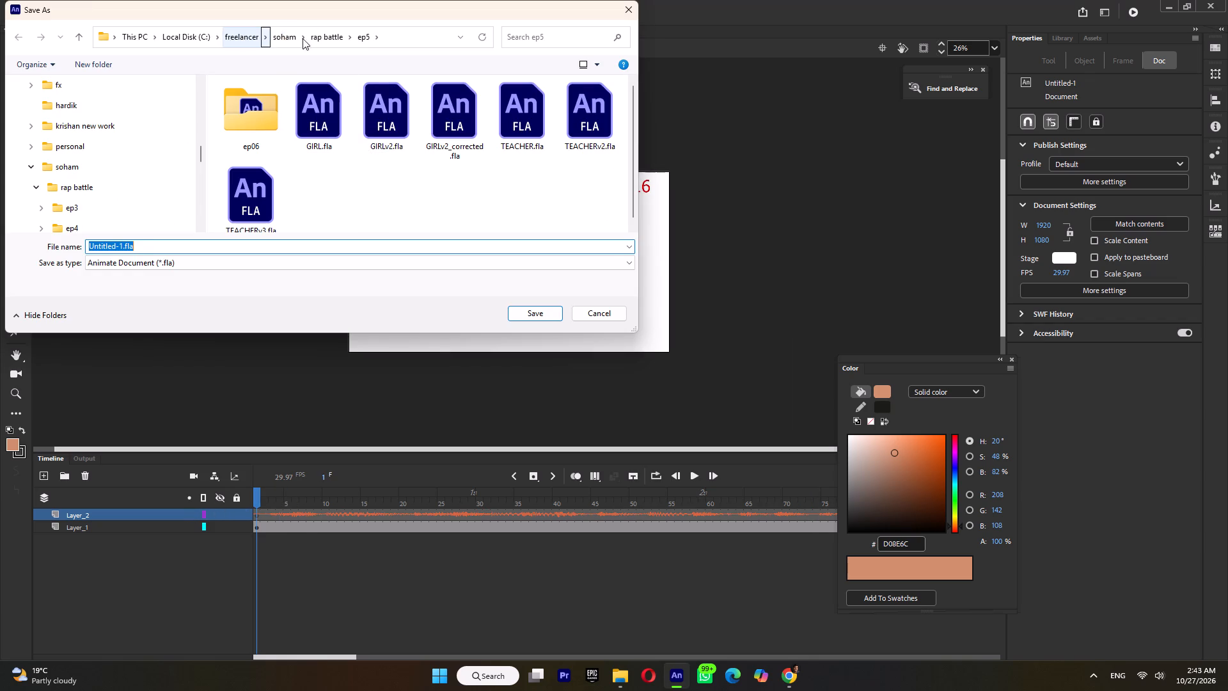
double_click(254, 132)
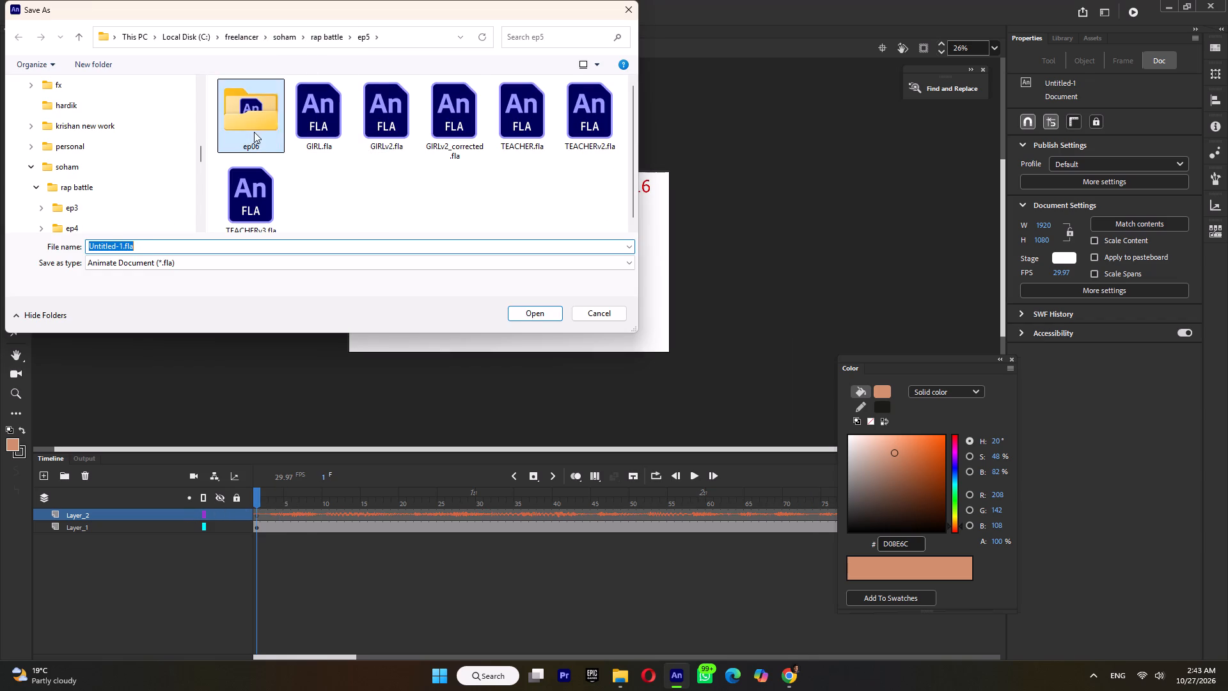
right_click(273, 203)
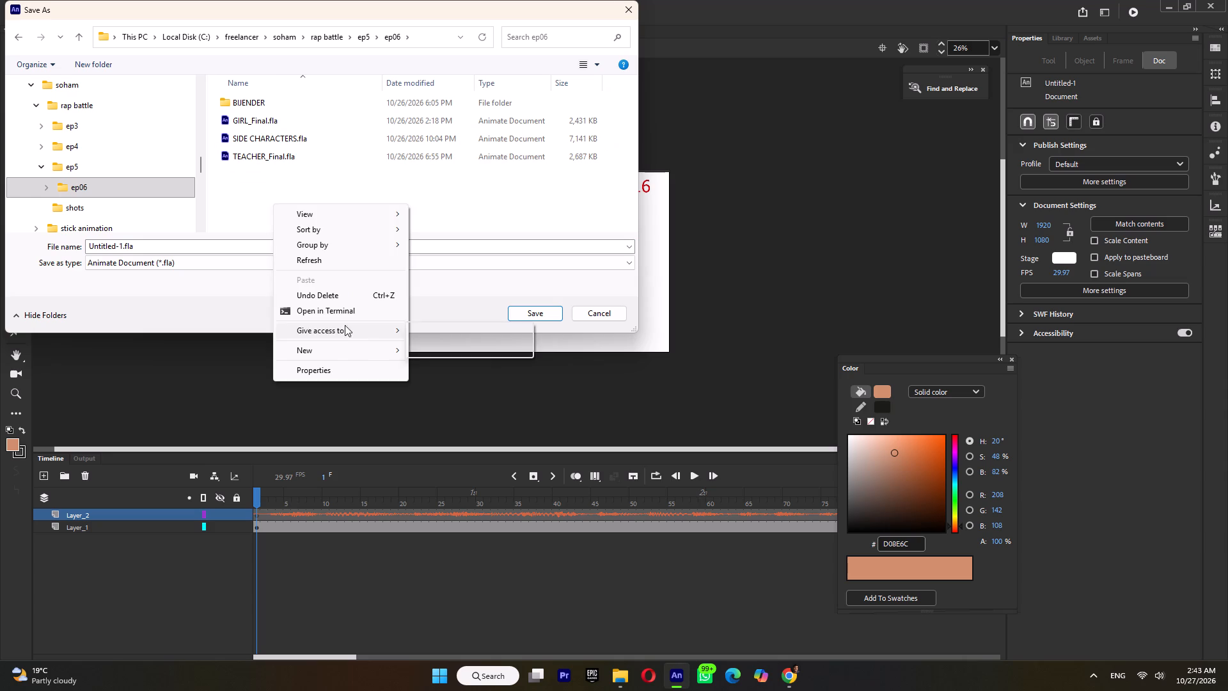
click(331, 348)
click(456, 349)
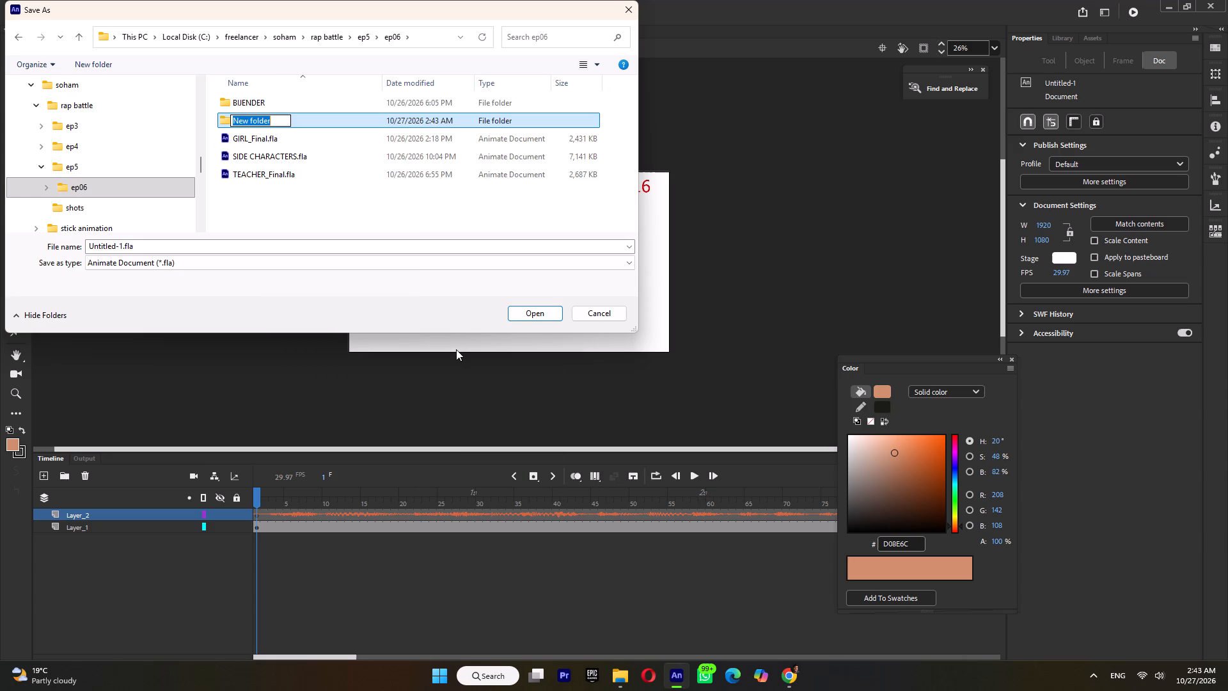
text(shots)
key(Return)
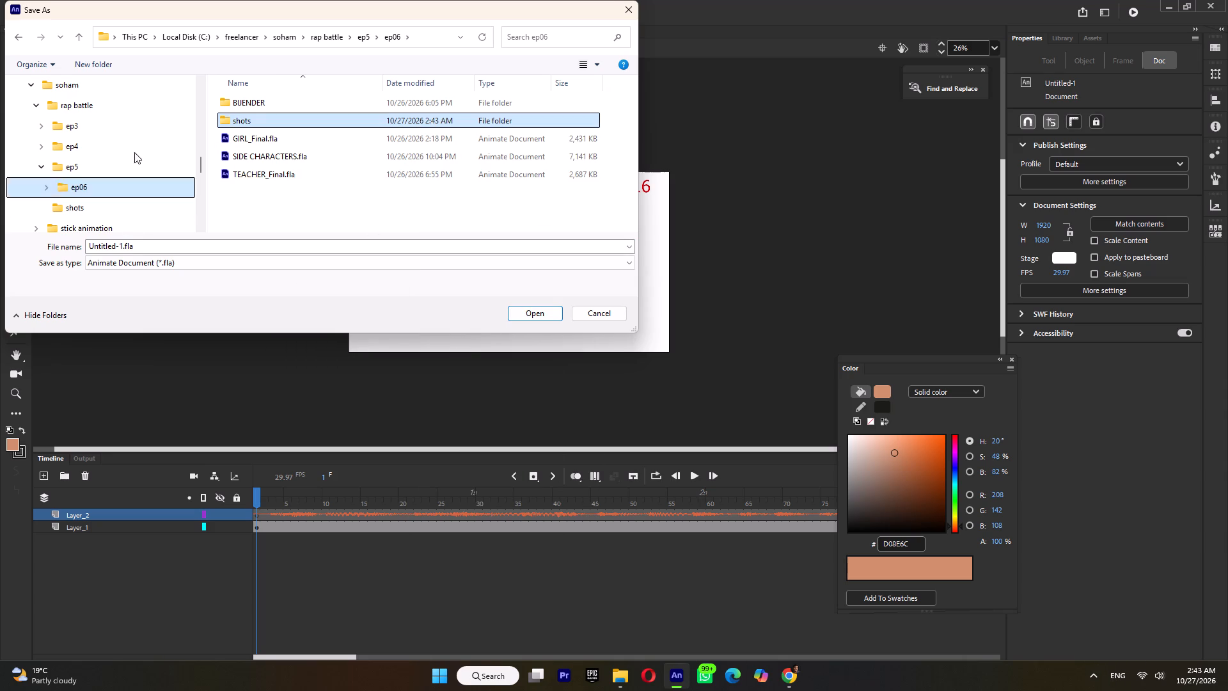
Save the sc16 document as sh01 in the new shots folder.
double_click(245, 118)
click(125, 251)
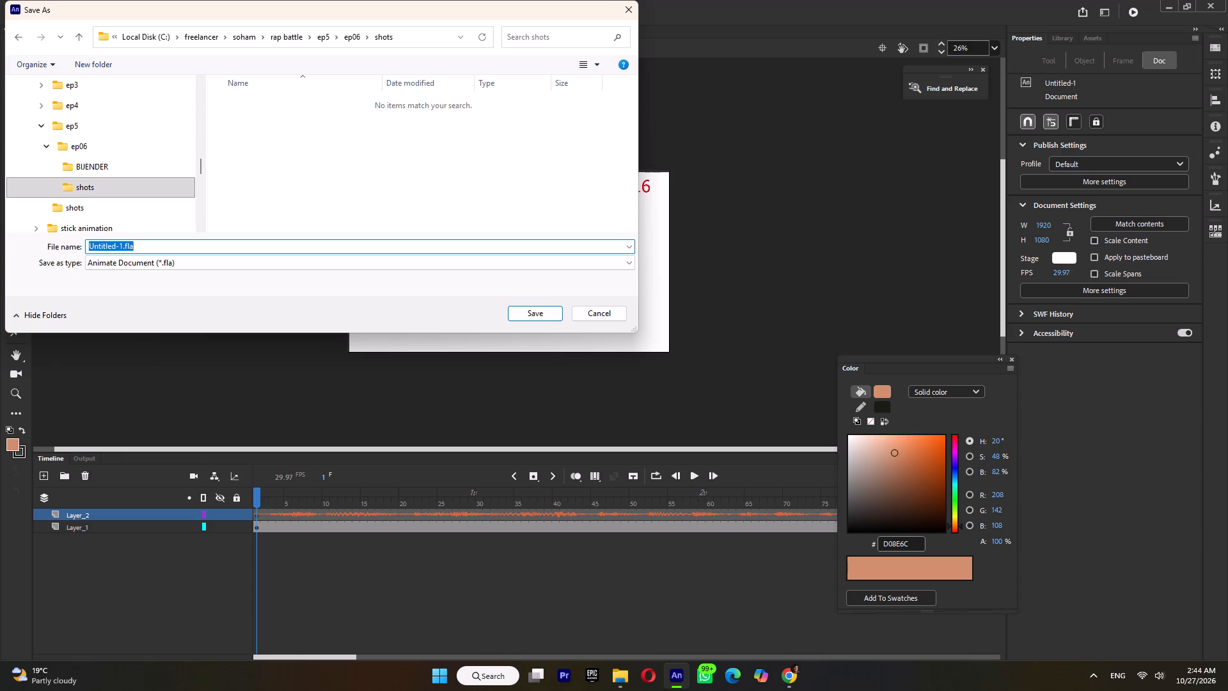
text(sh01)
key(Return)
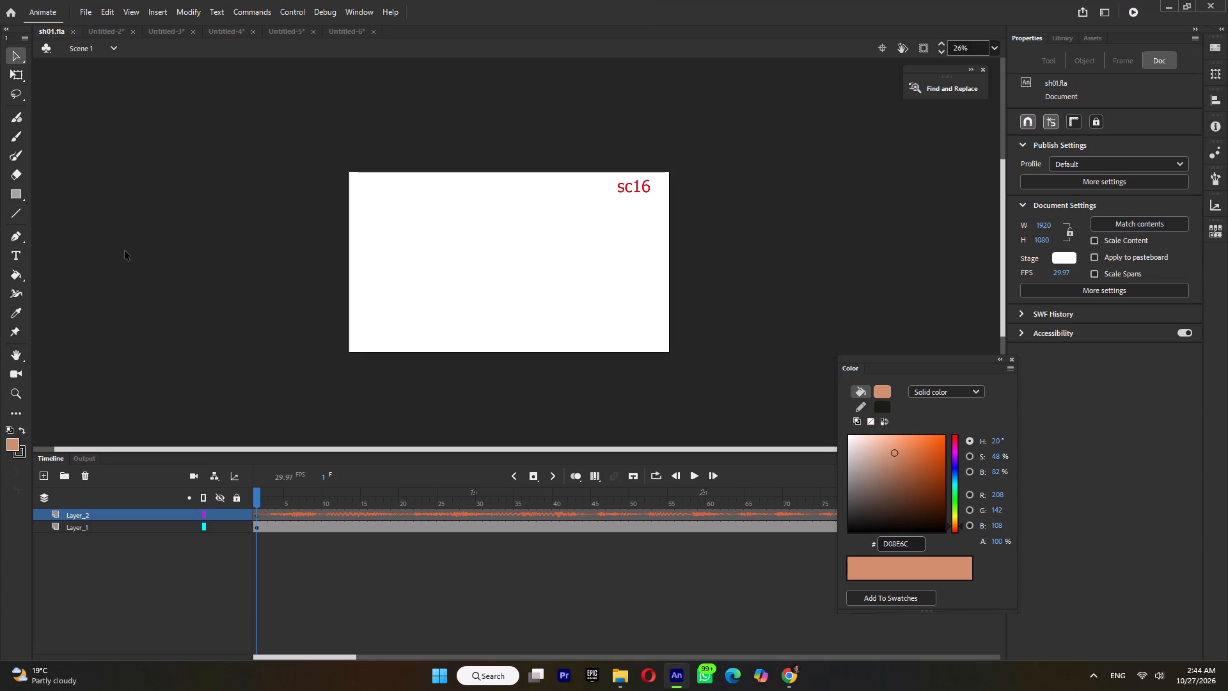
Save the sc21 document as sh21 in the shots folder.
click(99, 32)
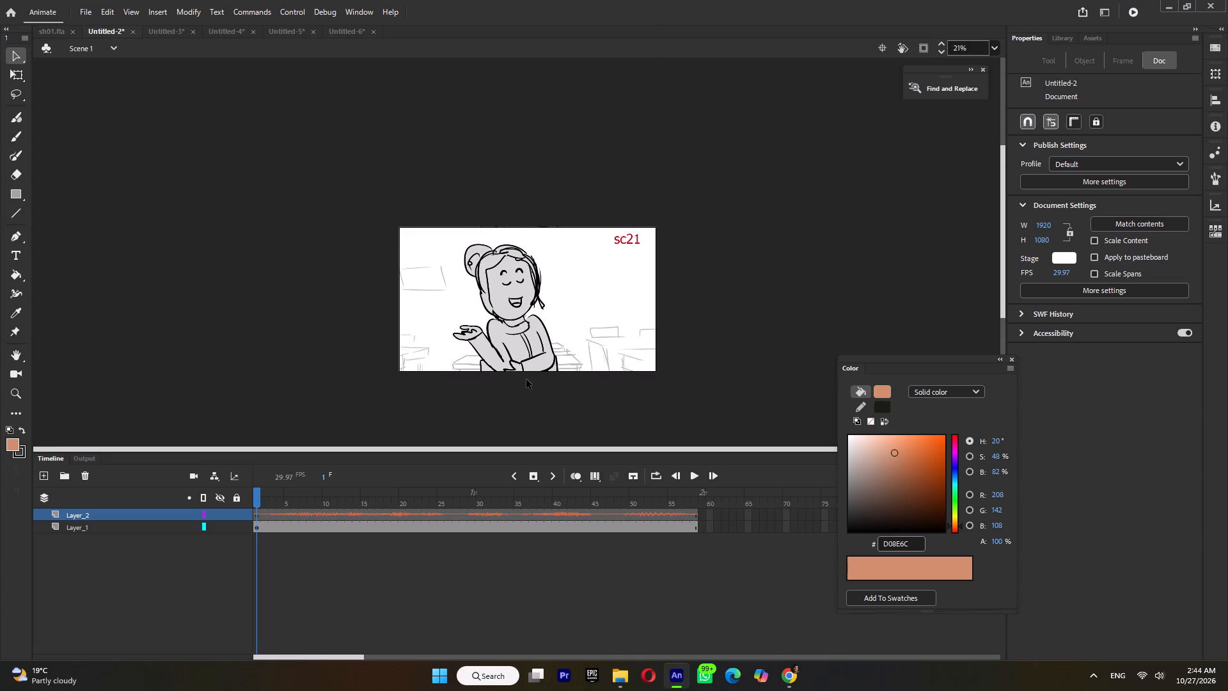
key(ctrl+s)
text(sh21)
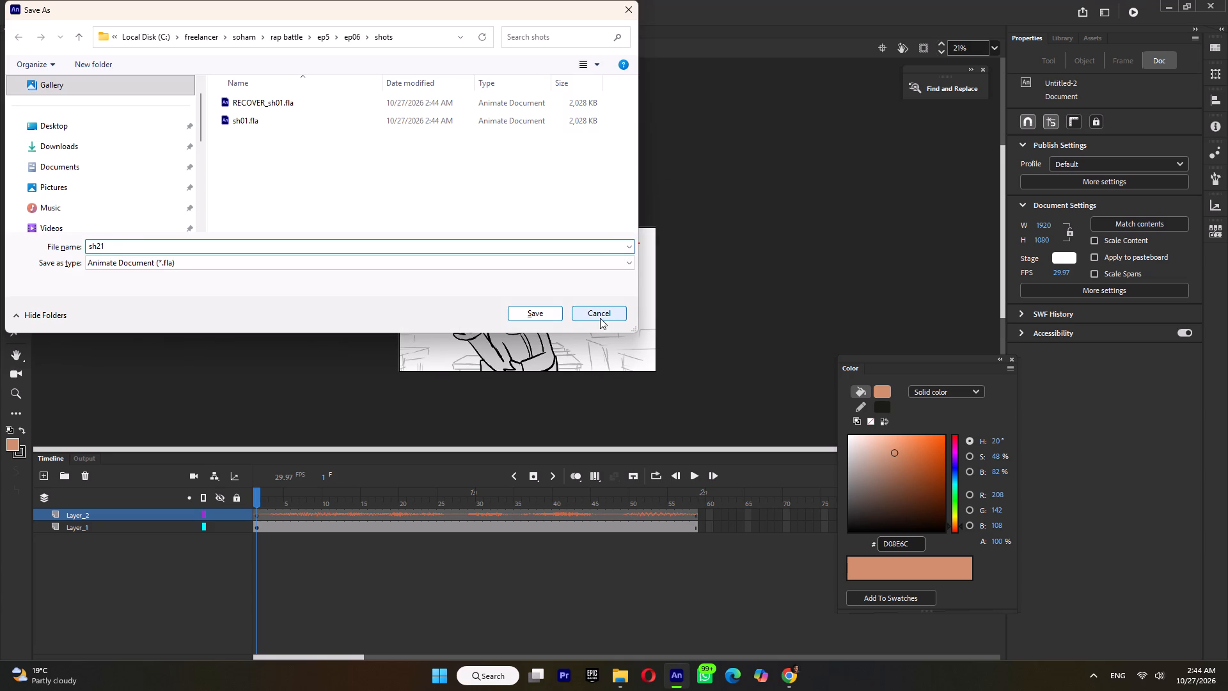
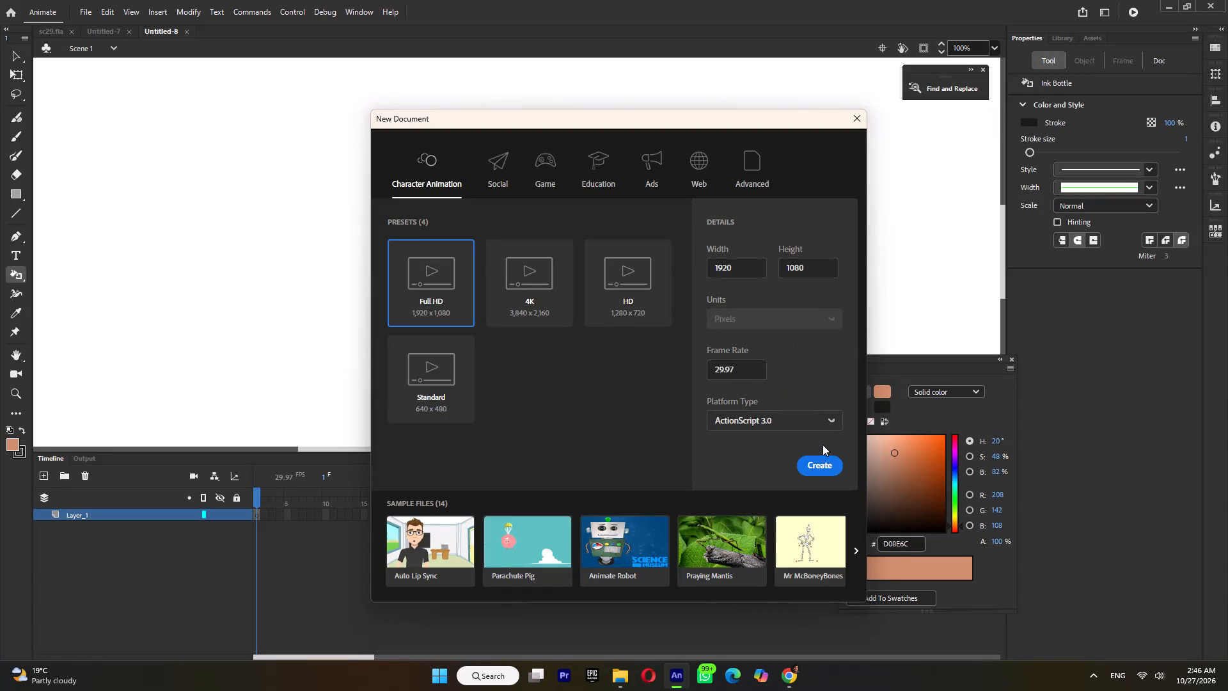
Create two more Full HD documents, 1920 x 1080 at 29.97 fps with ActionScript 3.0.
click(817, 465)
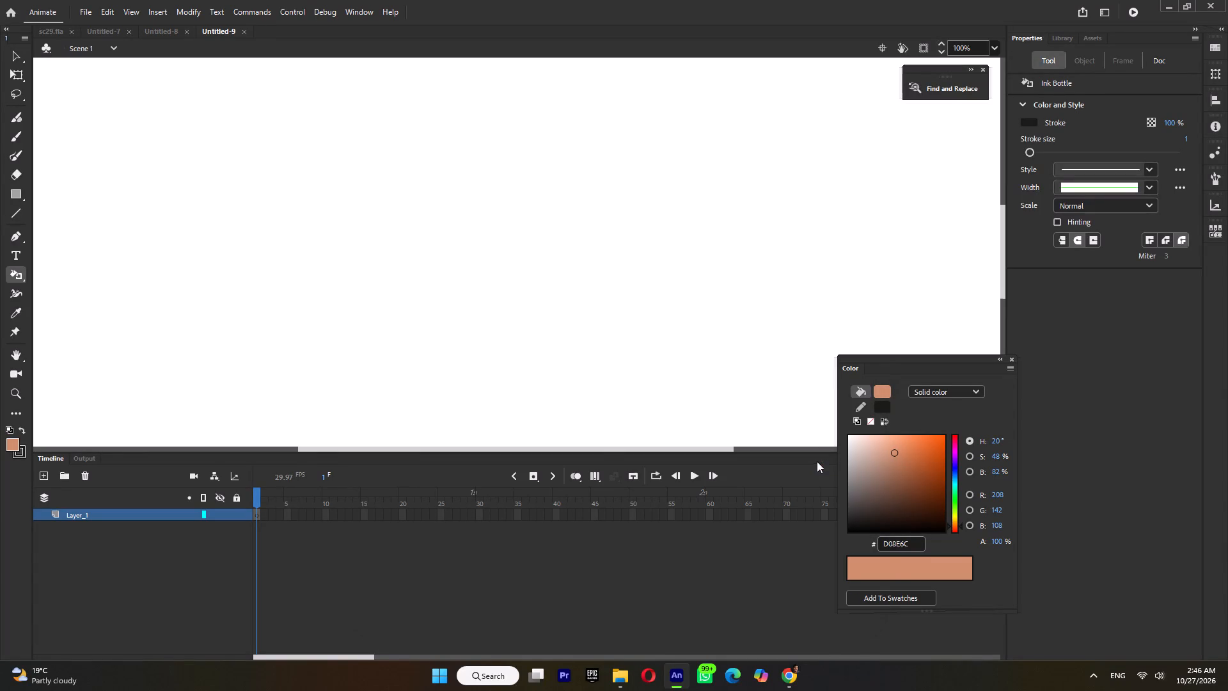
ctrl+scroll(475, 206, down, 6)
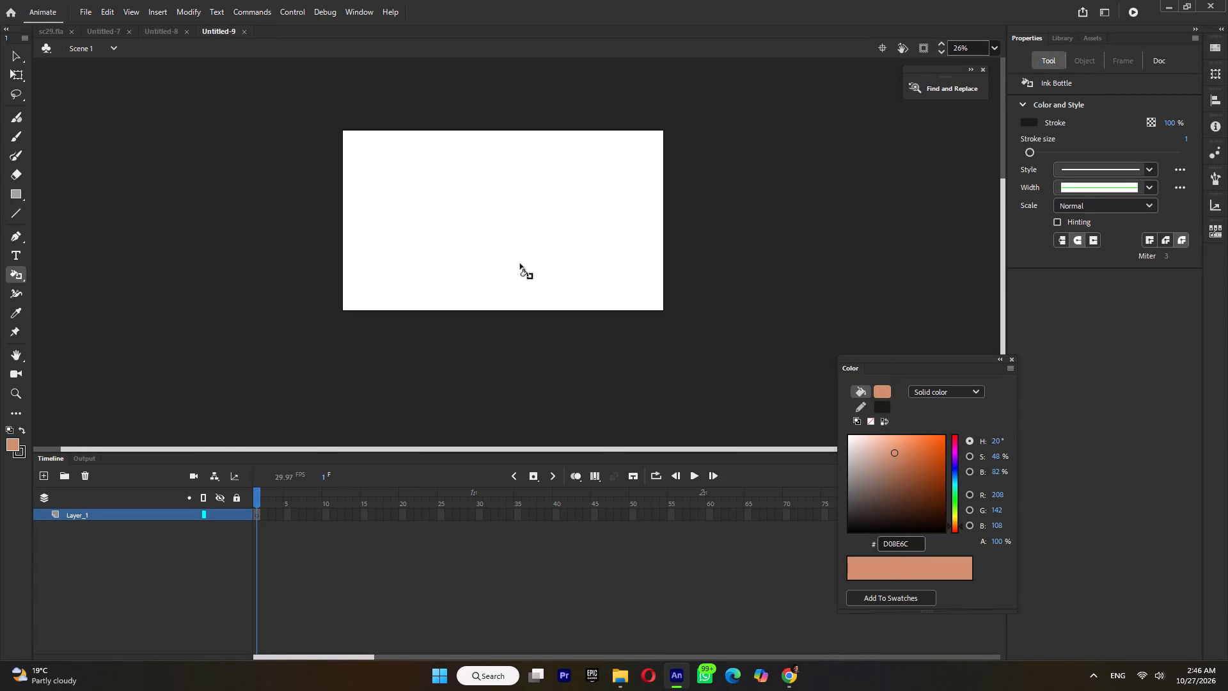
key(ctrl+n)
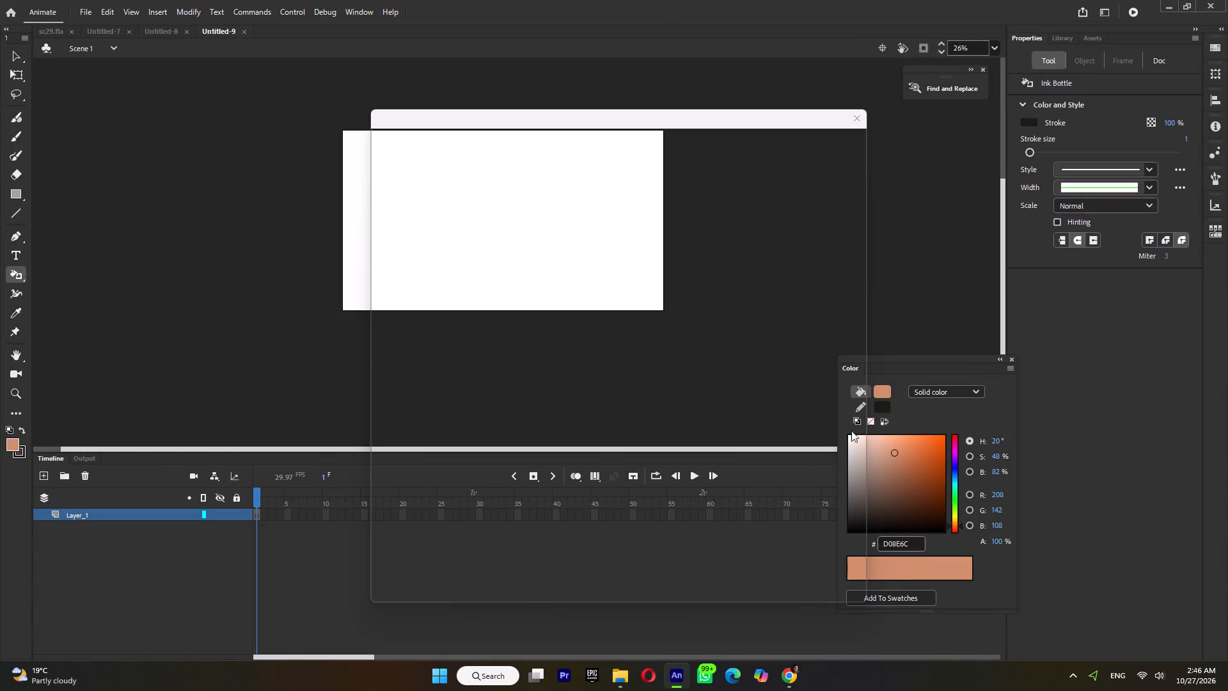
click(823, 463)
ctrl+scroll(571, 257, down, 6)
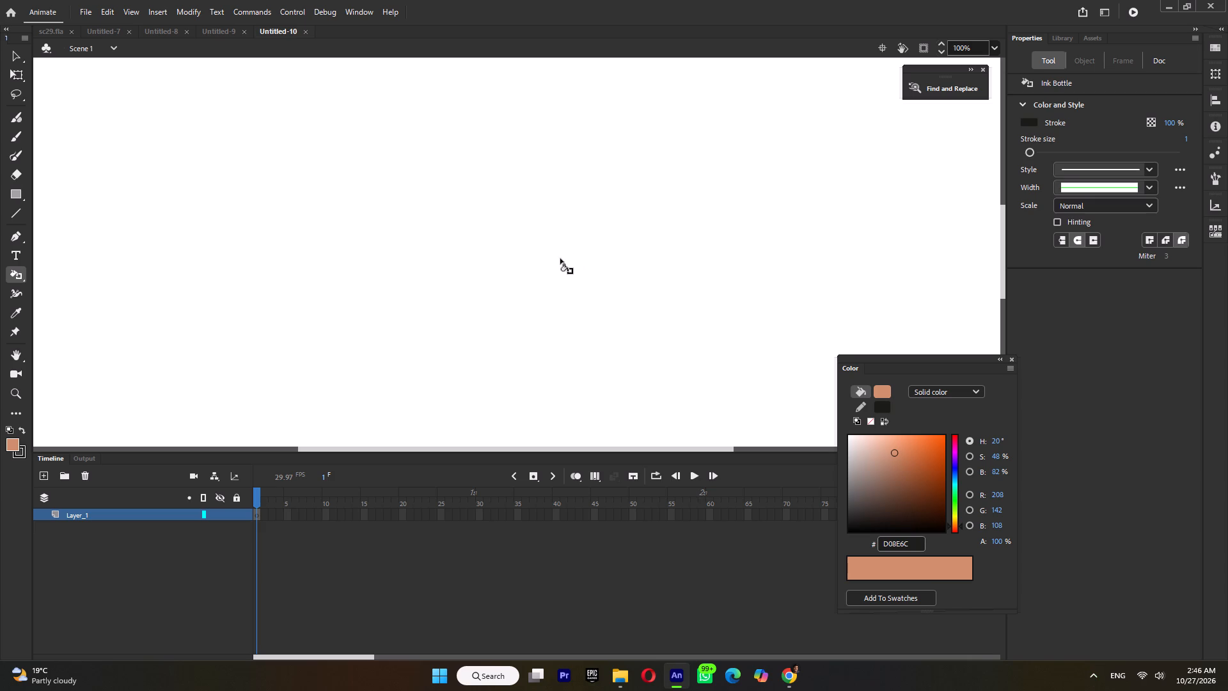
ctrl+scroll(560, 258, down, 3)
click(98, 31)
ctrl+scroll(437, 267, down, 6)
click(158, 35)
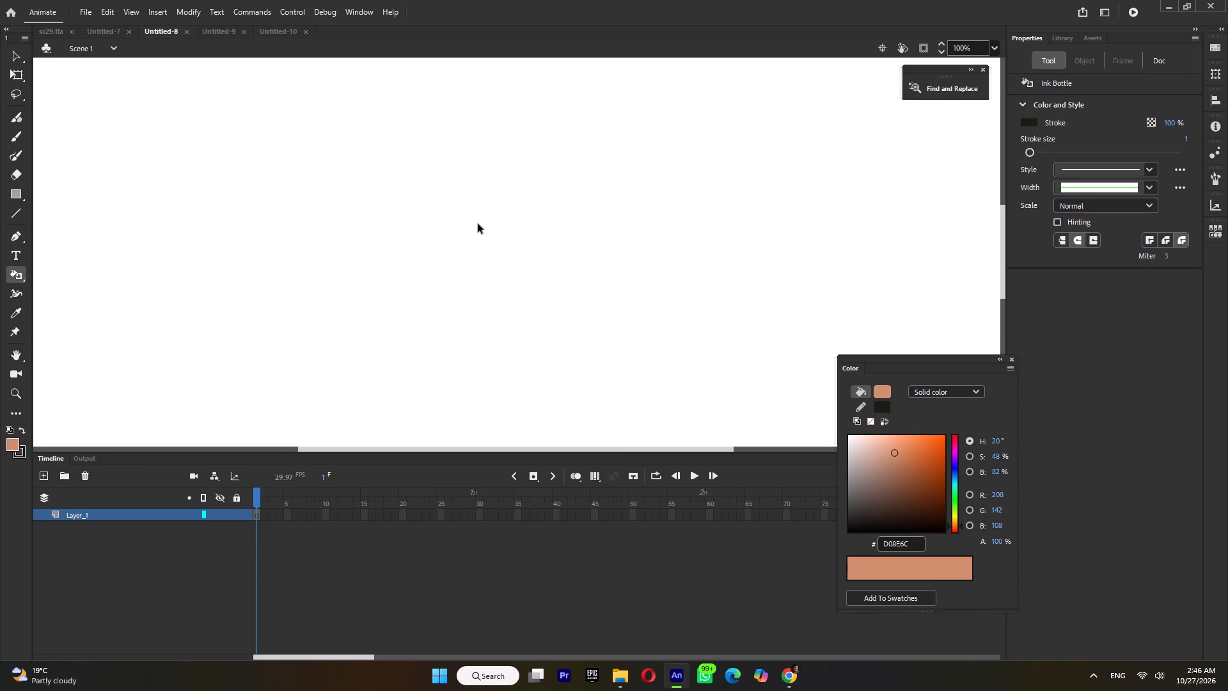
ctrl+scroll(478, 224, down, 4)
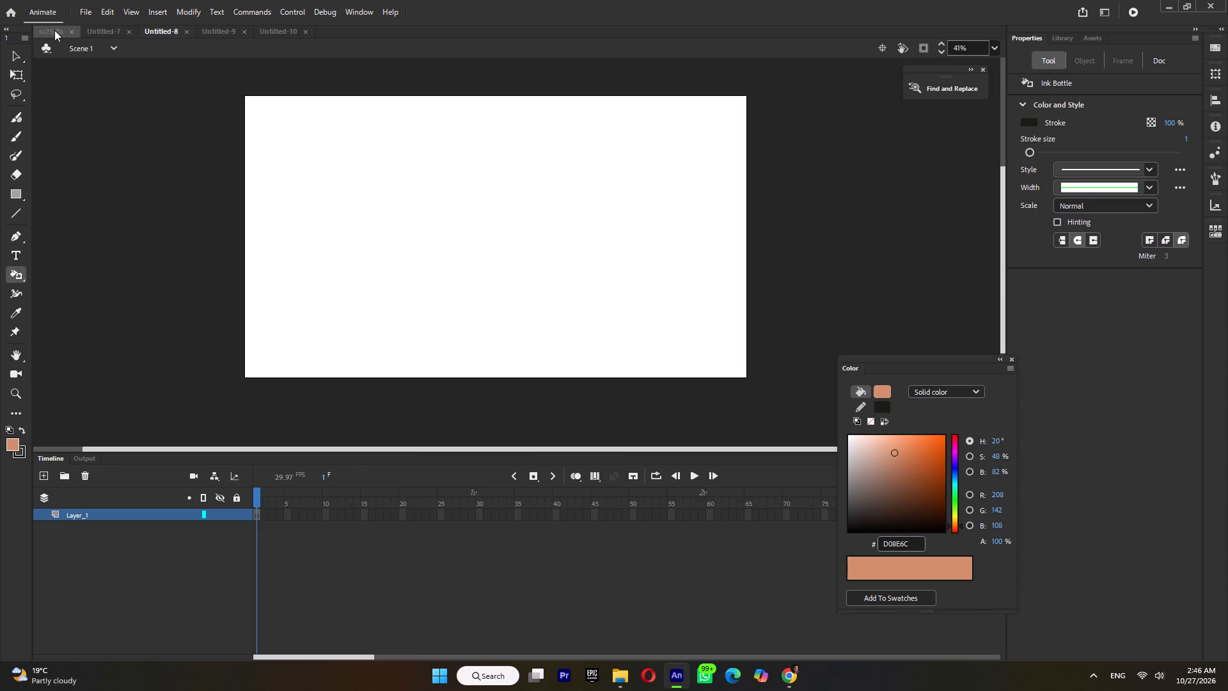
Embed sc32.flv from the FLV folder in the Untitled-7 timeline and align the video with the stage at X 0, Y 0.
click(54, 30)
click(97, 29)
click(629, 679)
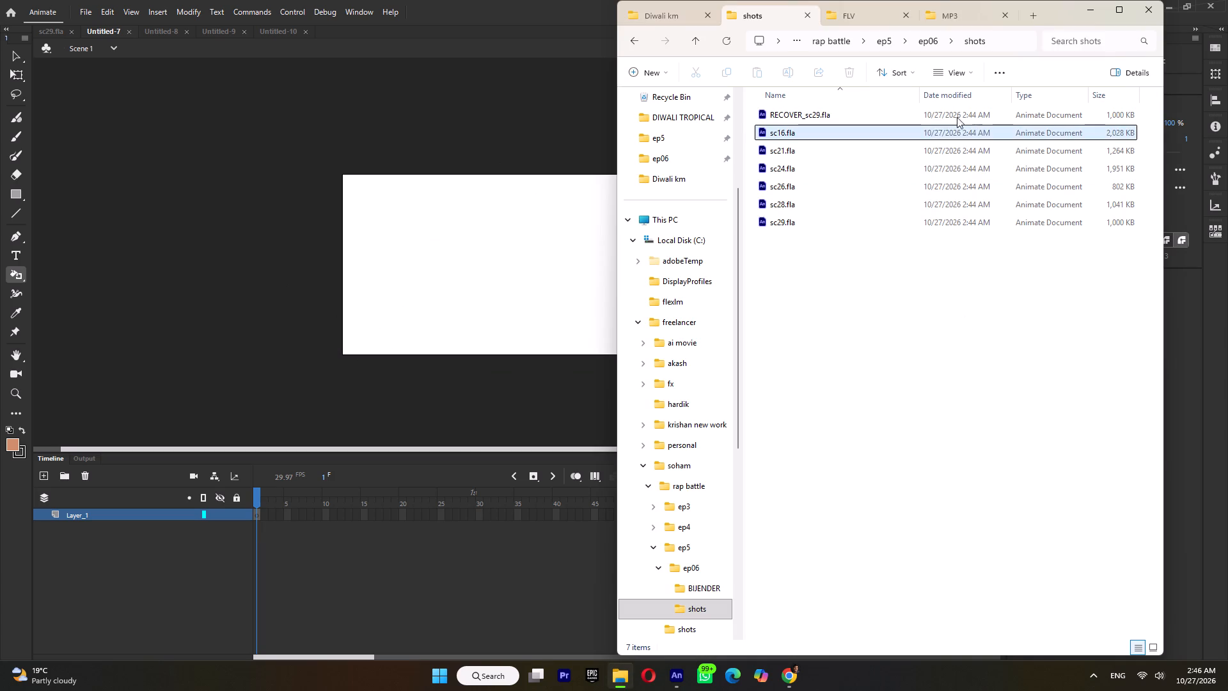
click(874, 13)
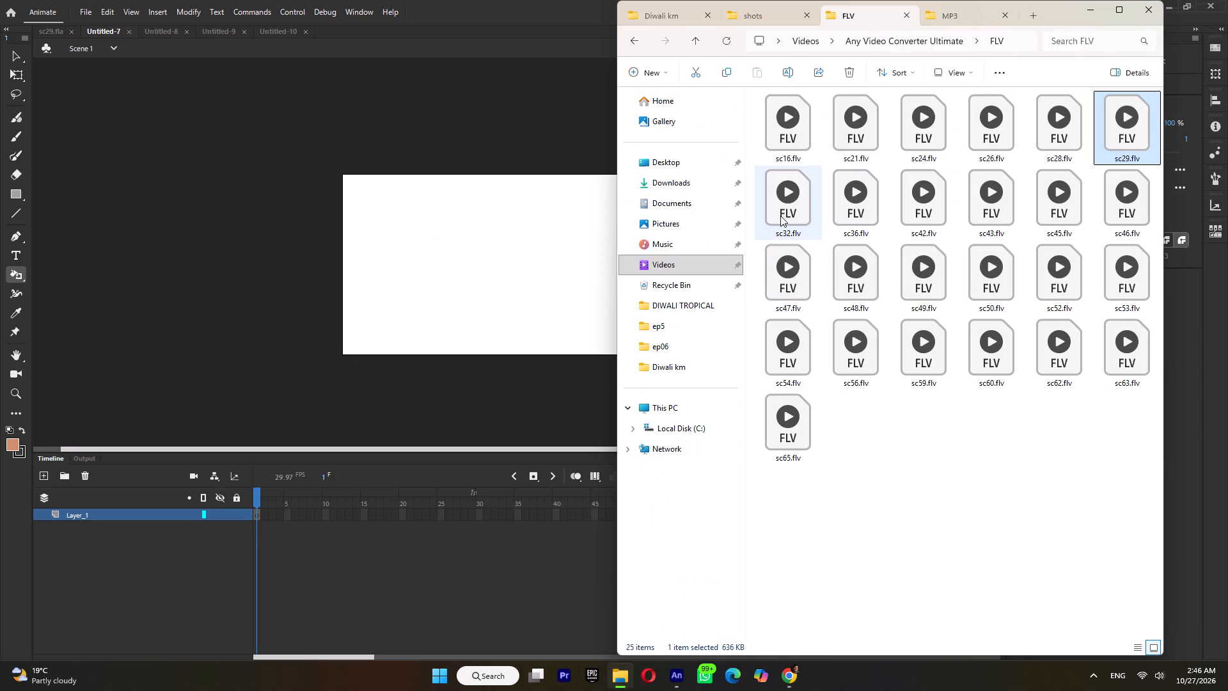
click(785, 203)
drag(793, 214, 438, 262)
click(456, 272)
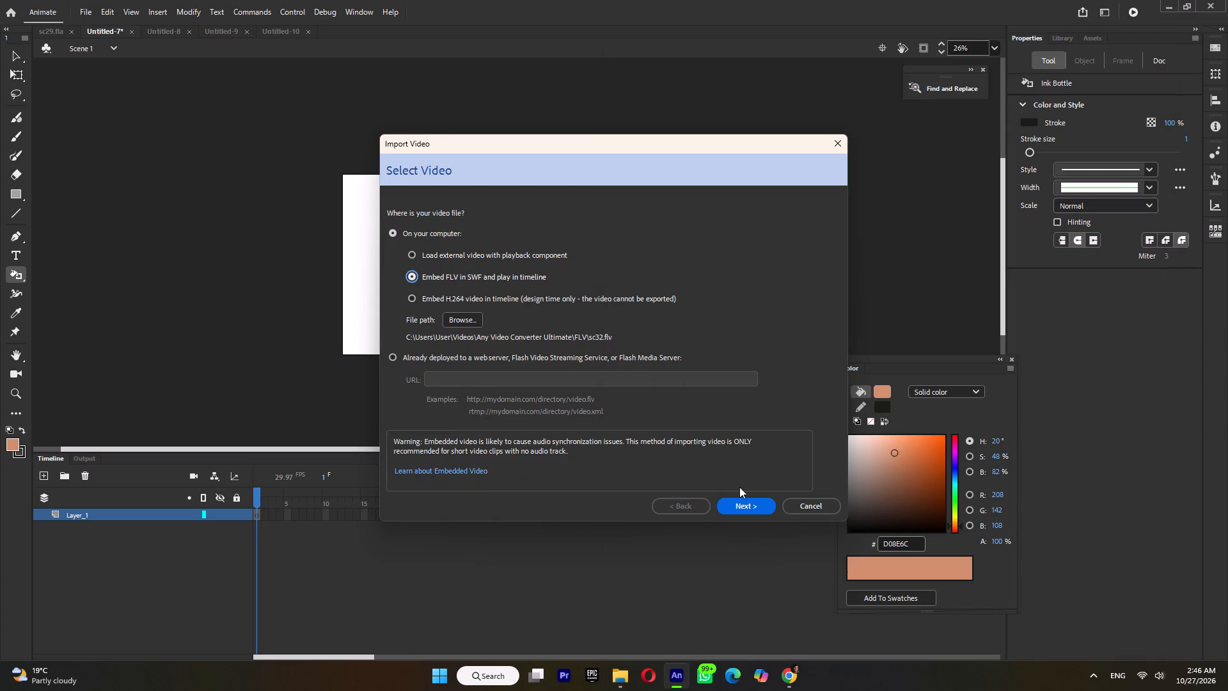
double_click(752, 498)
click(752, 498)
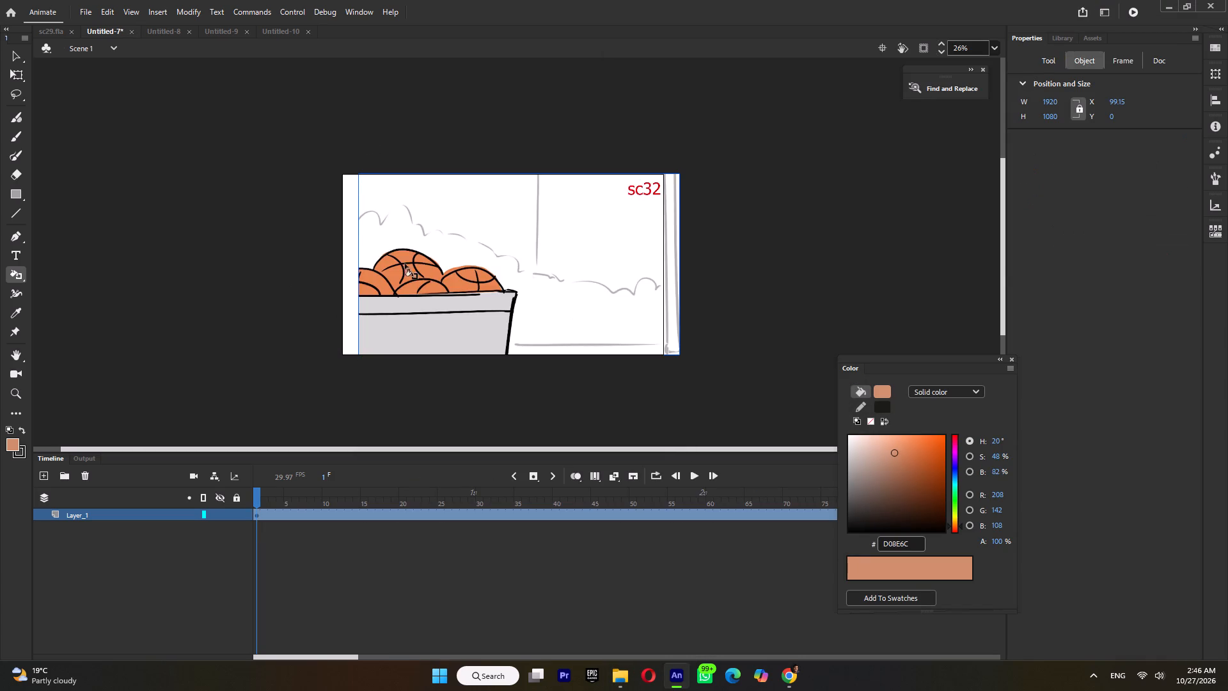
drag(470, 288, 447, 288)
click(14, 74)
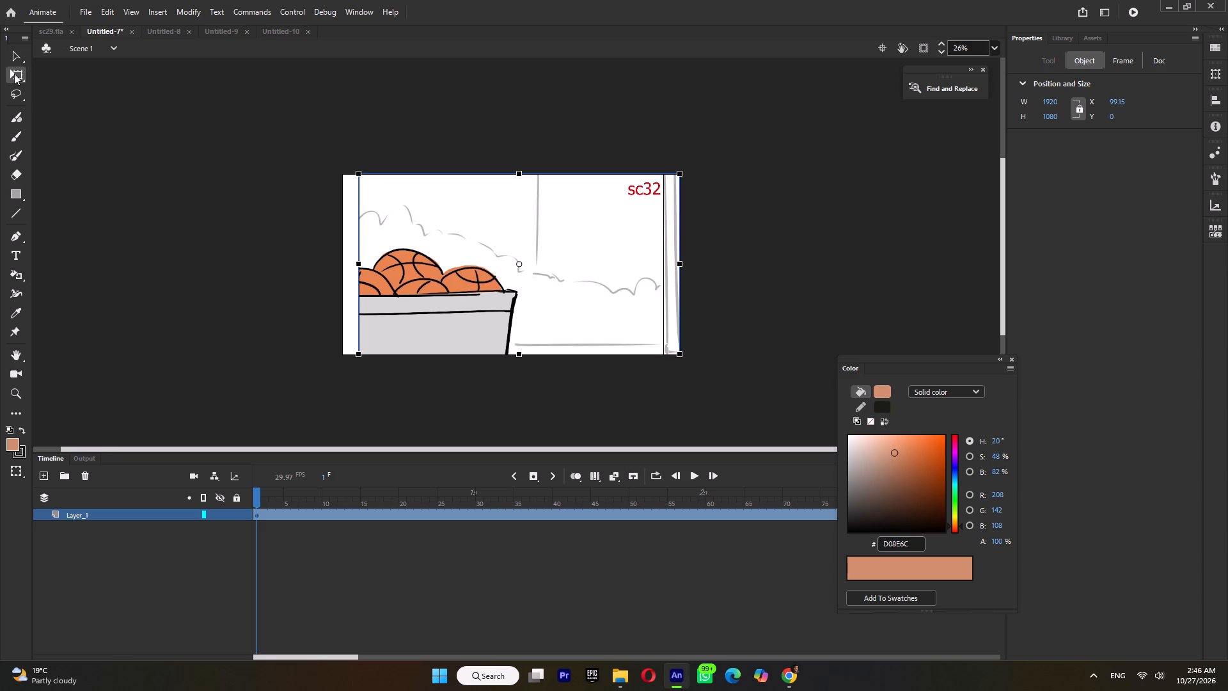
drag(494, 283, 479, 284)
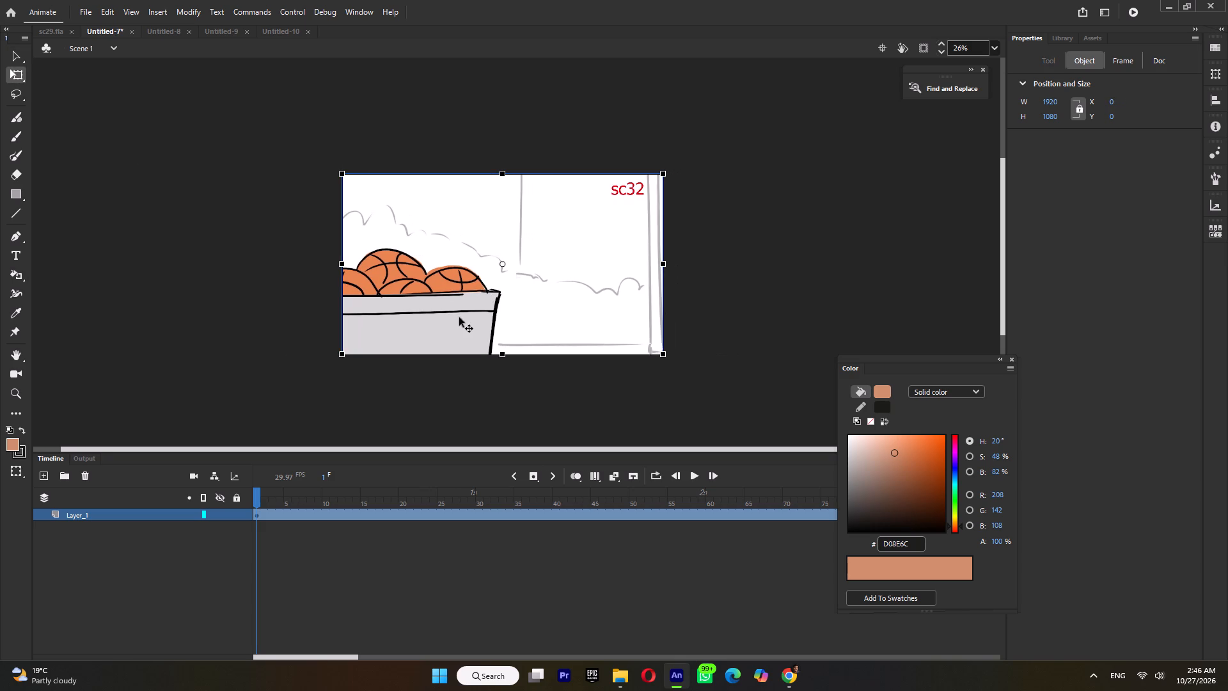
Embed sc36.flv in the Untitled-8 timeline and align the video with the stage at X 0, Y 0.
click(158, 33)
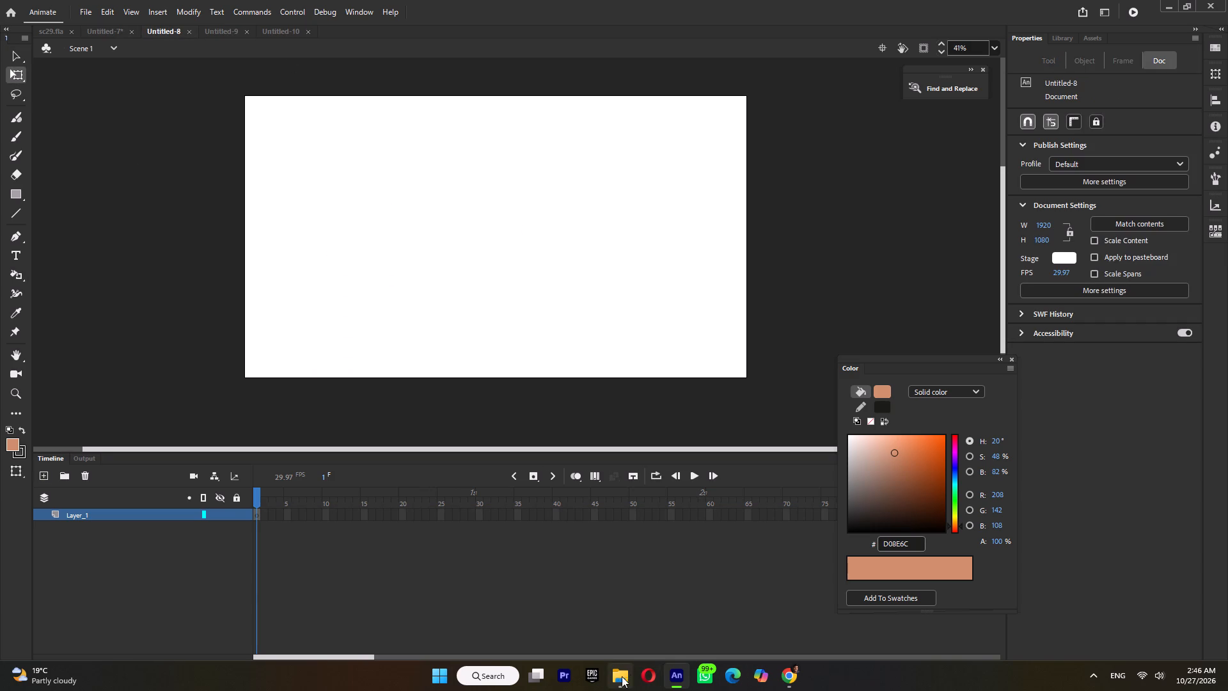
click(617, 676)
click(851, 212)
drag(856, 211, 494, 270)
click(506, 271)
triple_click(746, 509)
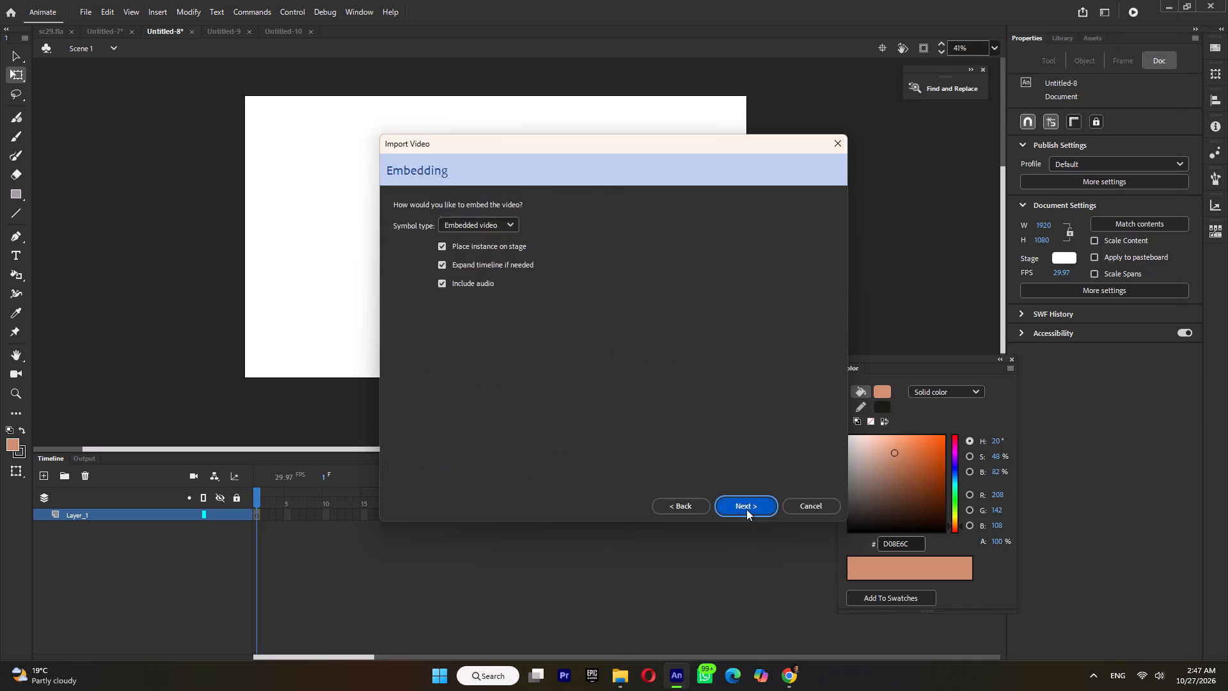
drag(498, 295, 480, 273)
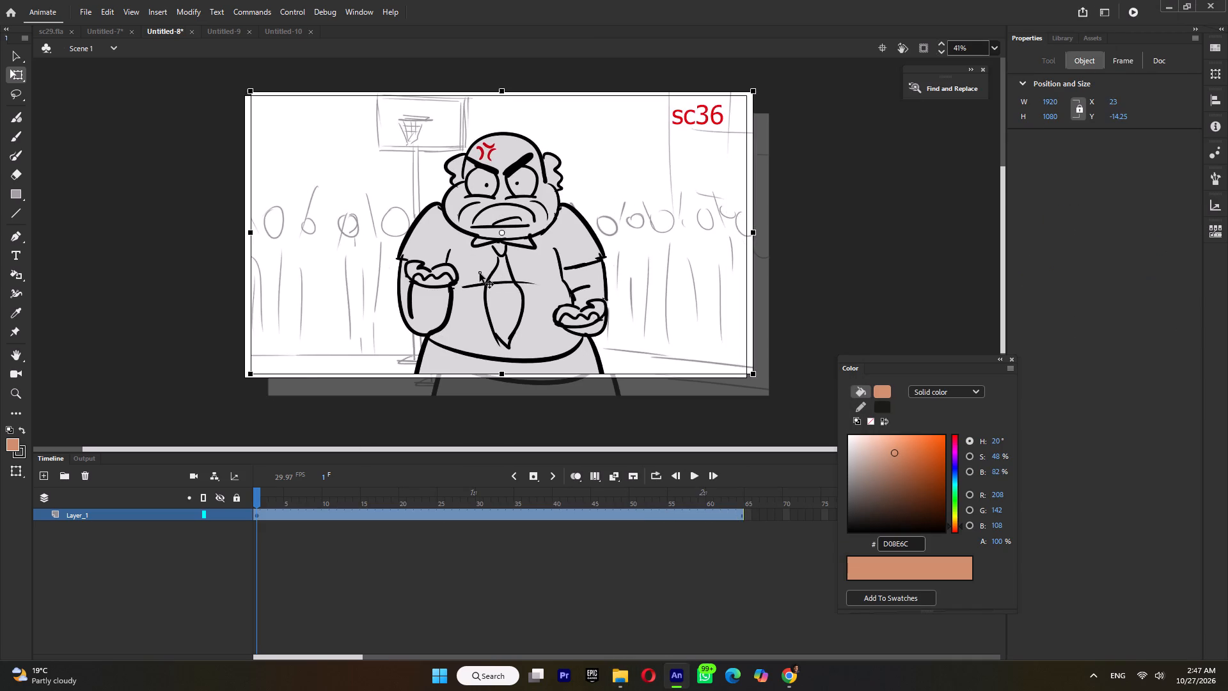
drag(480, 273, 471, 279)
click(469, 281)
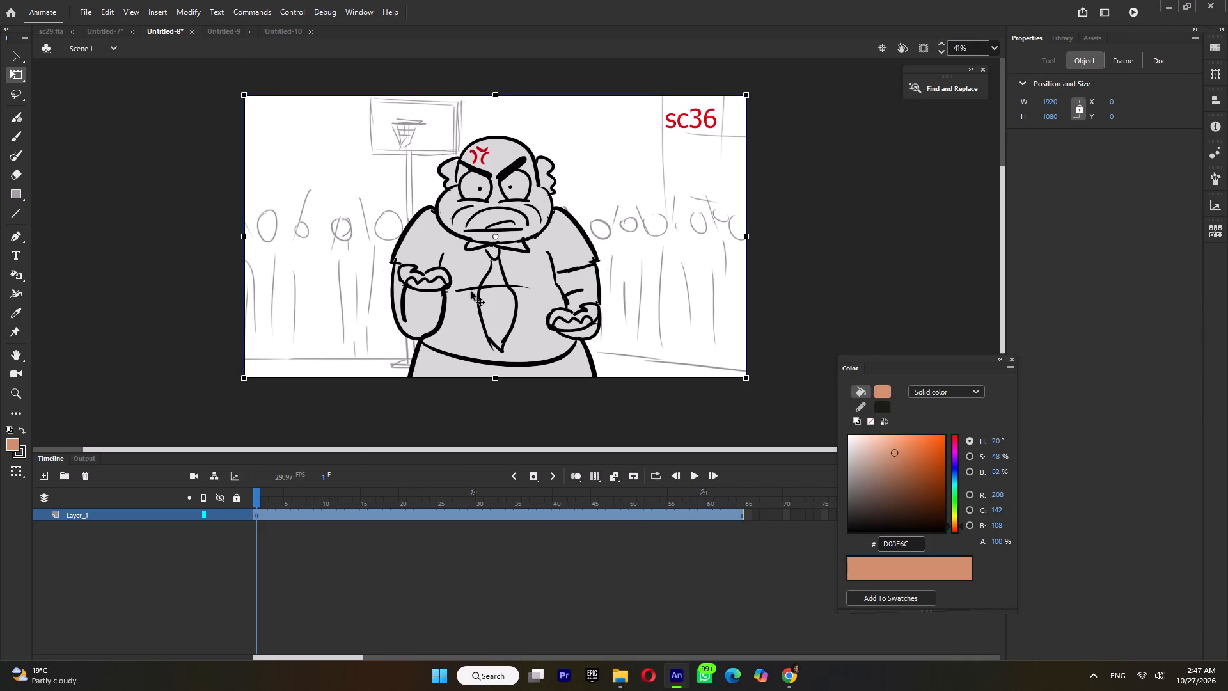
Embed sc42.flv in the Untitled-9 timeline and align the video with the stage at X 0, Y 0.
click(227, 30)
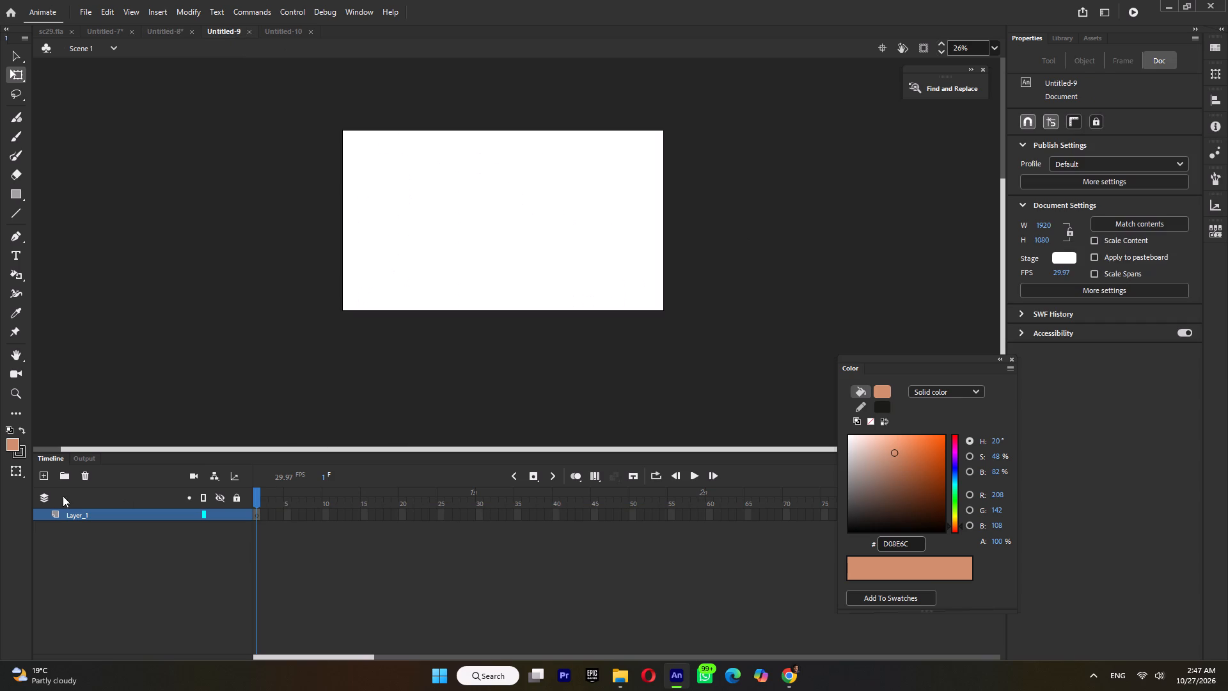
click(616, 672)
click(927, 214)
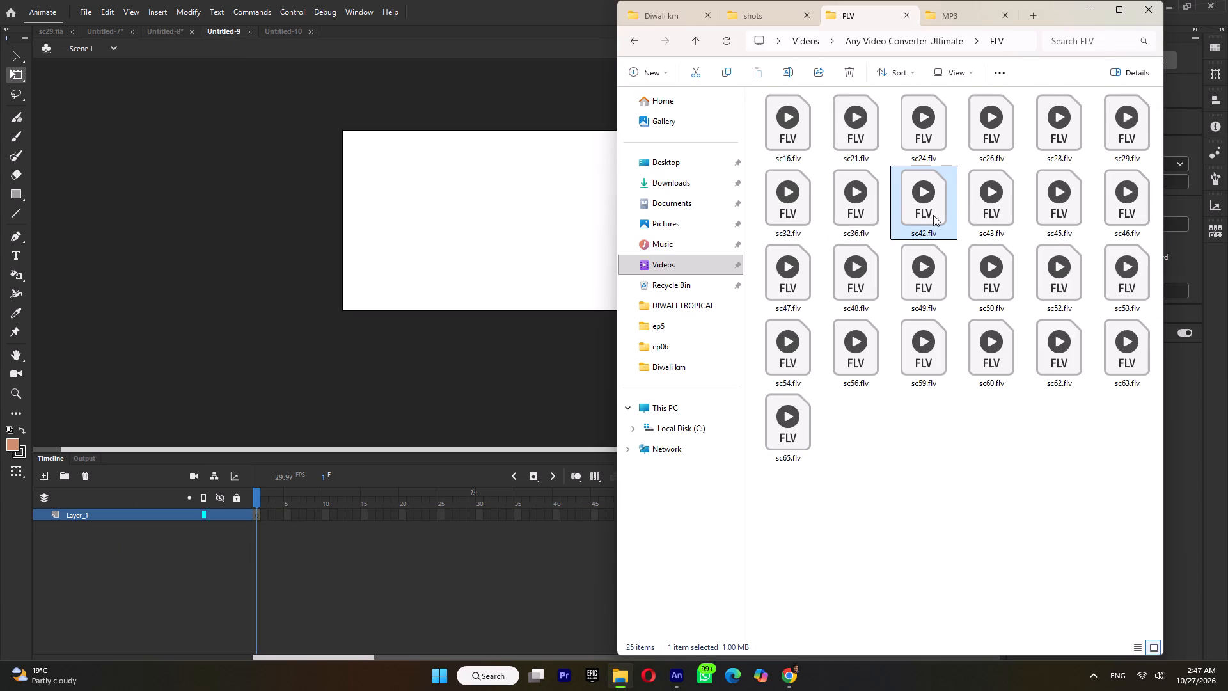
drag(920, 211, 489, 245)
click(482, 276)
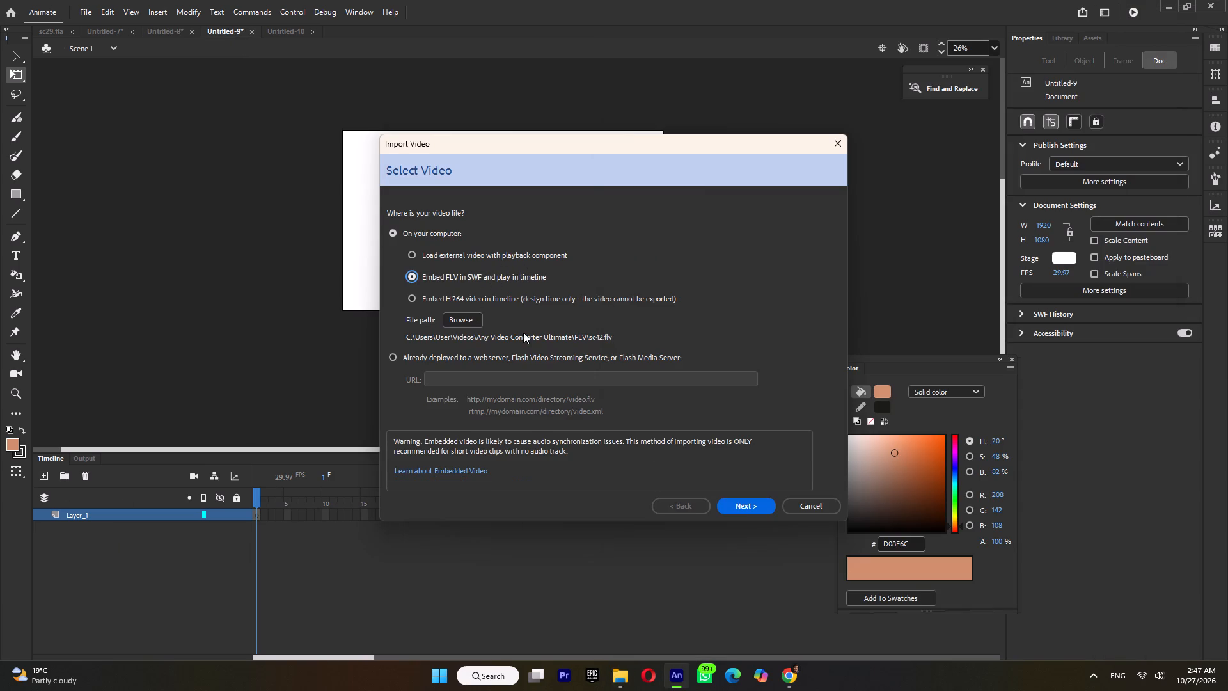
double_click(741, 509)
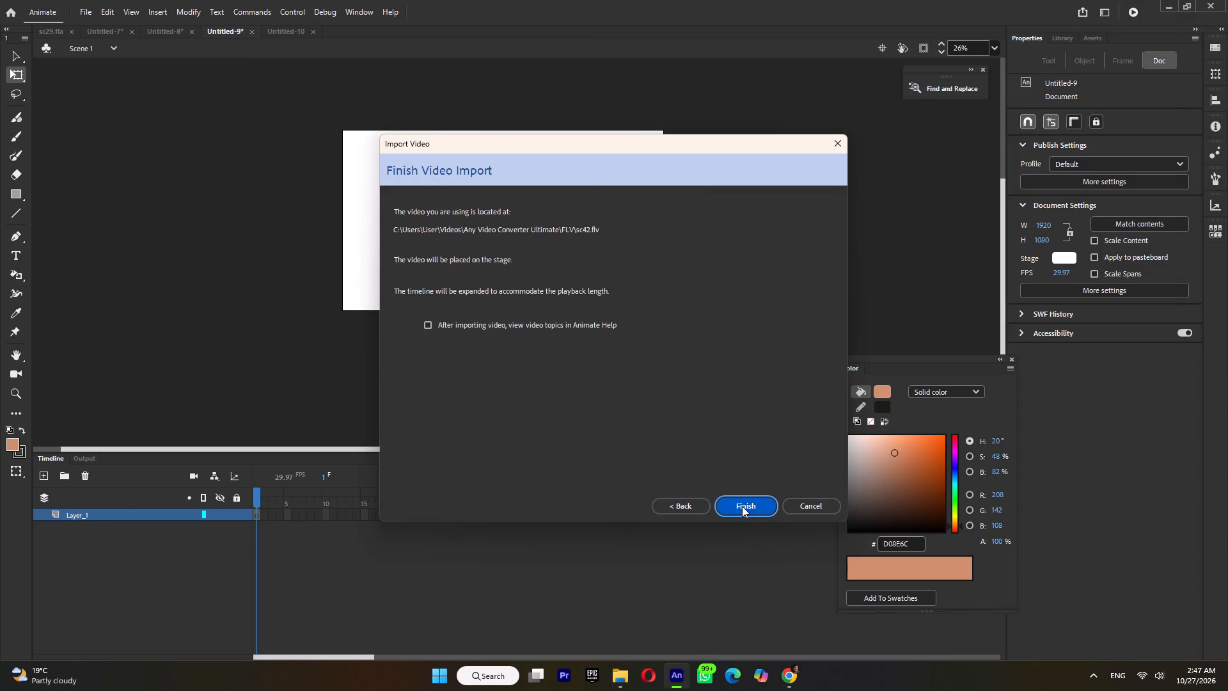
click(742, 506)
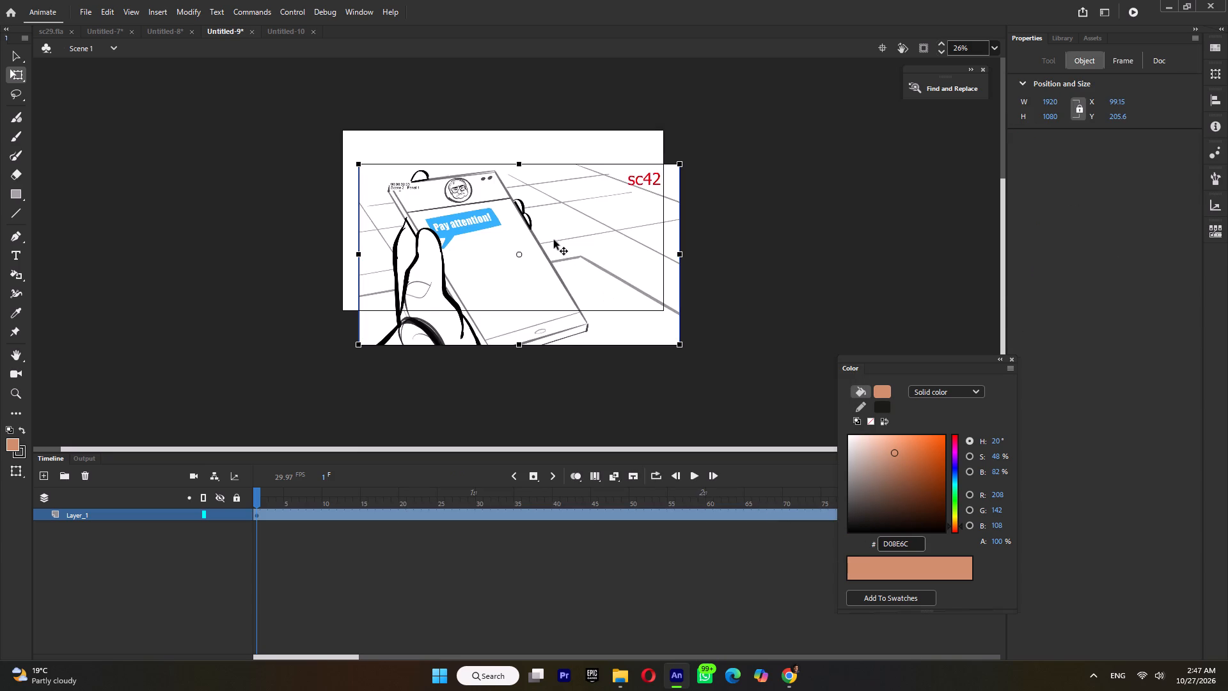
drag(551, 245, 534, 210)
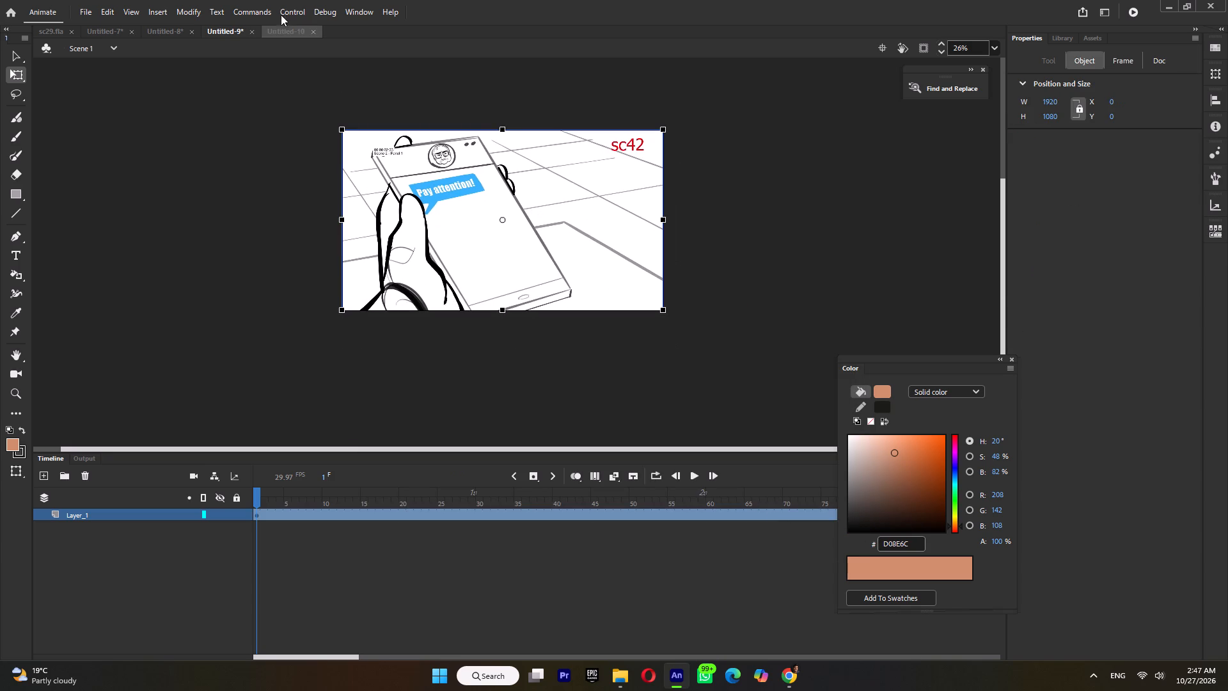
Import sc43.flv into the Untitled-10 document as video embedded in the timeline.
click(283, 26)
click(620, 677)
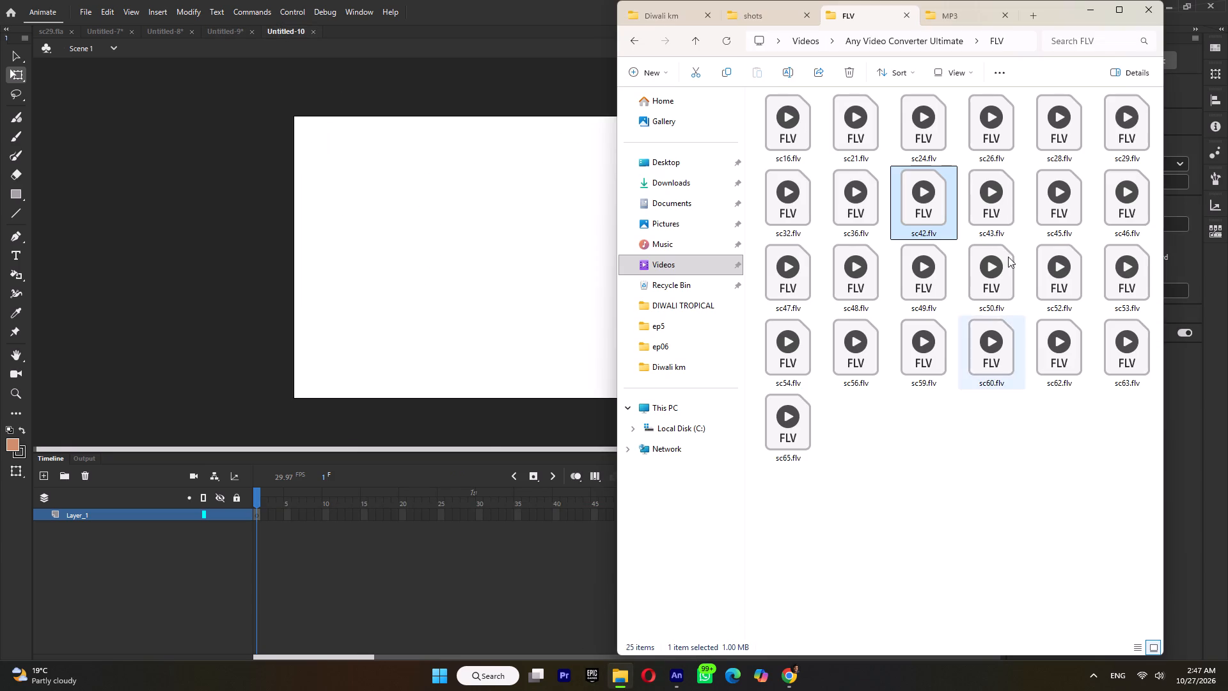
click(998, 196)
drag(996, 220, 479, 271)
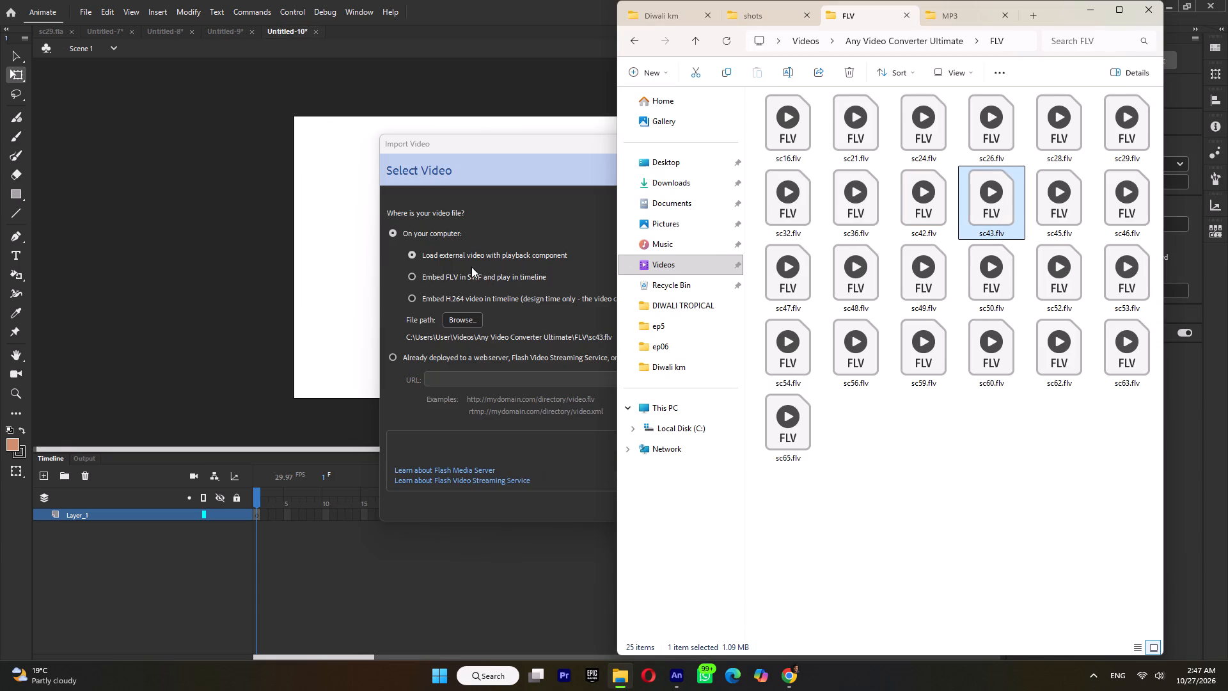
click(455, 275)
triple_click(746, 501)
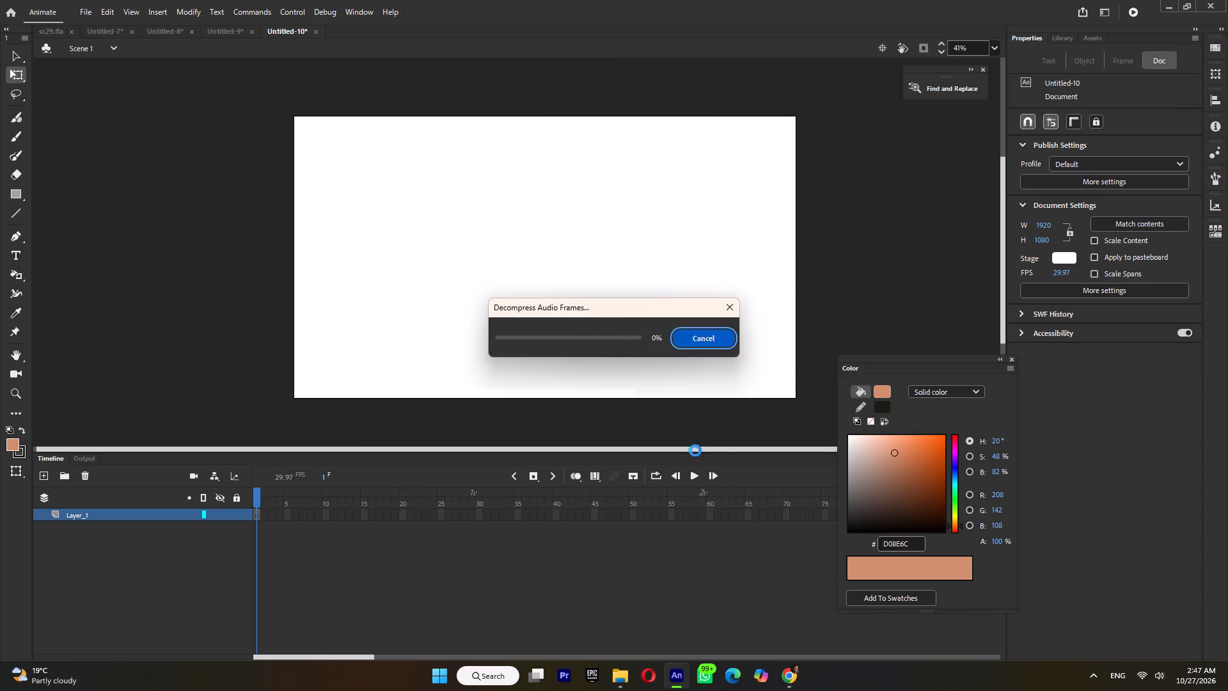
Create another Full HD document, 1920 x 1080 at 29.97 fps with ActionScript 3.0.
key(ctrl+n)
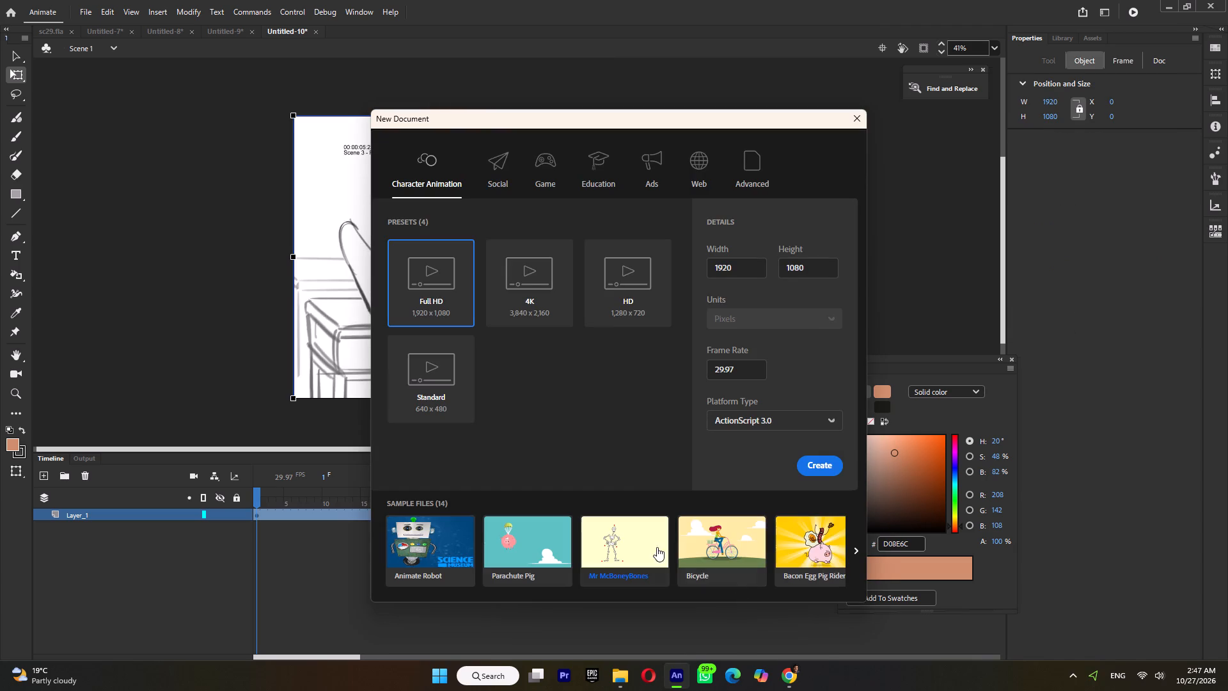
click(818, 471)
ctrl+scroll(503, 294, down, 5)
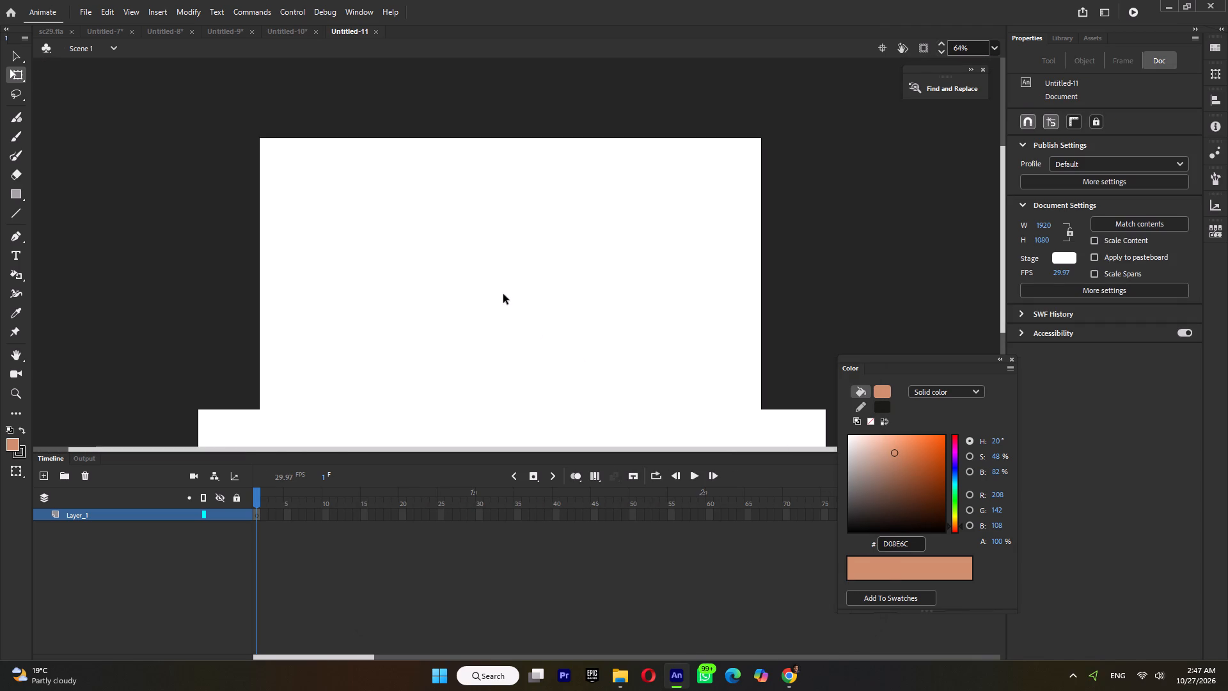
Embed sc45.flv in the new document's timeline and align the video with the stage at X 0, Y 0.
click(630, 676)
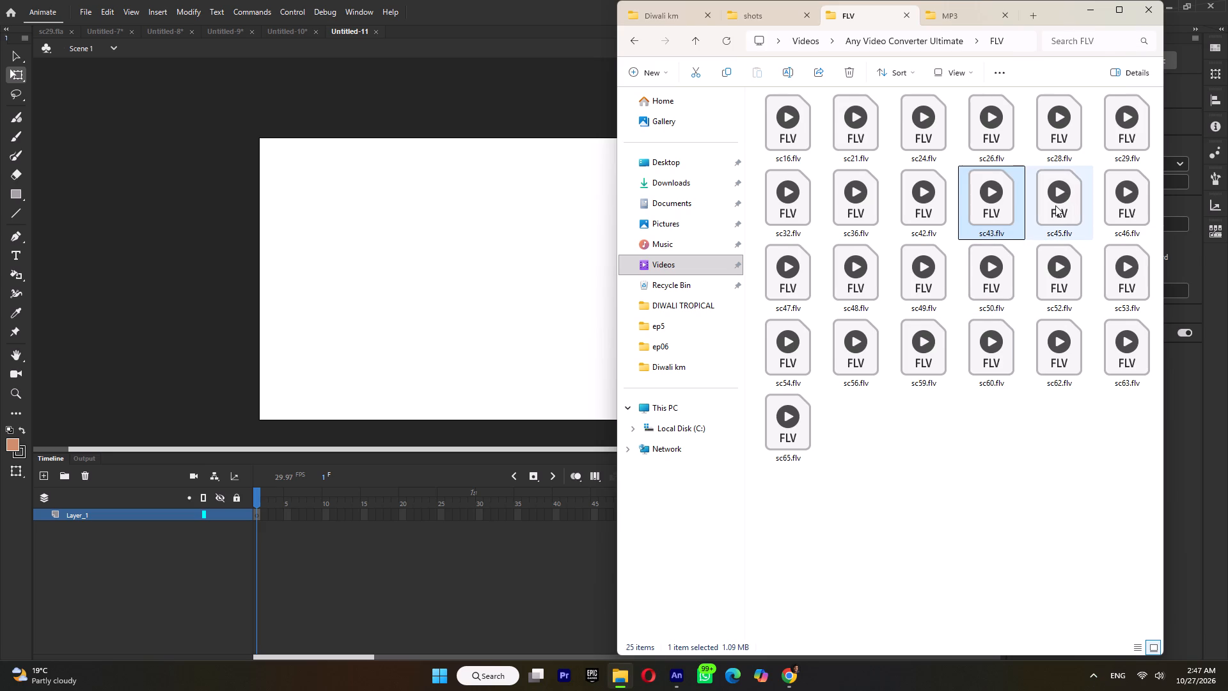
click(1056, 205)
drag(1068, 216, 352, 278)
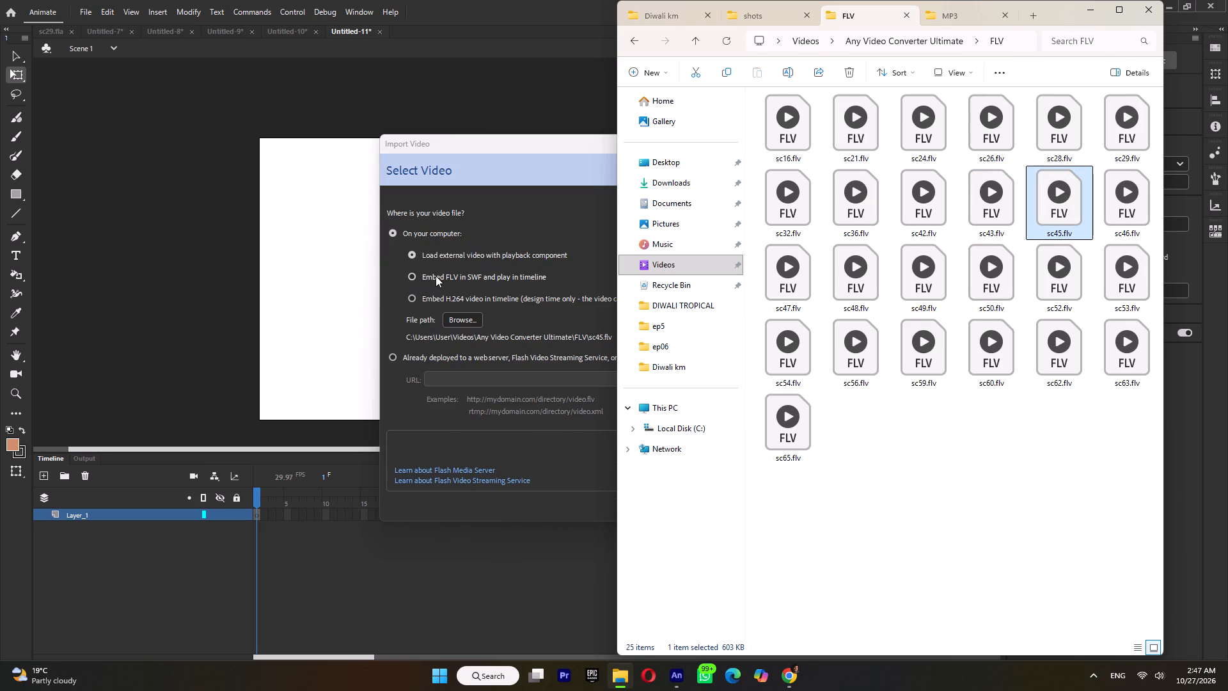
click(436, 276)
click(753, 506)
click(753, 506)
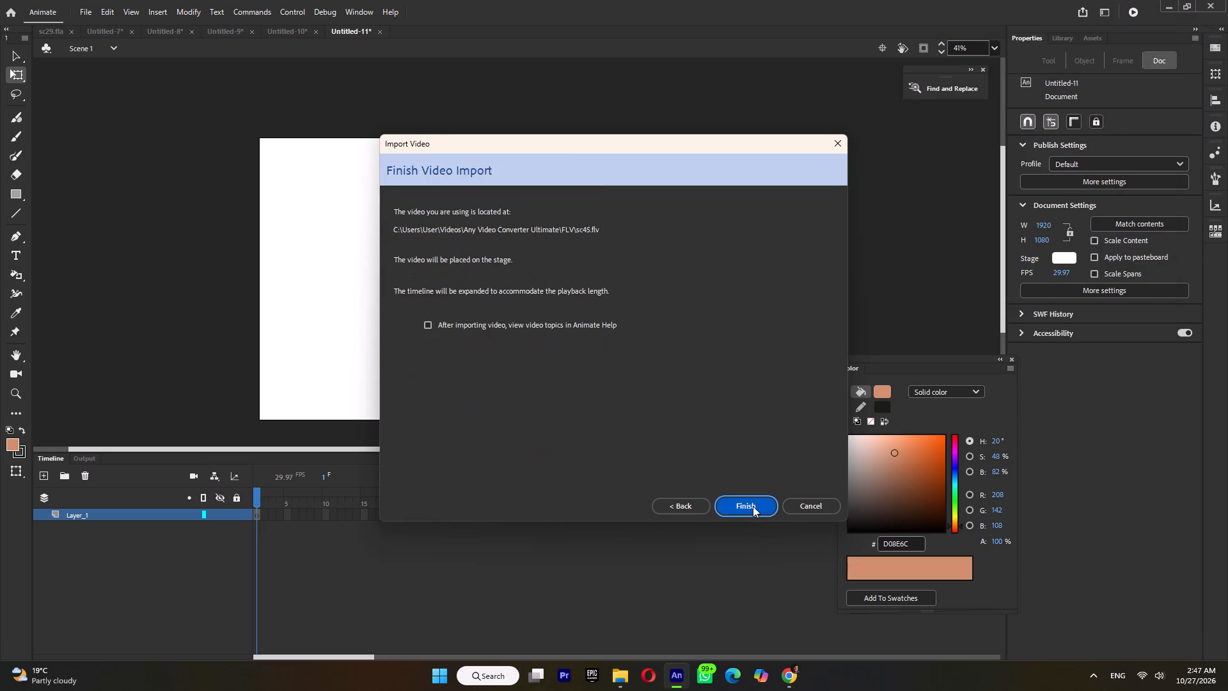
click(753, 506)
drag(560, 332, 549, 331)
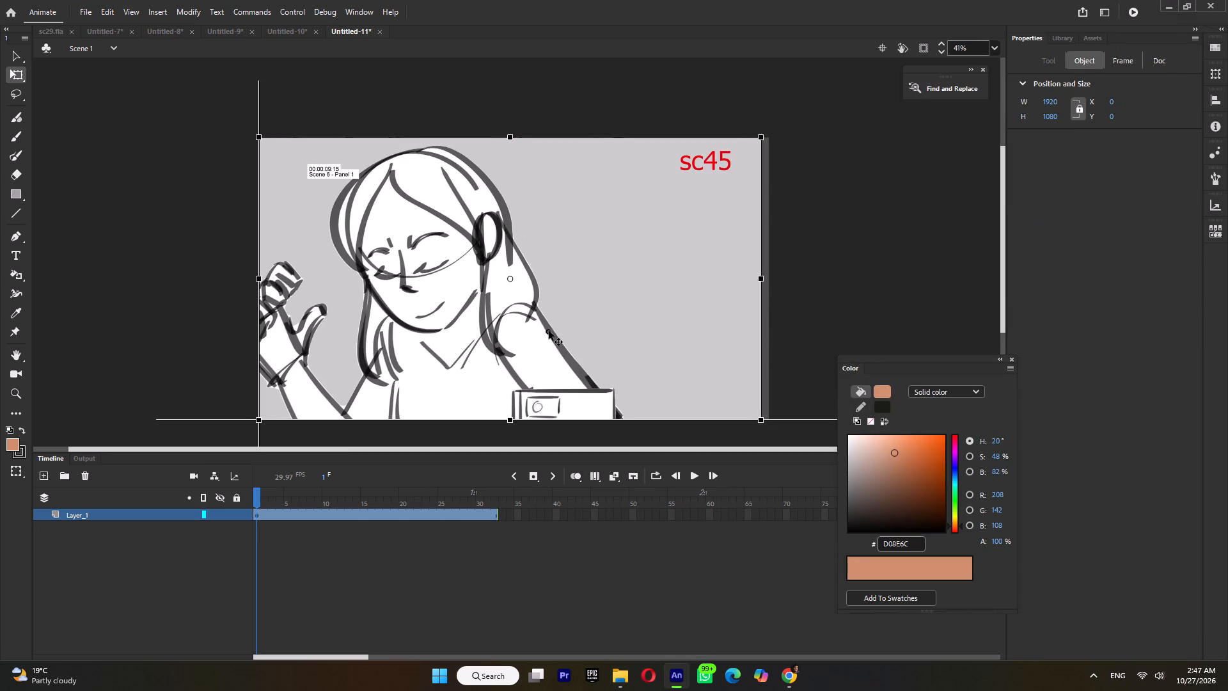
drag(549, 331, 551, 331)
click(201, 325)
Create one more Full HD document, 1920 x 1080 at 29.97 fps, following the sc45 document.
key(ctrl+n)
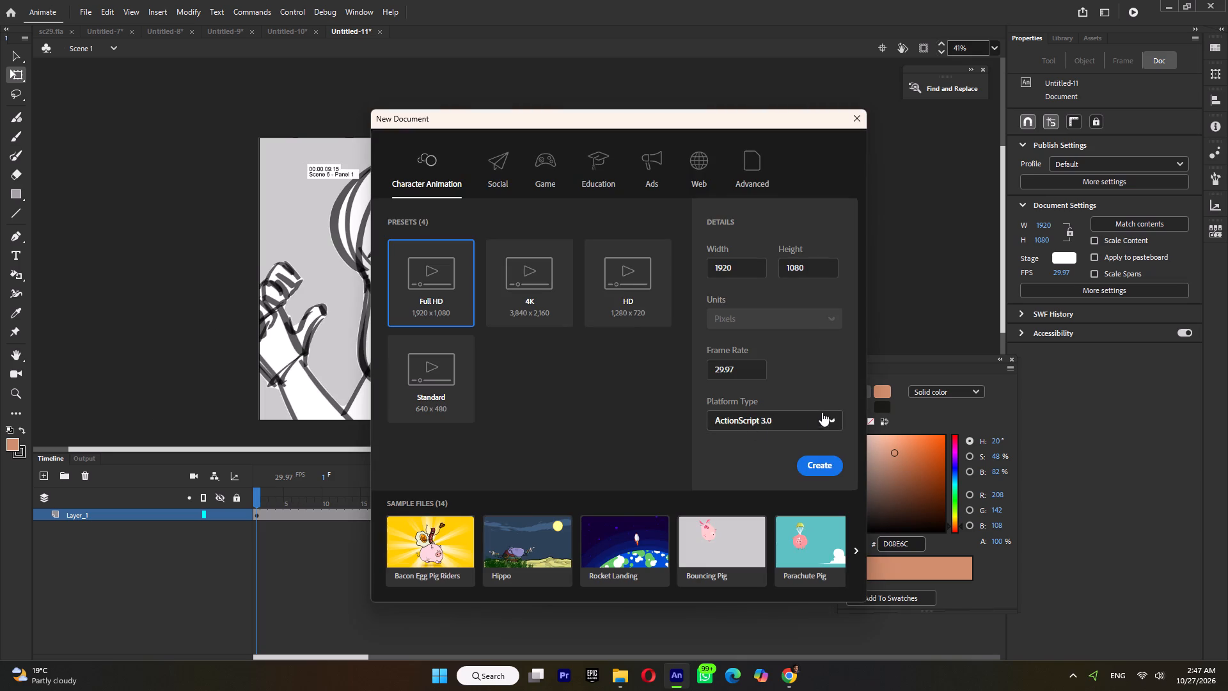
click(821, 467)
ctrl+scroll(556, 330, down, 5)
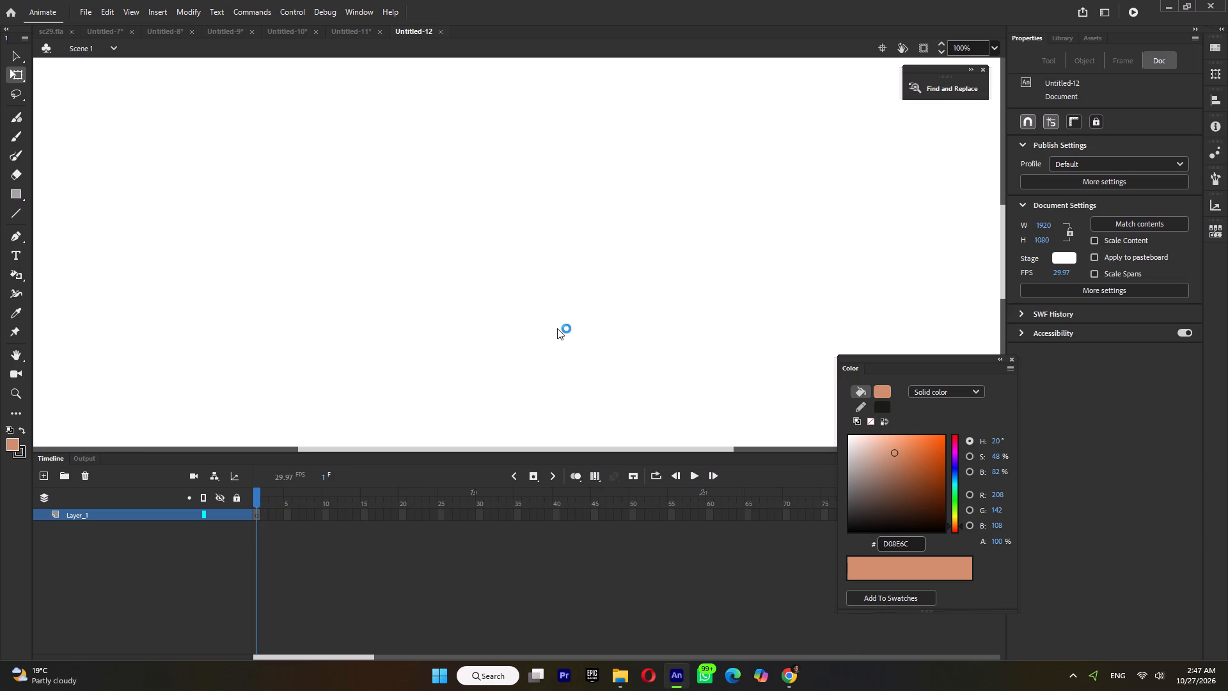
ctrl+scroll(562, 313, down, 5)
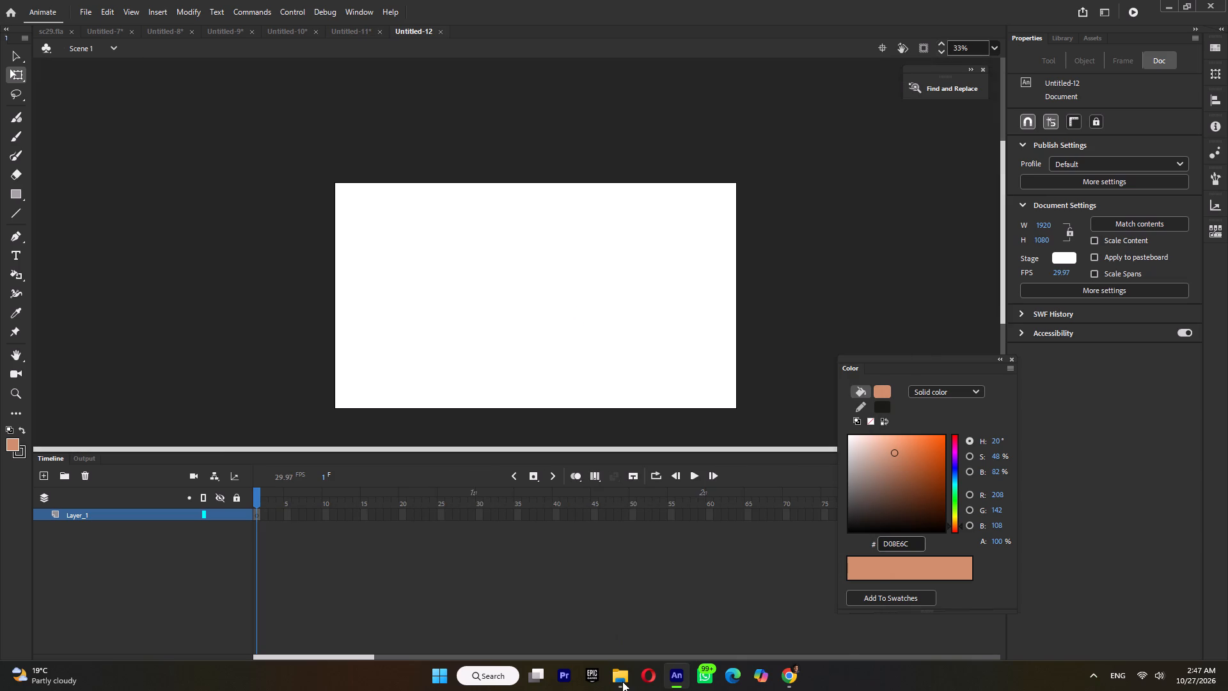
Import sc46.flv into the Untitled-12 document as video embedded in the timeline and scrub through it.
click(622, 683)
click(1129, 194)
drag(1131, 217, 409, 298)
click(433, 277)
triple_click(730, 505)
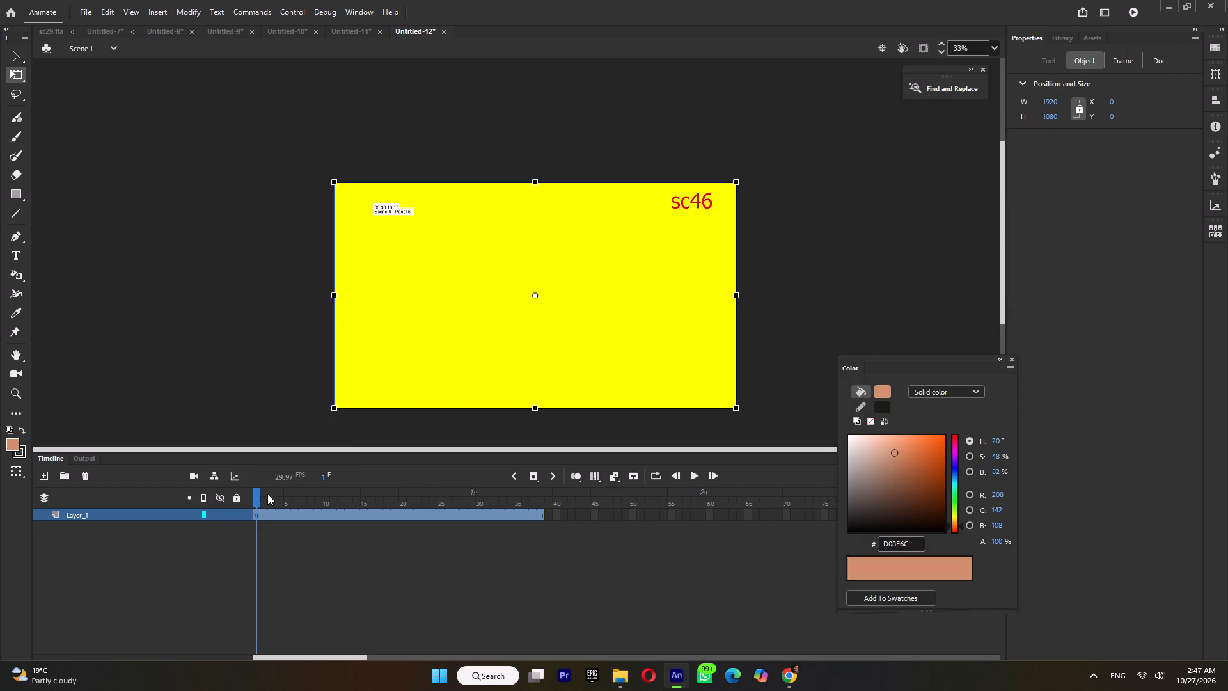
drag(267, 494, 513, 525)
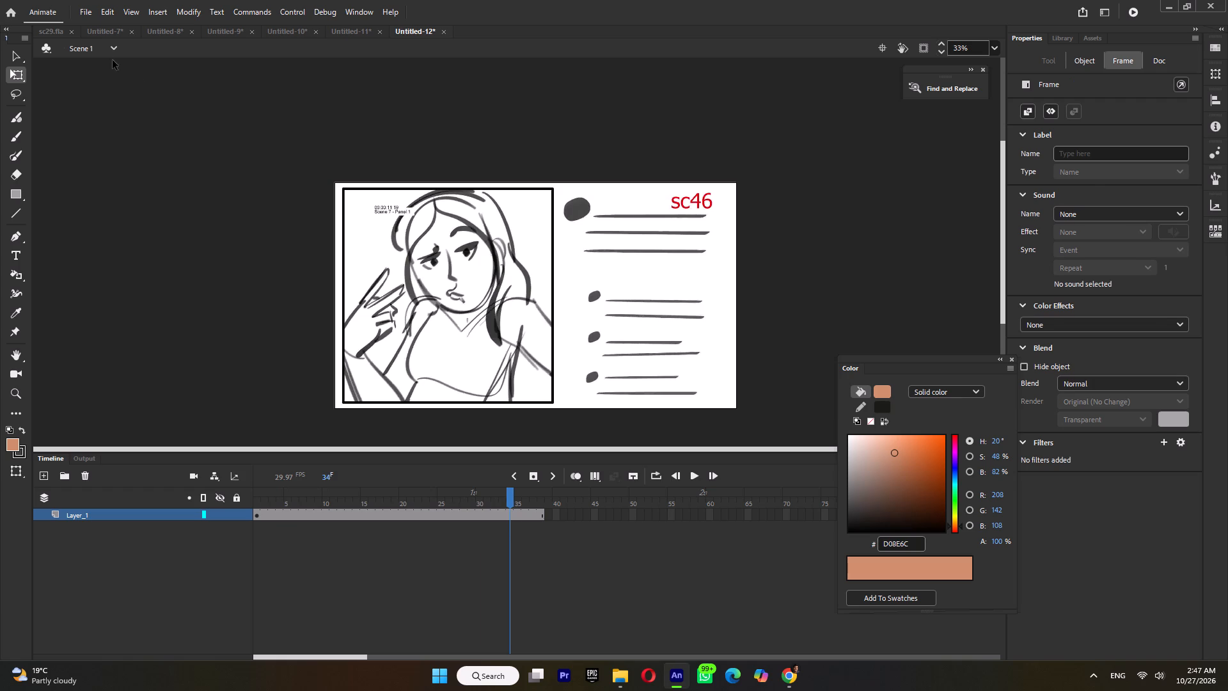
Add a new layer in the Untitled-7 document holding the sc32 video and import sc32.mp3 onto it.
click(107, 32)
click(42, 468)
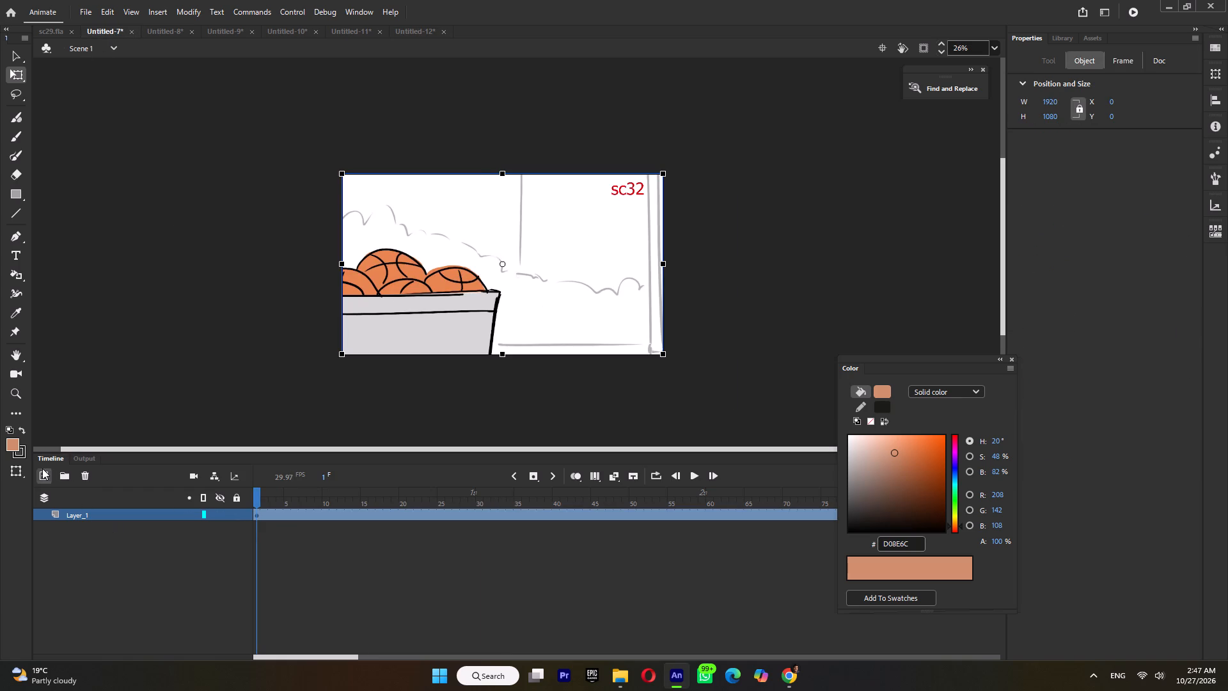
click(617, 676)
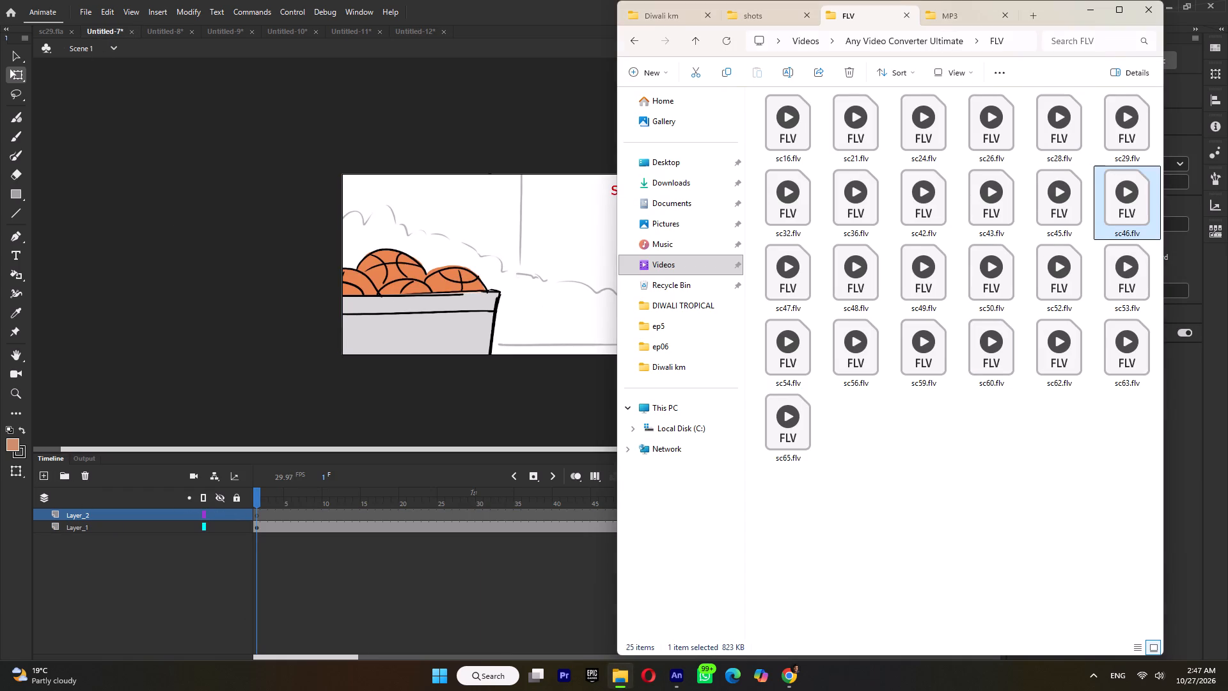
click(950, 18)
click(777, 207)
drag(791, 223, 371, 298)
click(595, 364)
click(725, 379)
Save the sc32 scene document as sc32 in the ep06 shots folder.
key(ctrl+s)
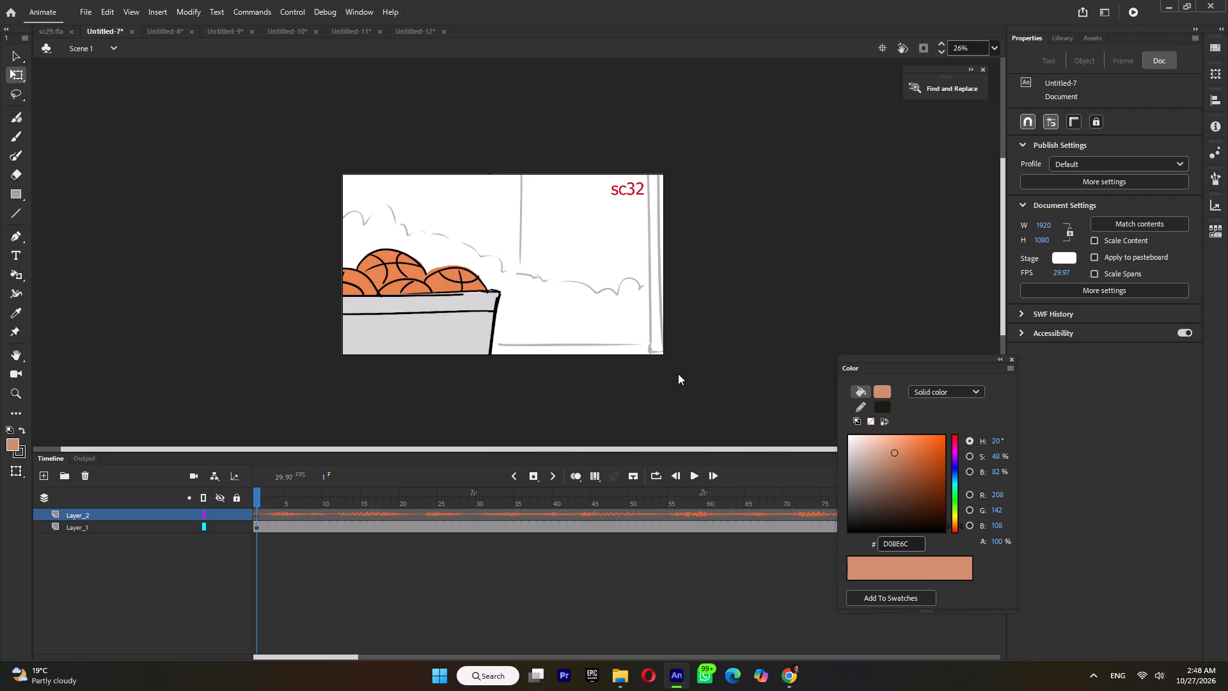
text(sc32)
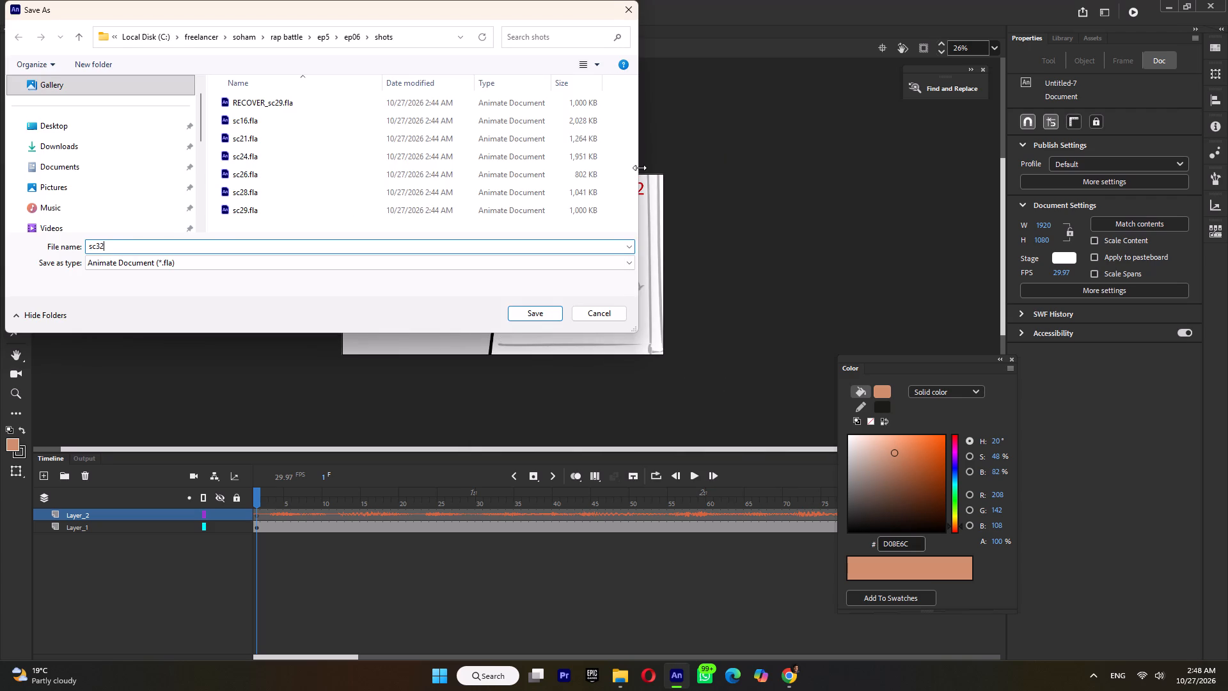
drag(640, 167, 447, 193)
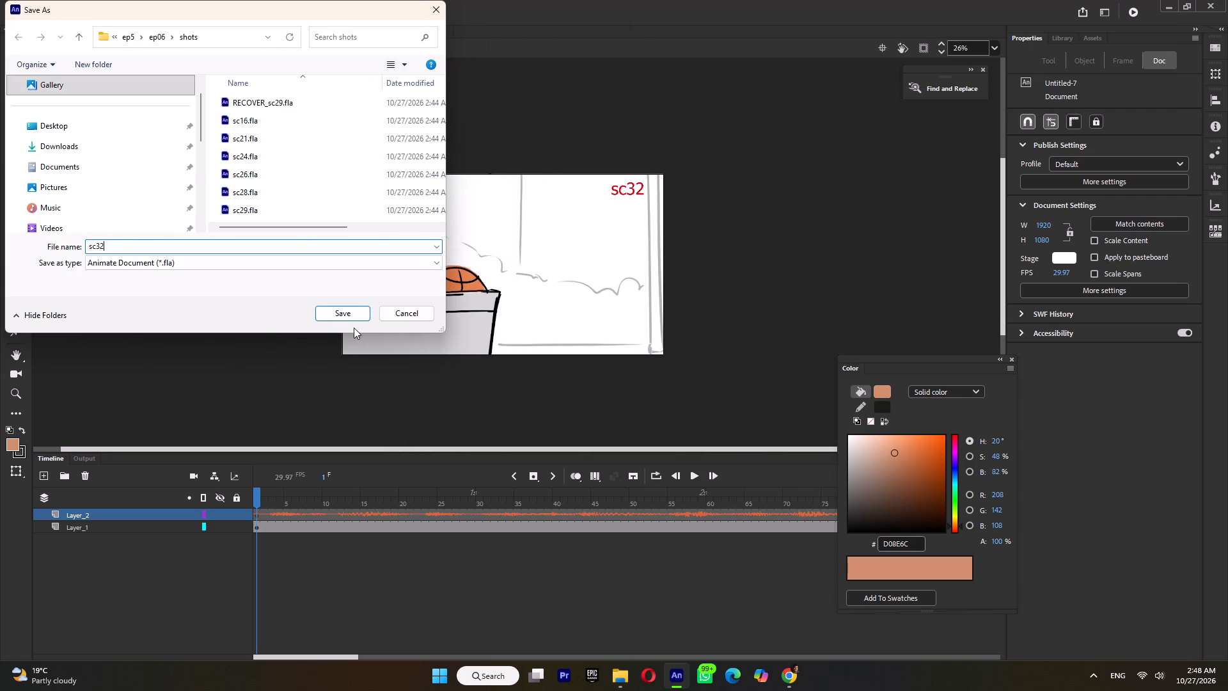
click(351, 316)
Add a new layer in the Untitled-8 document holding the sc36 video and import sc36.mp3 onto it.
click(140, 31)
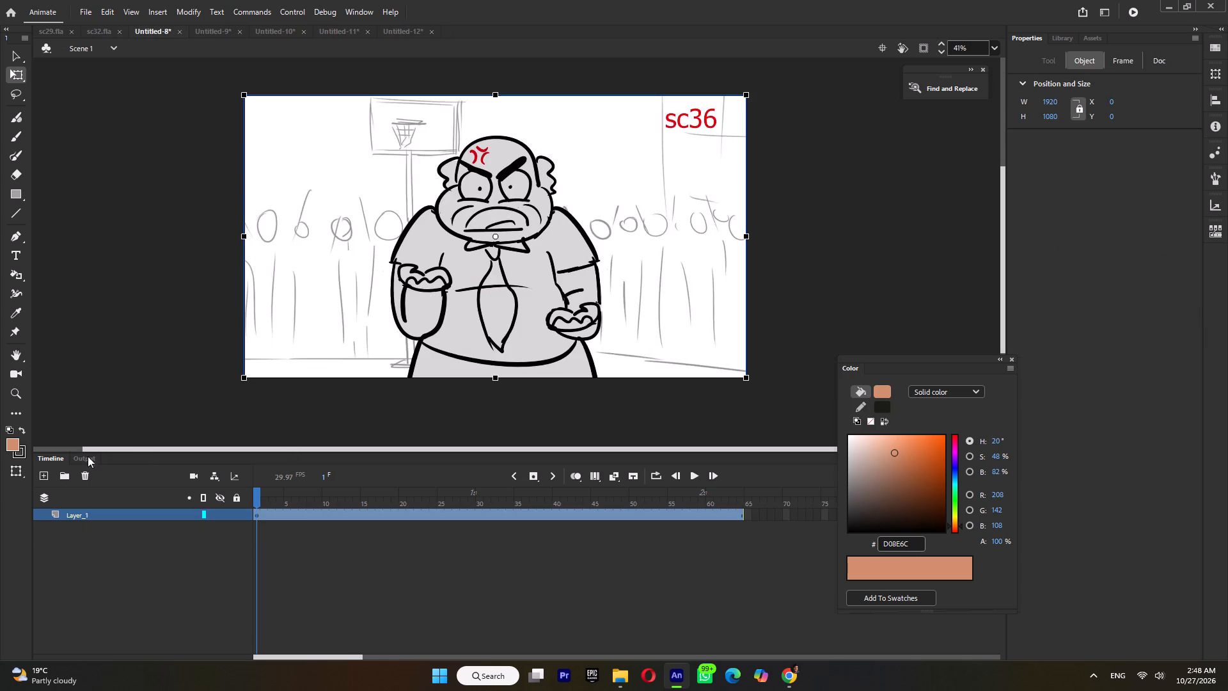
click(40, 479)
click(626, 683)
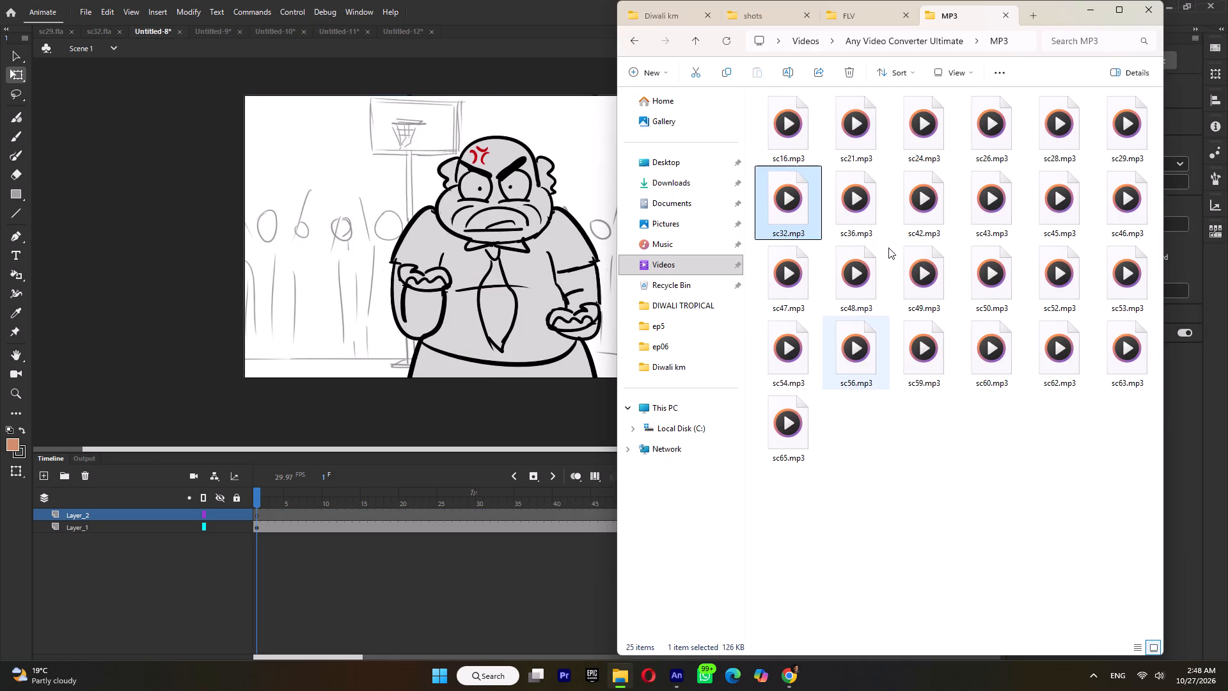
click(862, 203)
drag(856, 216, 448, 283)
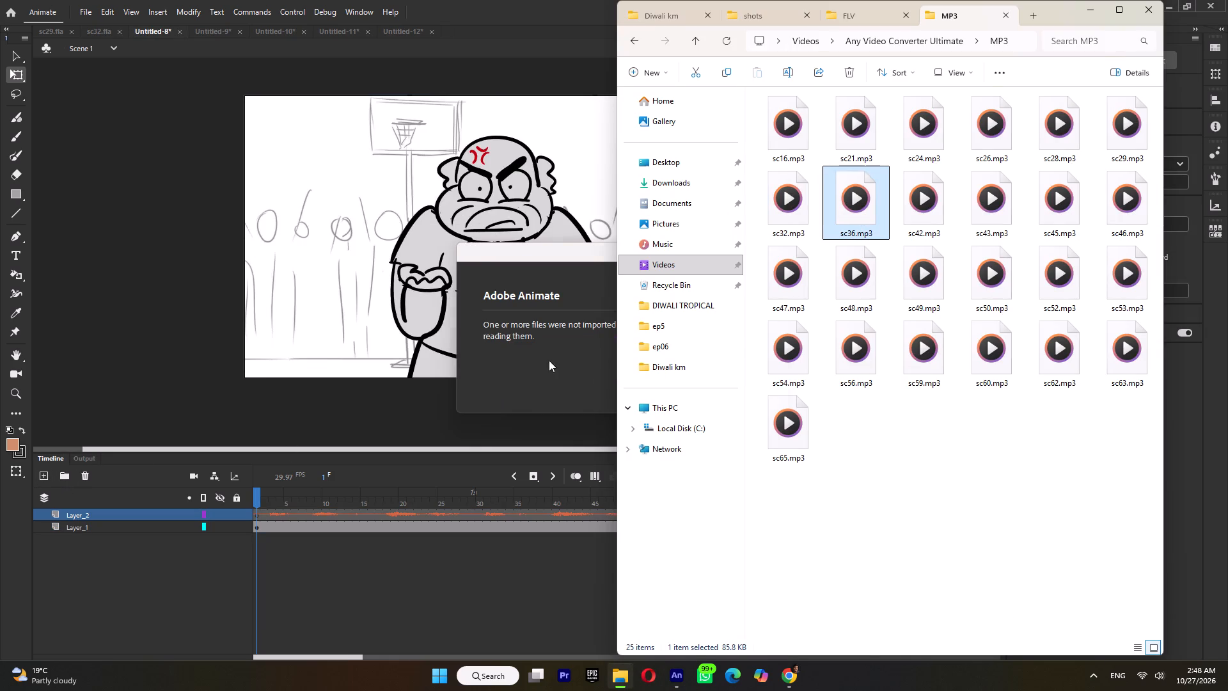
click(549, 360)
click(723, 384)
Save the sc36 scene document as sc36 in the ep06 shots folder.
key(ctrl+s)
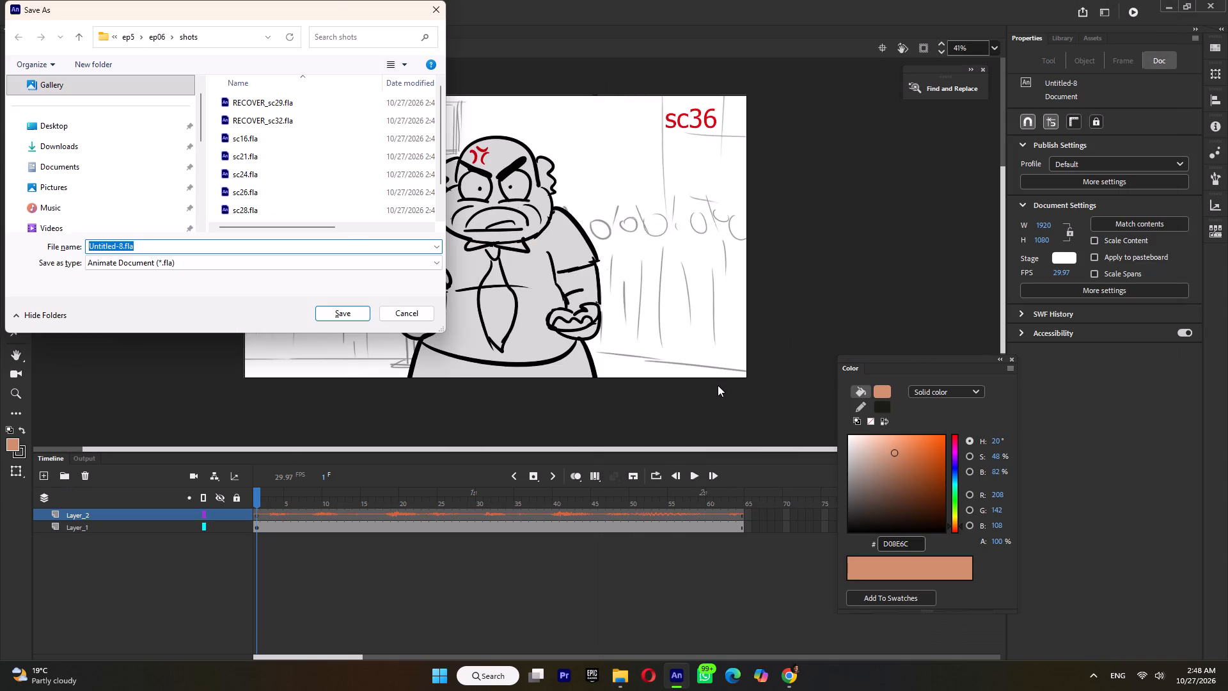
text(sc36)
key(Return)
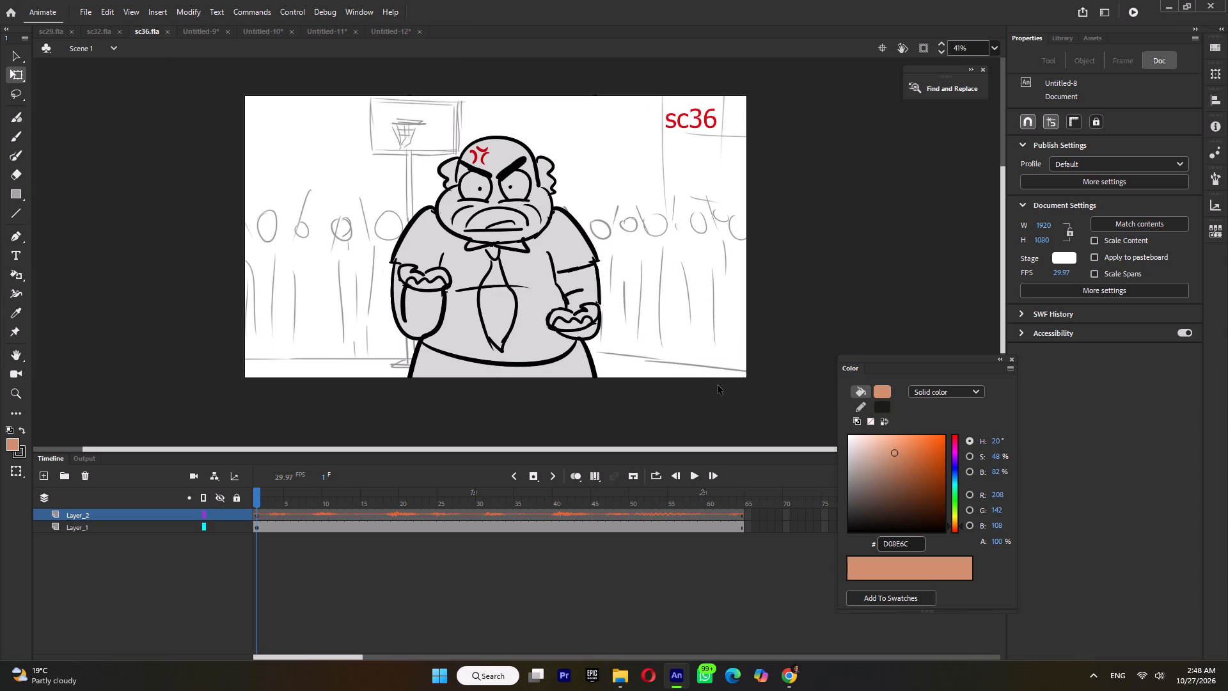
Add a new layer in the Untitled-9 document holding the sc42 video and import sc42.mp3 onto it.
click(194, 33)
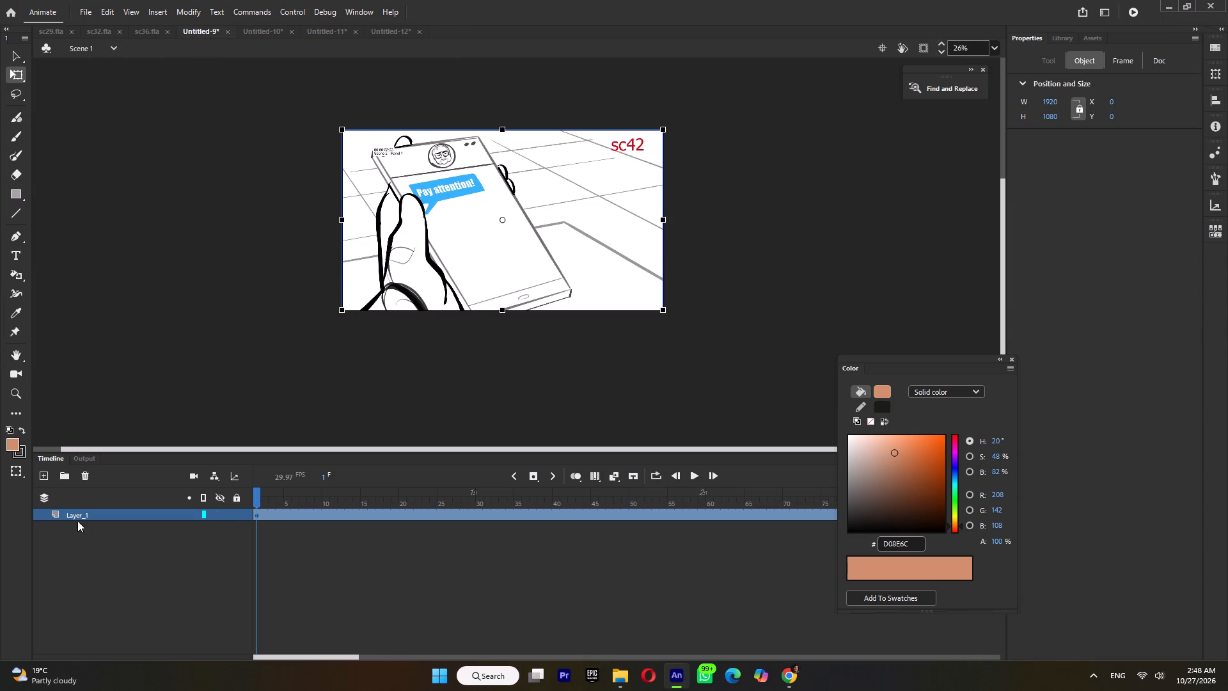
click(43, 471)
click(627, 674)
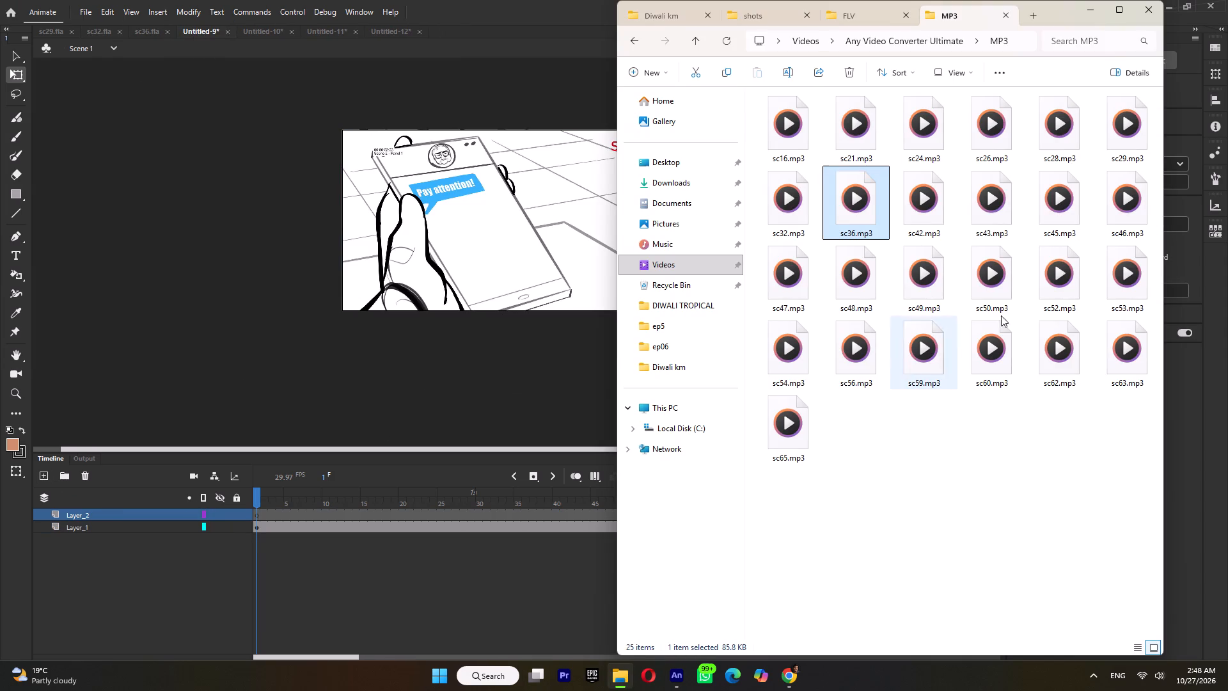
click(912, 224)
drag(923, 218, 524, 257)
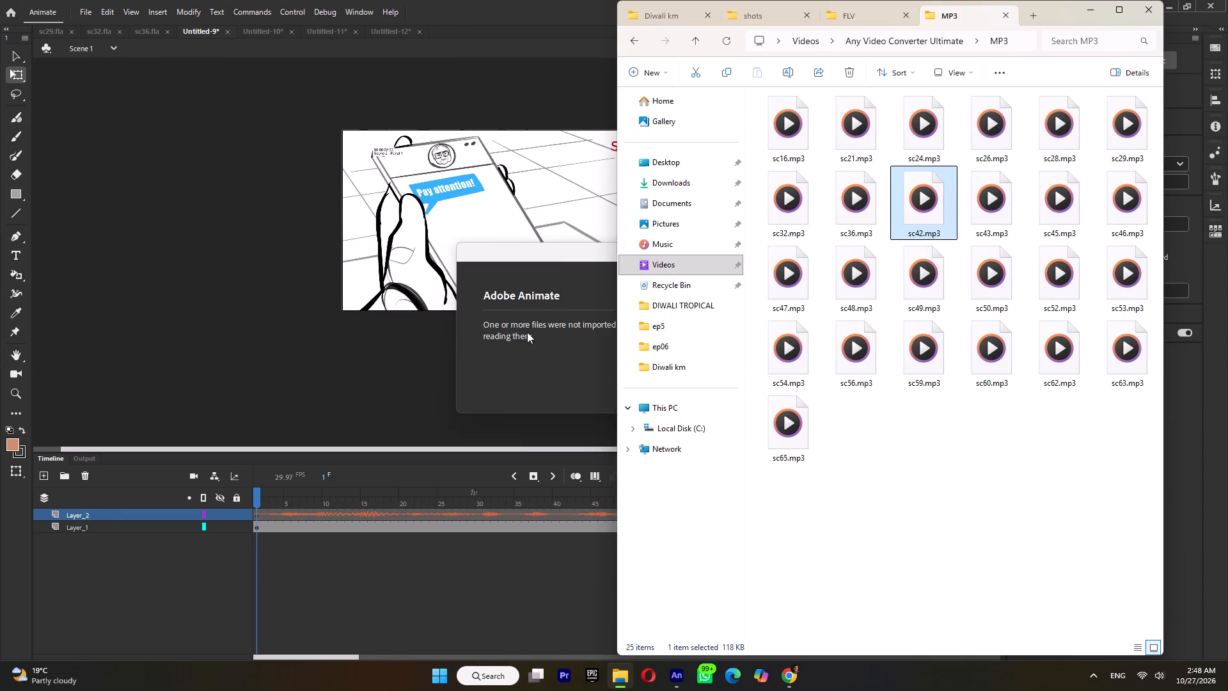
click(565, 388)
click(737, 381)
Save the sc42 scene document as sc42 in the ep06 shots folder.
key(ctrl+s)
text(sc42)
key(Return)
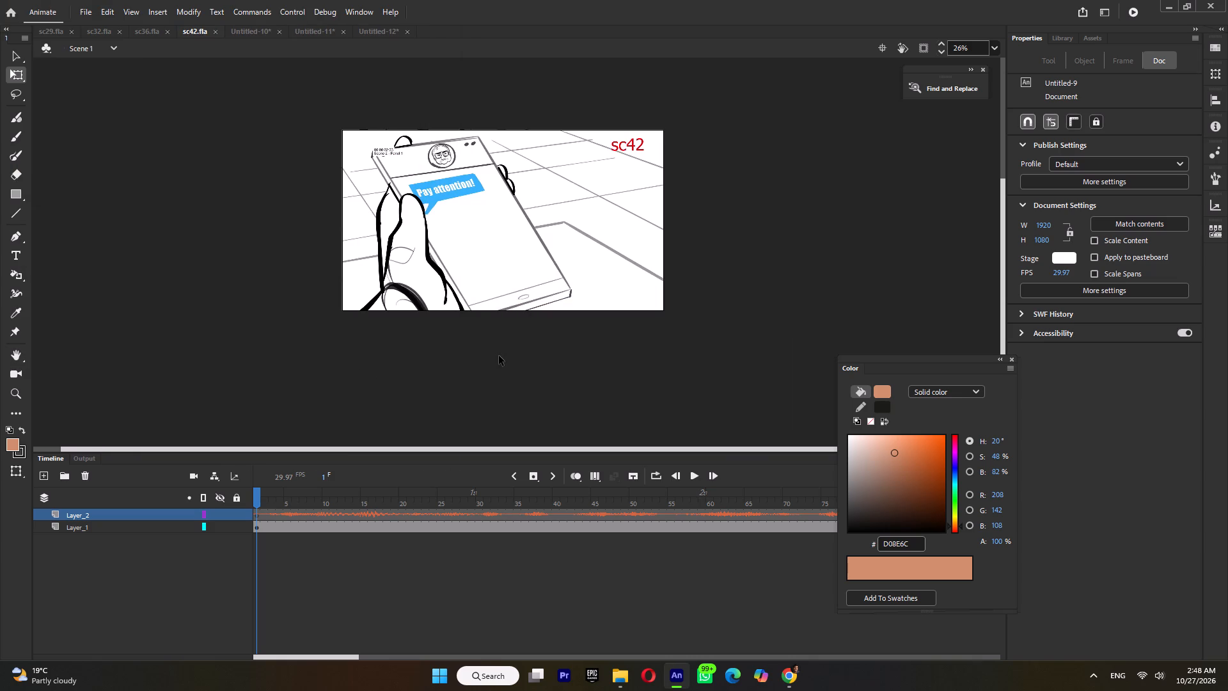
Add a new layer in the Untitled-10 document holding the sc43 video and import sc43.mp3 onto it.
click(248, 30)
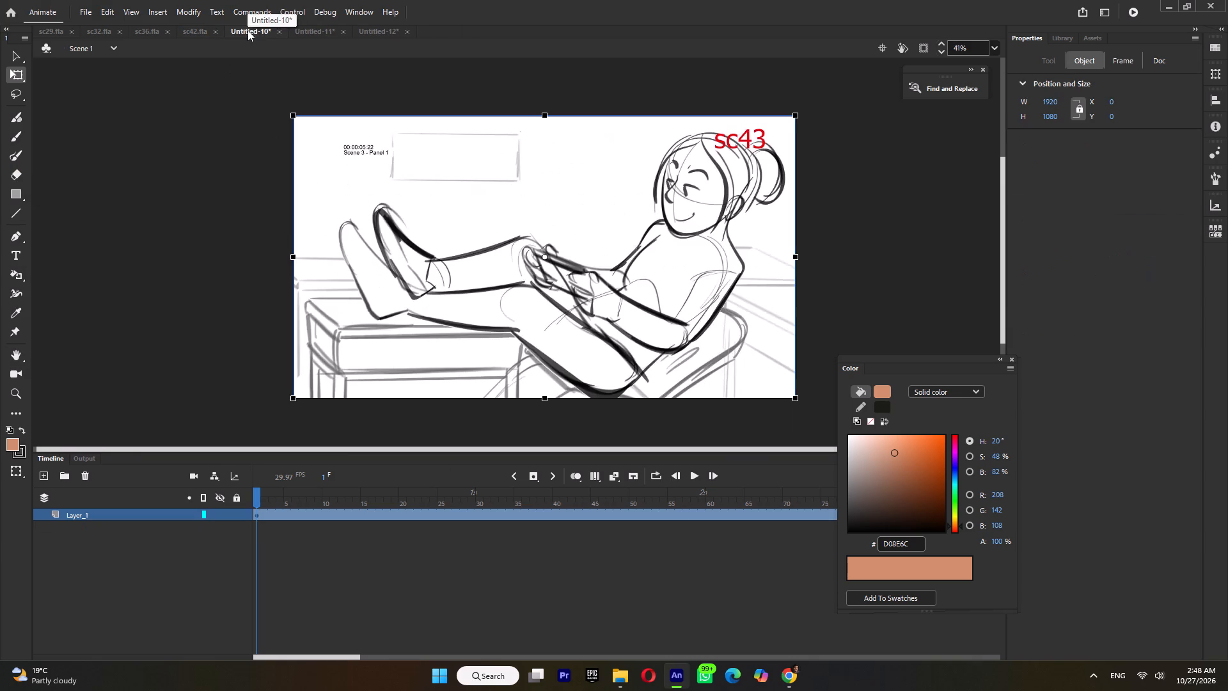
click(46, 476)
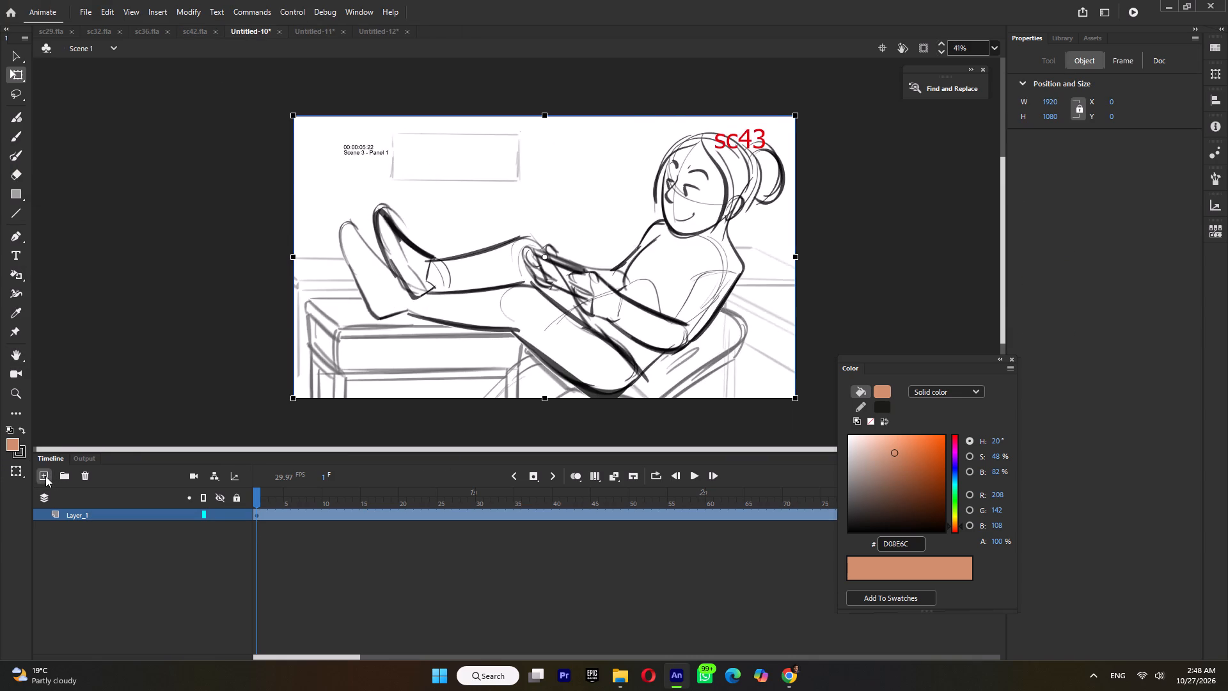
click(627, 681)
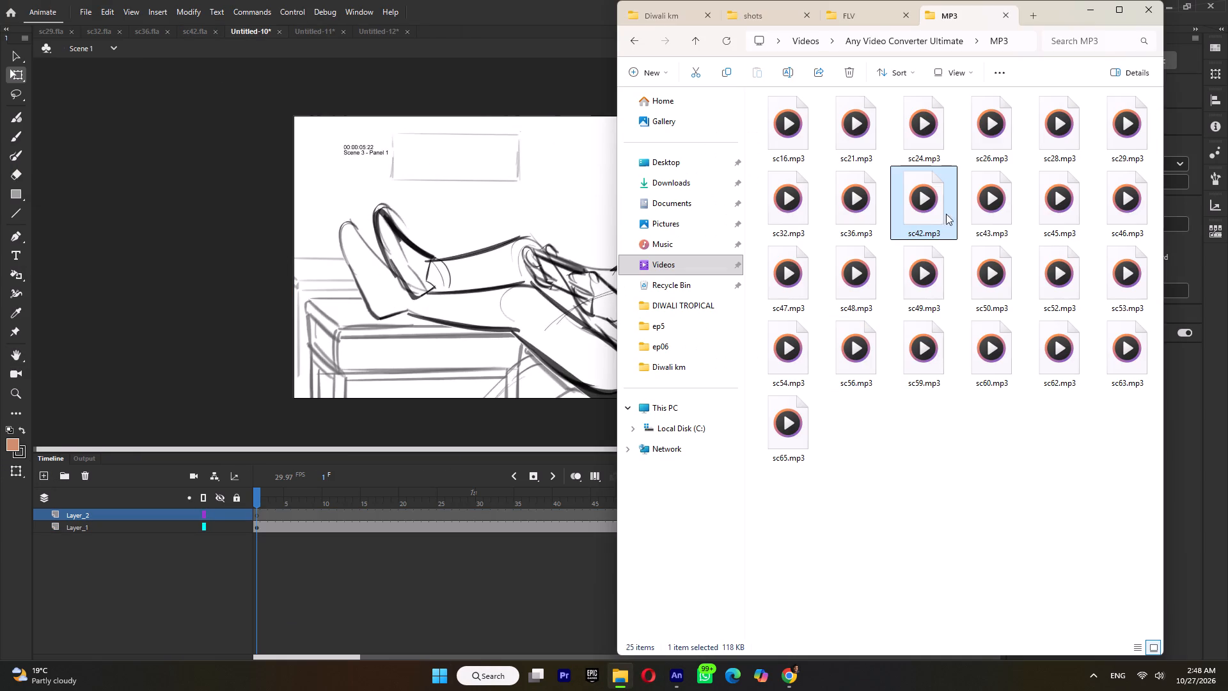
click(970, 201)
drag(982, 202, 487, 278)
click(530, 382)
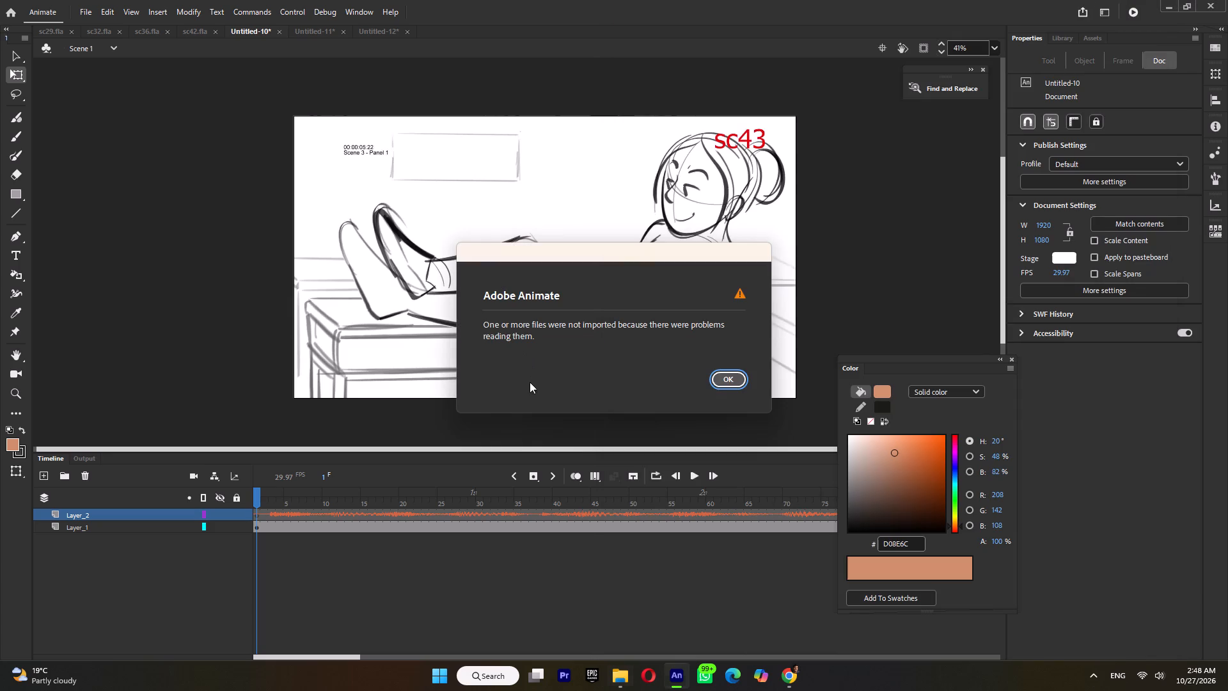
click(726, 381)
Save the sc43 scene document as sc43 in the ep06 shots folder.
key(ctrl+s)
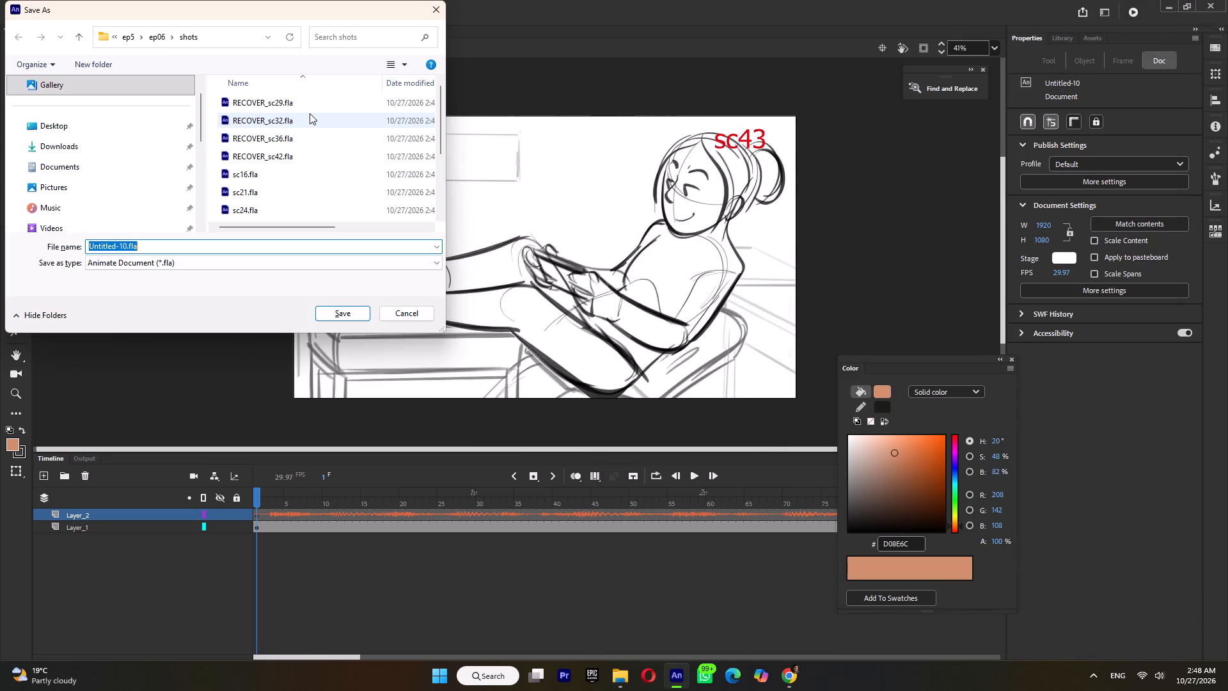
text(sc43)
key(Return)
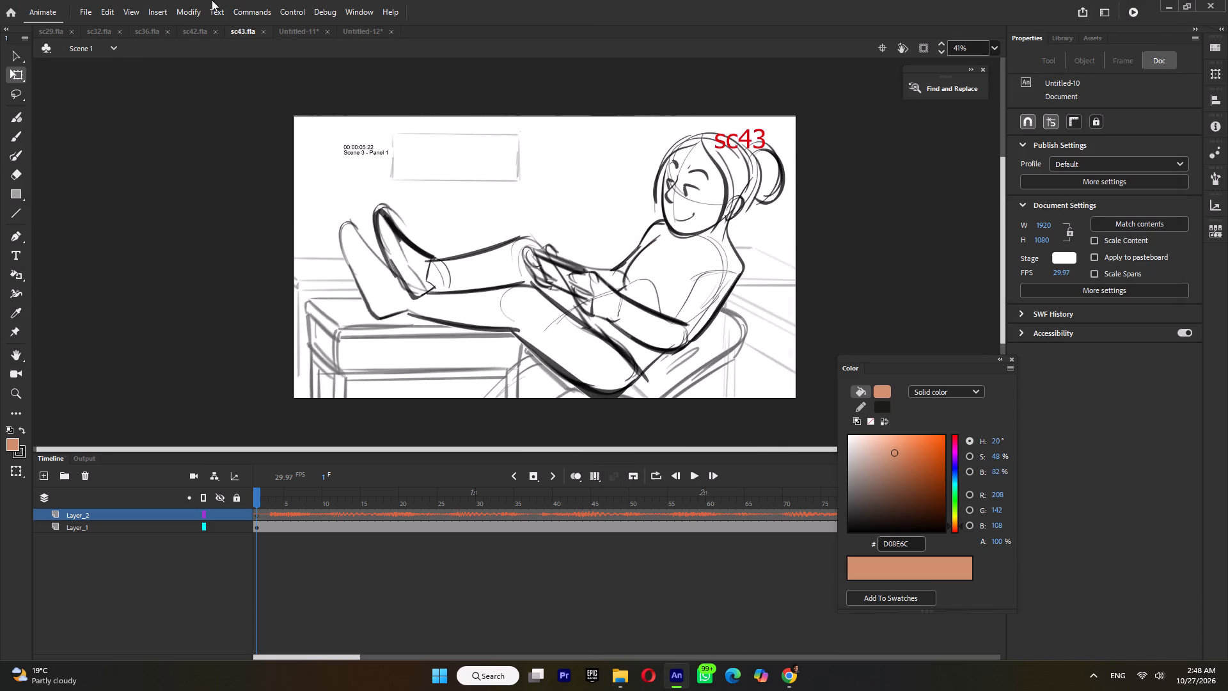
Add a new layer in the Untitled-11 document holding the sc45 video and import sc45.mp3 onto it.
click(301, 29)
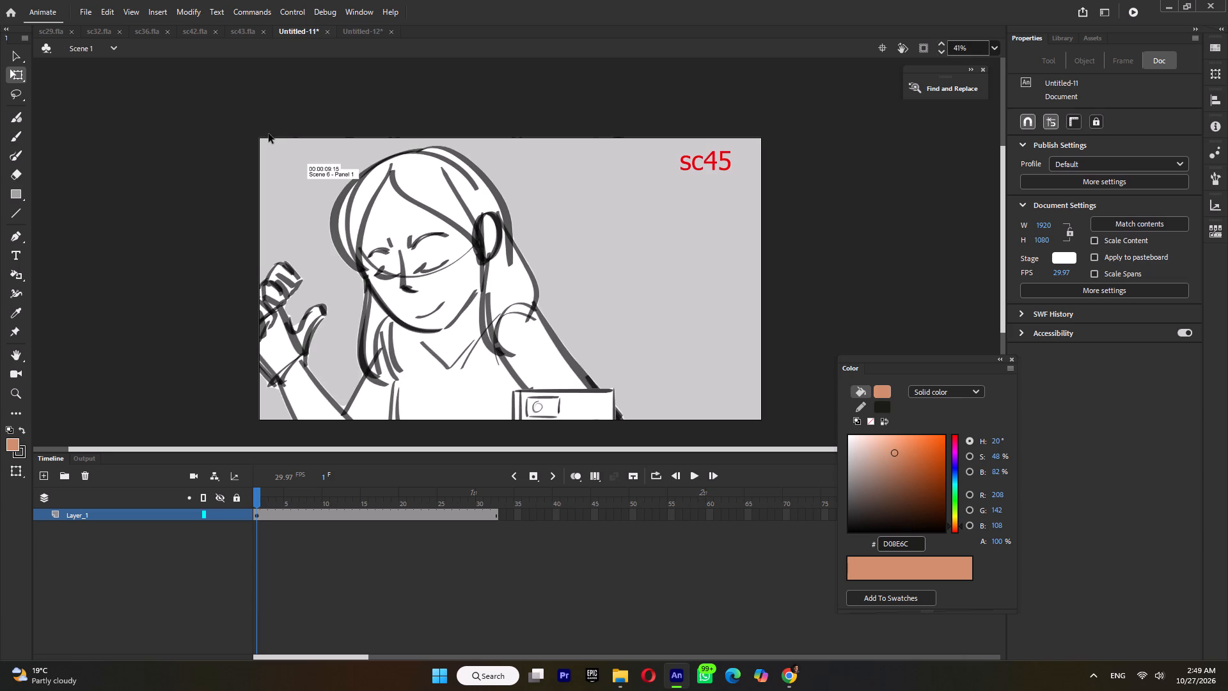
click(43, 479)
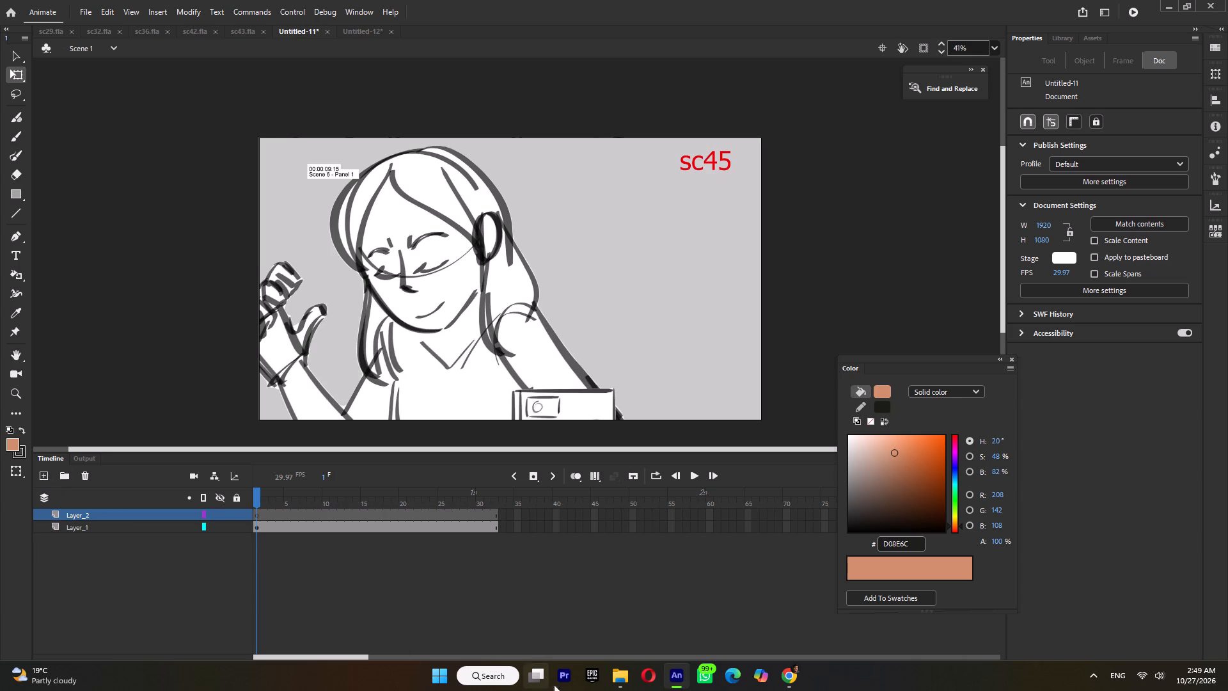
click(622, 685)
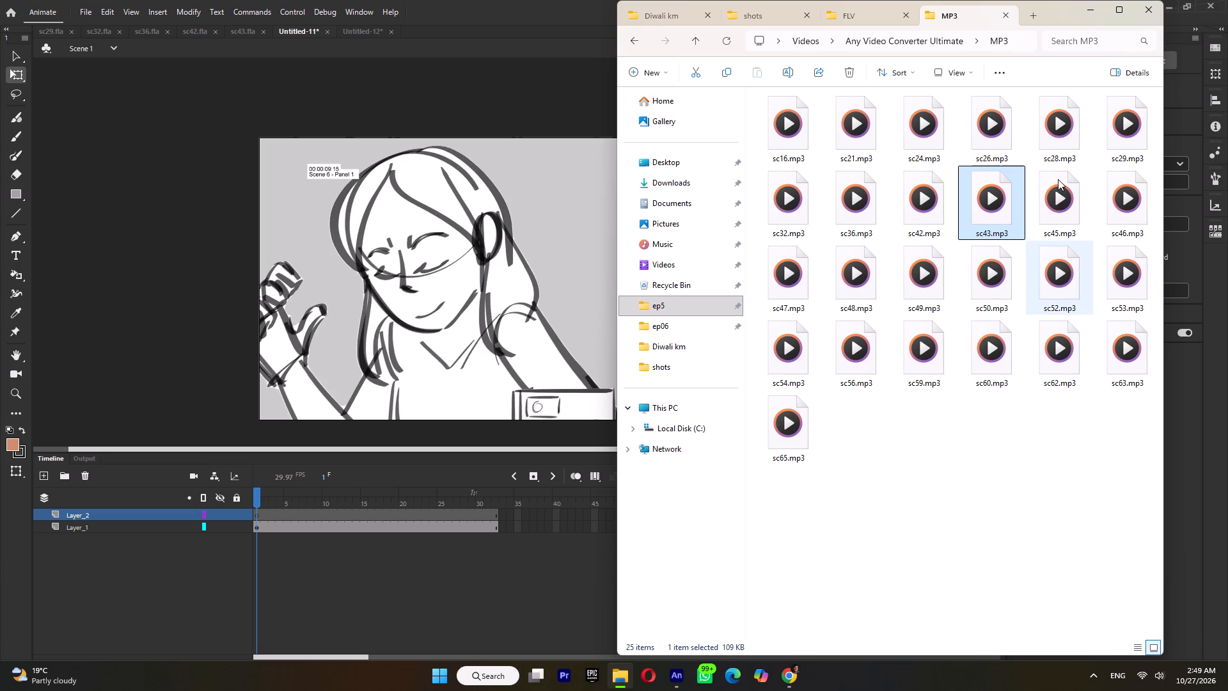
click(1056, 200)
drag(1061, 209, 397, 264)
click(522, 371)
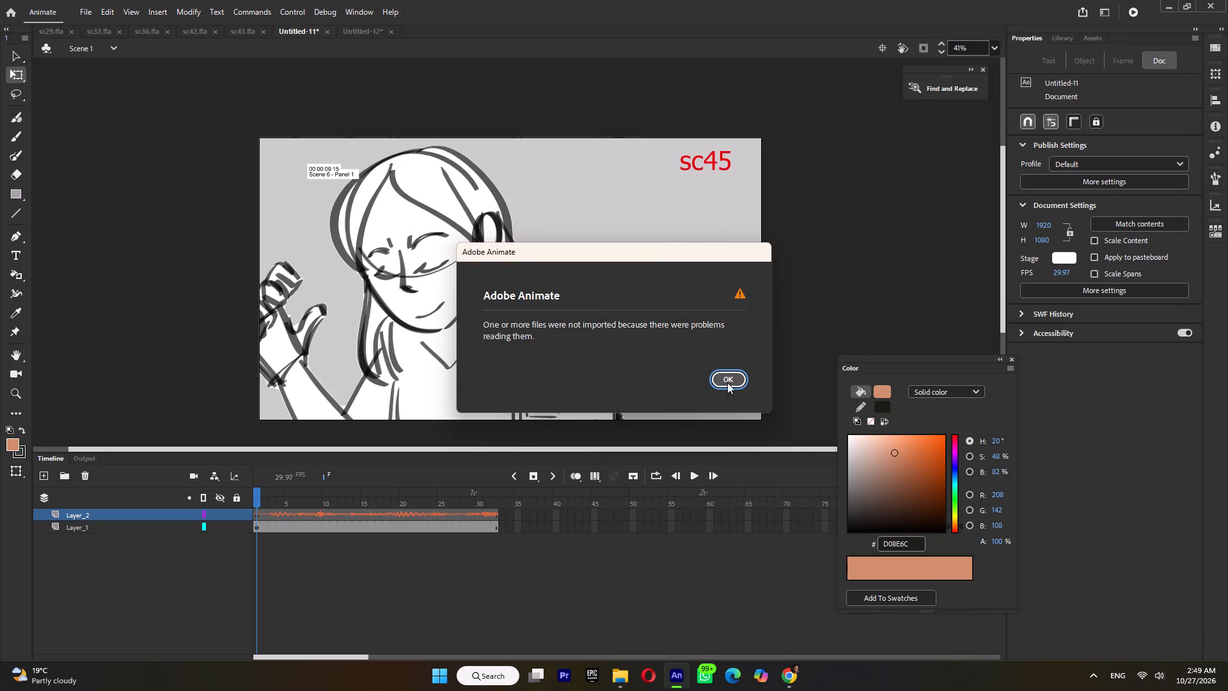
click(732, 376)
Add a new layer in the Untitled-12 document, return to frame 1 and import sc46.mp3 onto the layer.
click(365, 34)
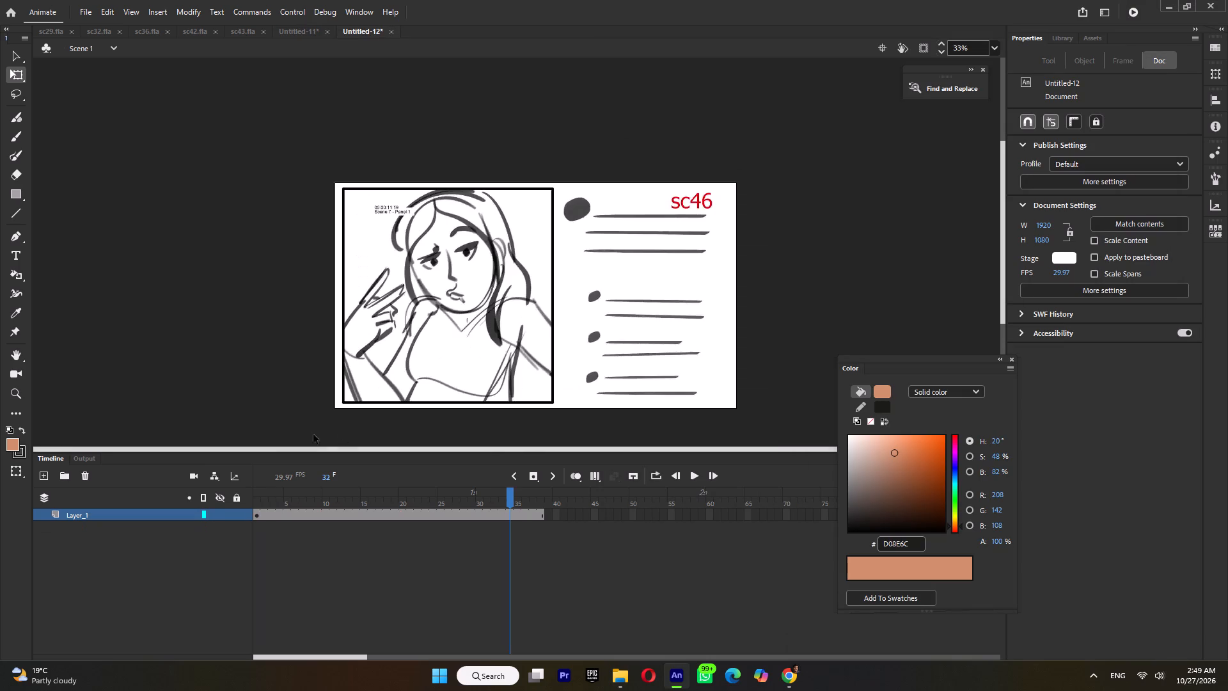
click(41, 475)
drag(322, 492, 141, 514)
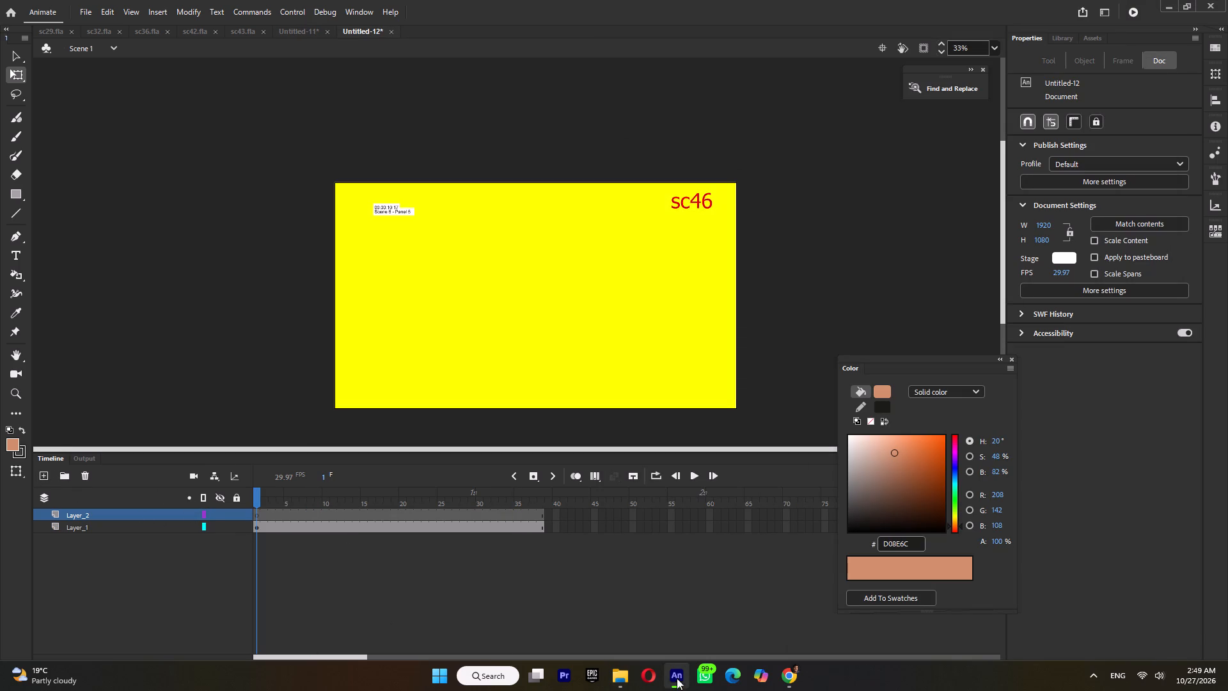
click(622, 674)
click(1108, 205)
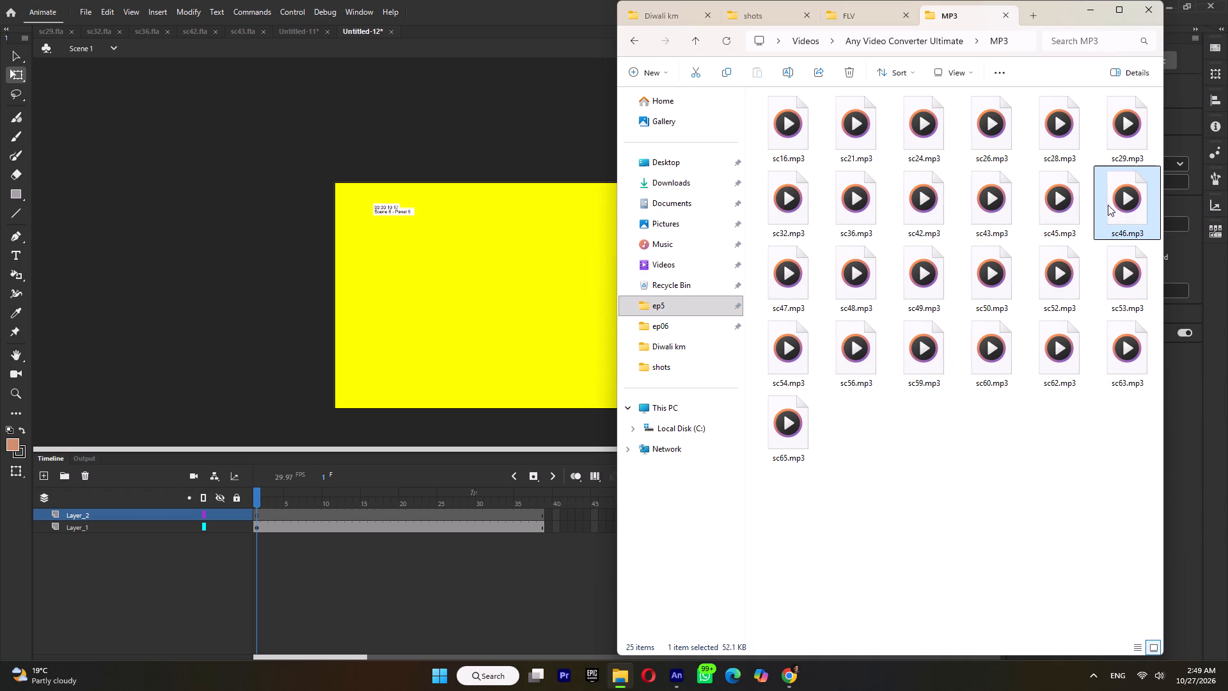
drag(1118, 207, 469, 288)
click(571, 355)
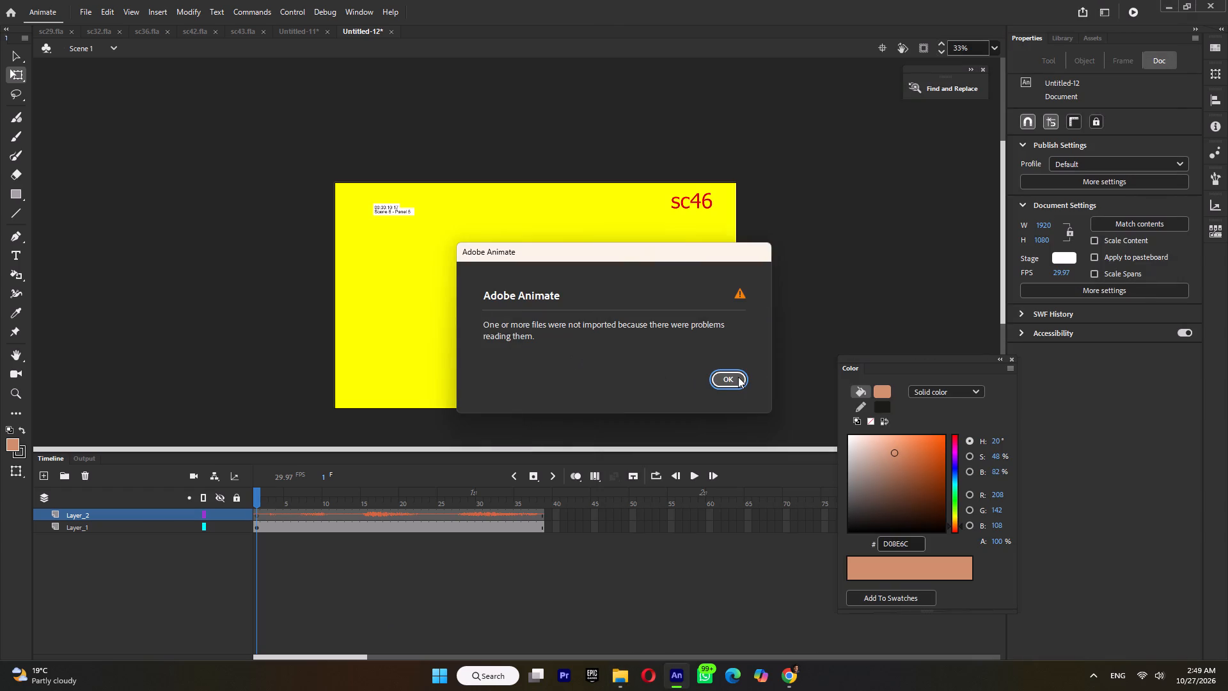
click(738, 377)
Save the Untitled-11 document with the sc45 video and audio as sc45.
click(300, 33)
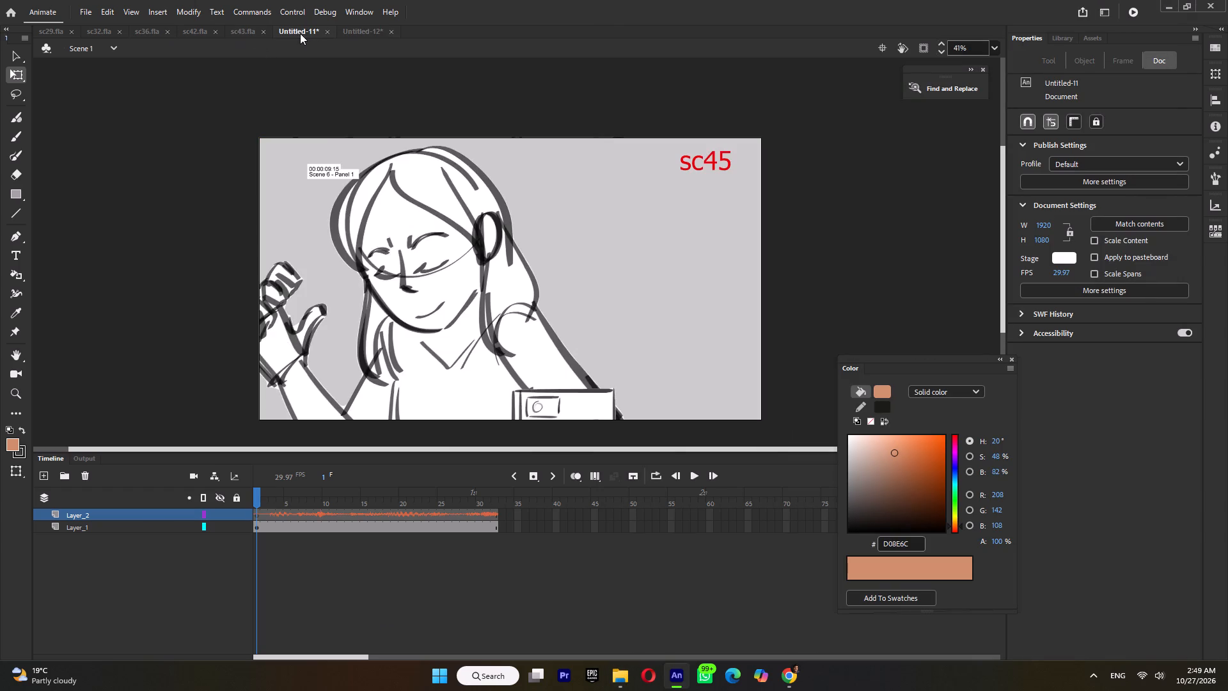
key(ctrl+s)
text(sc45)
key(Return)
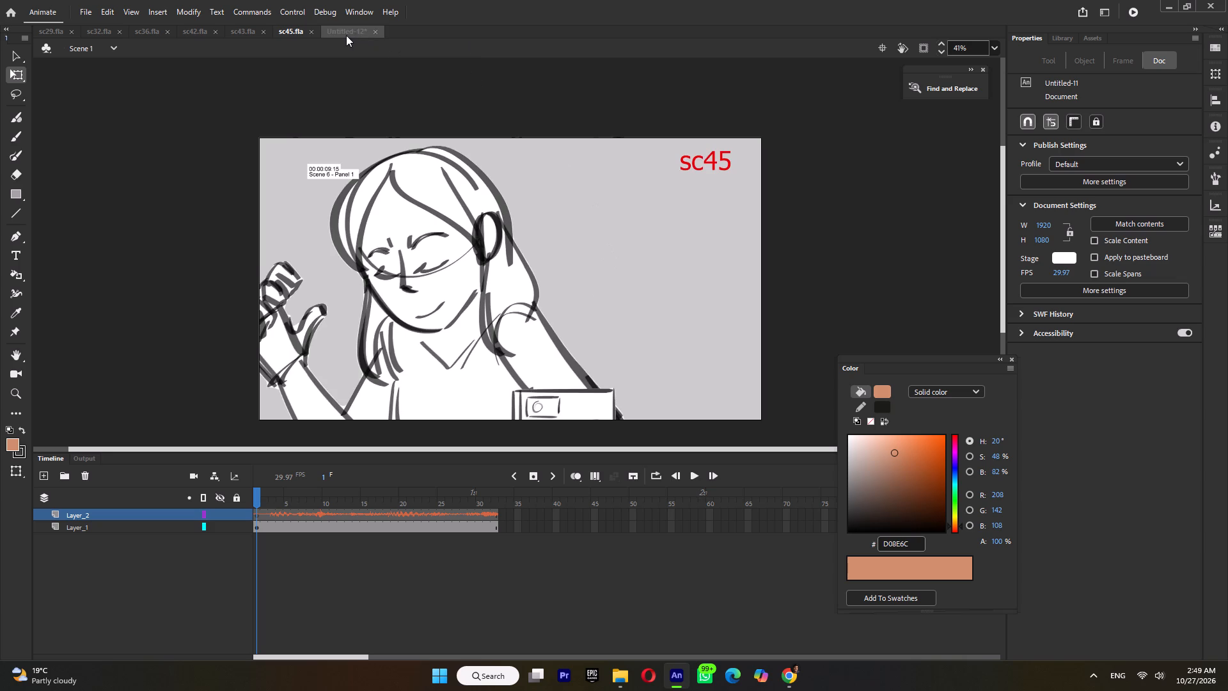
Save the Untitled-12 document with the sc46 video and audio as sc46.
click(343, 35)
key(ctrl+s)
text(sc)
text(46)
key(Return)
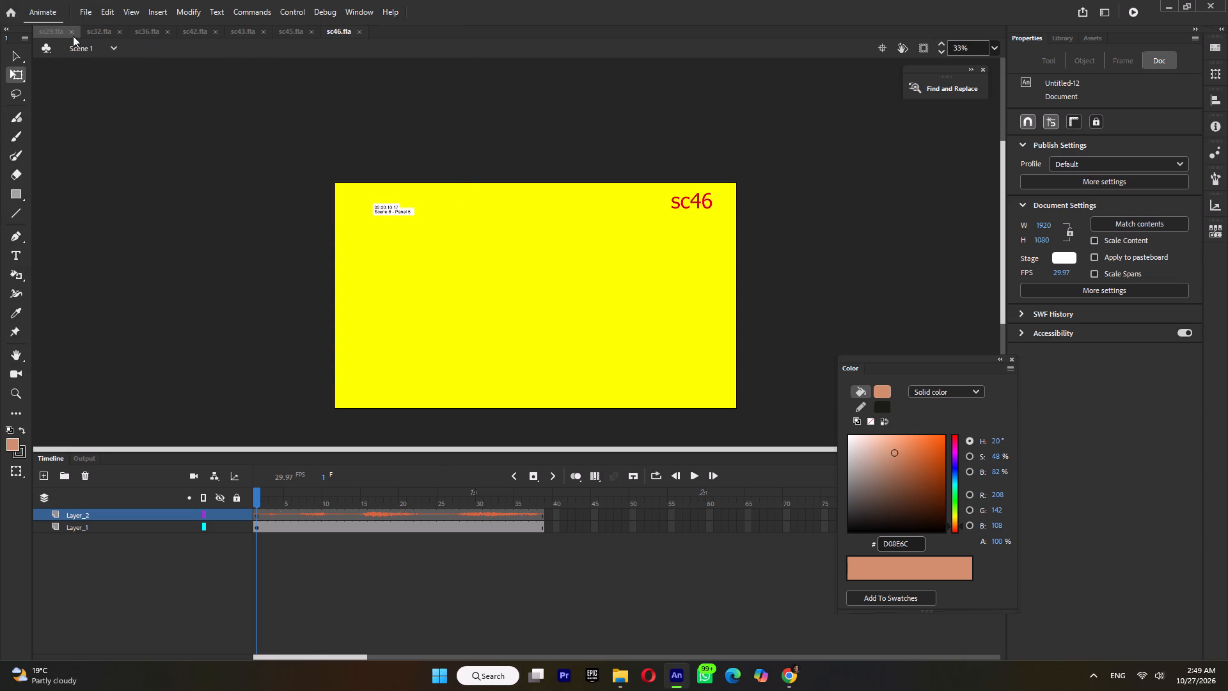
Close the saved sc29, sc32, sc36, sc42, sc43 and sc45 documents, keeping only sc46 open.
click(69, 31)
double_click(69, 31)
click(69, 31)
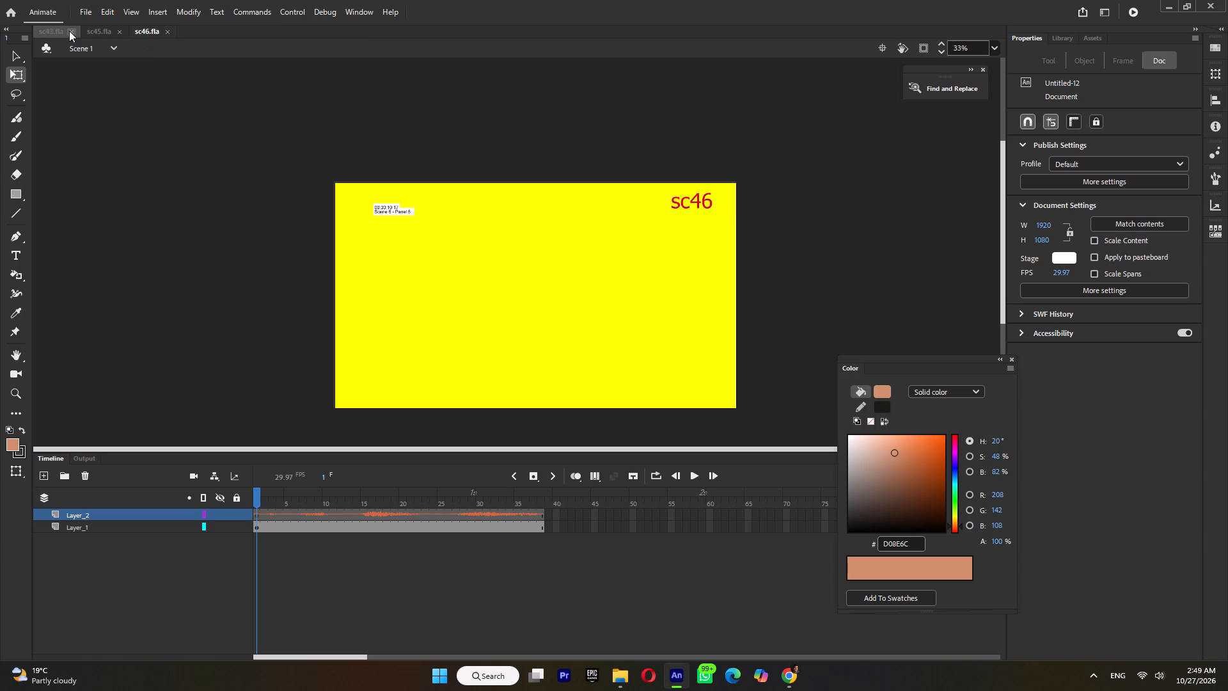
click(69, 31)
click(69, 31)
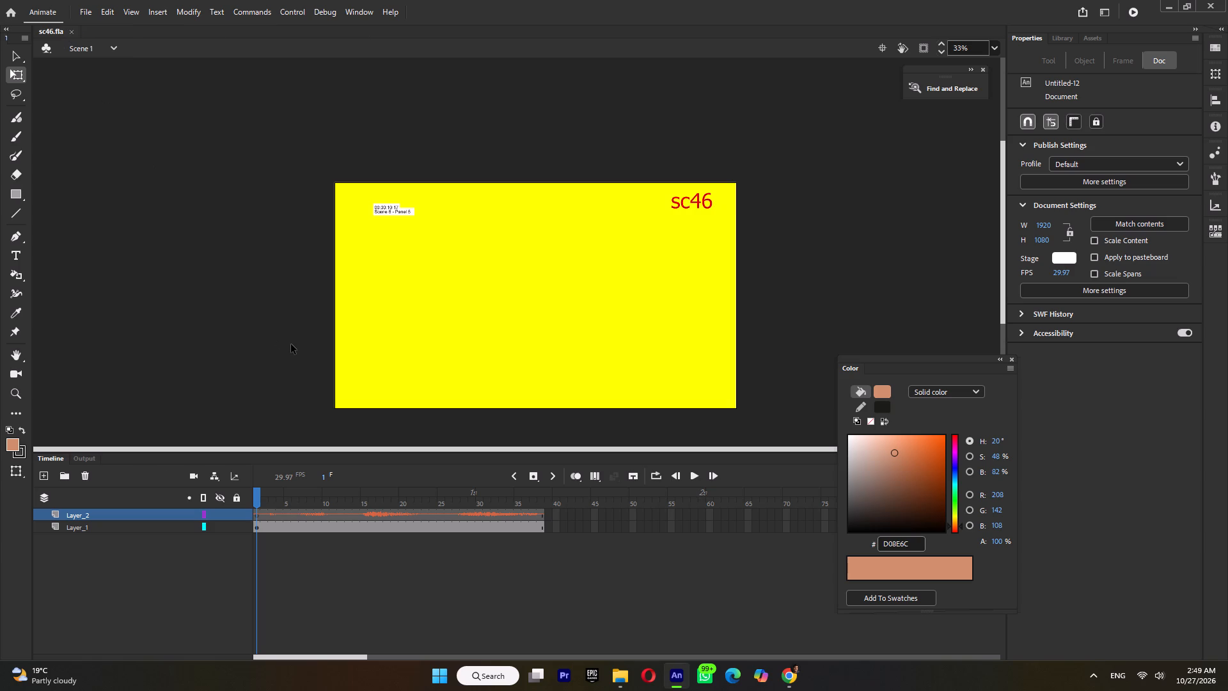
Create two new Full HD documents at 1920 x 1080, 29.97 fps, with the ActionScript 3.0 platform.
key(ctrl+n)
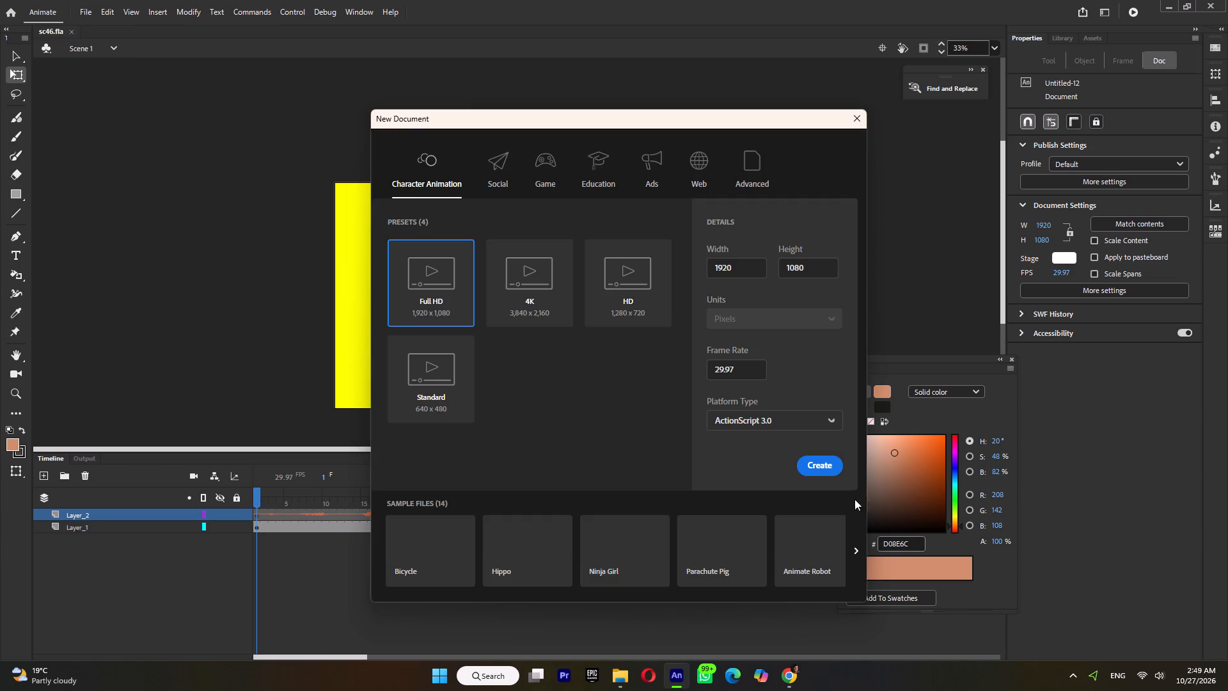
click(827, 469)
ctrl+scroll(494, 245, down, 5)
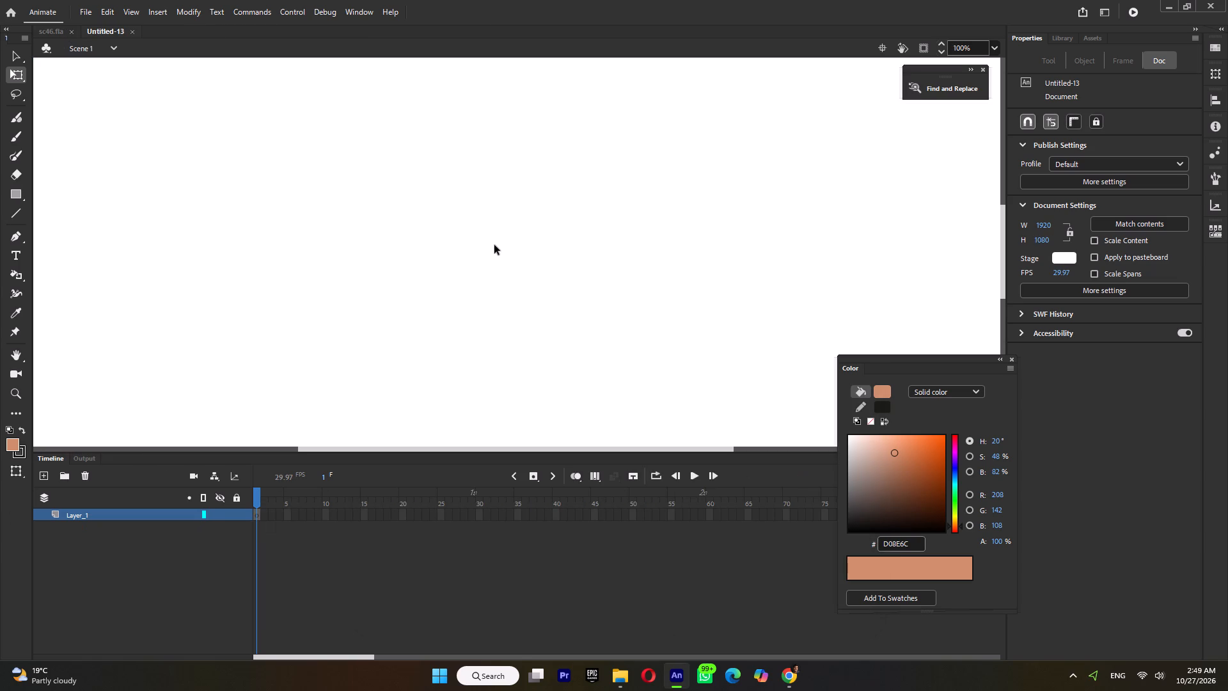
click(640, 283)
ctrl+scroll(577, 291, down, 11)
click(544, 294)
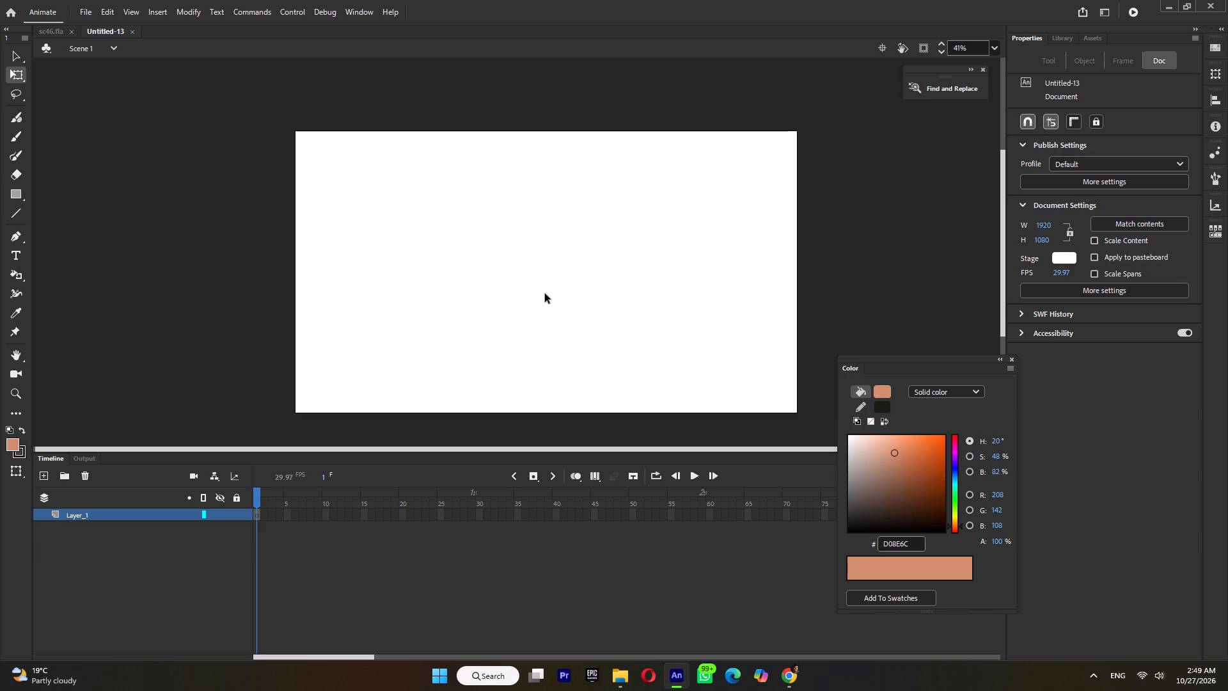
key(ctrl+n)
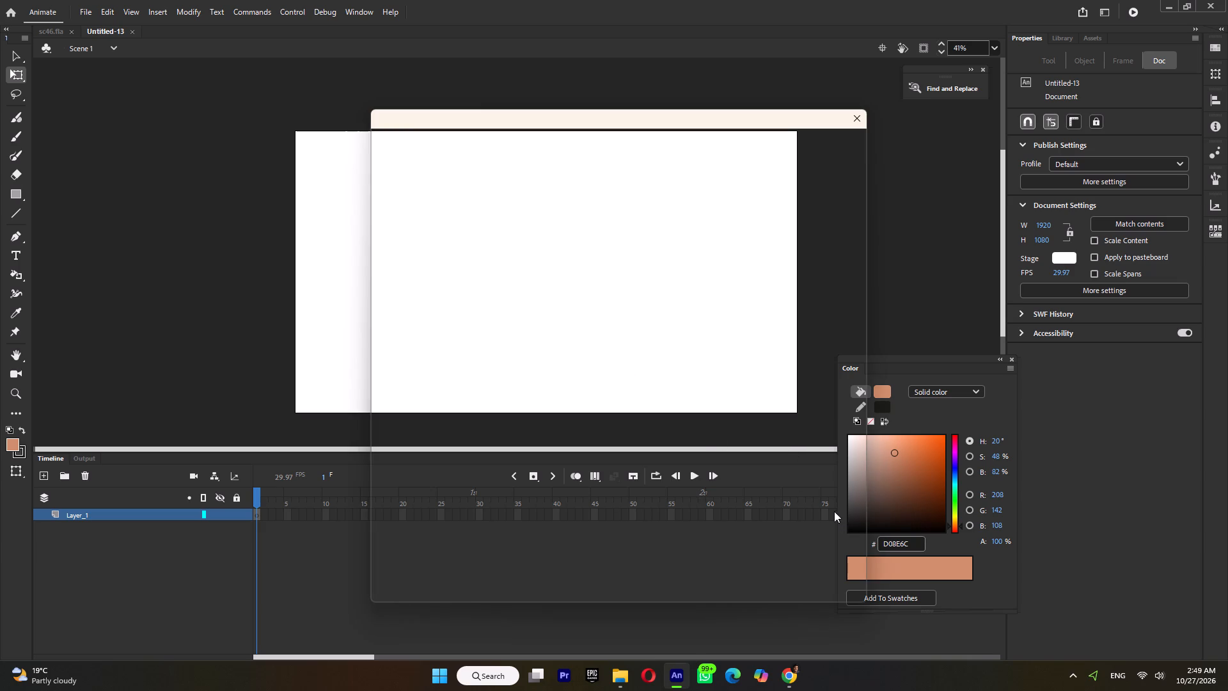
click(823, 459)
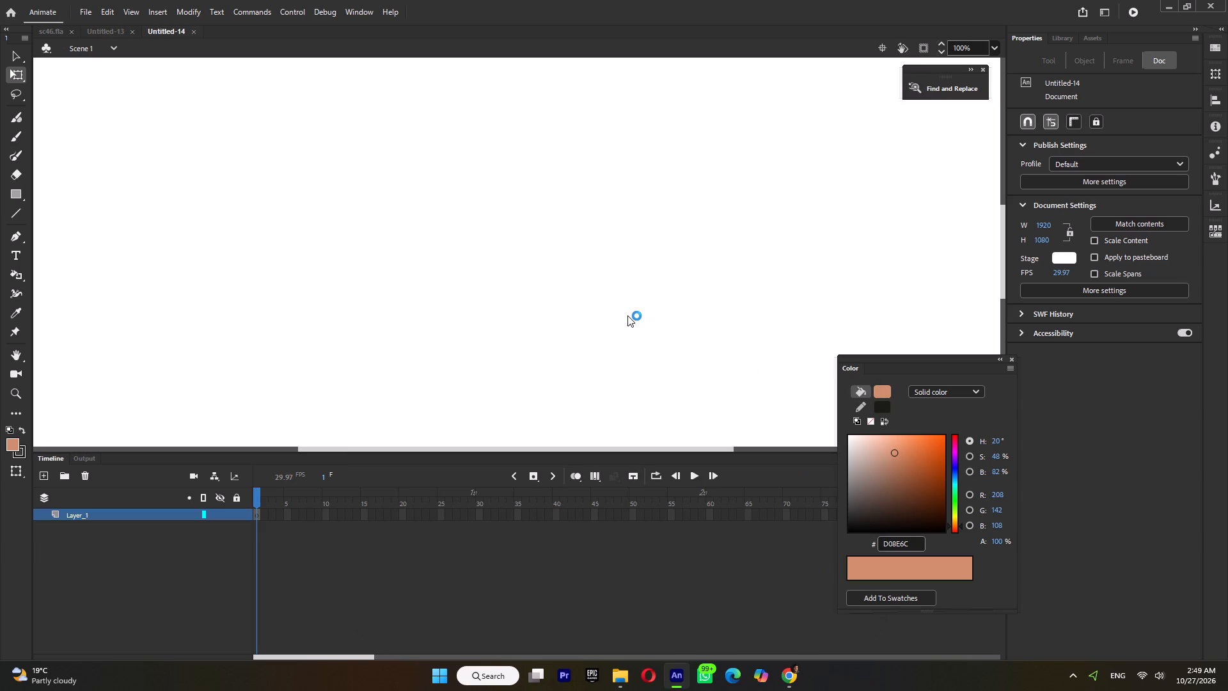
ctrl+scroll(626, 315, down, 6)
click(614, 313)
ctrl+scroll(634, 306, down, 4)
Create three more Full HD documents at 1920 x 1080, 29.97 fps, with the ActionScript 3.0 platform.
key(ctrl+n)
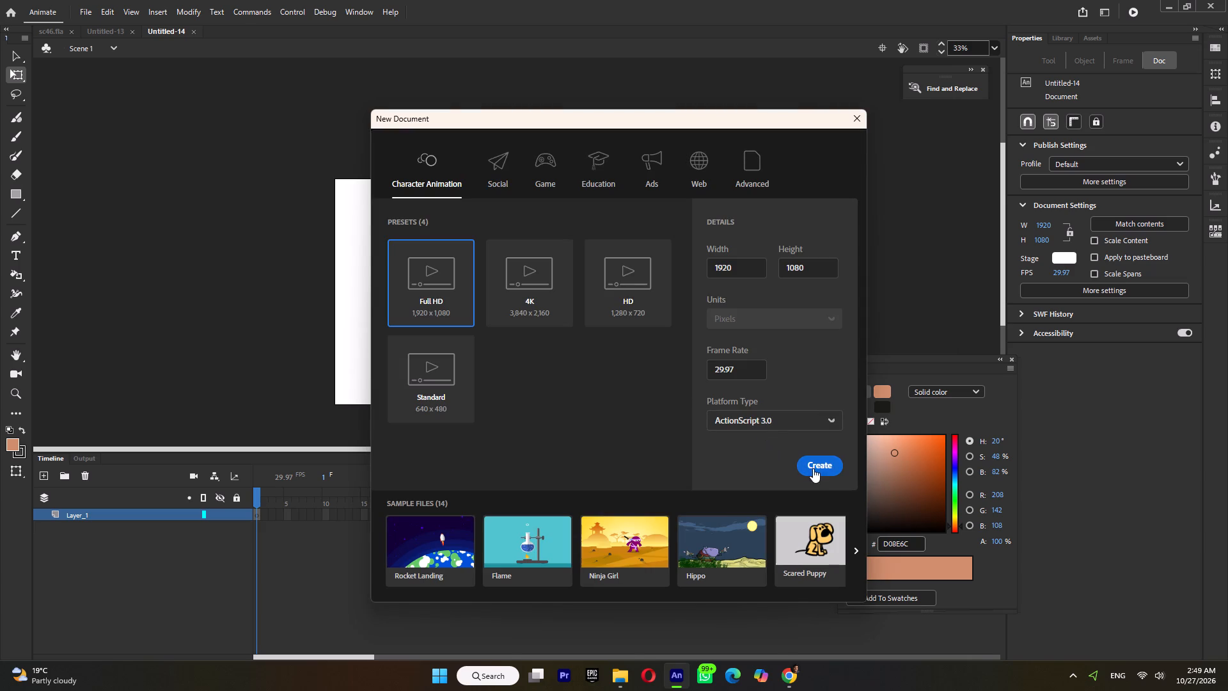
click(813, 468)
ctrl+scroll(598, 262, down, 6)
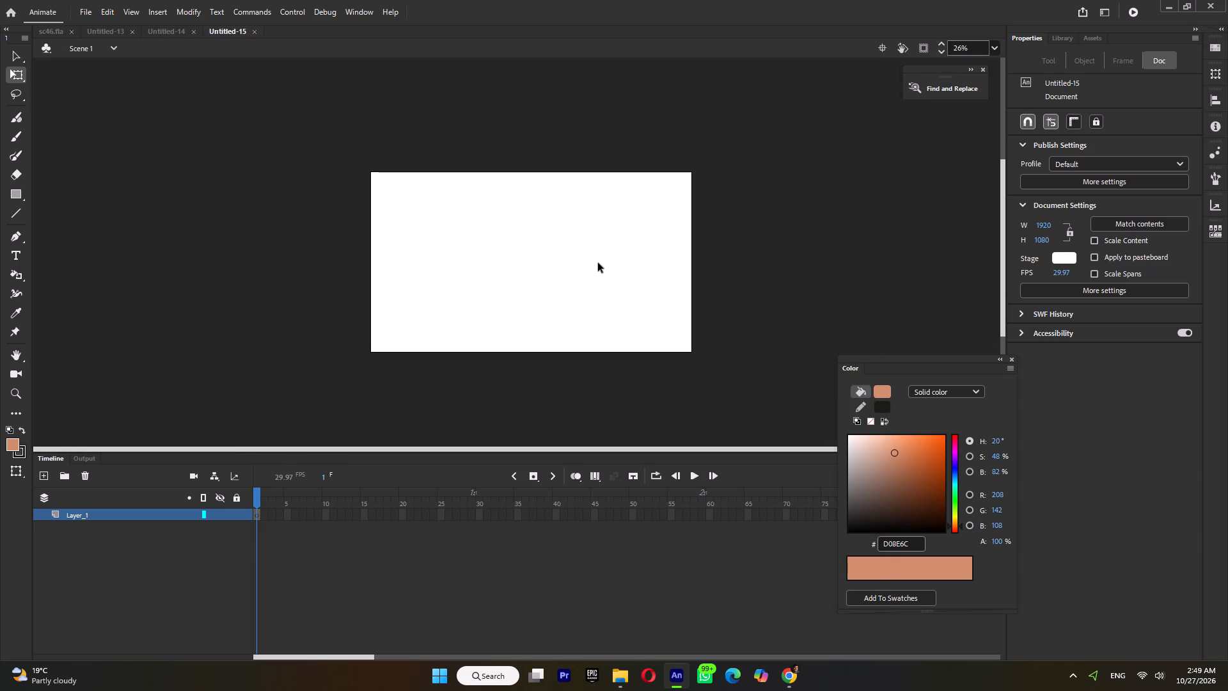
click(598, 263)
key(ctrl+n)
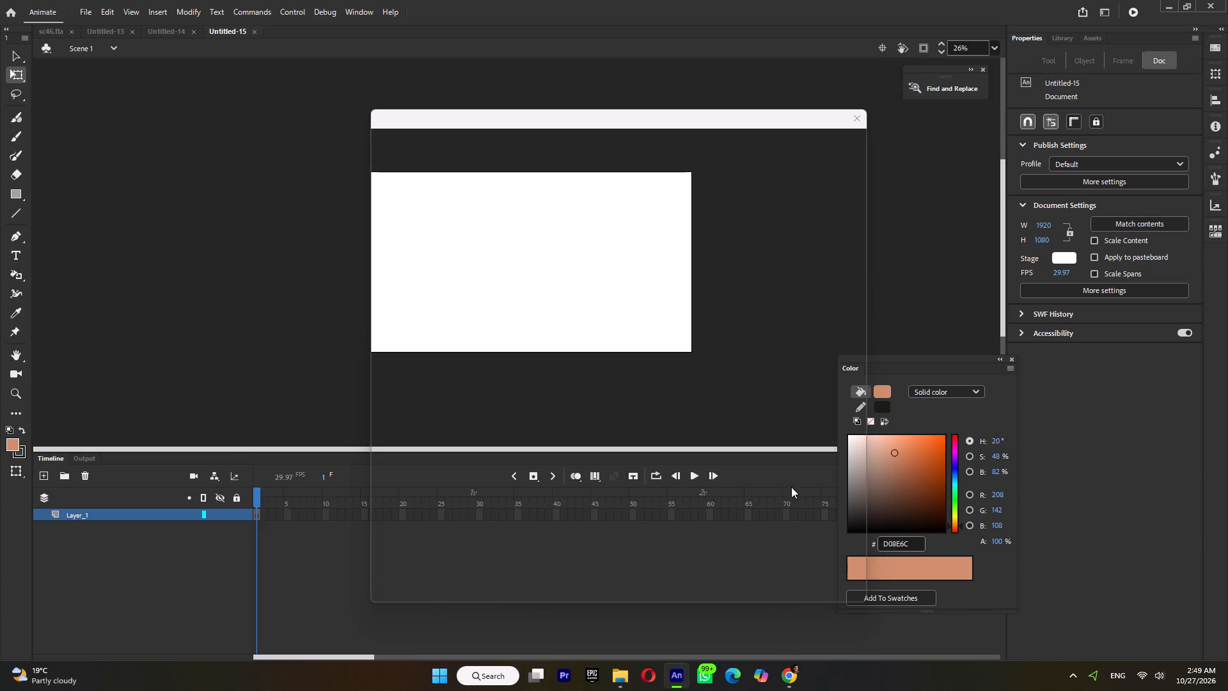
click(816, 459)
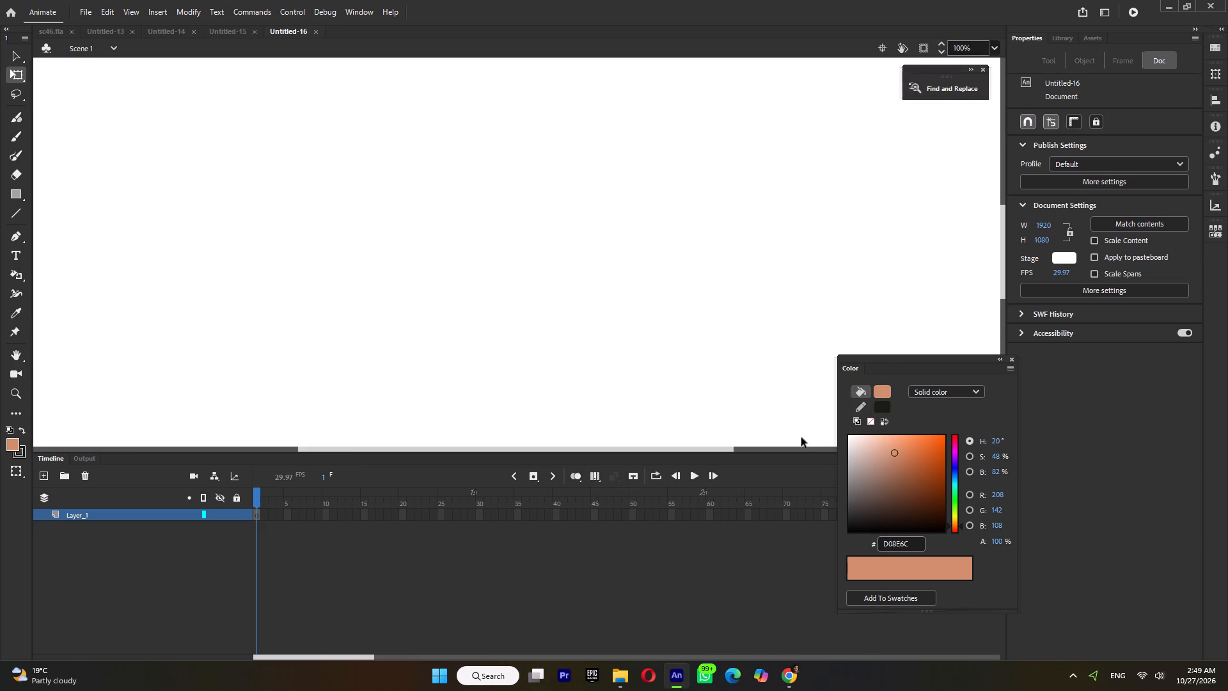
ctrl+scroll(547, 260, down, 6)
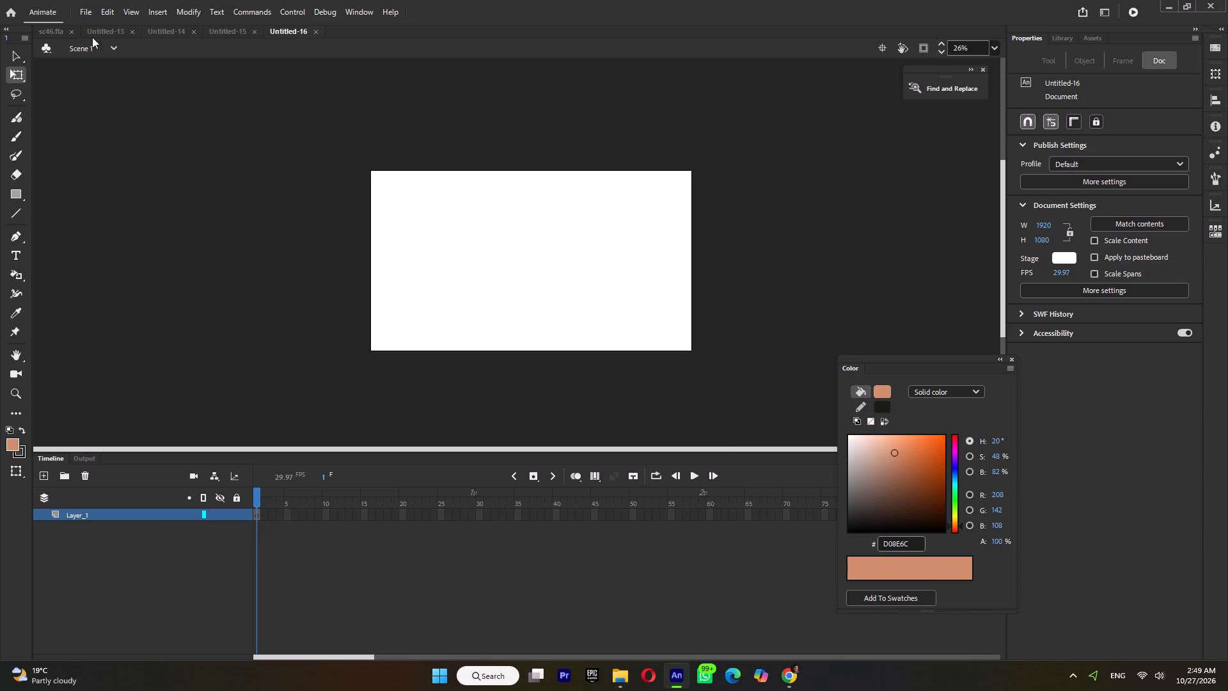
key(ctrl+n)
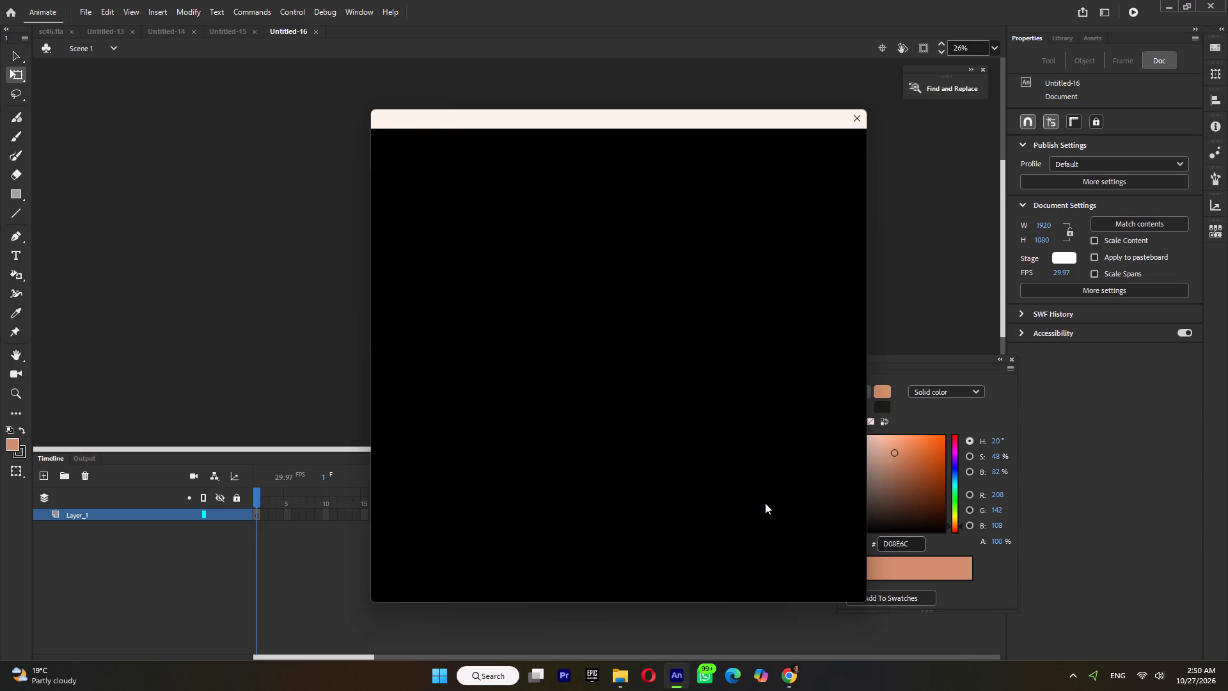
click(817, 466)
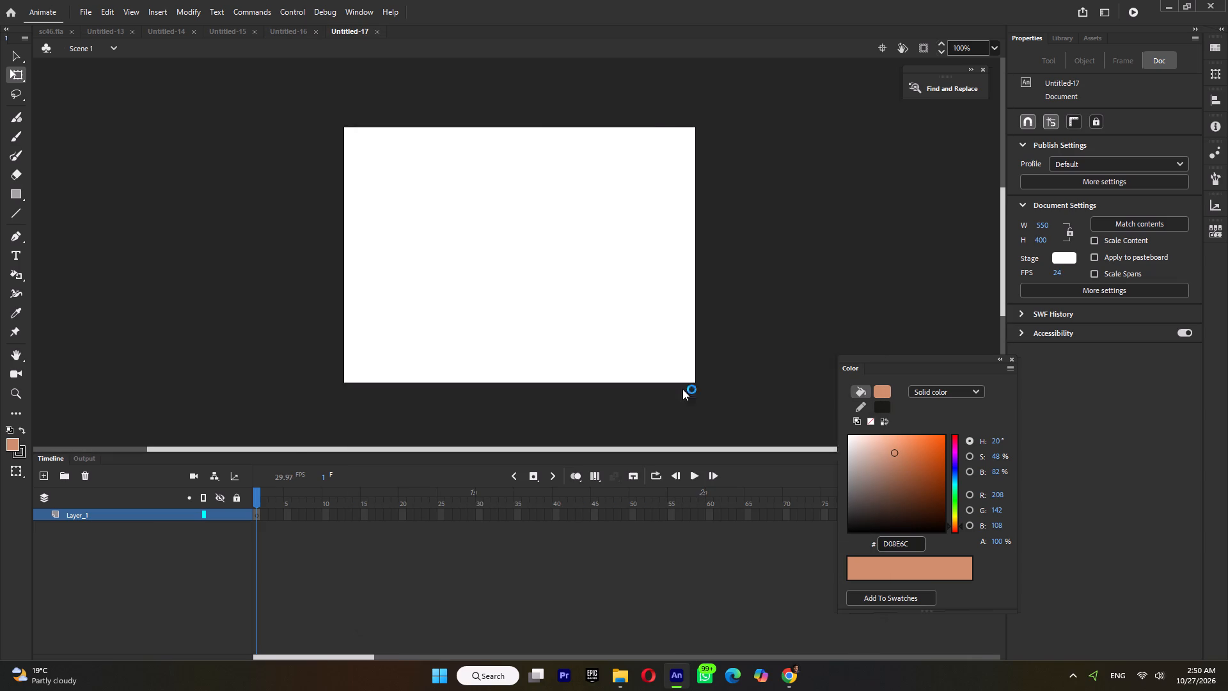
ctrl+scroll(530, 272, down, 5)
Import sc47.flv from the FLV folder in File Explorer into the Untitled-13 document, embedding it to play in the timeline.
click(50, 33)
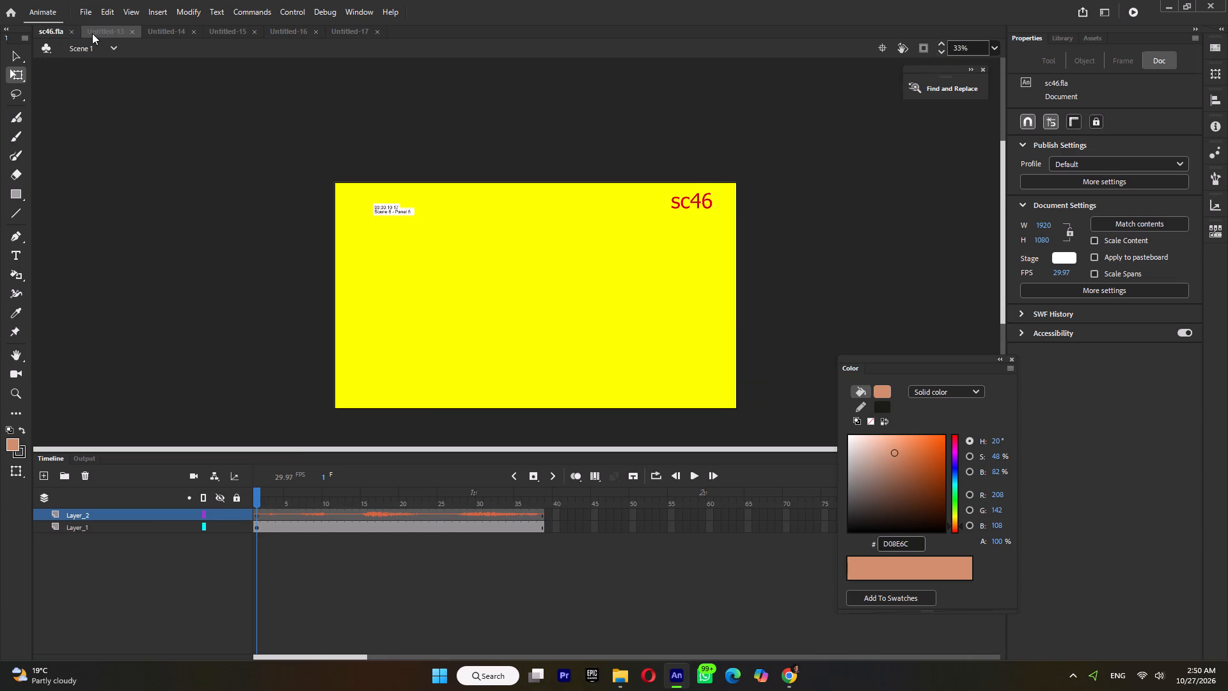
click(104, 33)
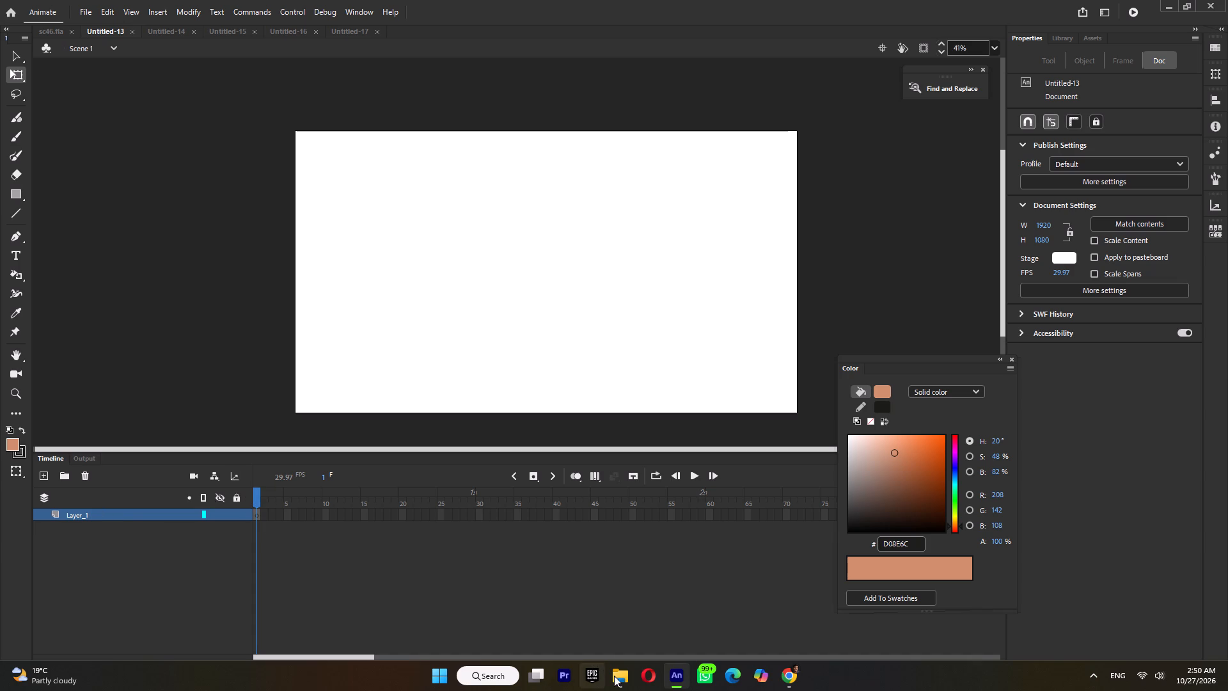
click(622, 676)
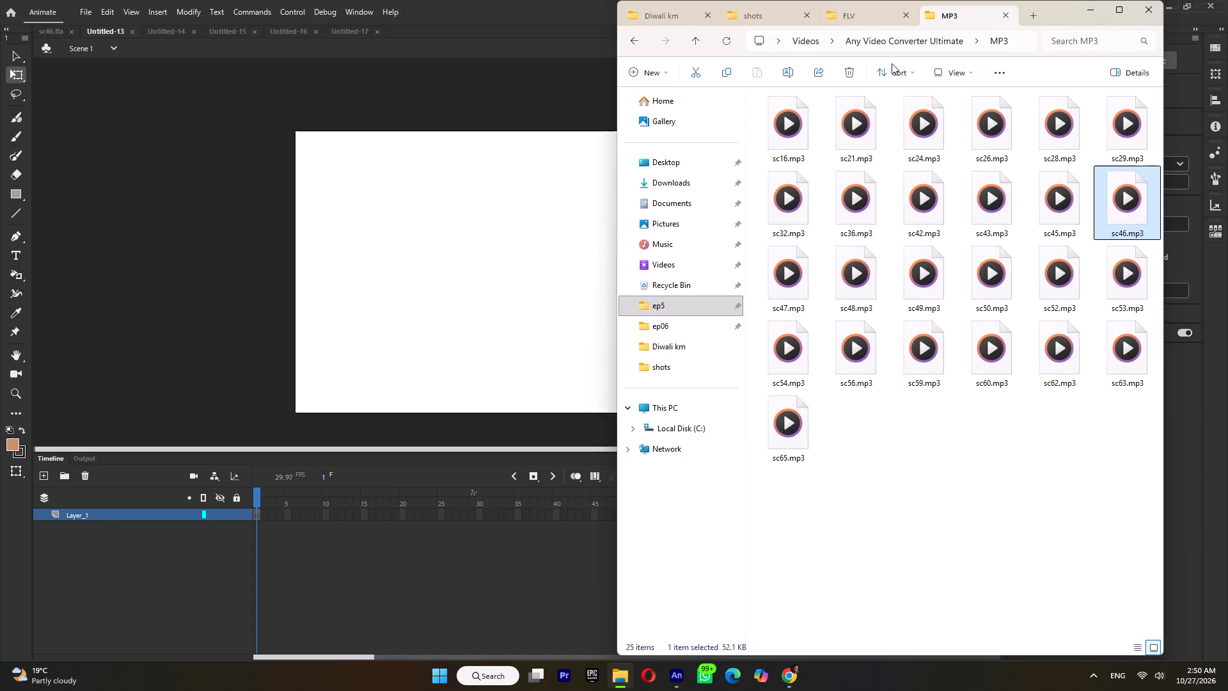
click(867, 17)
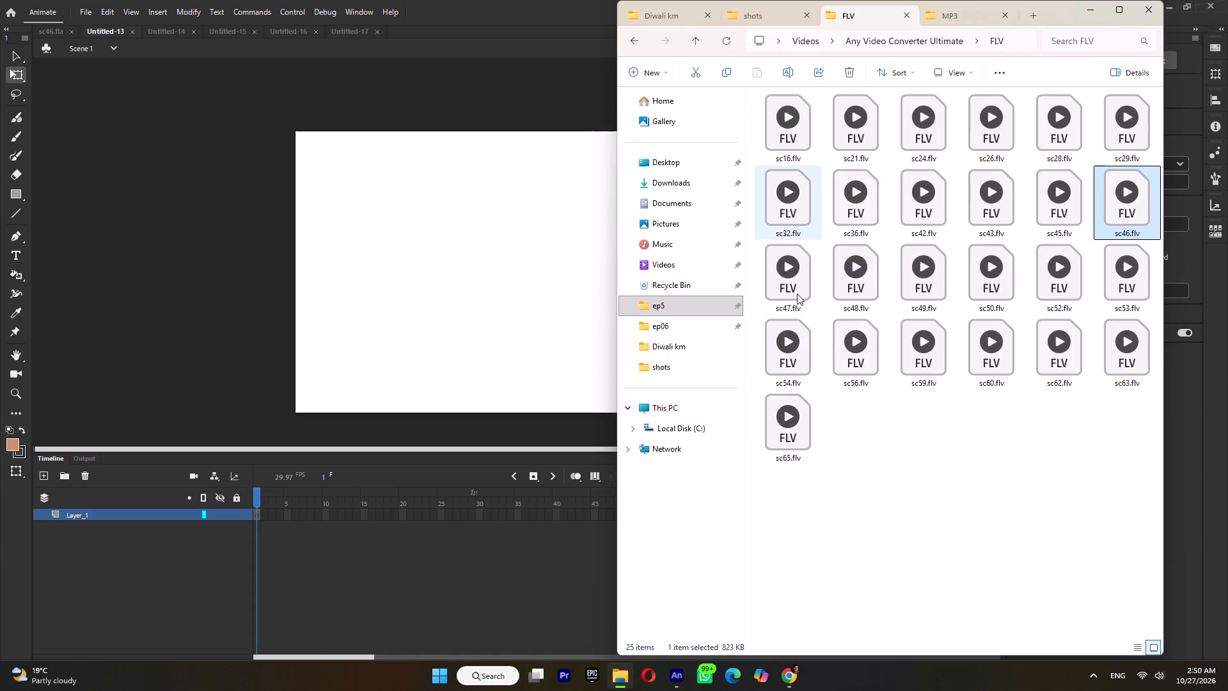
click(796, 294)
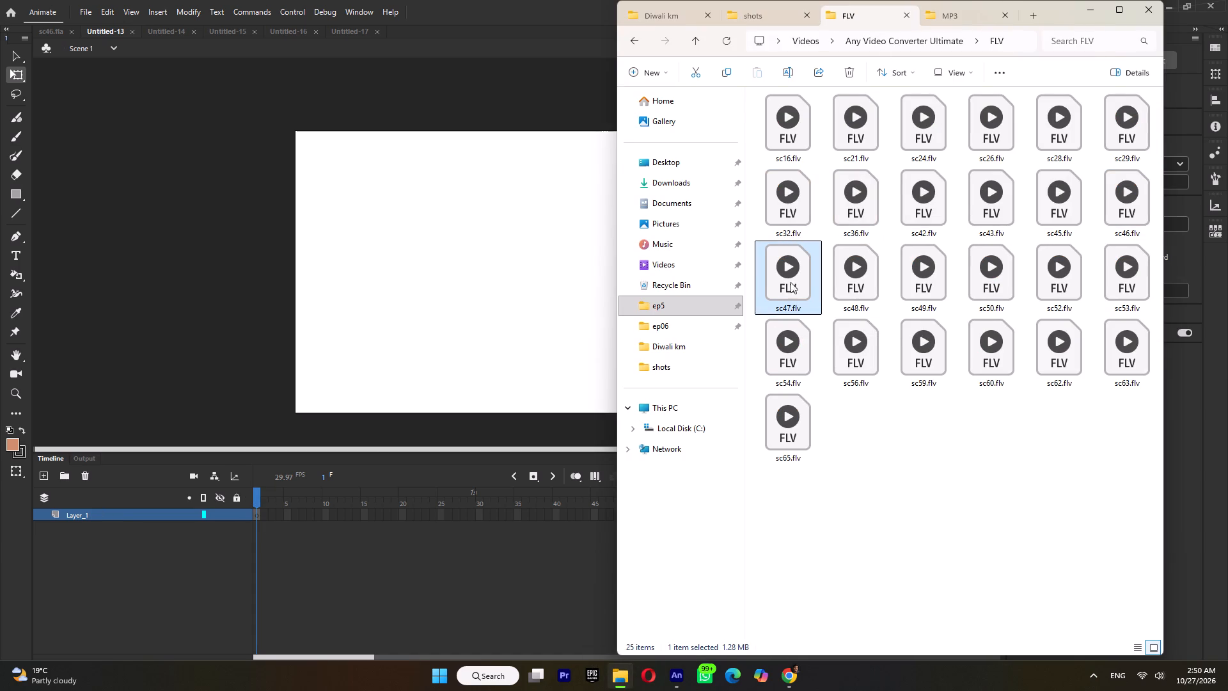
drag(789, 268, 512, 278)
click(494, 278)
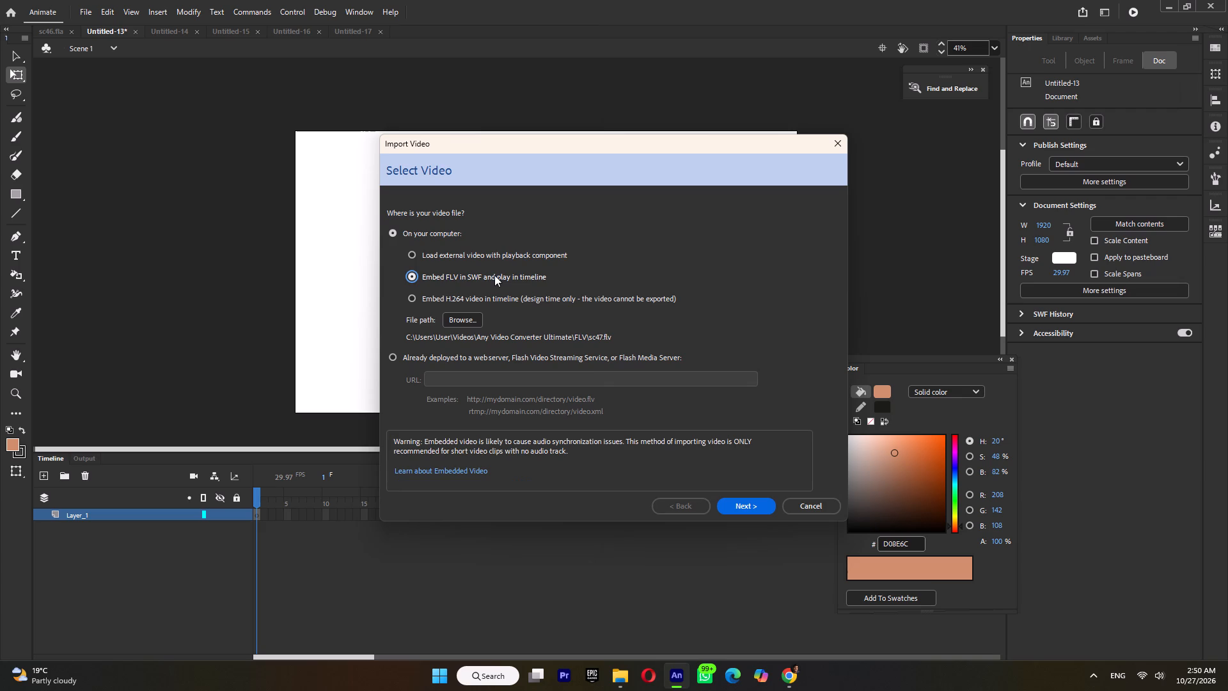
double_click(738, 505)
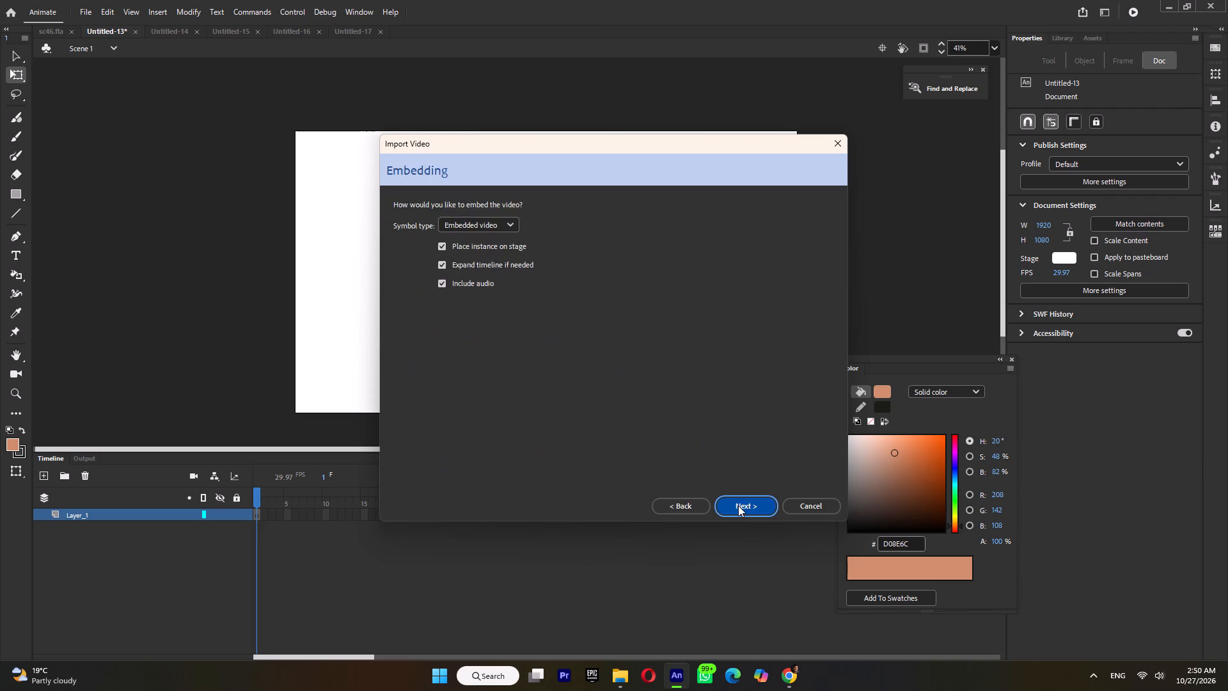
click(739, 505)
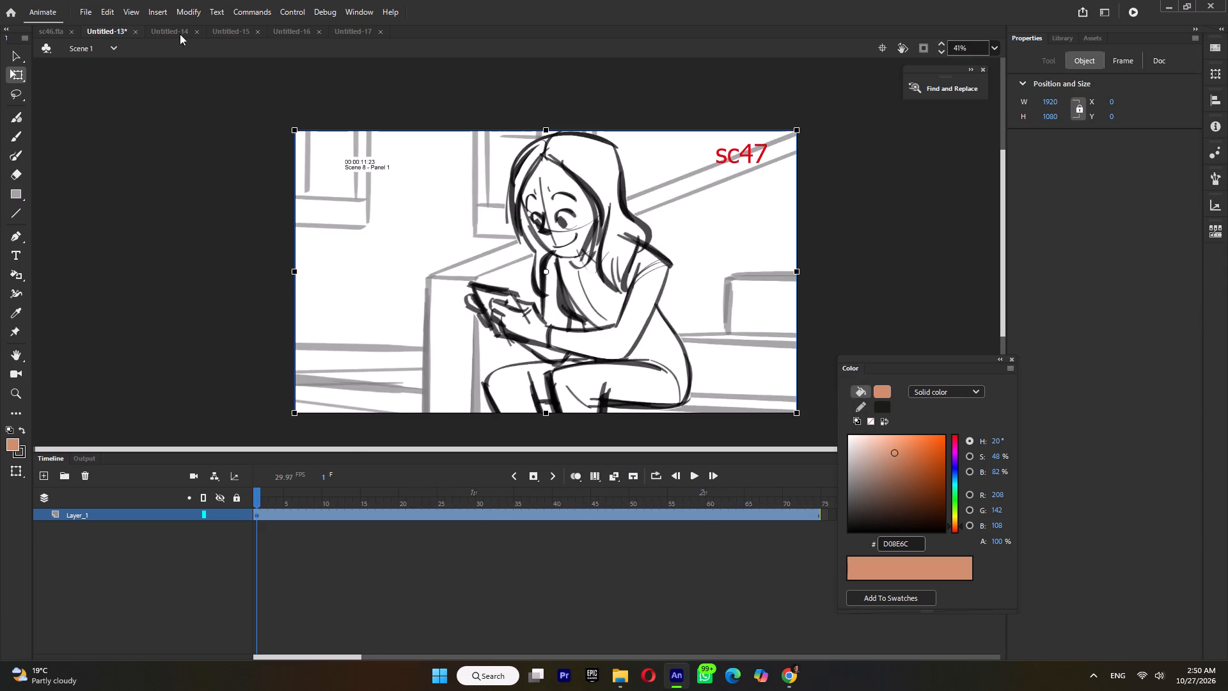
Import sc48.flv from the FLV folder in File Explorer into the Untitled-14 document as timeline-embedded video.
click(171, 26)
click(616, 681)
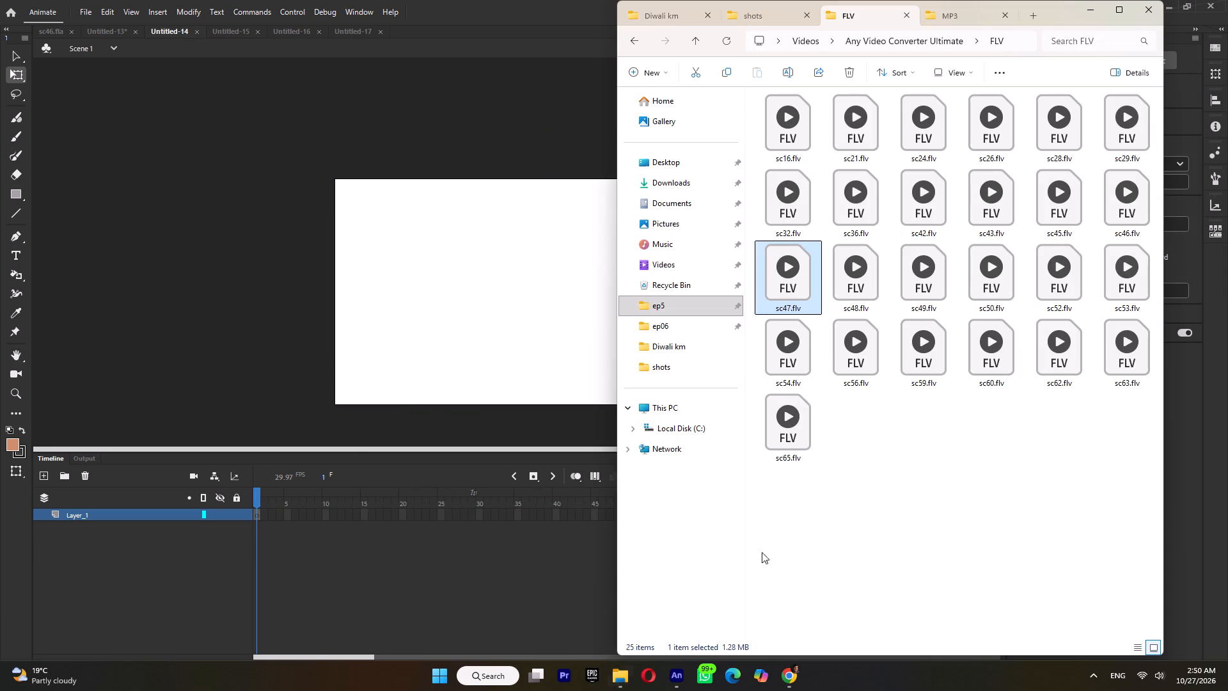
click(865, 266)
drag(860, 292, 510, 285)
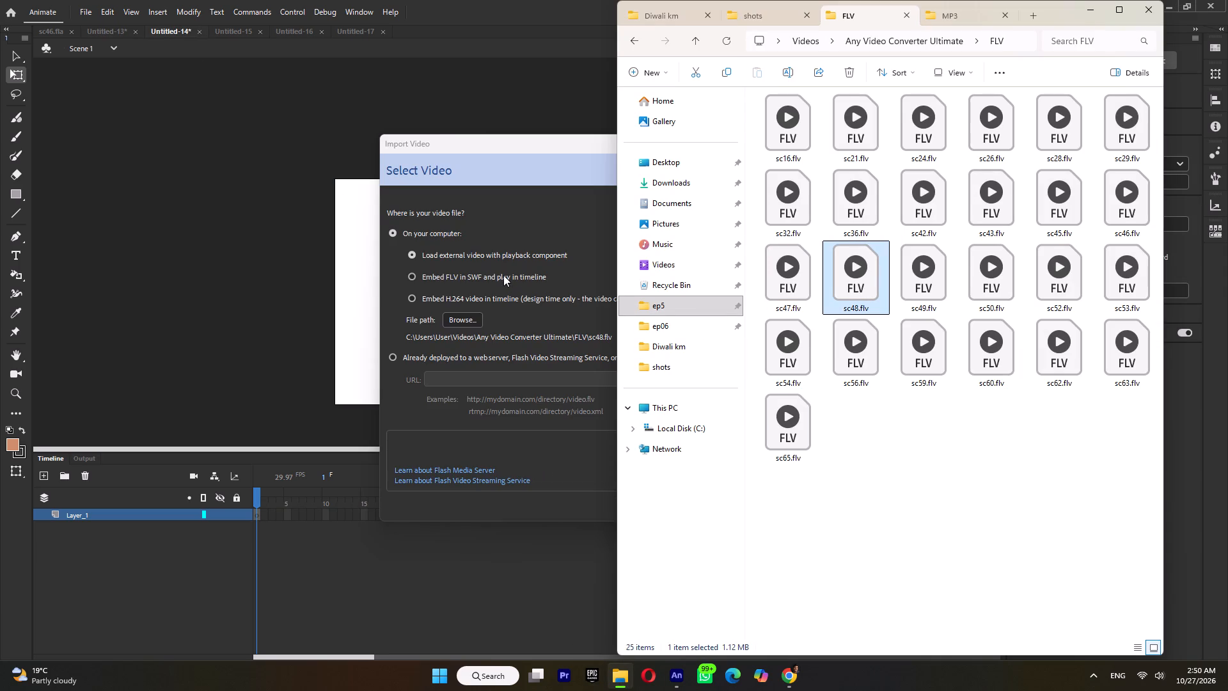
click(503, 275)
triple_click(763, 509)
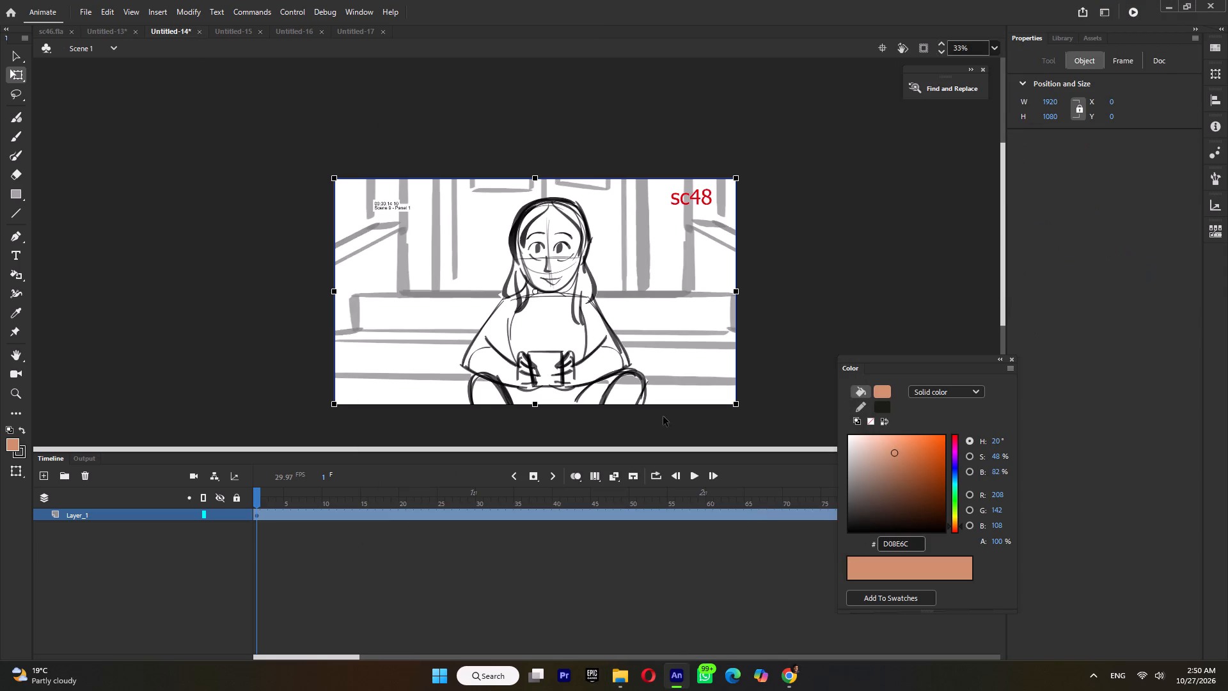
Import sc49.flv from the FLV folder in File Explorer into the Untitled-15 document as timeline-embedded video.
click(232, 29)
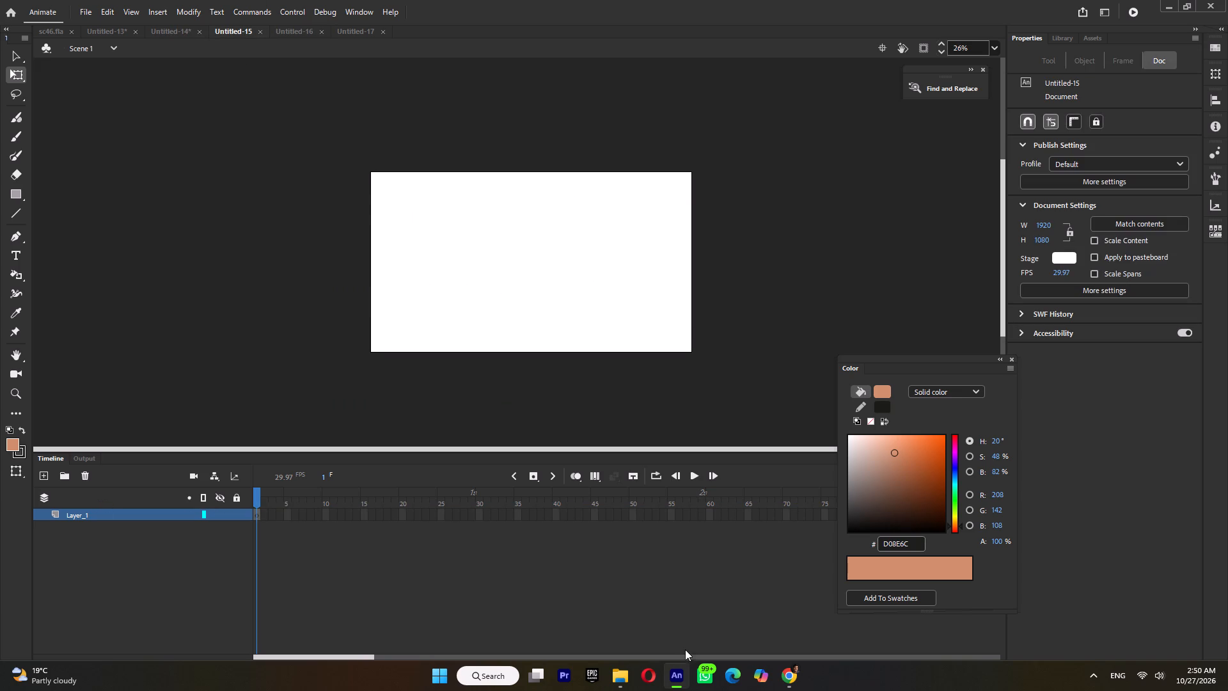
click(617, 683)
click(913, 274)
drag(931, 289, 480, 280)
click(491, 277)
triple_click(756, 504)
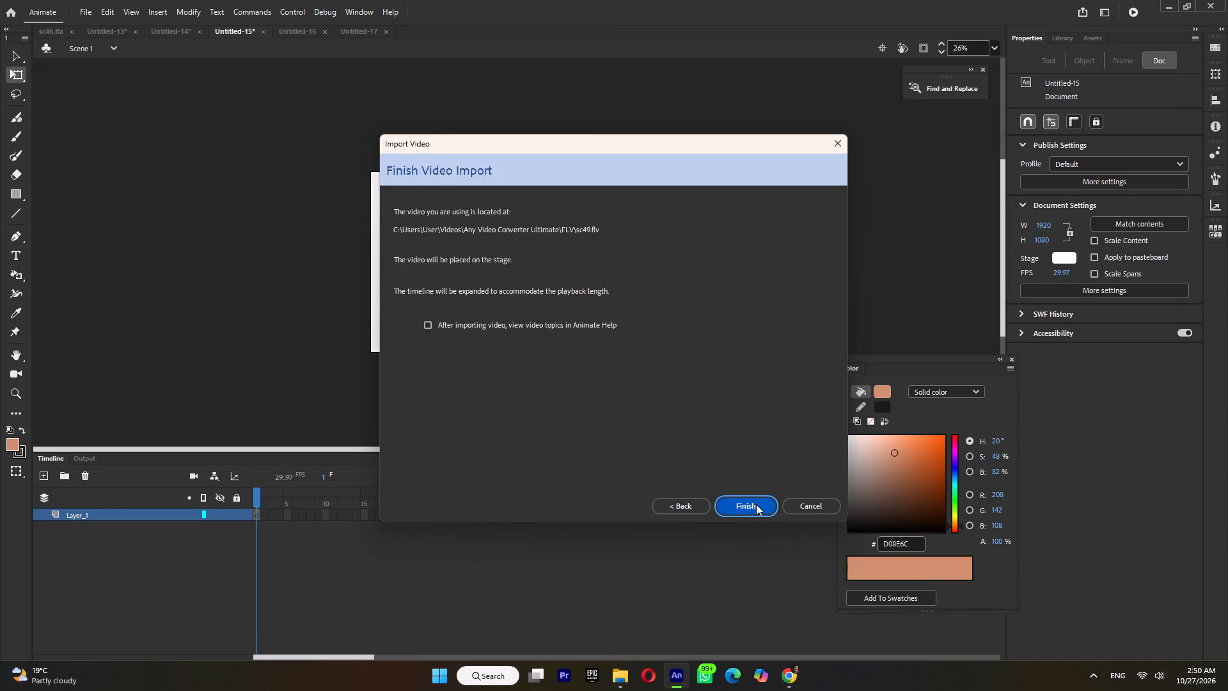
Import sc50.flv from the FLV folder in File Explorer into the Untitled-16 document as timeline-embedded video.
click(299, 35)
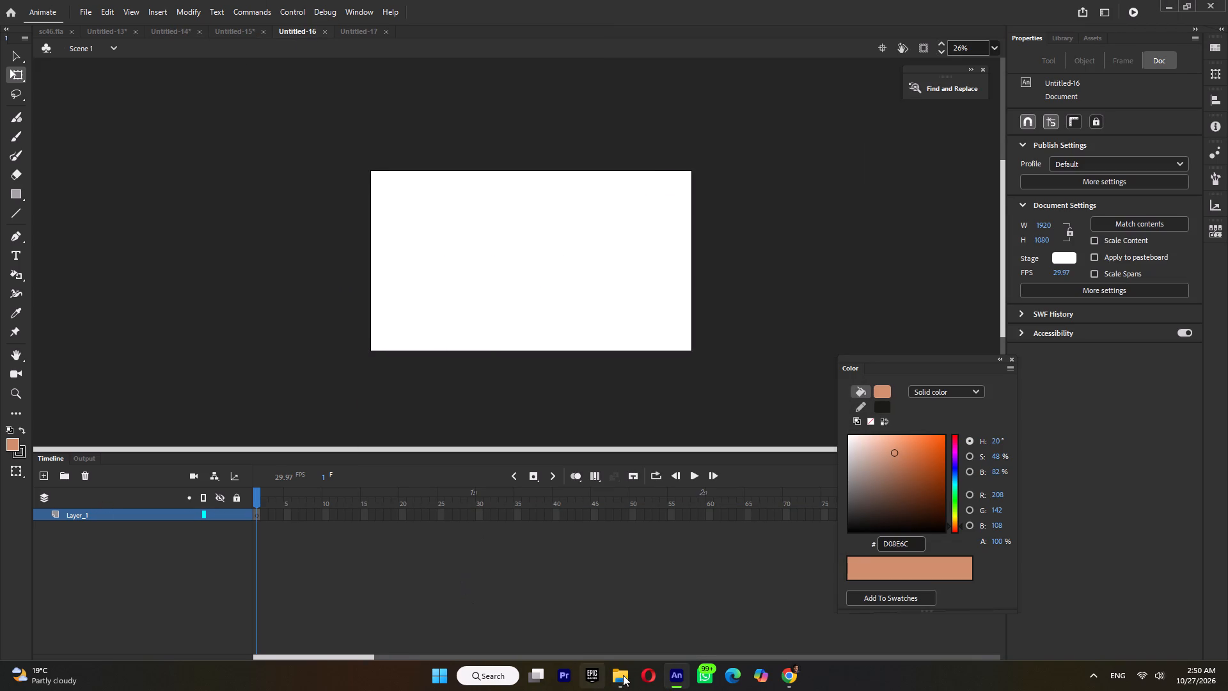
click(618, 679)
click(997, 282)
drag(992, 290, 482, 288)
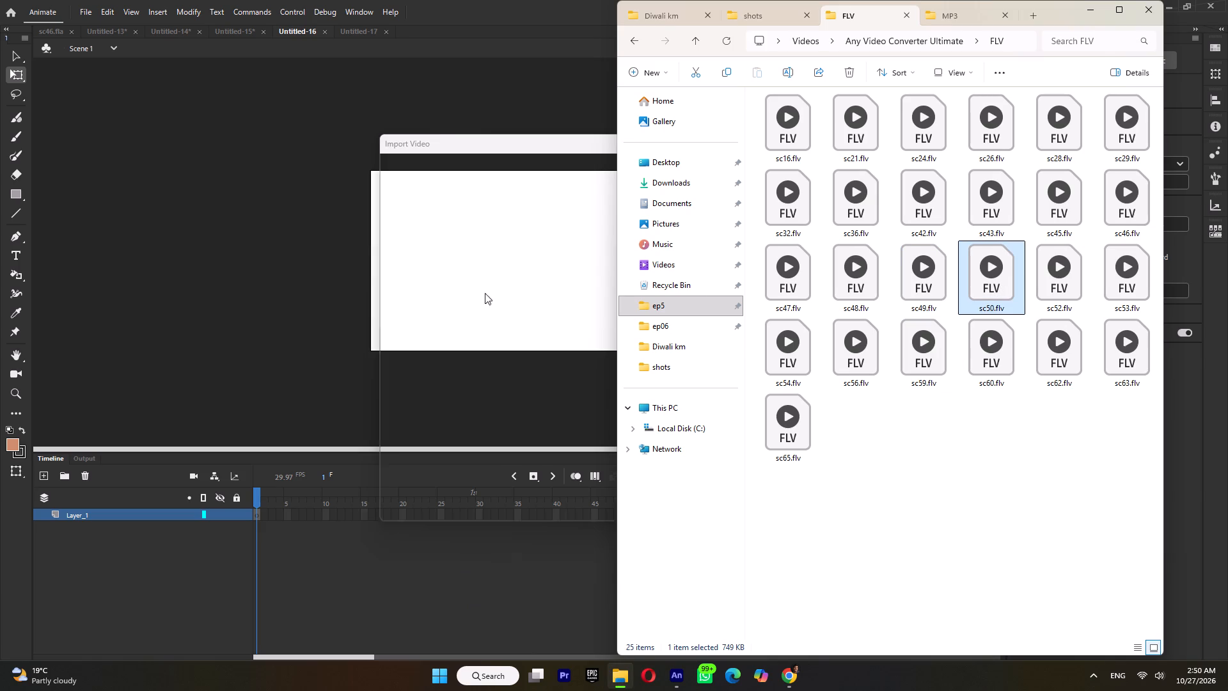
click(489, 275)
triple_click(732, 504)
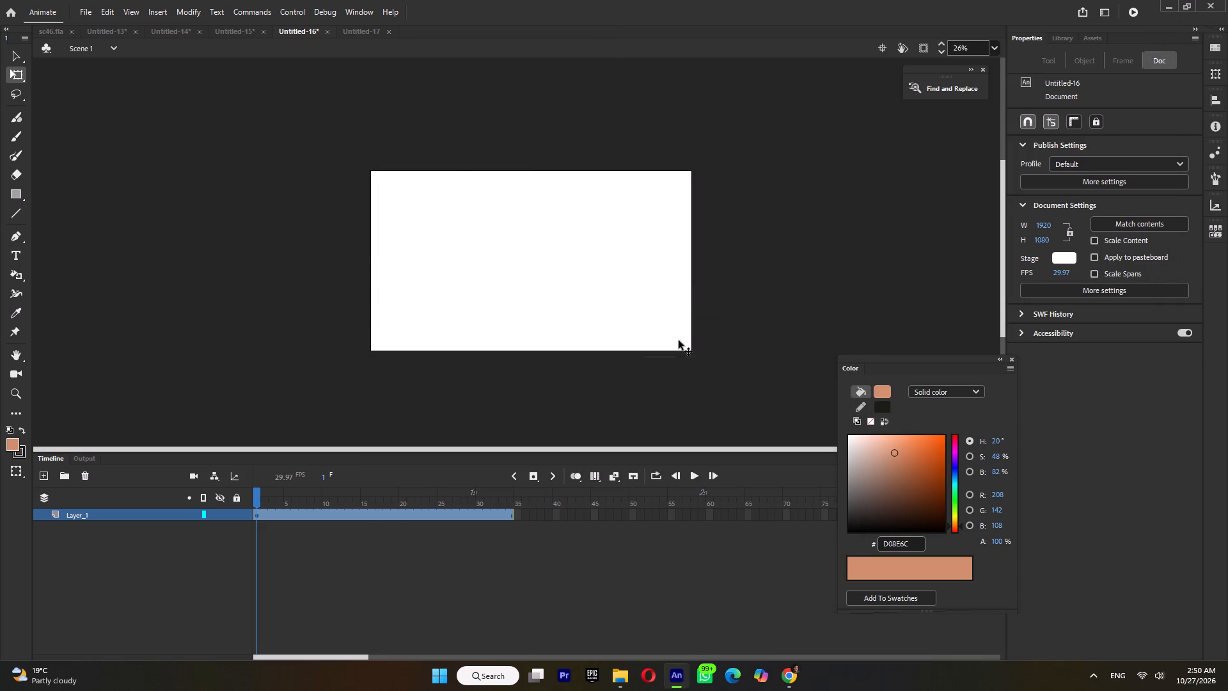
Import sc52.flv from the FLV folder in File Explorer into the Untitled-17 document as timeline-embedded video.
click(354, 36)
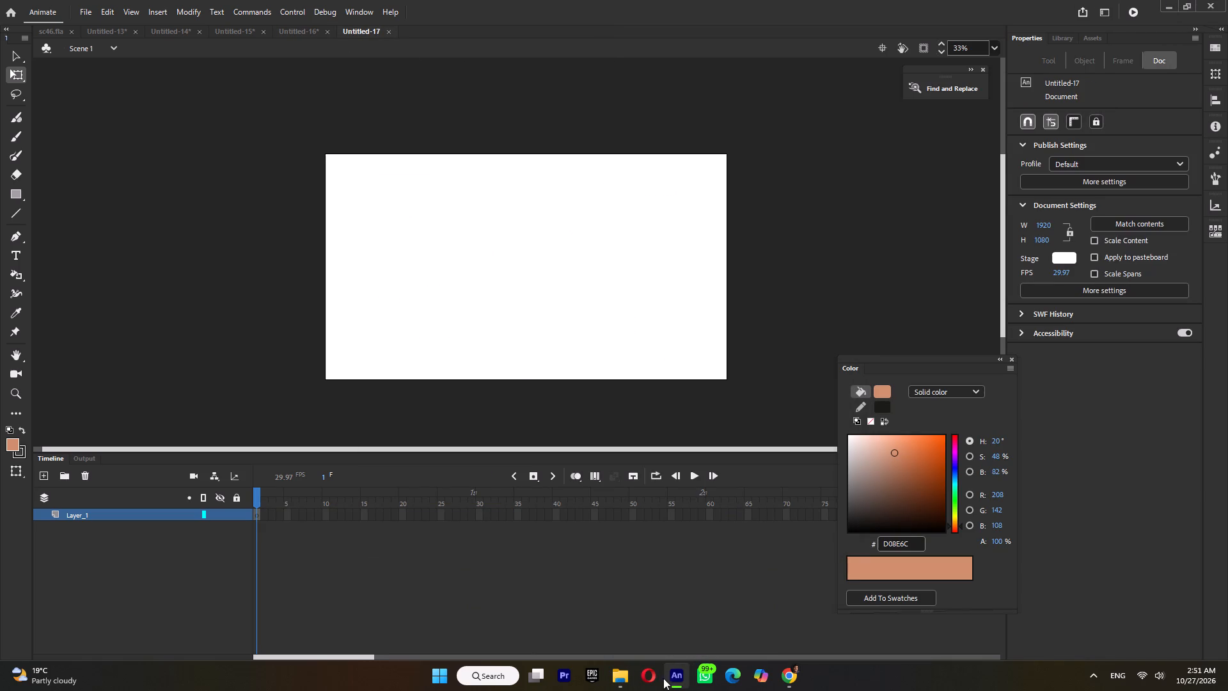
click(624, 679)
click(1051, 292)
drag(1063, 287, 510, 271)
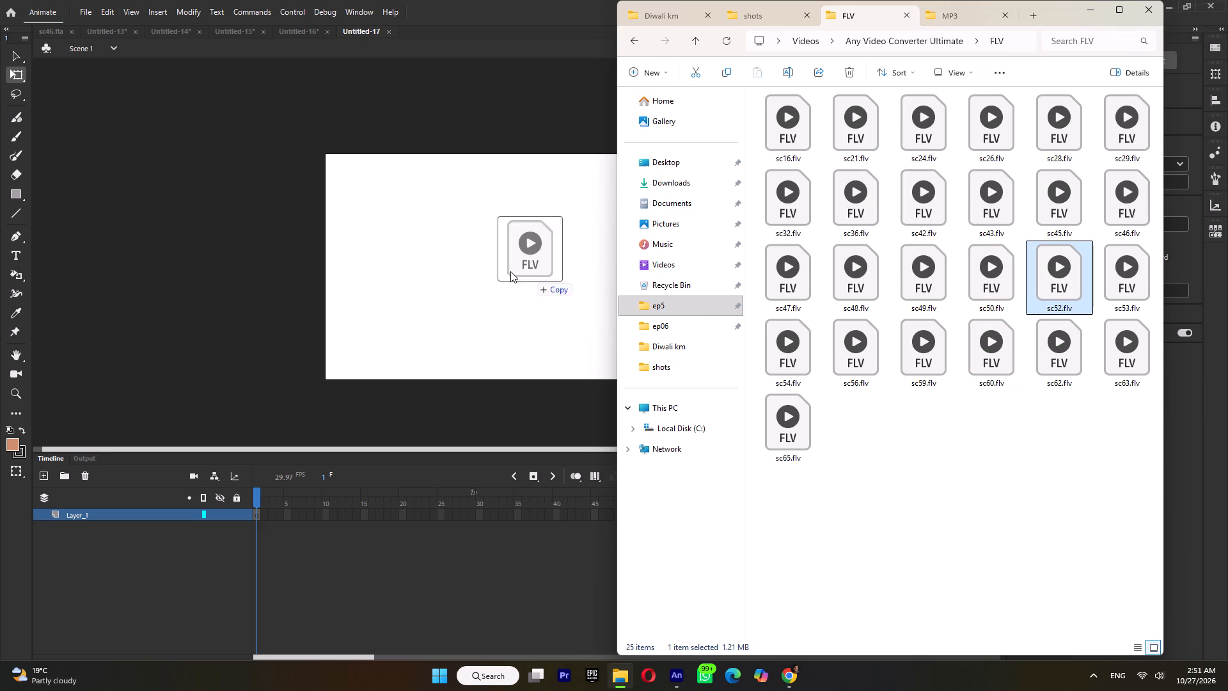
drag(510, 271, 492, 271)
click(499, 274)
triple_click(757, 505)
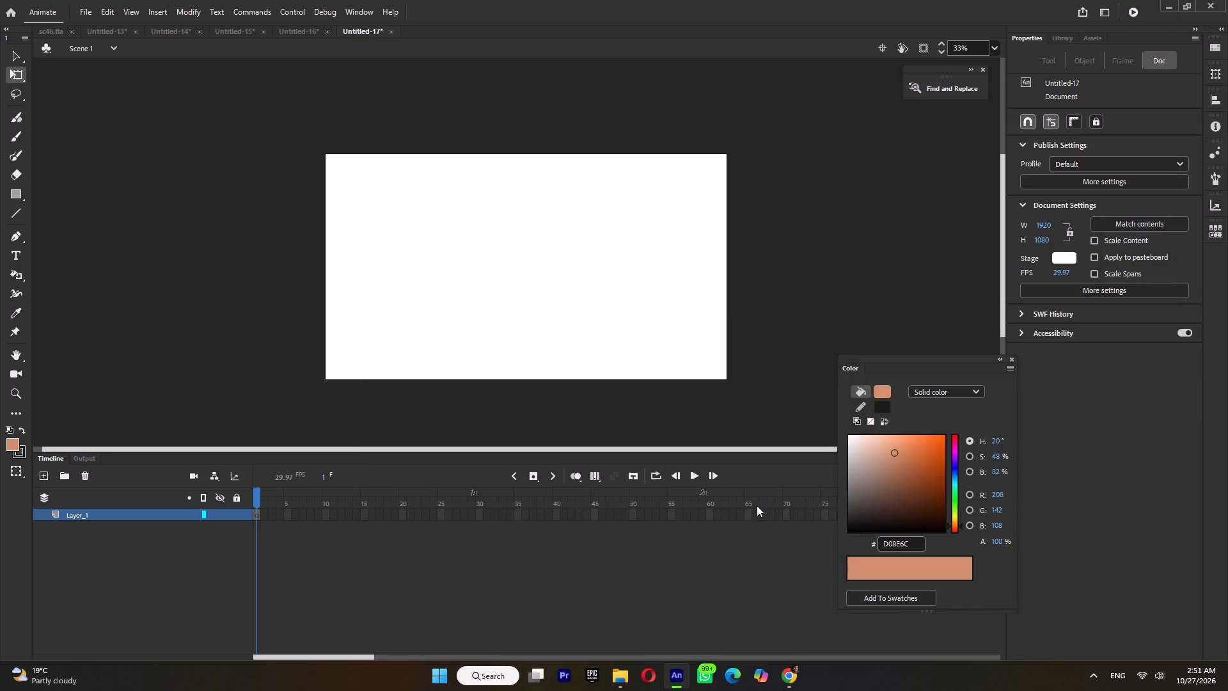
Create another new Full HD document at 1920 x 1080, 29.97 fps, with the ActionScript 3.0 platform.
key(ctrl+n)
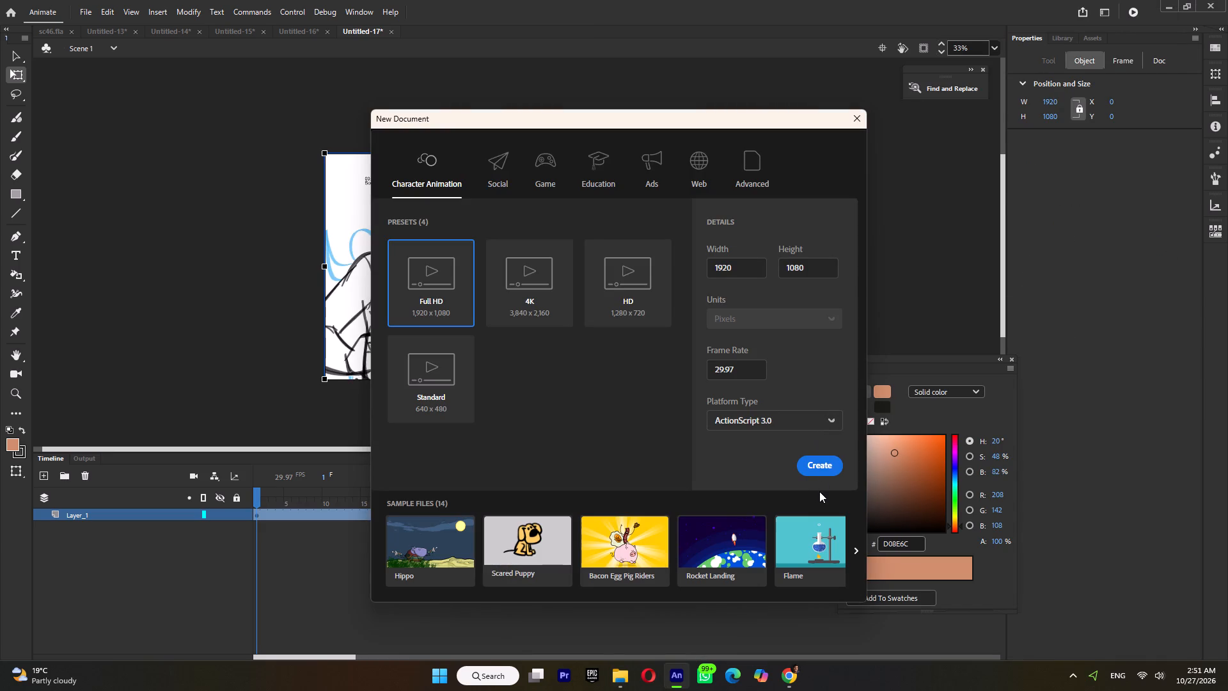
click(820, 463)
ctrl+scroll(613, 299, down, 5)
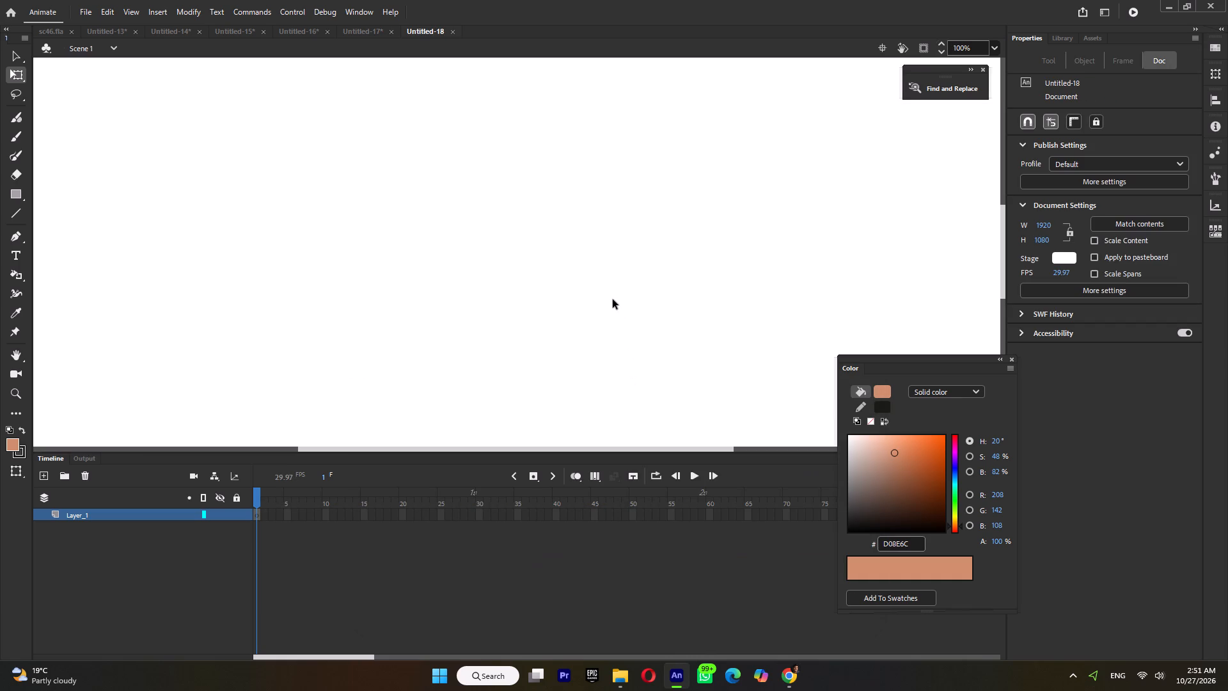
click(613, 299)
ctrl+scroll(666, 296, down, 4)
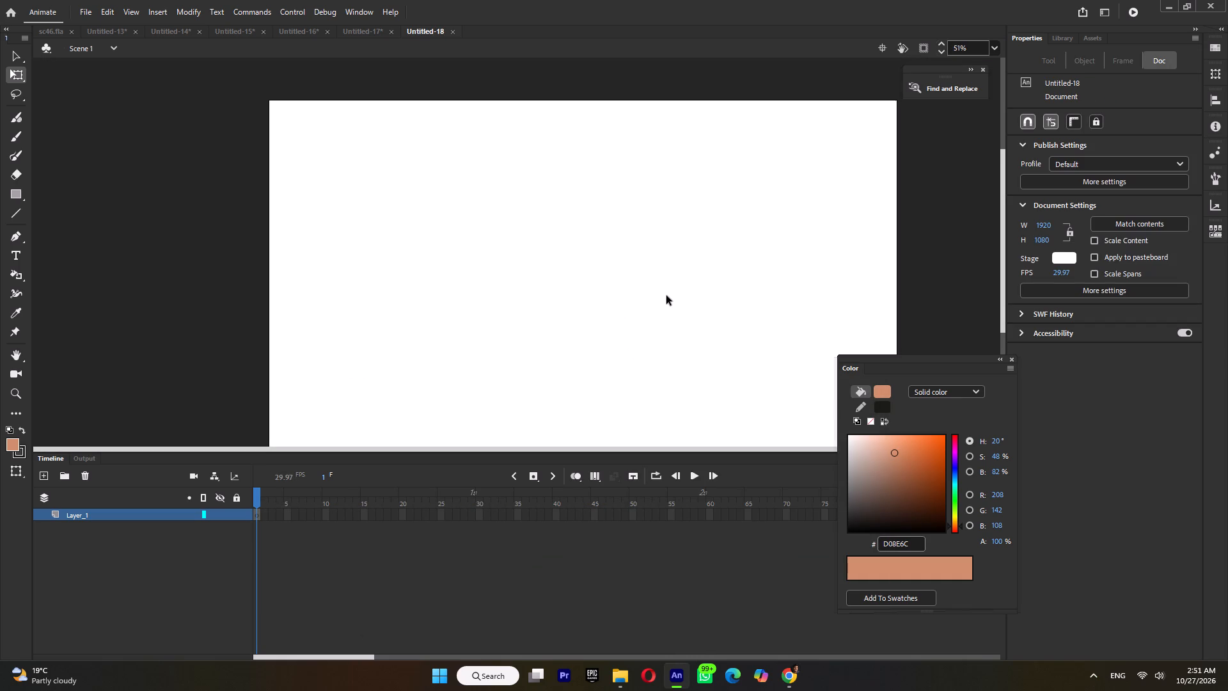
Import sc53.flv from the FLV folder in File Explorer into the Untitled-18 document as timeline-embedded video.
ctrl+scroll(666, 296, down, 3)
click(619, 679)
click(1112, 273)
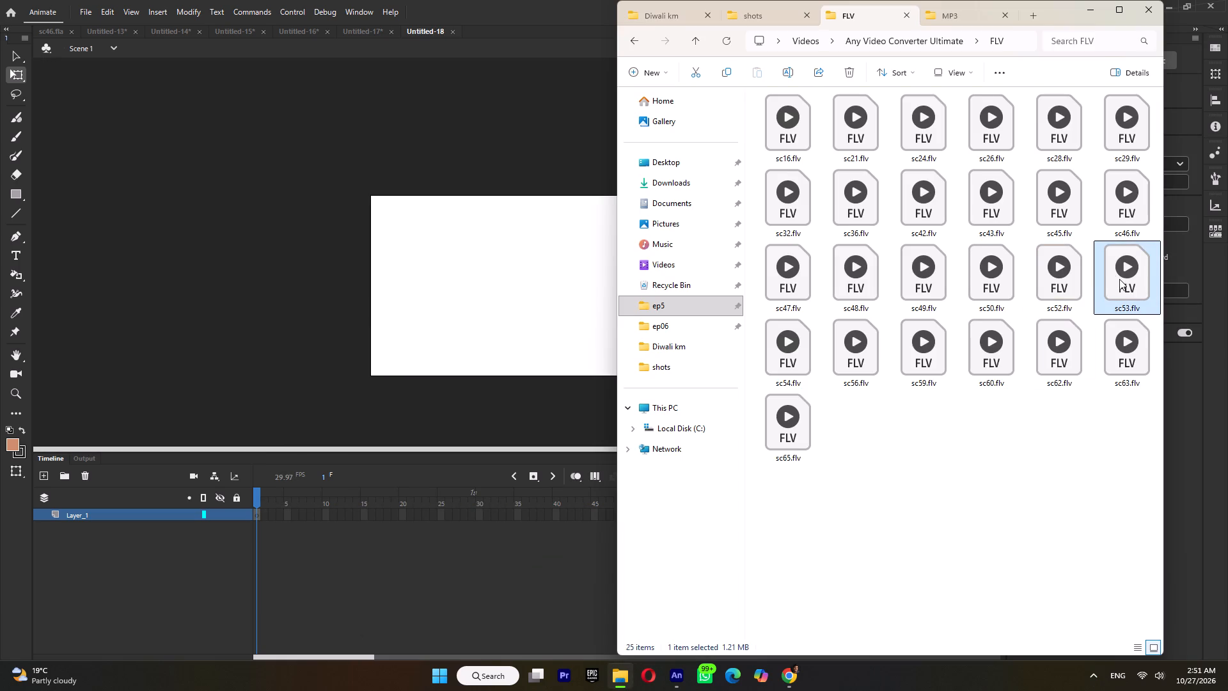
drag(1122, 280, 489, 289)
click(481, 267)
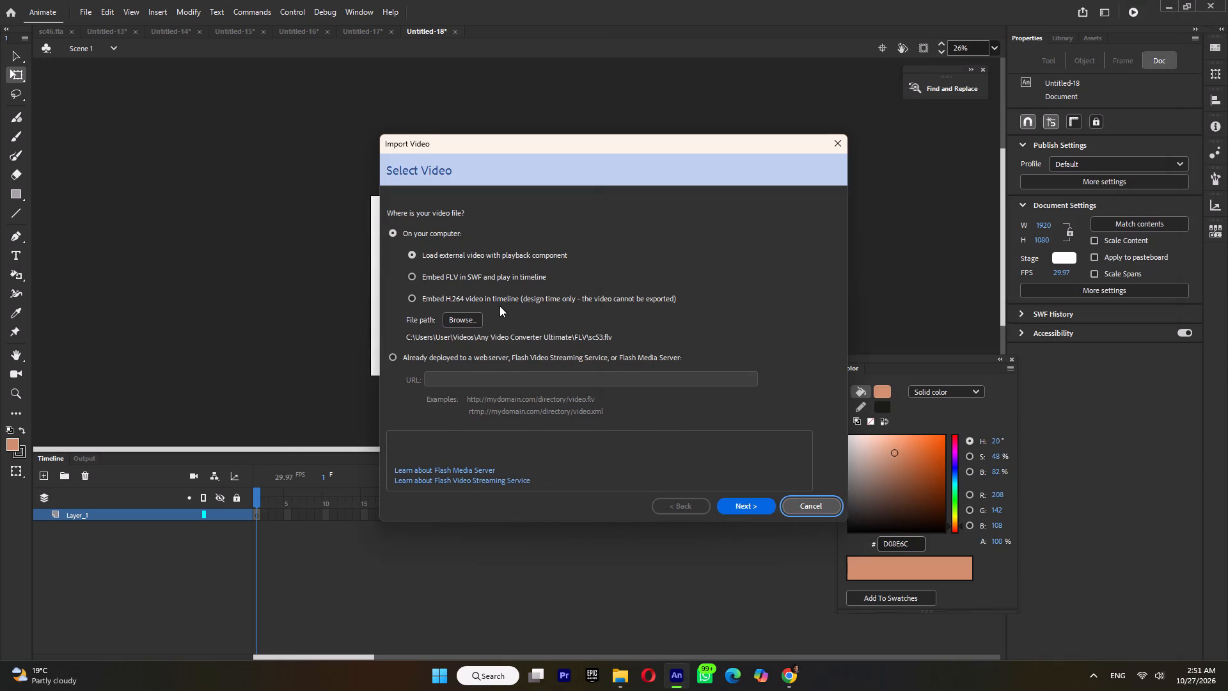
click(492, 280)
triple_click(752, 507)
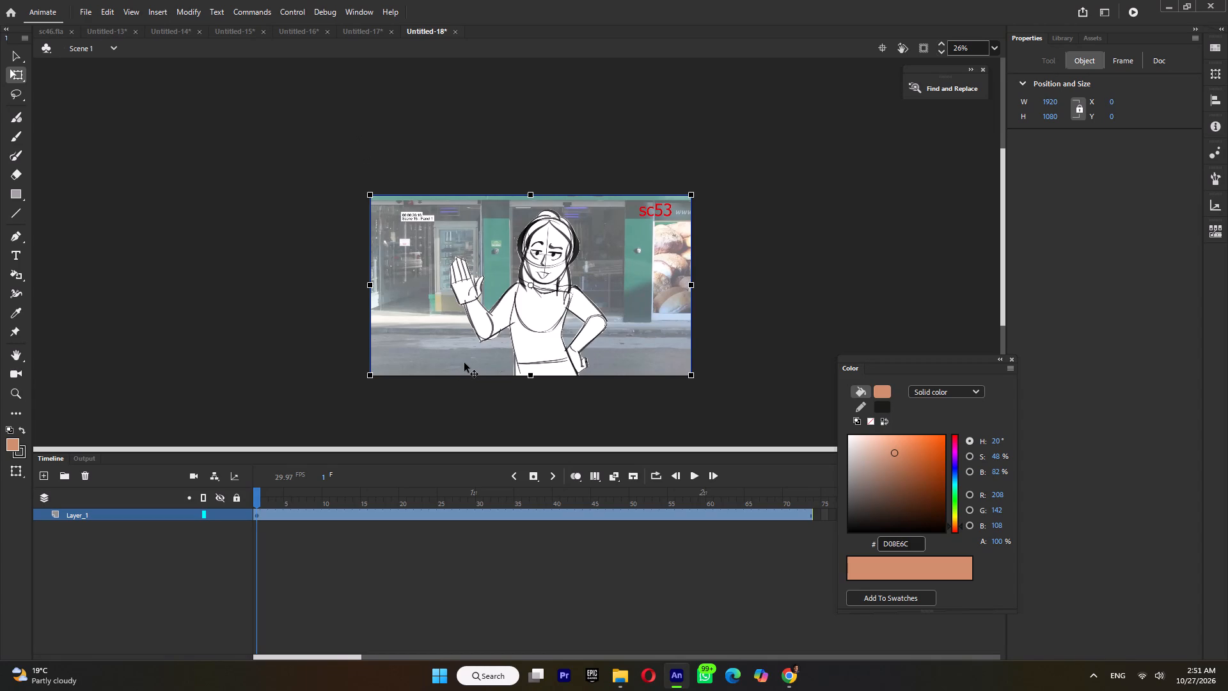
In the Untitled-13 document, add a new layer and import sc47.mp3 onto it from the MP3 folder in File Explorer.
click(52, 33)
click(93, 33)
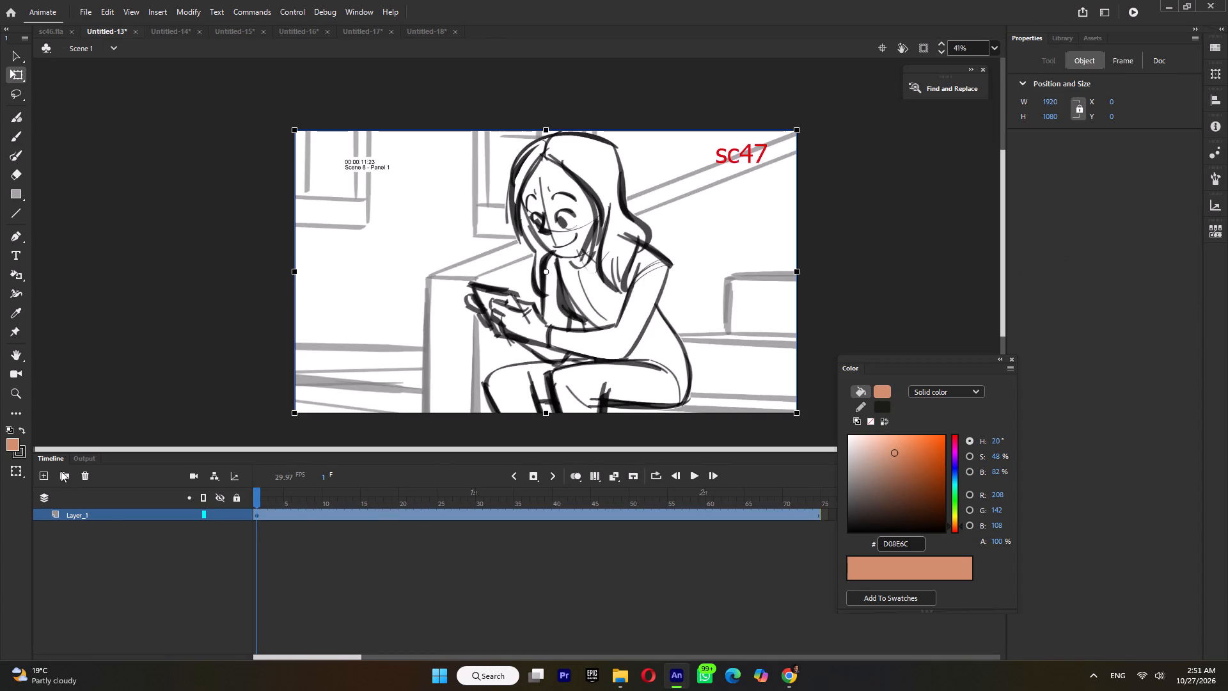
click(45, 475)
click(627, 679)
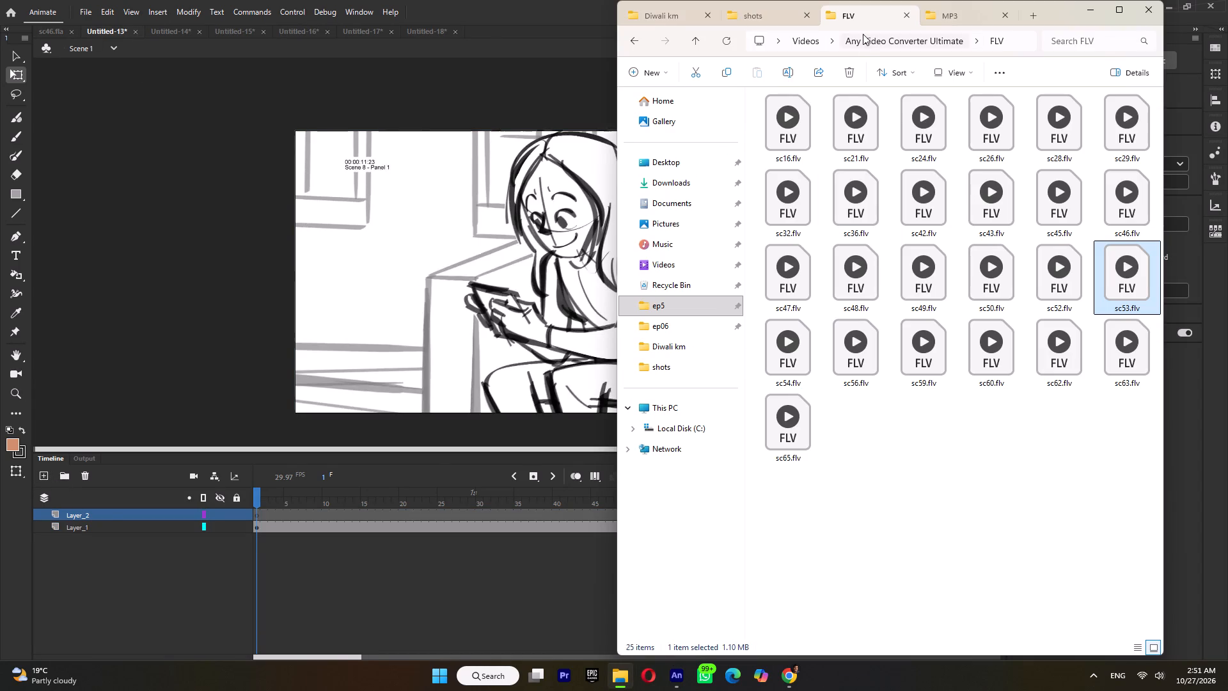
click(961, 15)
click(787, 281)
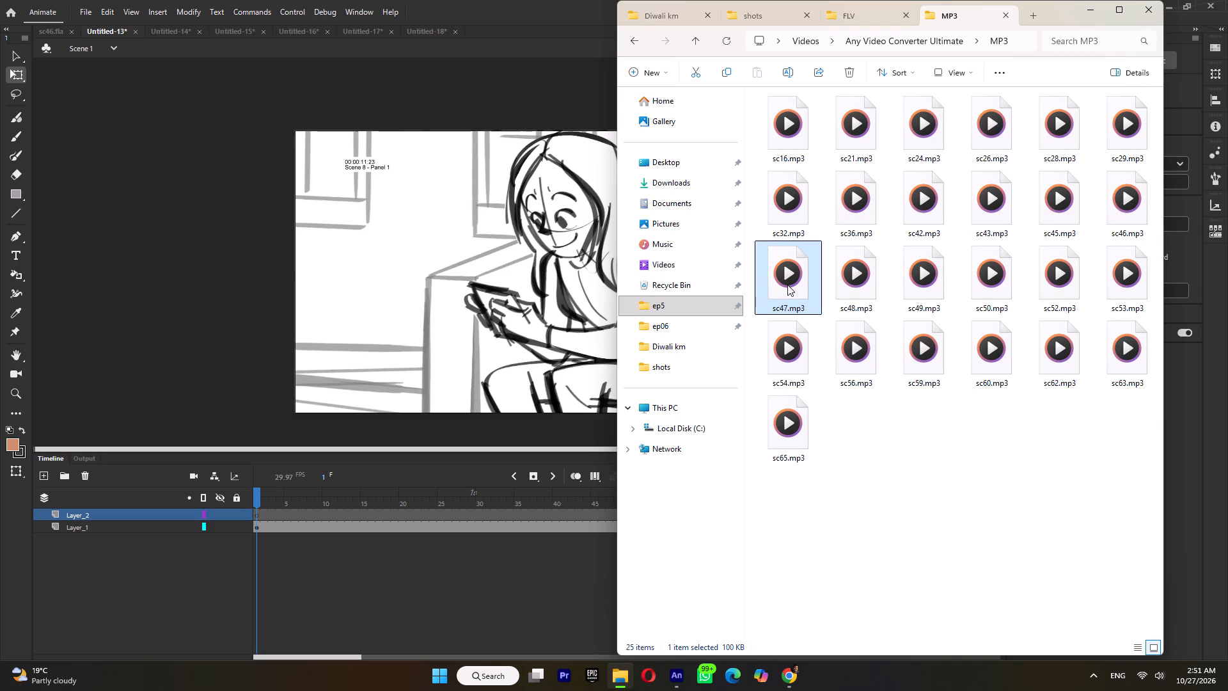
drag(788, 289, 433, 315)
click(617, 381)
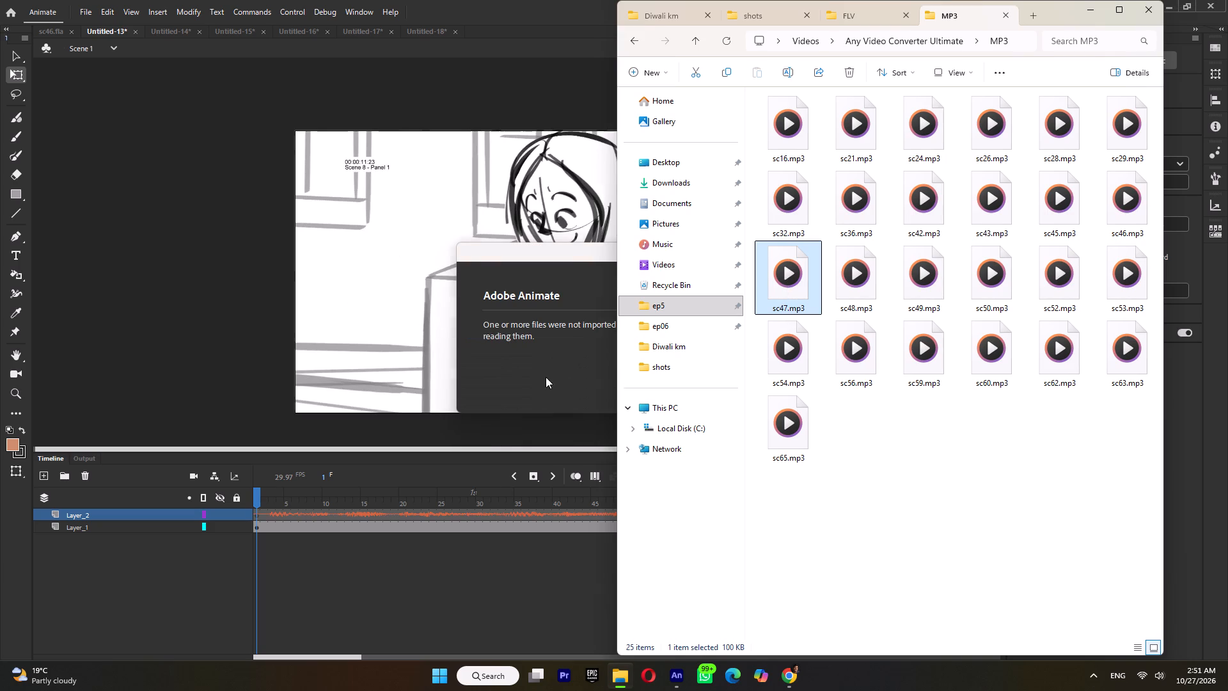
click(546, 377)
click(721, 379)
Save the Untitled-13 document as sc47 in the ep06 shots folder.
key(ctrl+s)
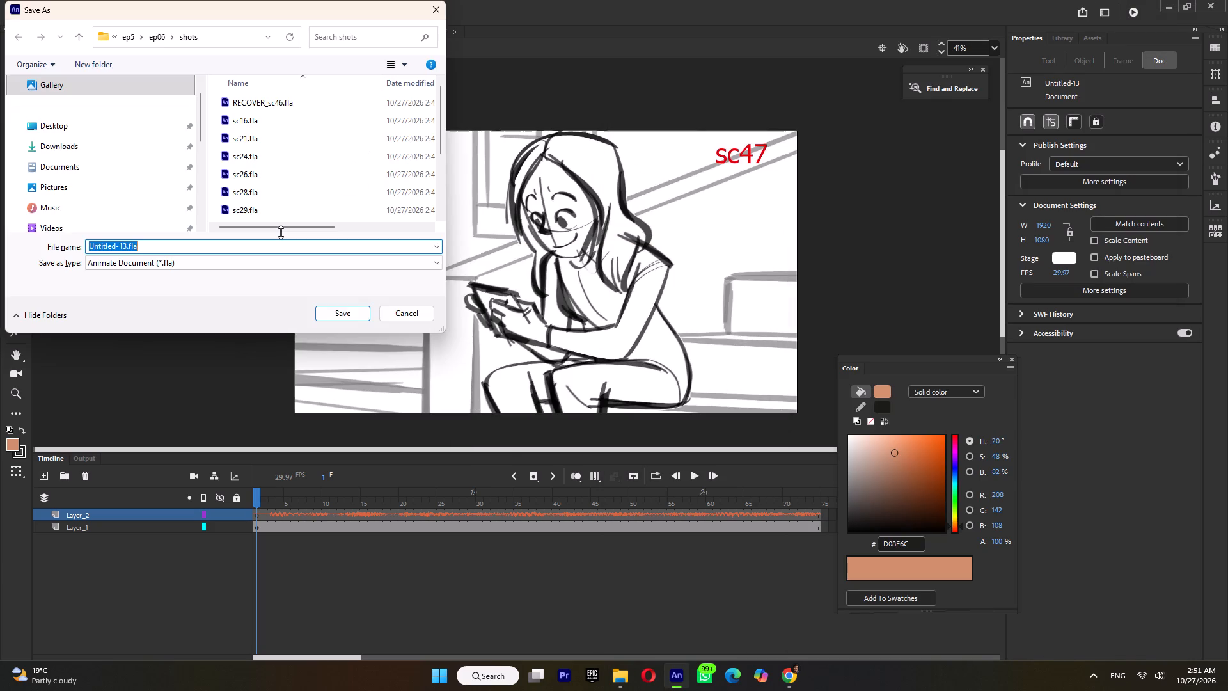
key(s)
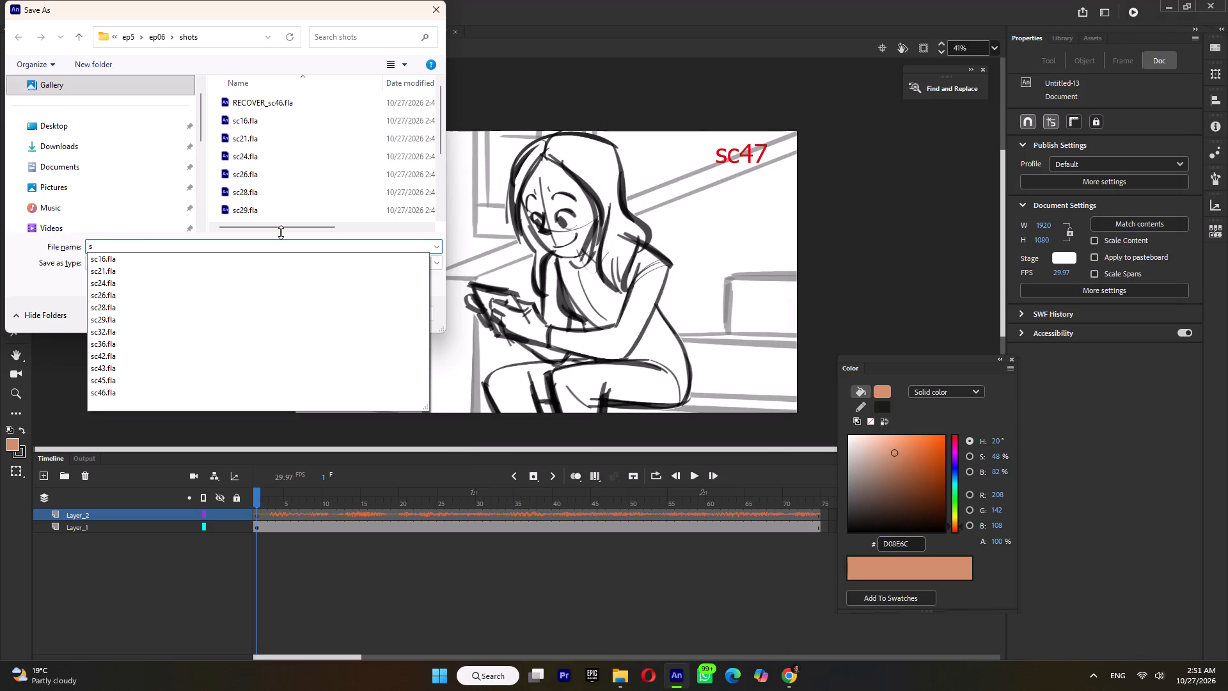
key(c)
text(47)
key(Return)
Add a new layer above the sc48 video layer in the Untitled-14 document.
click(140, 26)
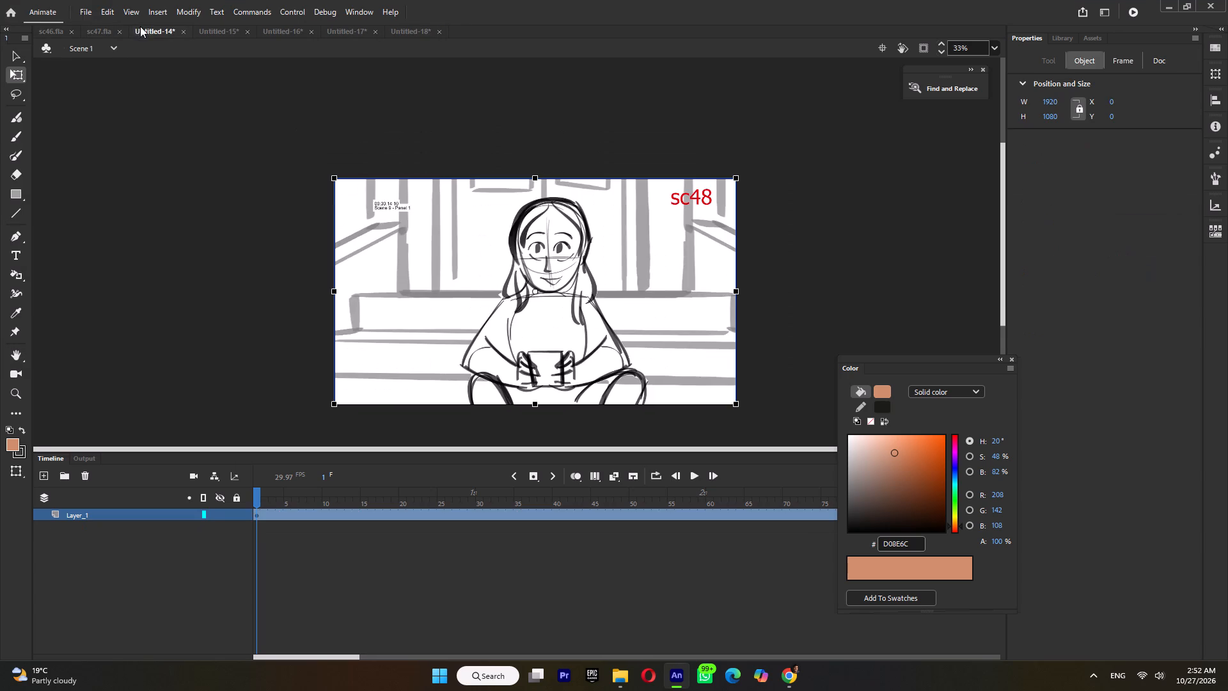
click(39, 473)
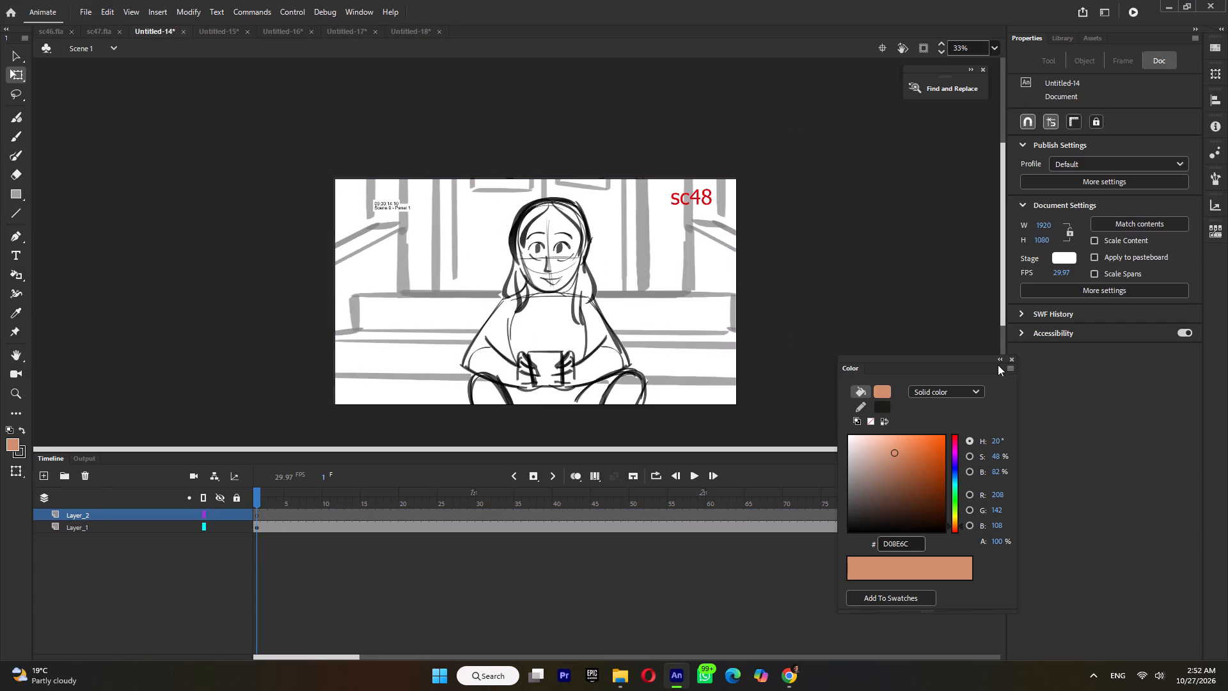
Collapse the floating Color panel and move it clear of the timeline, beside the stage below Find and Replace.
click(998, 361)
drag(850, 368, 941, 214)
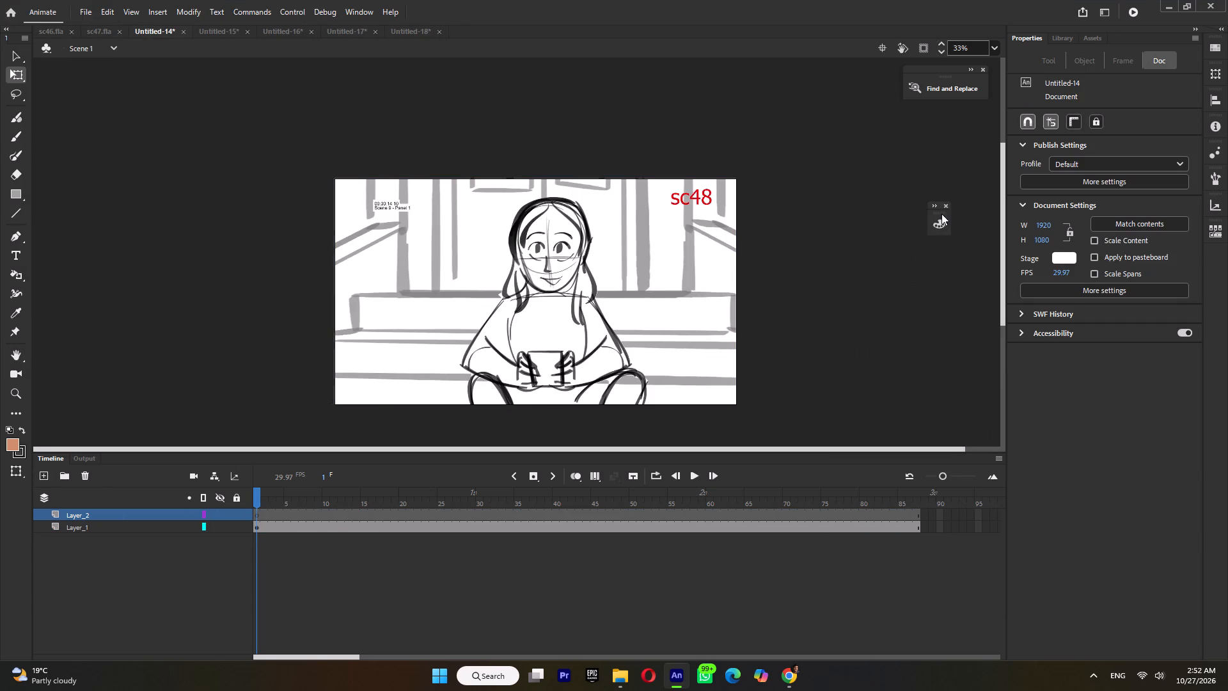
drag(941, 214, 943, 213)
Import sc48.mp3 from the MP3 folder in File Explorer onto the new layer of Untitled-14.
click(619, 675)
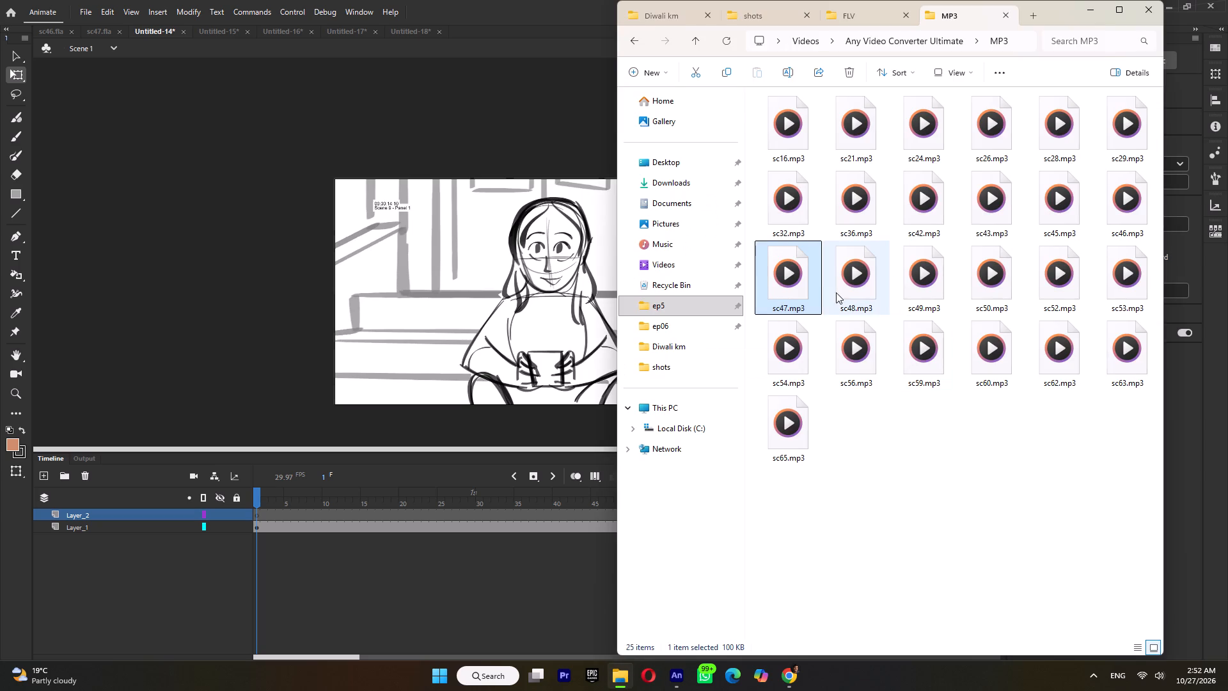
click(845, 287)
drag(851, 292, 429, 330)
click(511, 377)
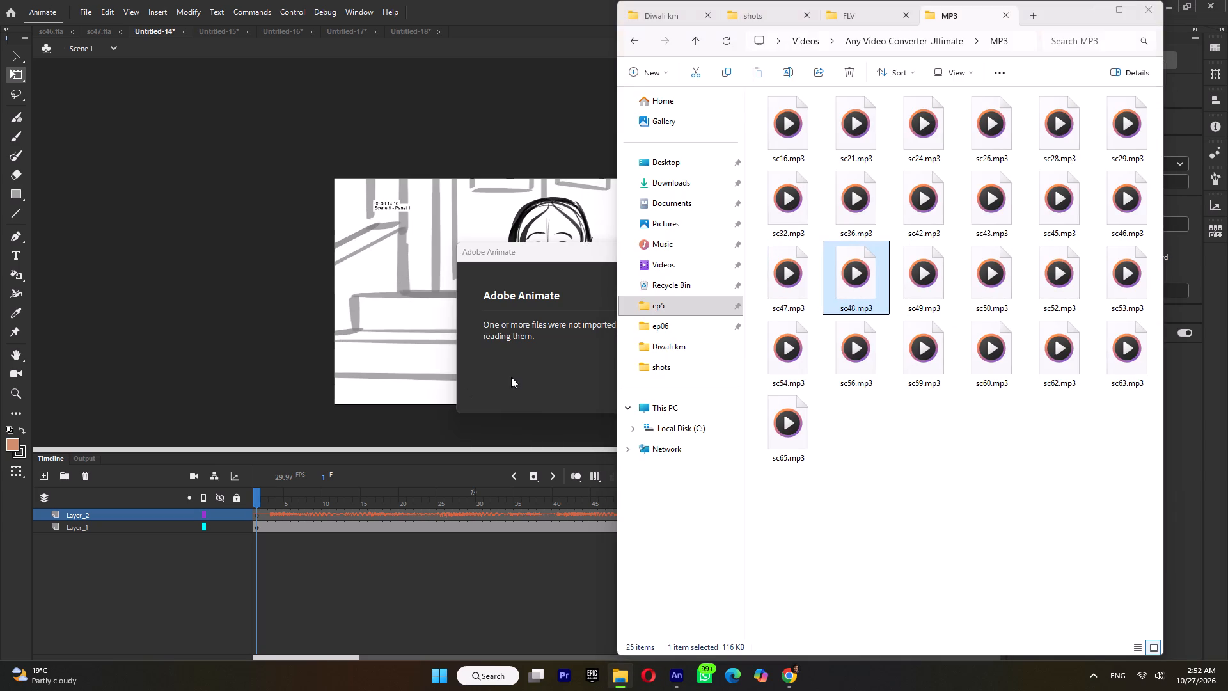
click(727, 376)
In the Untitled-15 document, add a new layer and import sc49.mp3 onto it from File Explorer.
click(214, 35)
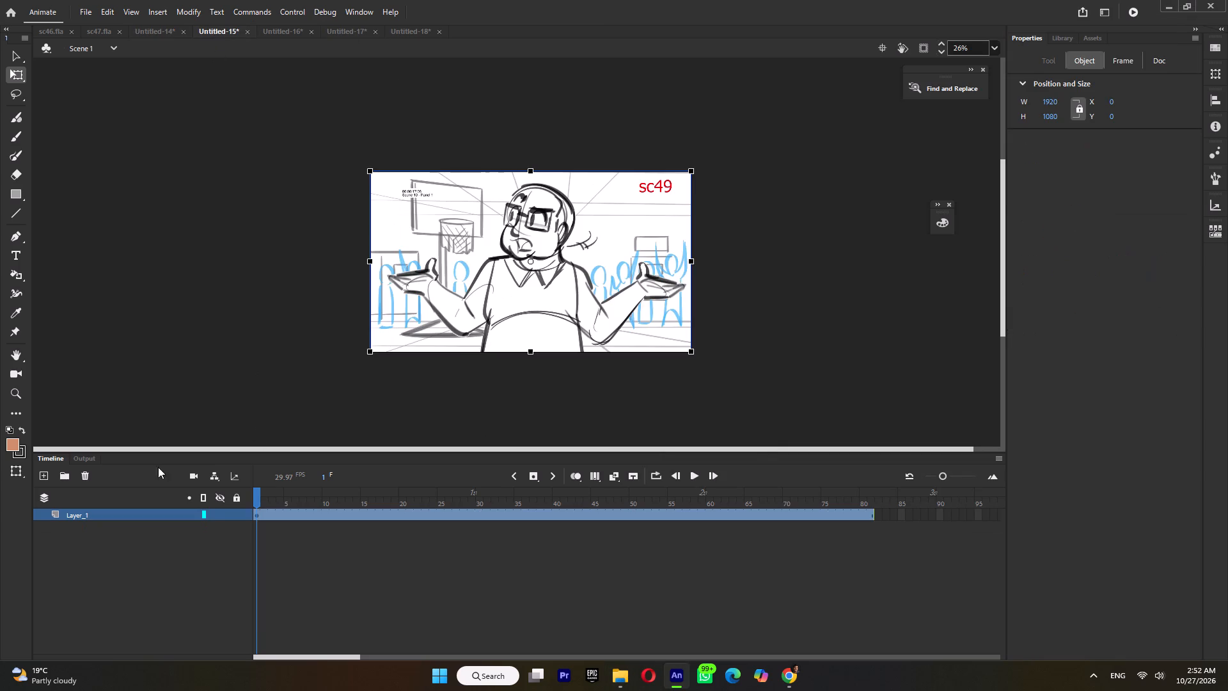
click(42, 474)
click(618, 679)
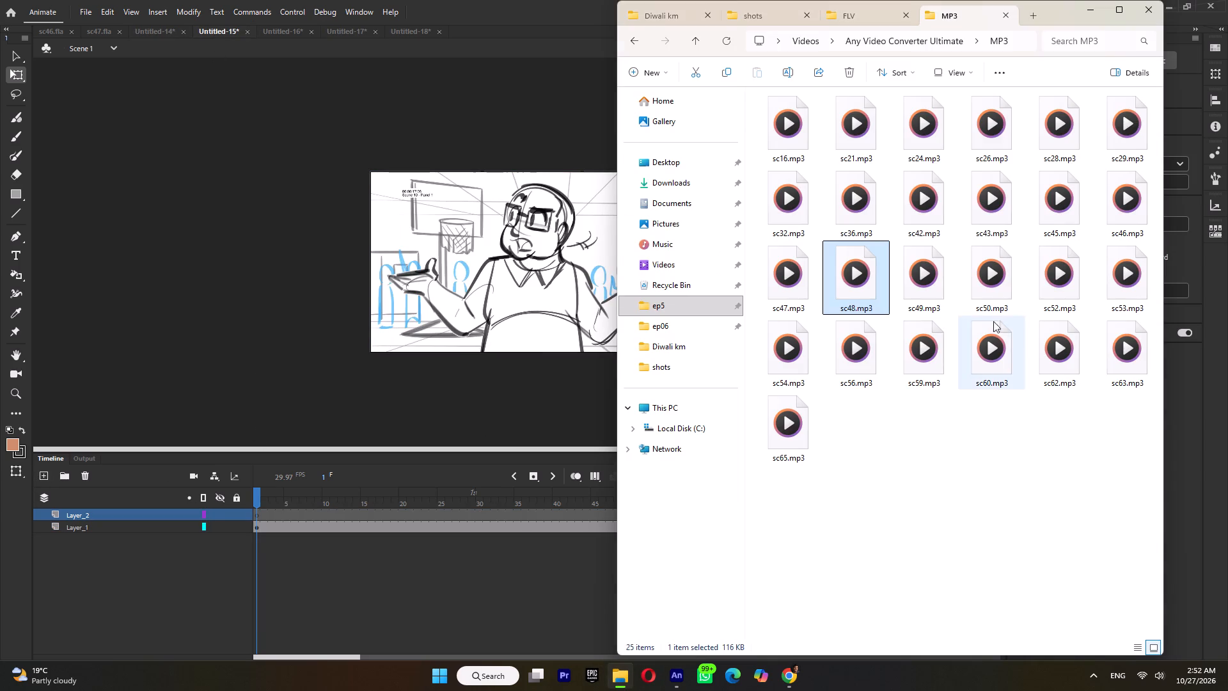
click(906, 277)
drag(917, 281, 398, 294)
click(508, 352)
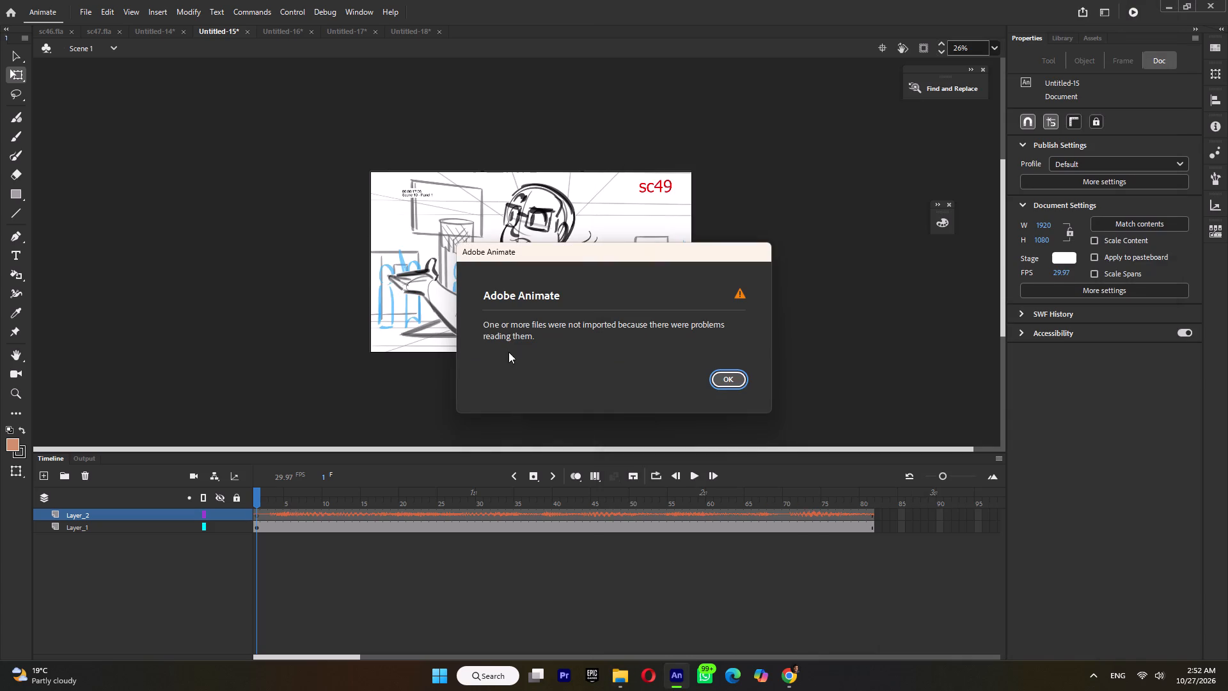
click(743, 380)
In the Untitled-16 document, add a new layer and import sc50.mp3 onto it from File Explorer.
click(288, 31)
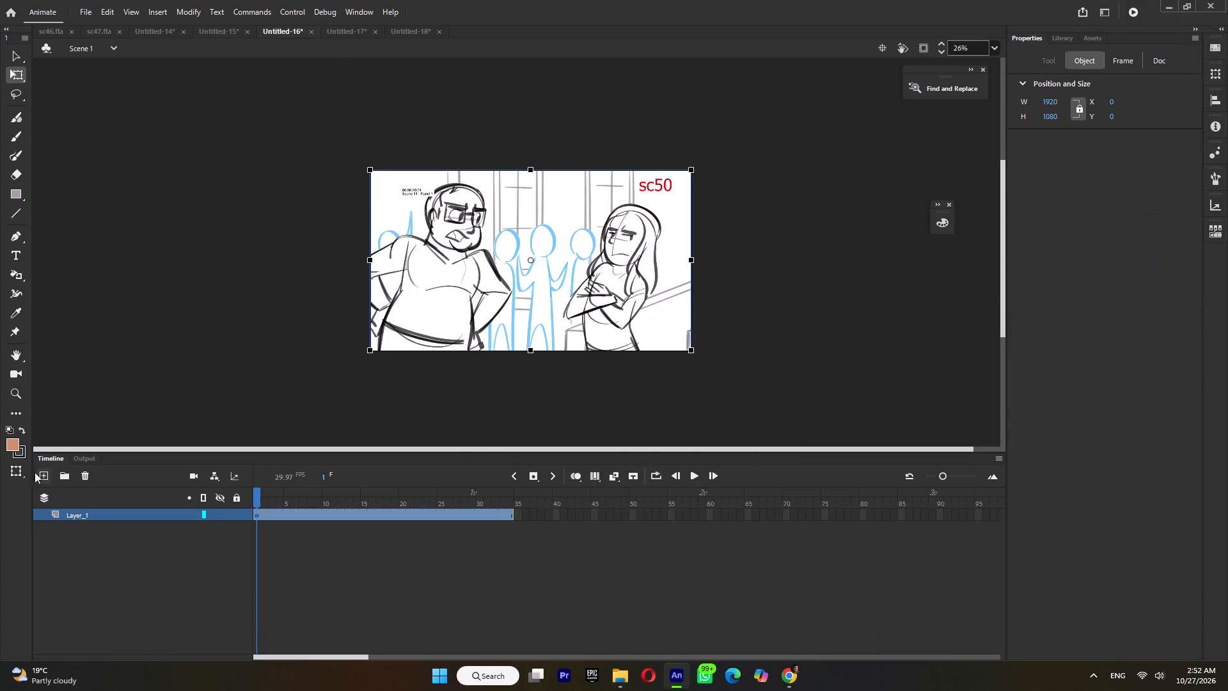
click(45, 477)
click(613, 674)
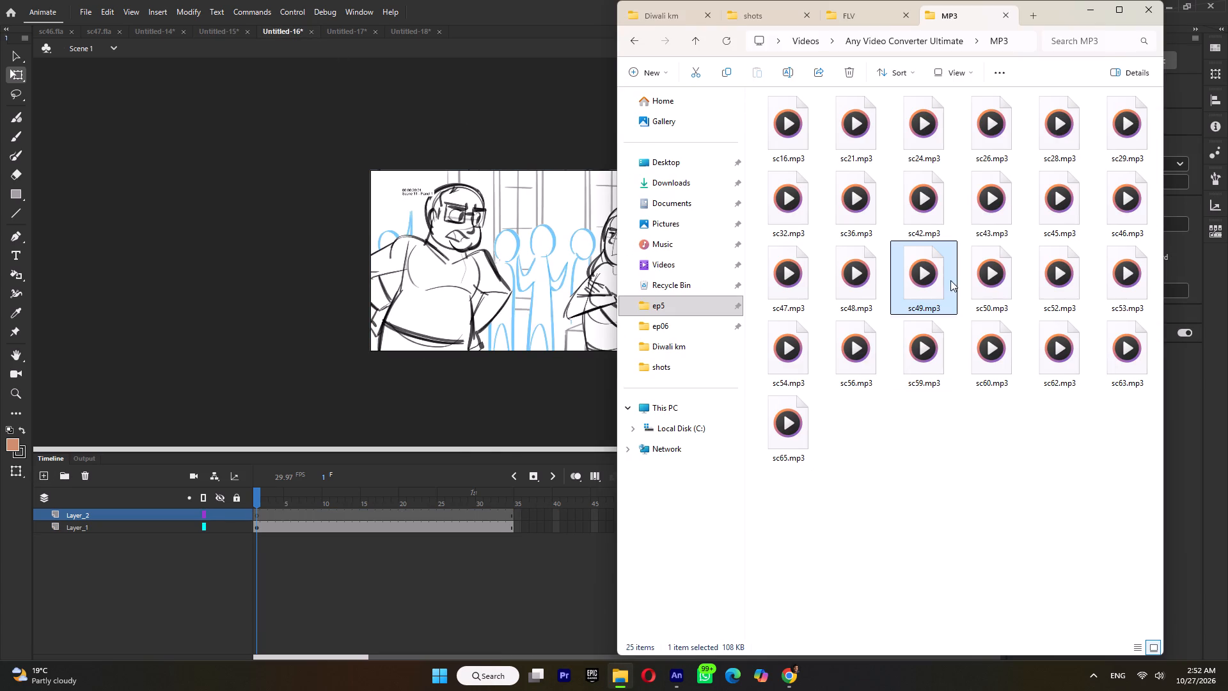
click(995, 280)
drag(993, 290, 437, 272)
click(509, 348)
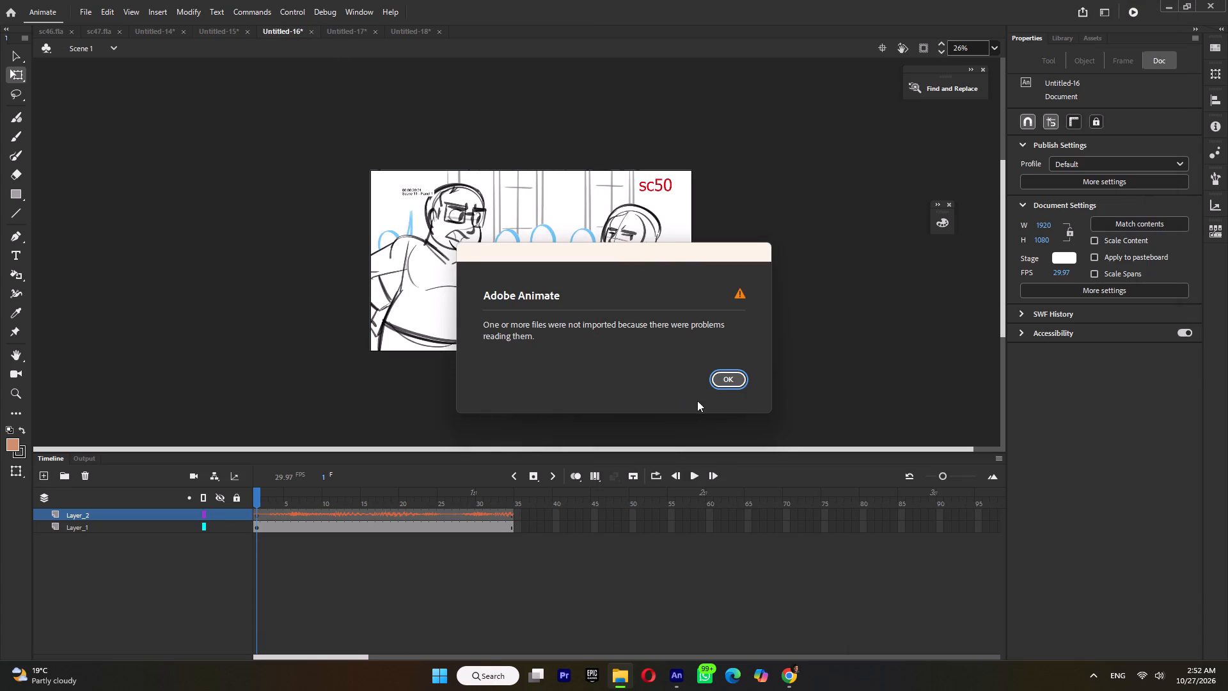
click(728, 381)
In the Untitled-17 document, add a new layer and import sc52.mp3 onto it from File Explorer.
click(345, 33)
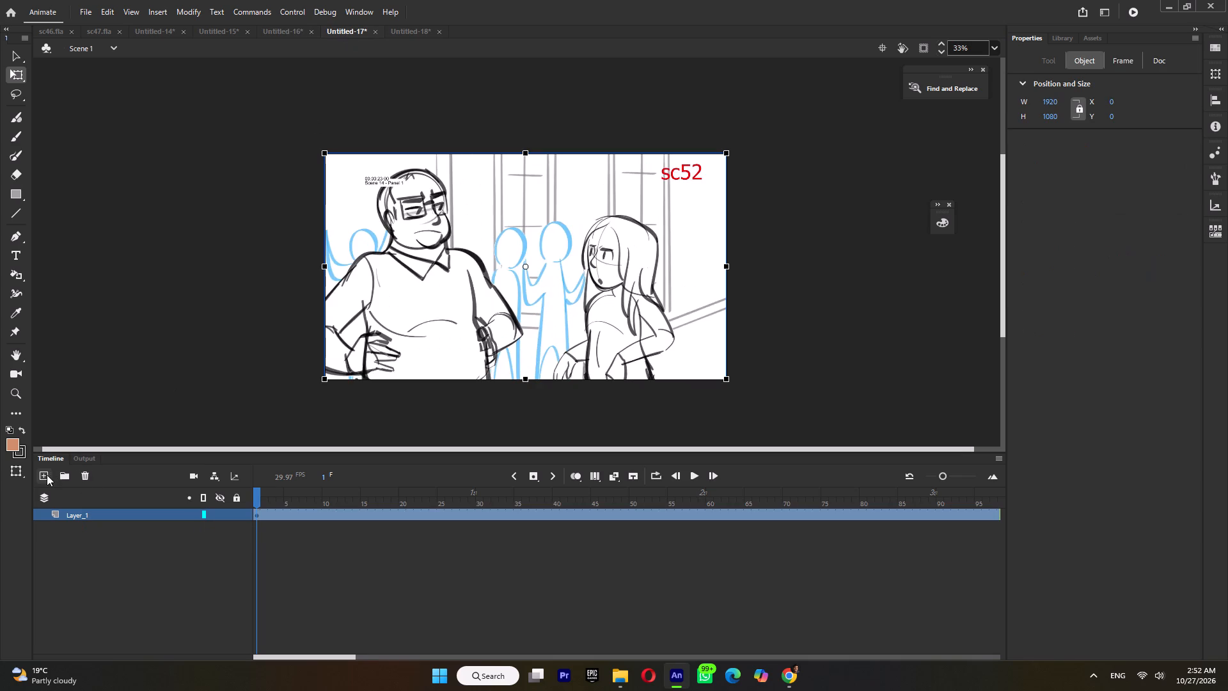
click(43, 476)
click(622, 674)
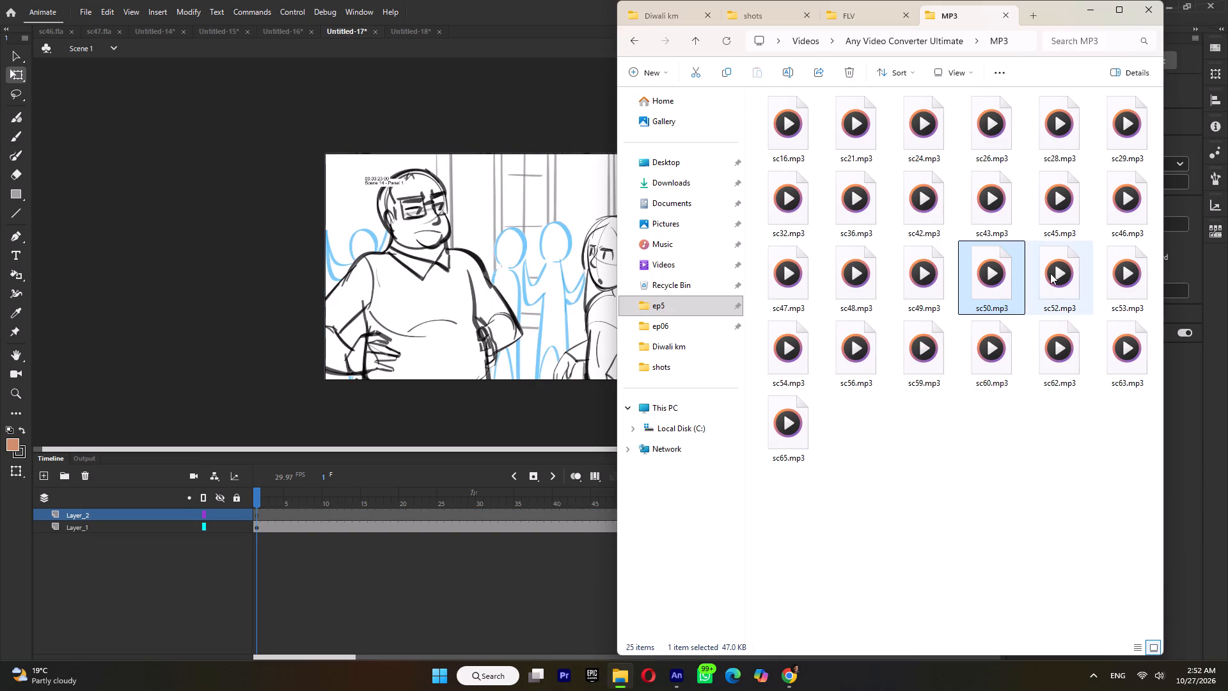
click(1050, 273)
drag(1060, 274, 348, 291)
click(553, 405)
click(727, 379)
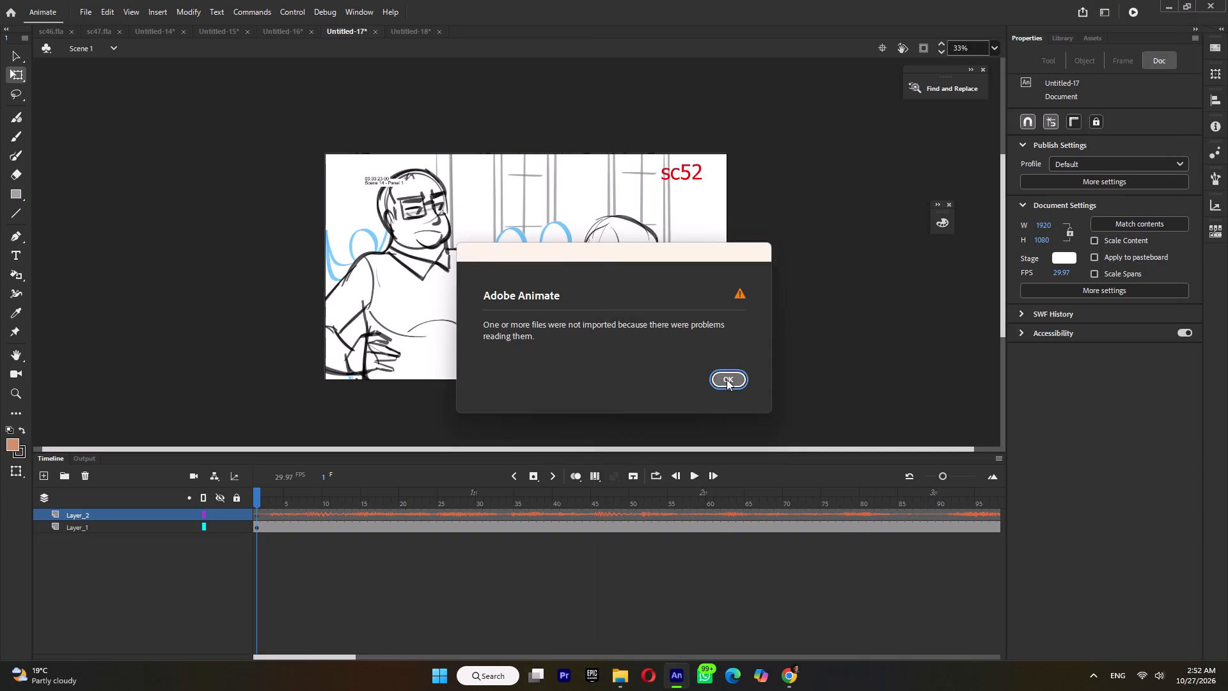
In the Untitled-18 document, add a new layer and import sc53.mp3 onto it from File Explorer.
click(409, 34)
click(35, 472)
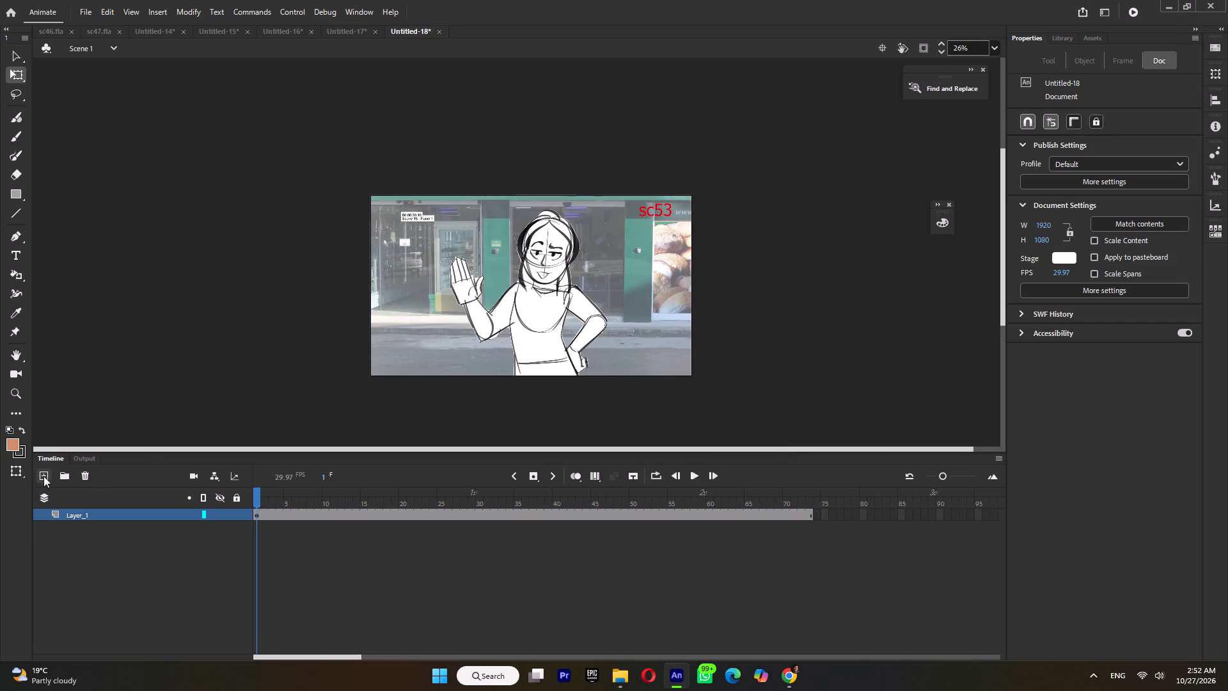
click(38, 475)
click(617, 674)
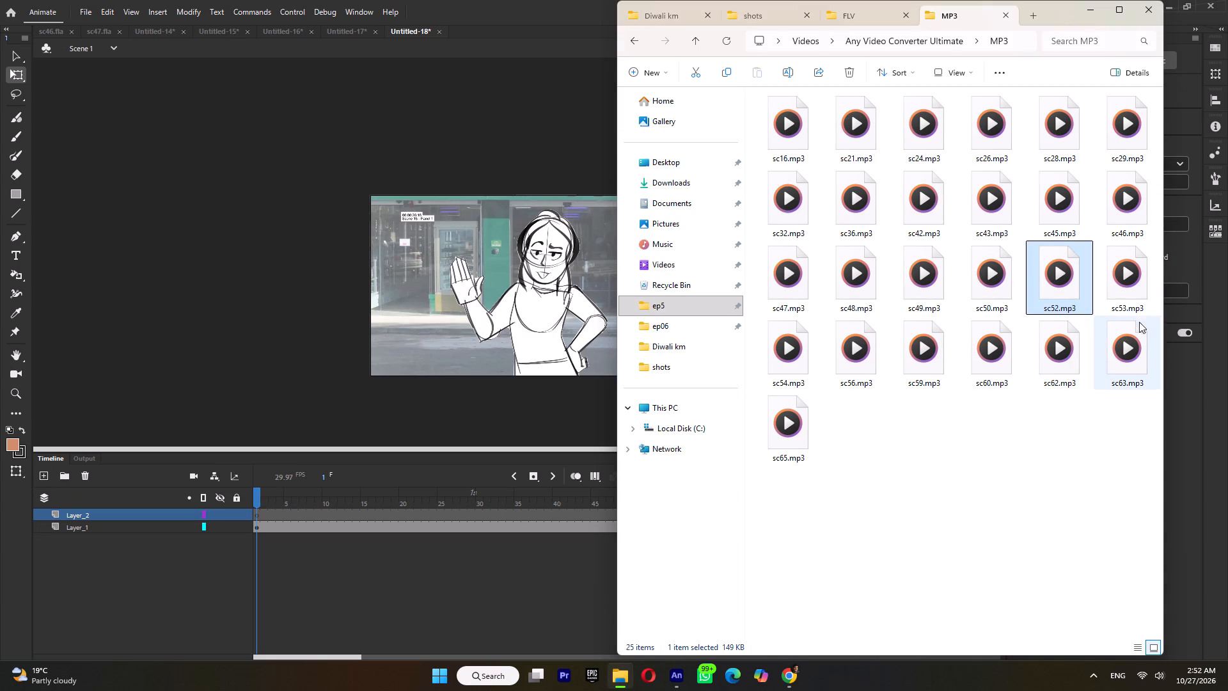
click(1133, 289)
drag(1130, 274, 455, 241)
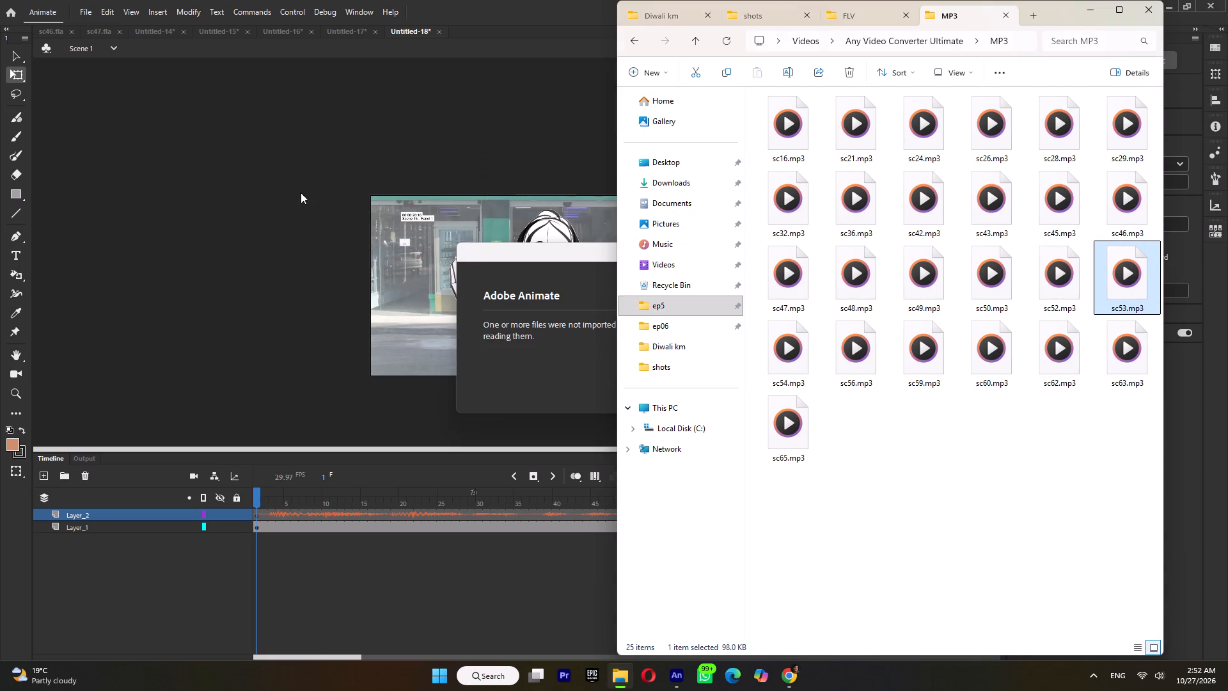
click(595, 386)
click(725, 383)
Save the Untitled-14 document as sc48 in the ep06 shots folder.
click(159, 36)
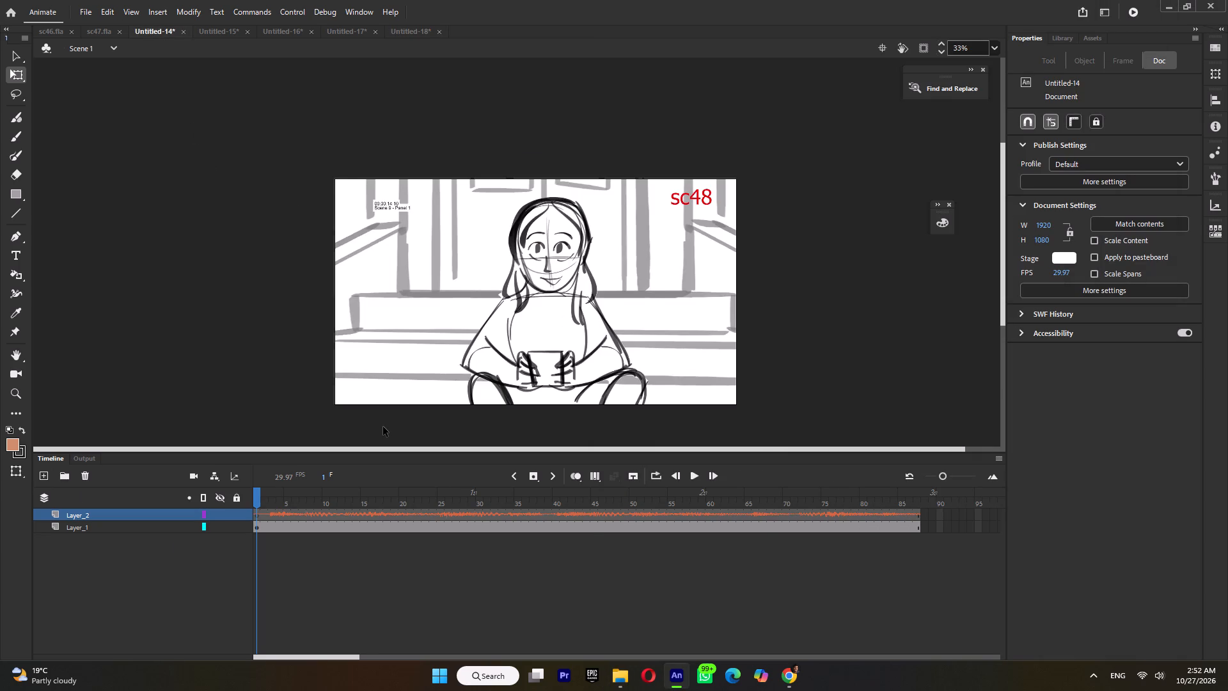
key(ctrl+s)
text(sc48)
key(Return)
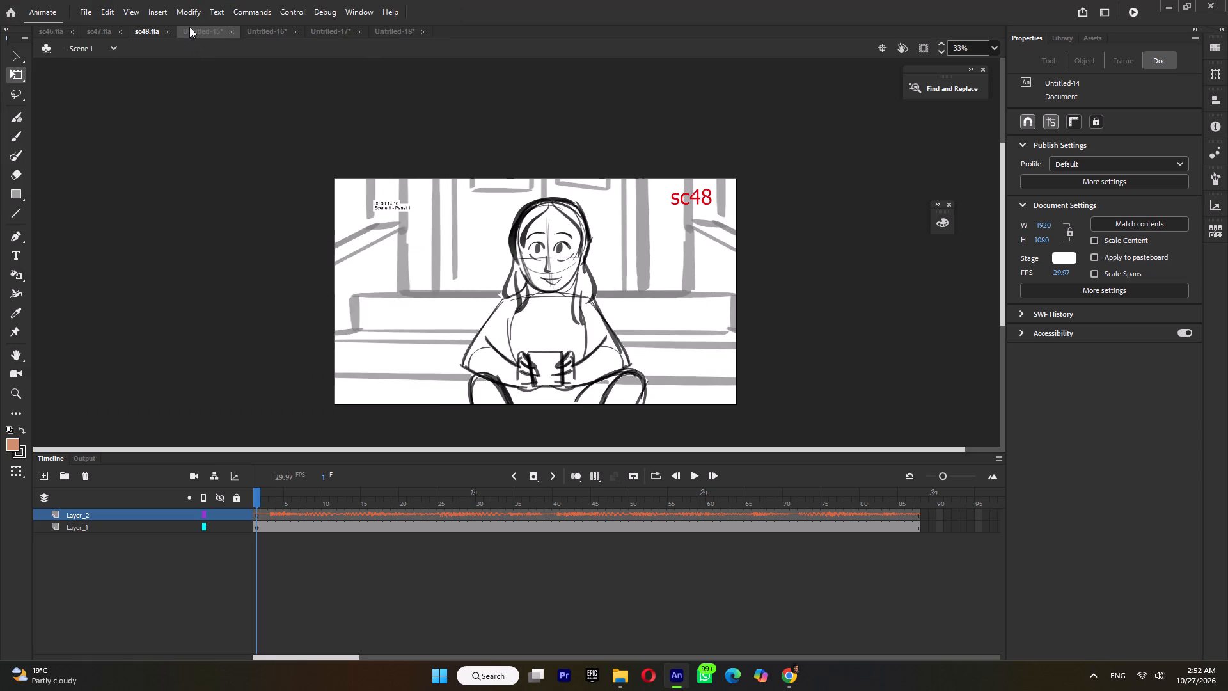
Save the Untitled-15 document as sc49 in the ep06 shots folder.
click(191, 27)
key(ctrl+s)
text(sc4)
key(9)
key(Return)
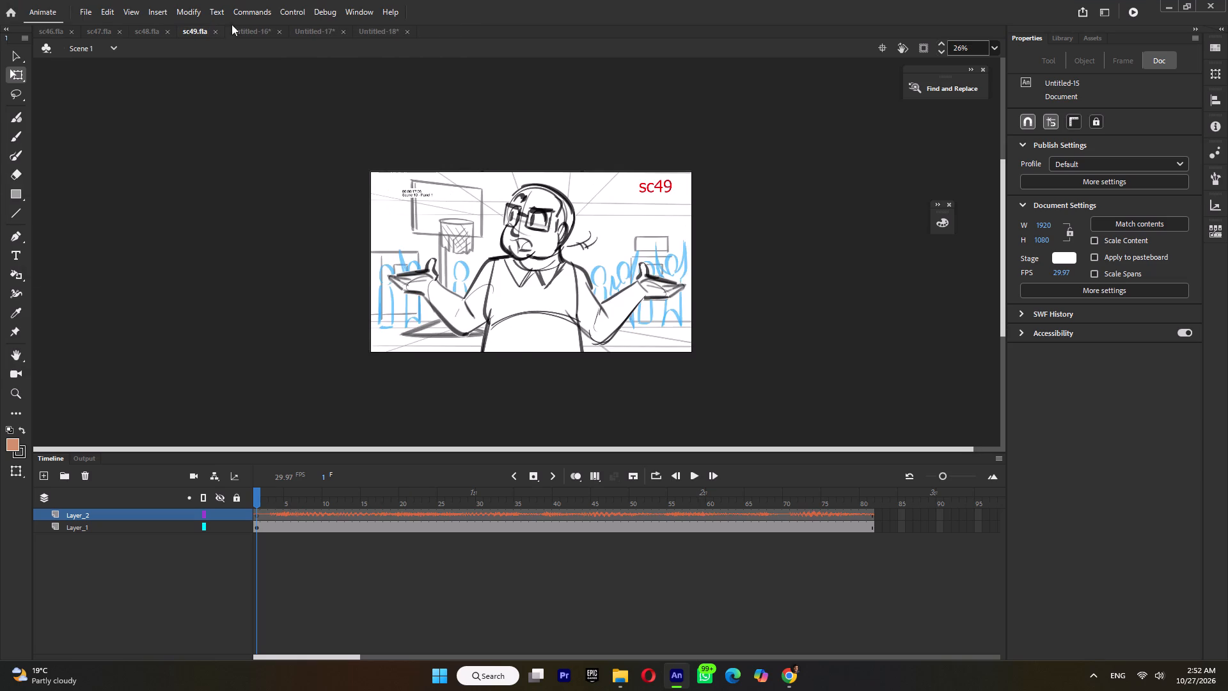
Save the Untitled-16 document as sc50 in the ep06 shots folder.
click(246, 32)
key(ctrl+s)
text(sc50)
key(Return)
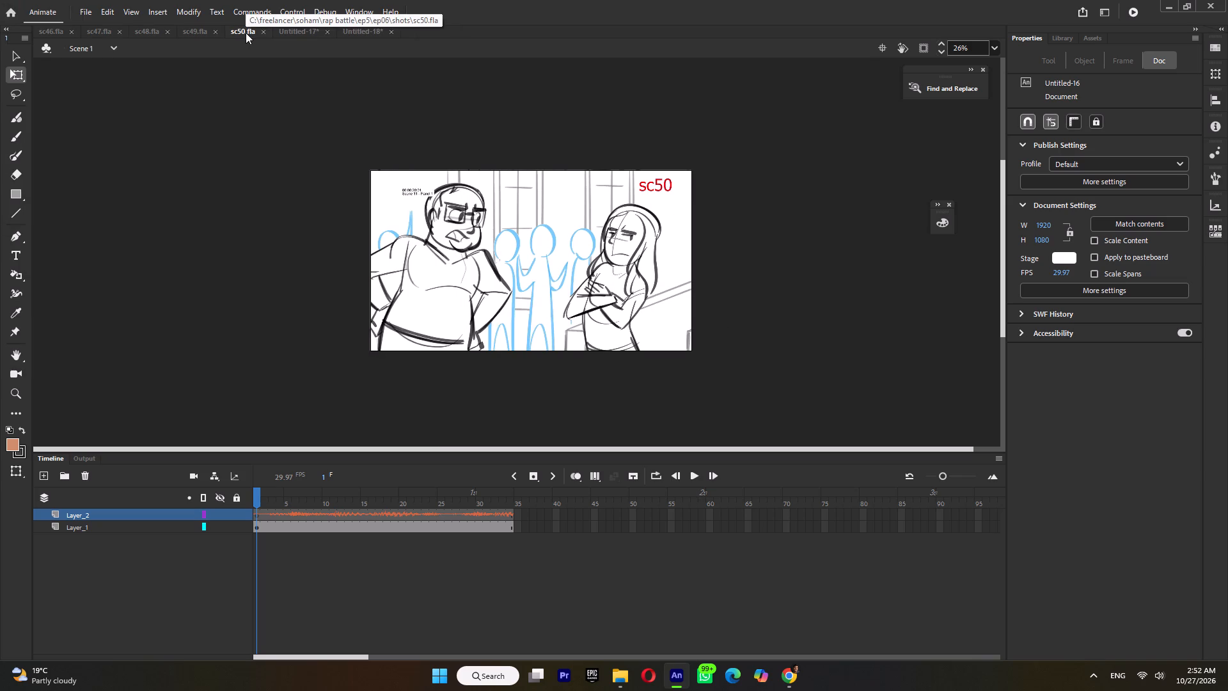
Save the Untitled-17 document as sc52 in the ep06 shots folder.
click(300, 35)
key(ctrl+s)
key(s)
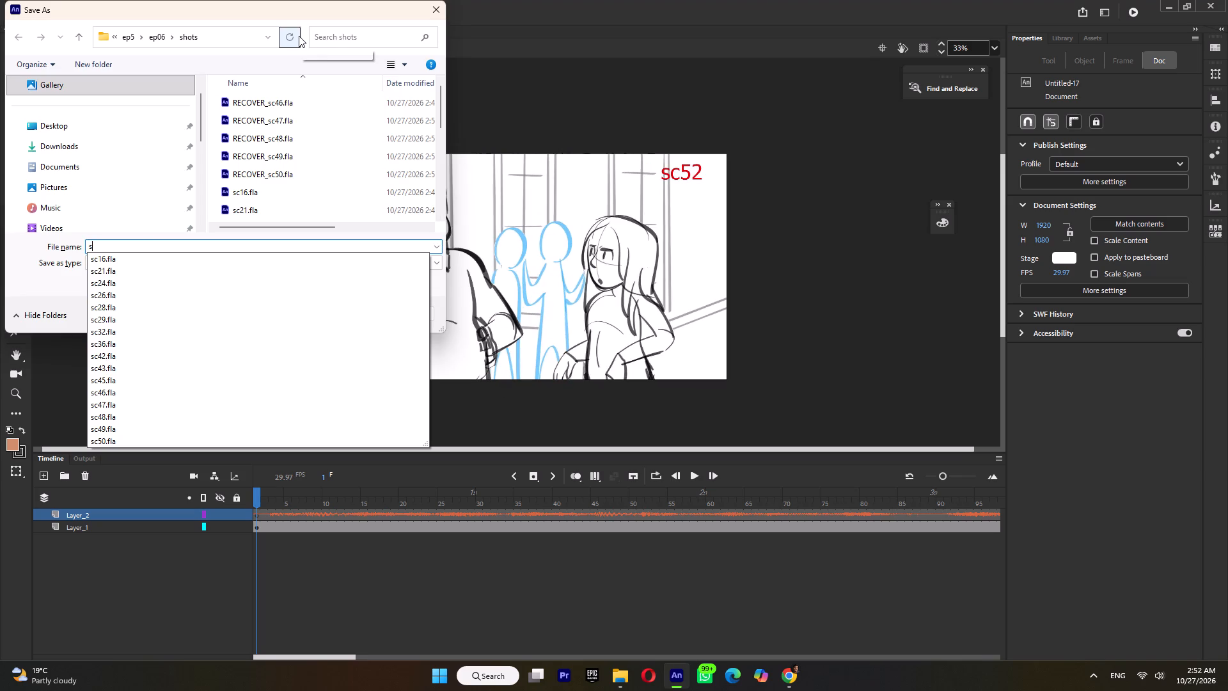
text(c52)
key(Return)
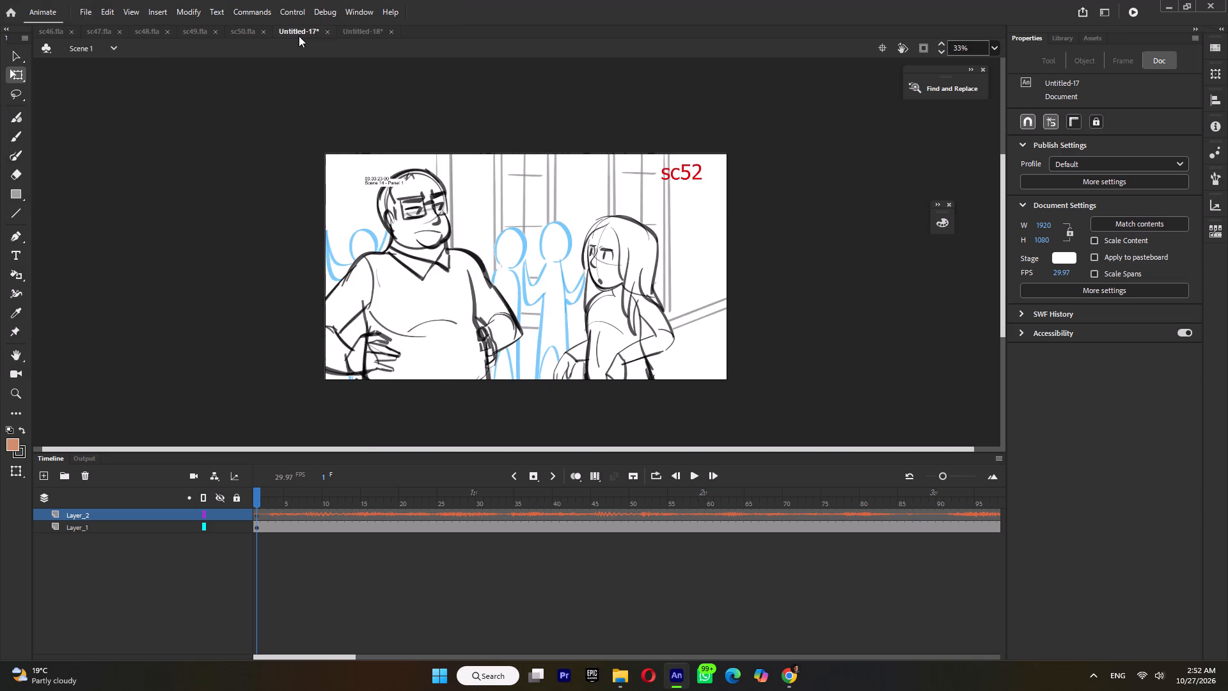
Save the Untitled-18 document as sc53 in the ep06 shots folder.
click(347, 30)
key(ctrl+s)
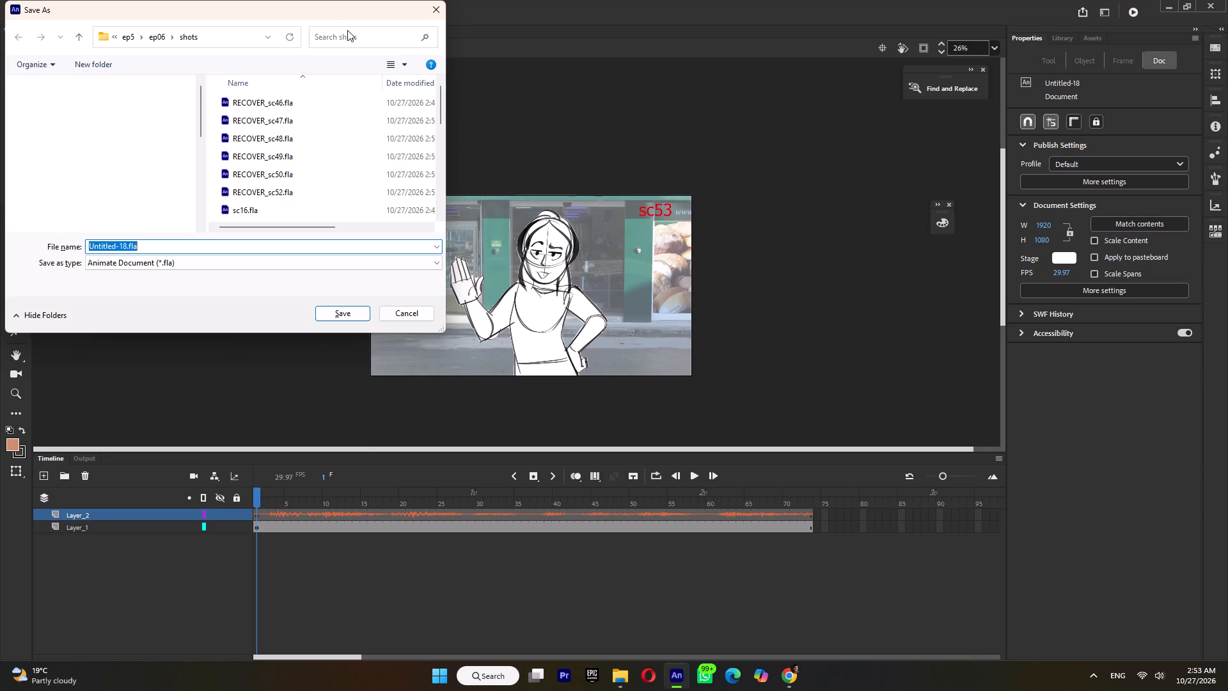
text(sc53)
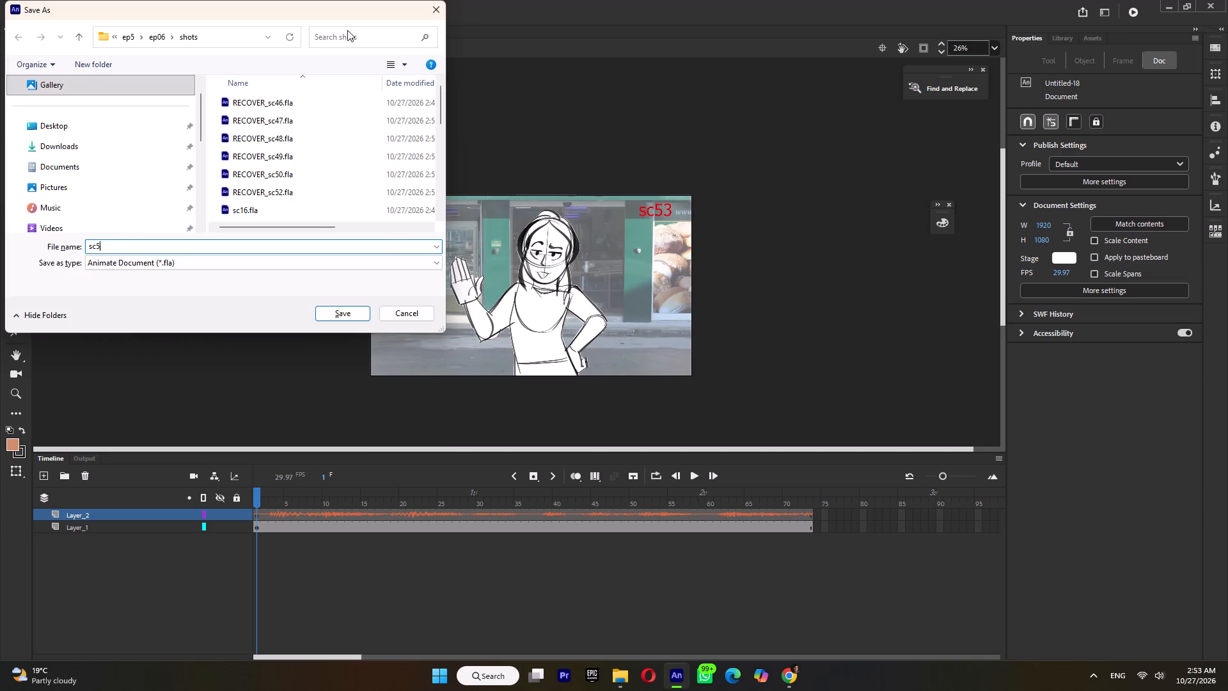
key(Return)
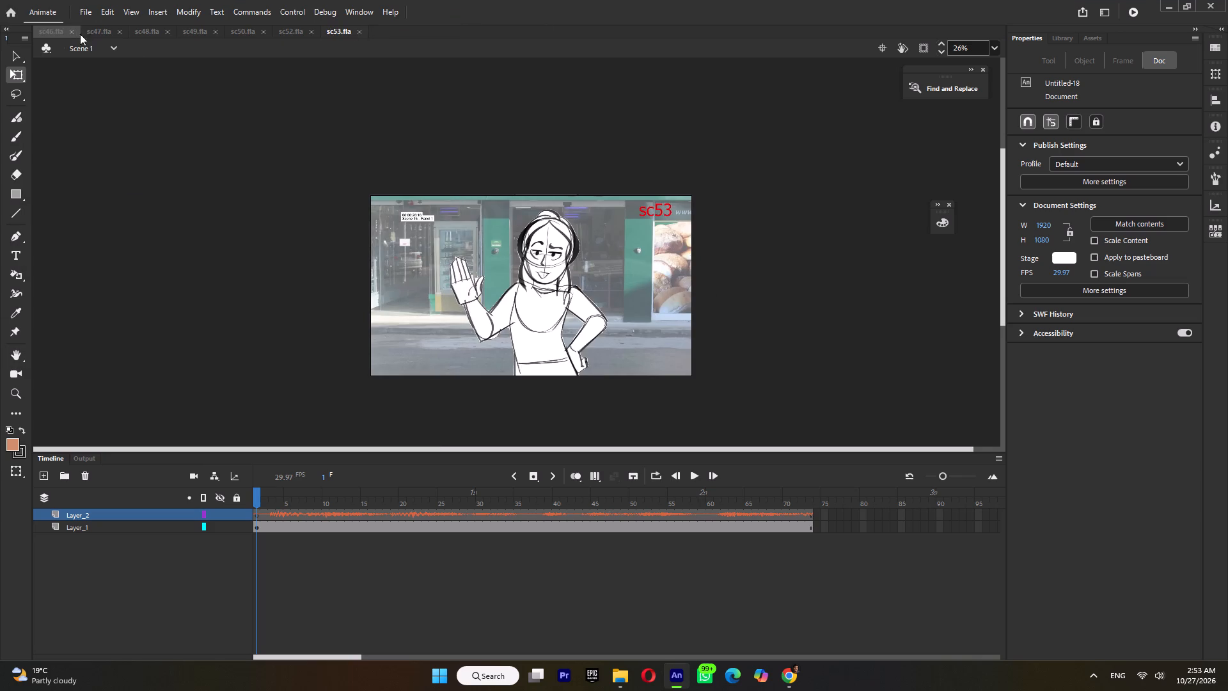
Close the saved sc46, sc47, sc48, sc49, sc50 and sc52 documents, keeping only sc53 open.
triple_click(68, 34)
click(68, 34)
click(68, 34)
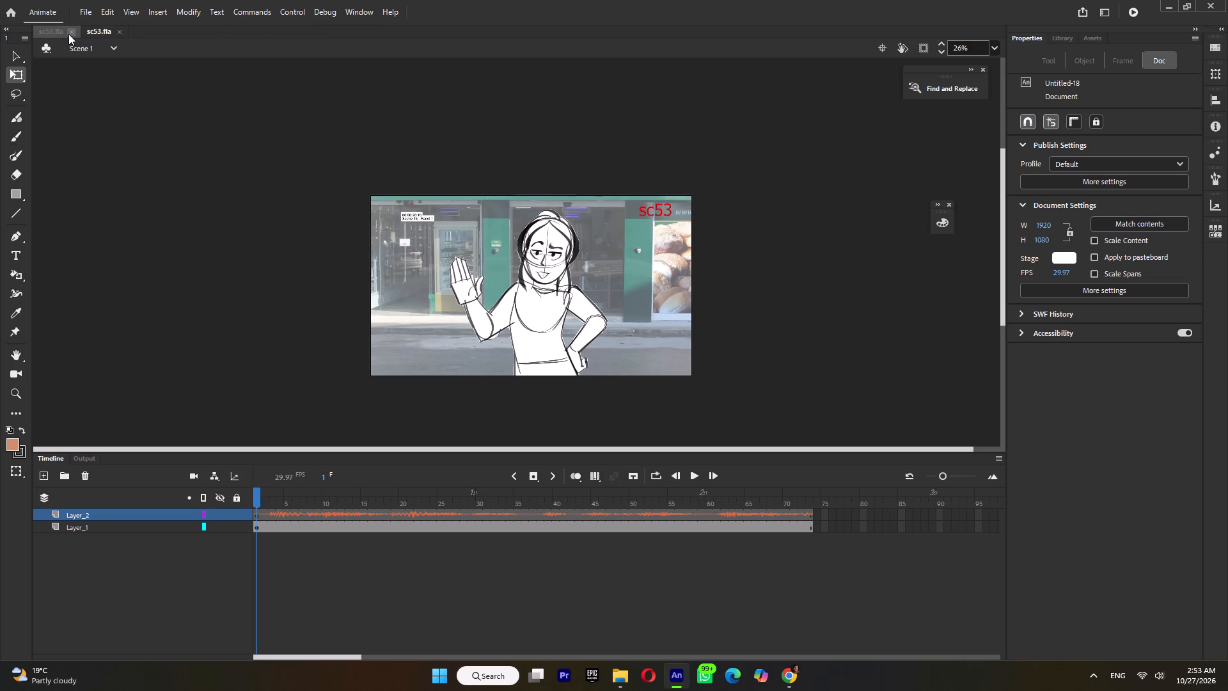
click(68, 34)
click(109, 122)
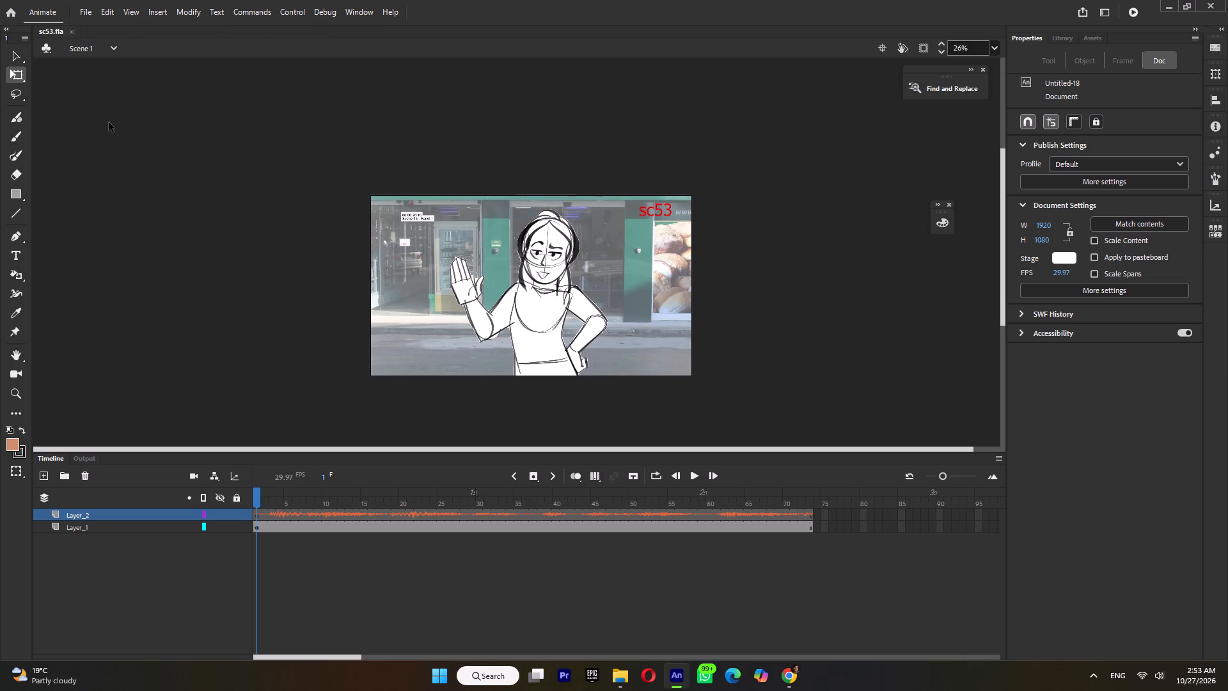
Create a new Full HD ActionScript 3.0 document, 1920 x 1080 at 29.97 fps.
key(ctrl+n)
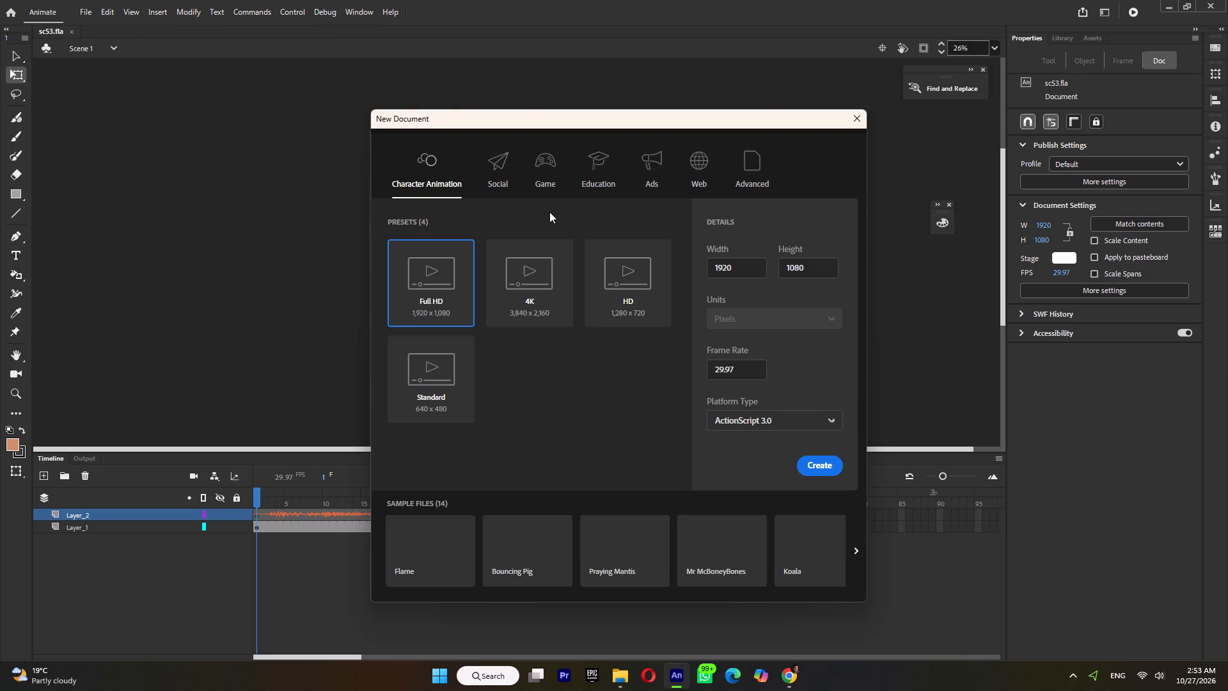
click(827, 461)
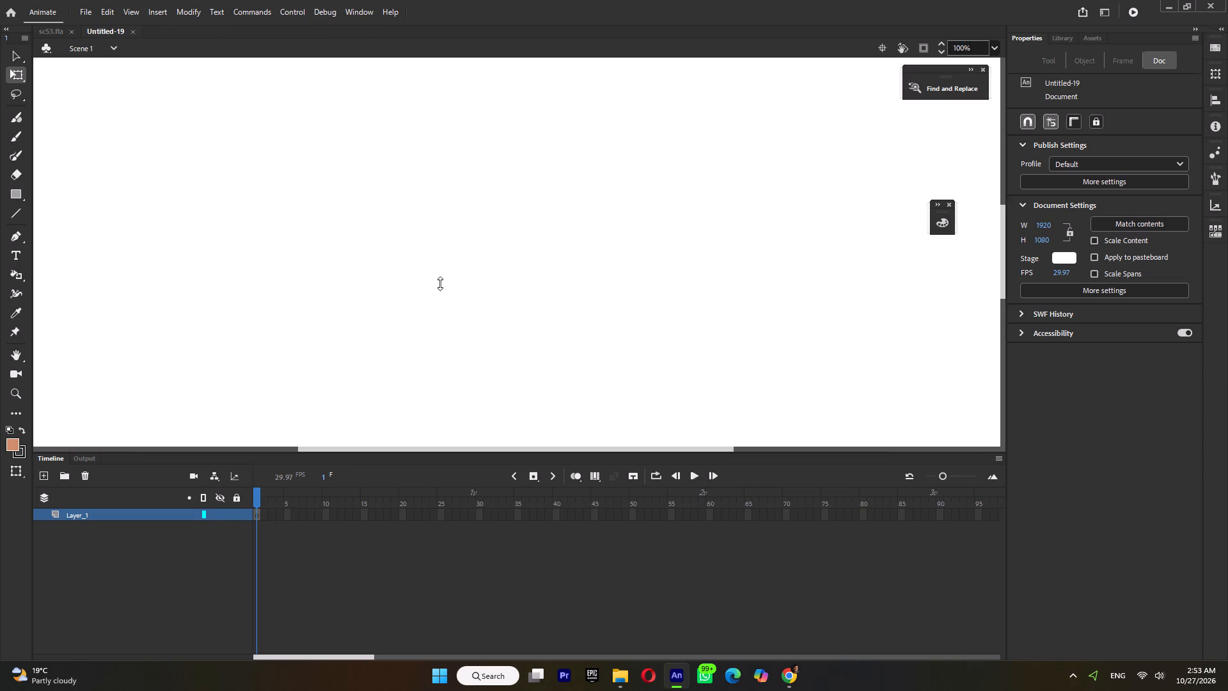
ctrl+scroll(441, 262, down, 6)
click(504, 254)
ctrl+scroll(593, 244, down, 6)
ctrl+scroll(562, 265, up, 4)
ctrl+scroll(562, 265, down, 2)
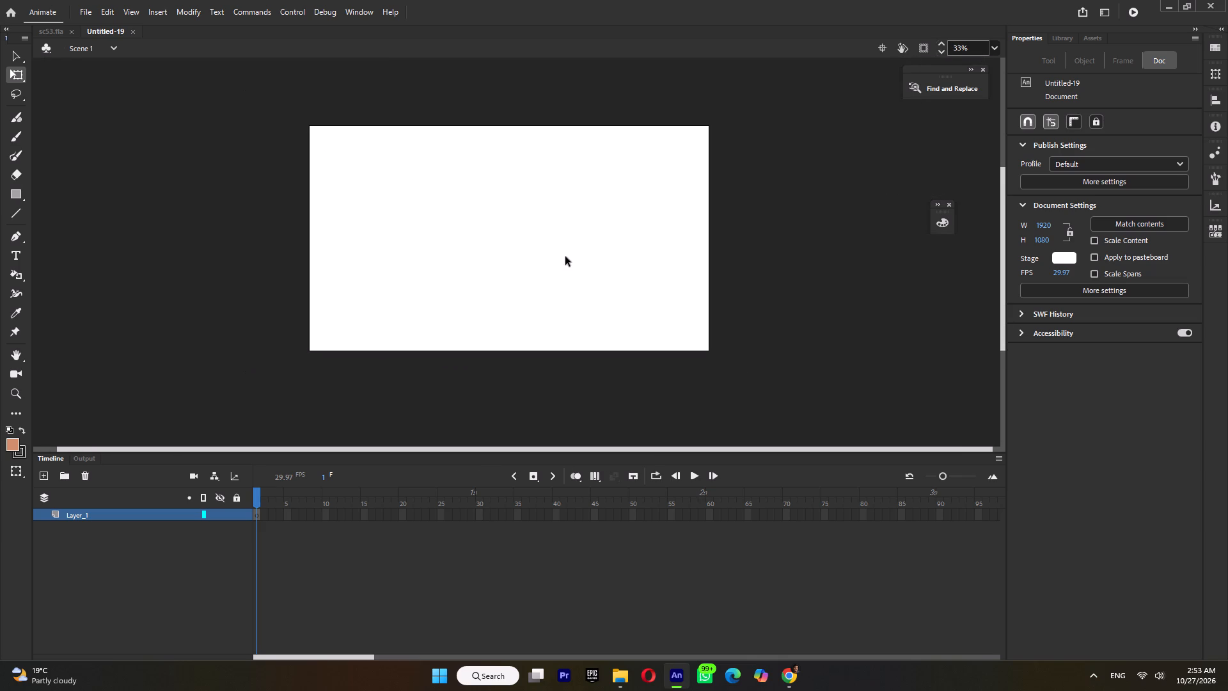
Create a second blank Full HD document with the same preset for the next scene.
key(ctrl+n)
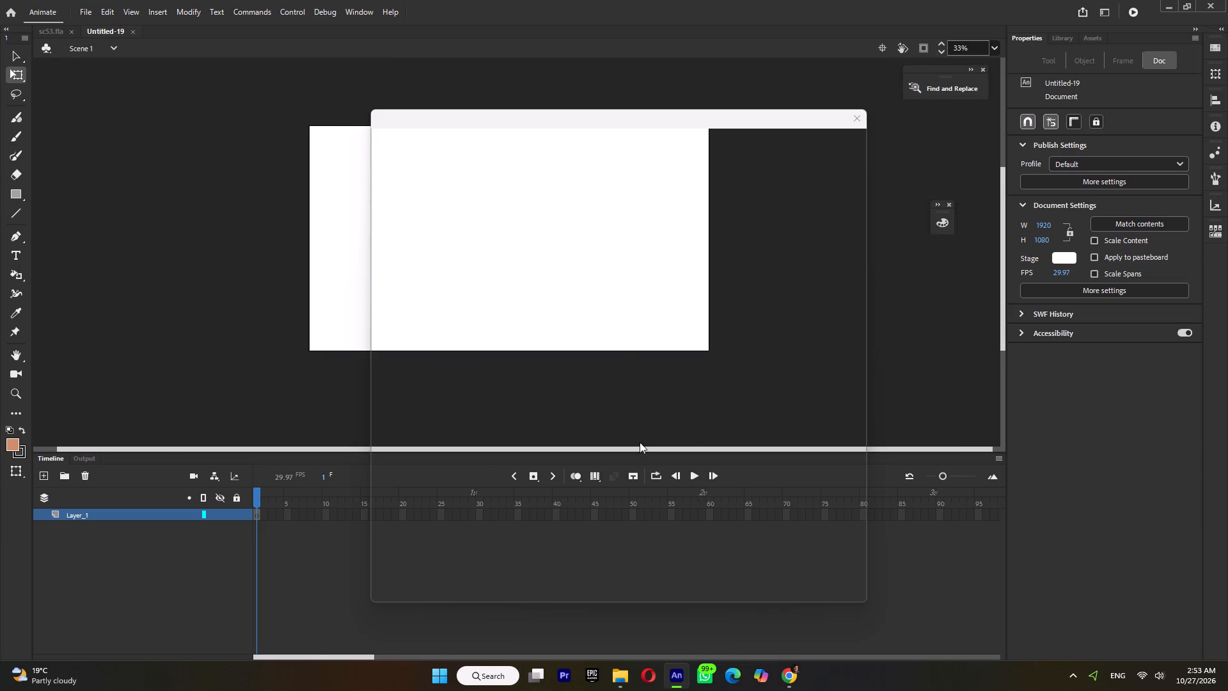
click(819, 463)
ctrl+scroll(495, 237, down, 4)
Create a third blank Full HD document, 1920 x 1080 at 29.97 fps, with its whole stage in view.
key(ctrl+n)
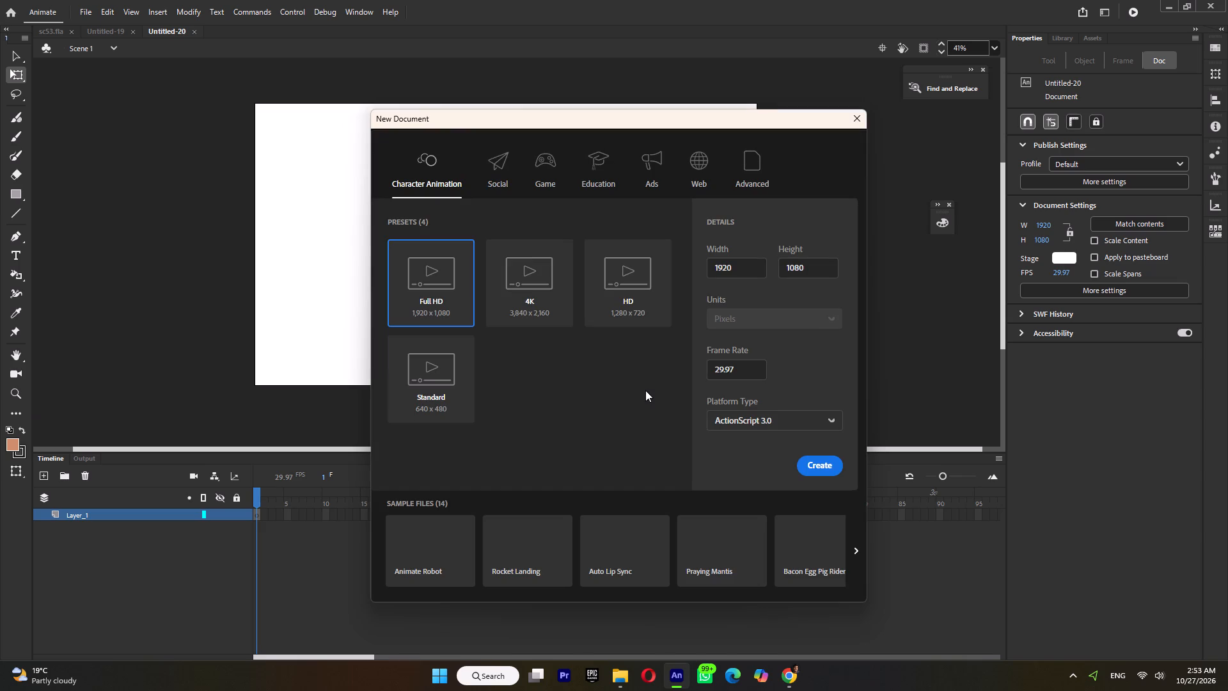
click(815, 466)
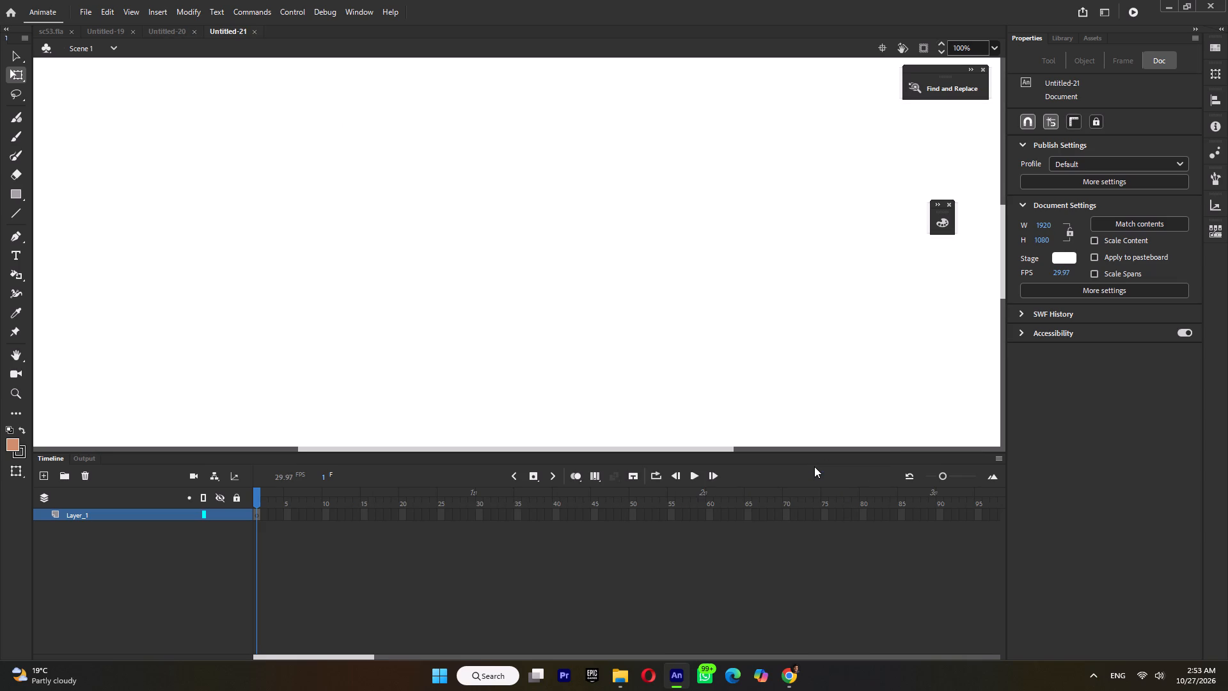
ctrl+scroll(579, 353, down, 4)
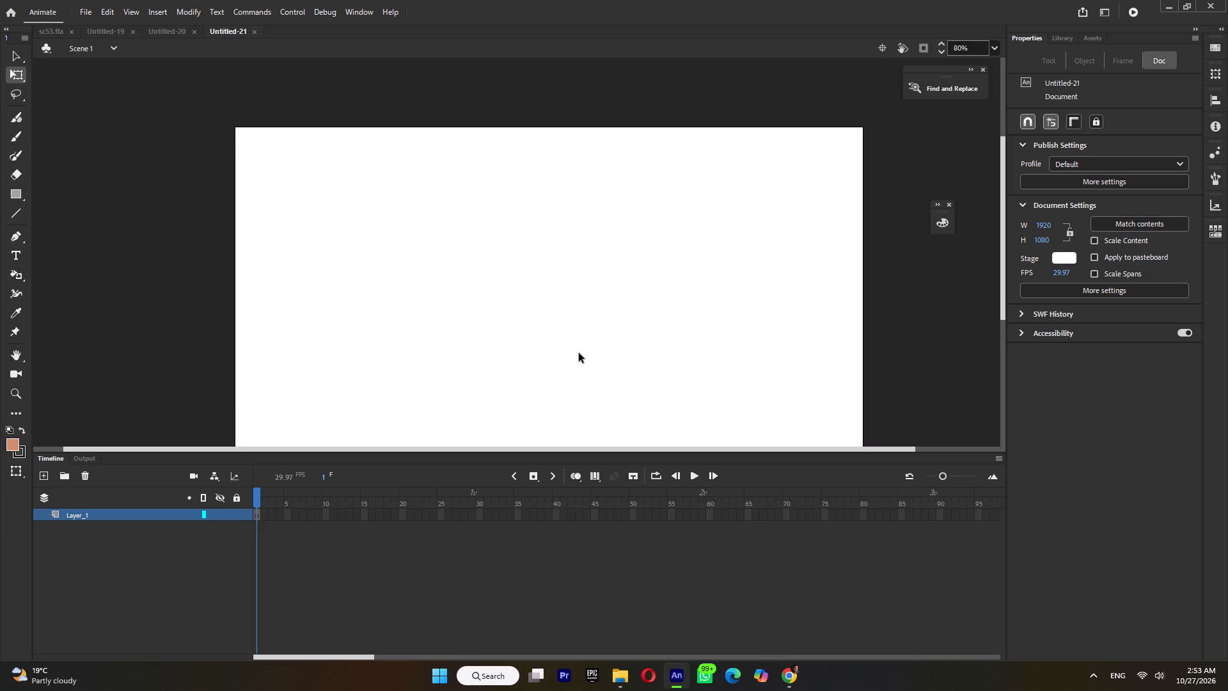
ctrl+scroll(579, 355, down, 3)
ctrl+scroll(579, 392, up, 3)
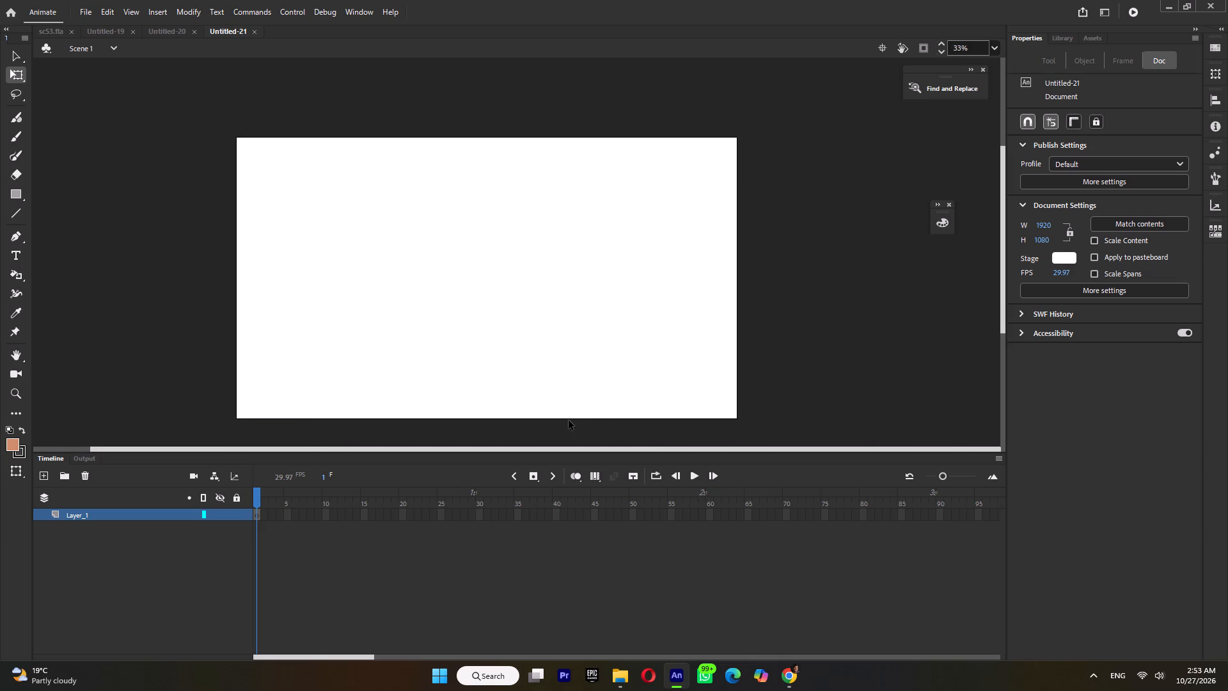
key(space)
key(space)
key(space)
key(space)
key(space)
key(space)
key(space)
key(space)
key(space)
drag(544, 372, 544, 345)
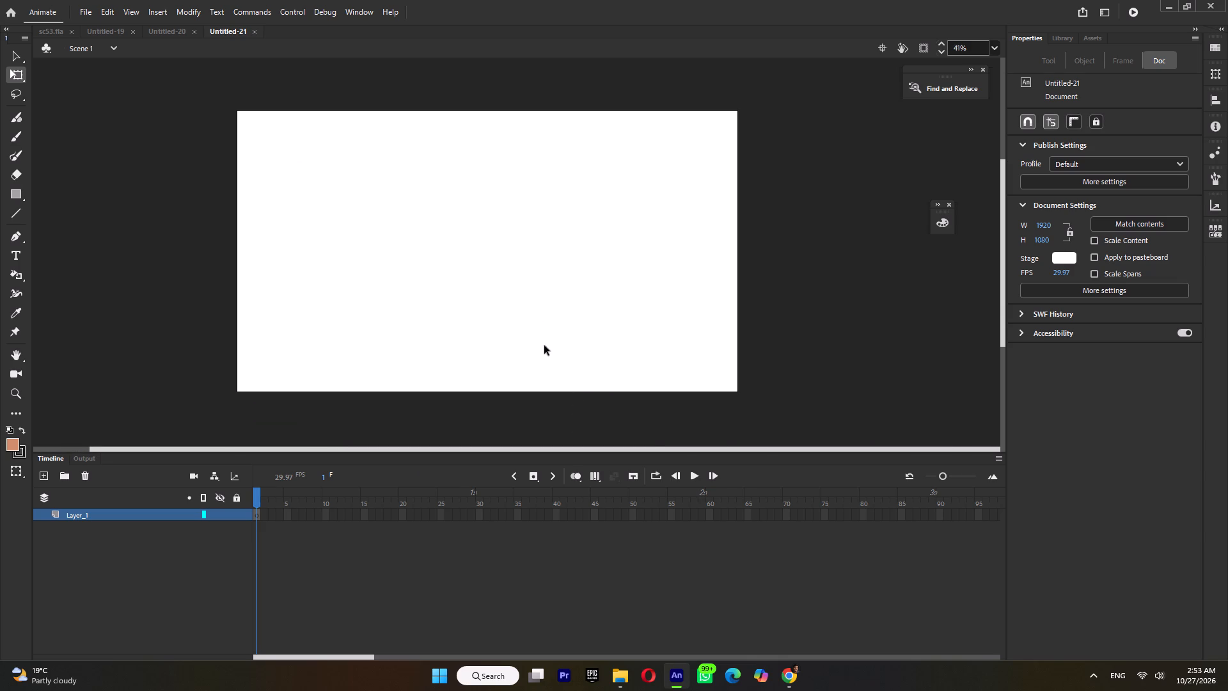
Create a fourth blank Full HD document, 1920 x 1080 at 29.97 fps.
key(ctrl+n)
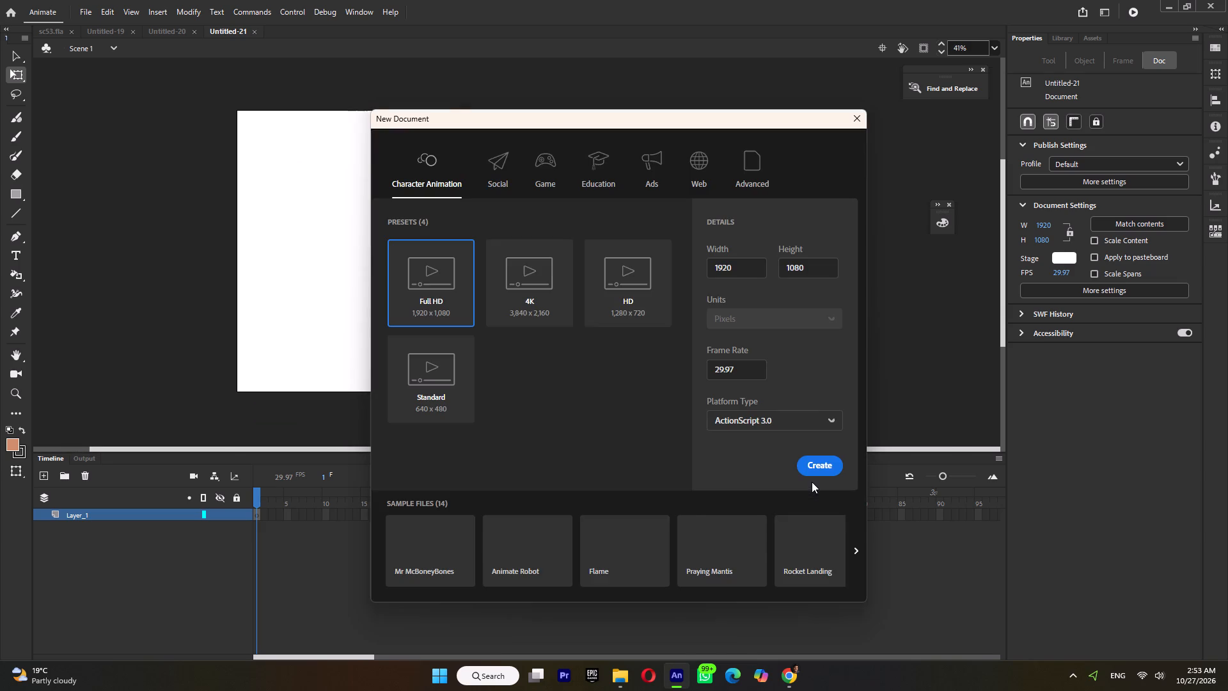
click(820, 462)
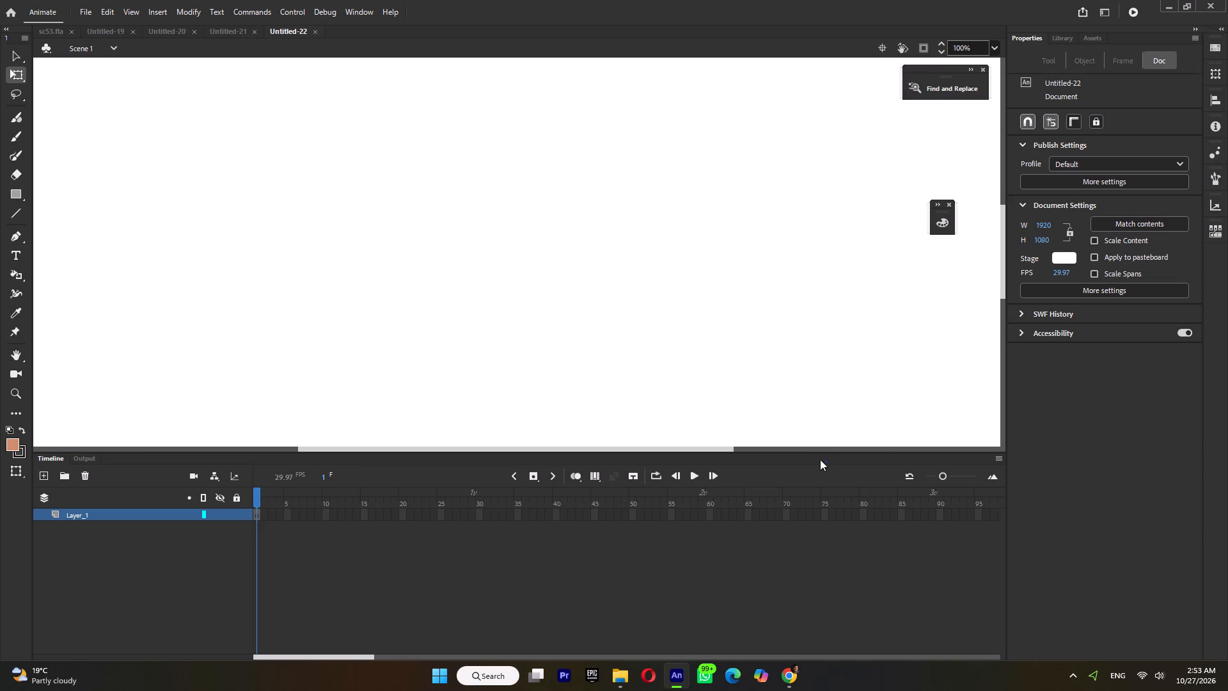
ctrl+scroll(550, 257, down, 4)
ctrl+click(584, 317)
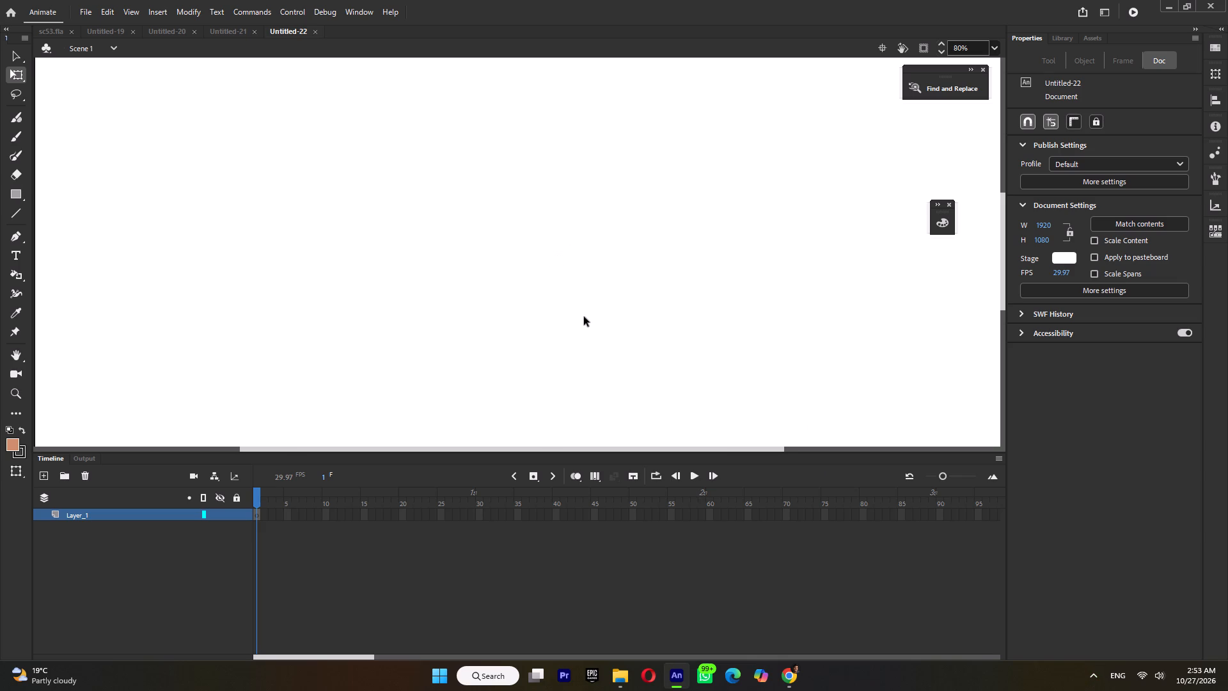
ctrl+scroll(588, 287, down, 5)
ctrl+scroll(569, 347, up, 2)
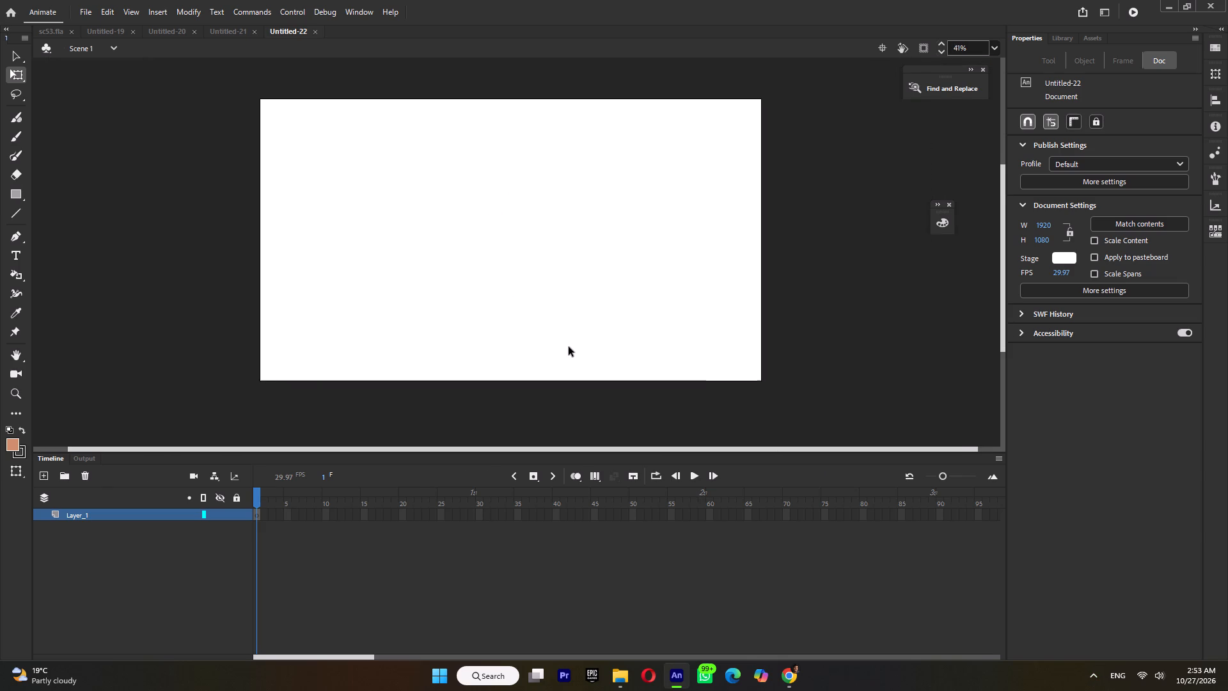
Create a fifth blank Full HD document at 29.97 fps, with its whole stage in view.
key(ctrl+n)
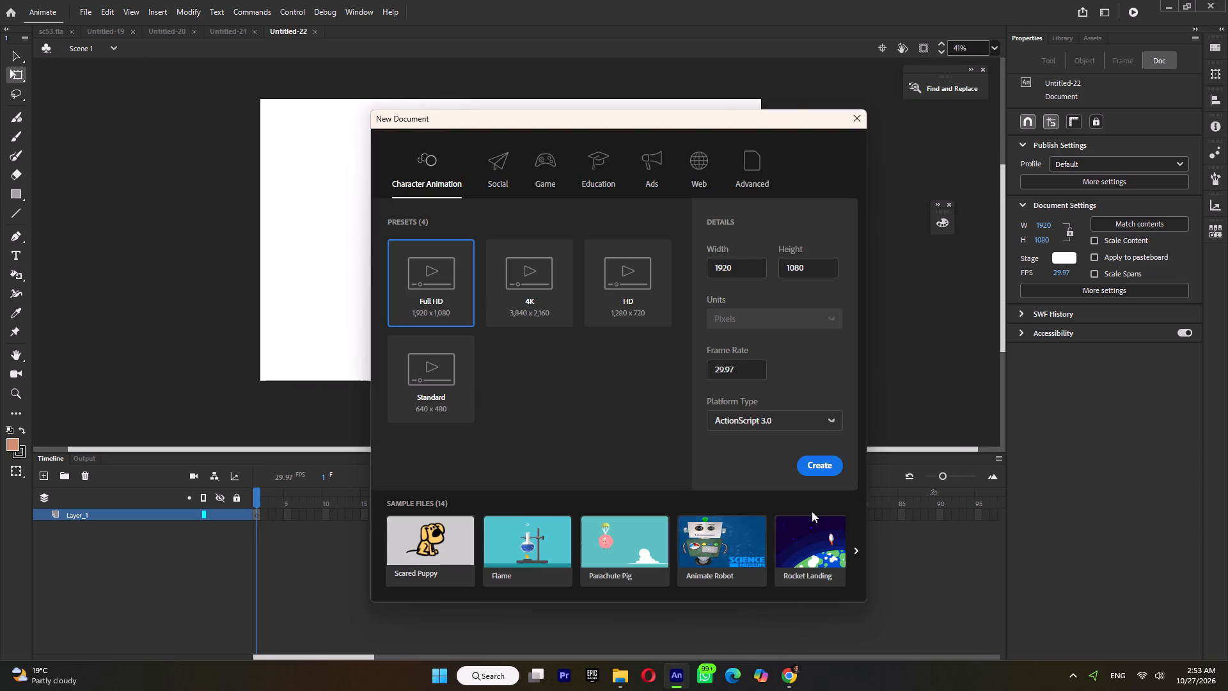
click(824, 459)
ctrl+scroll(570, 259, down, 4)
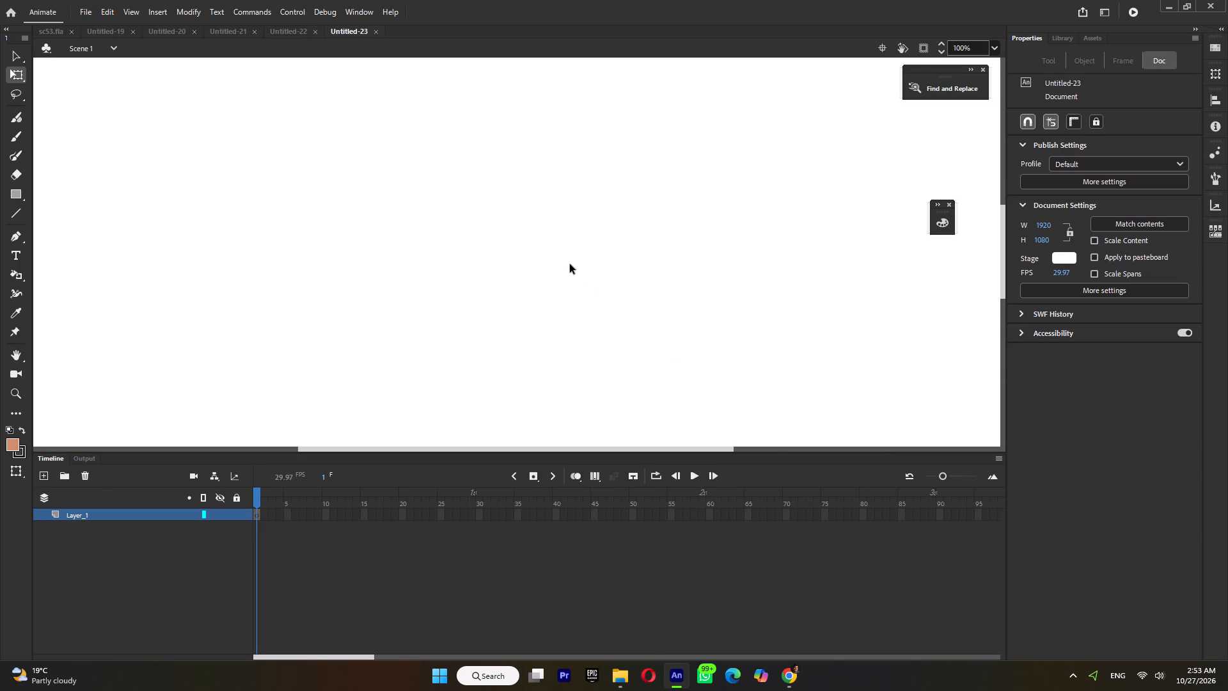
click(544, 278)
ctrl+scroll(630, 282, down, 6)
ctrl+scroll(582, 286, up, 6)
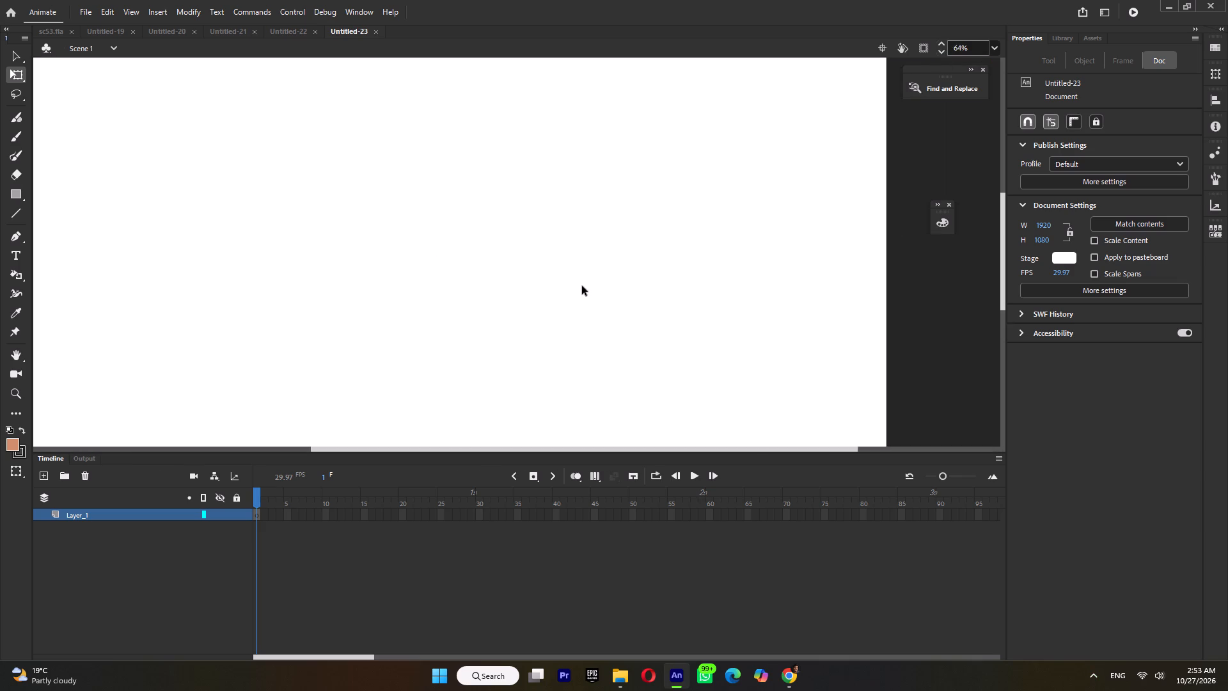
ctrl+scroll(582, 287, down, 4)
ctrl+scroll(574, 294, up, 2)
ctrl+middle_click(574, 294)
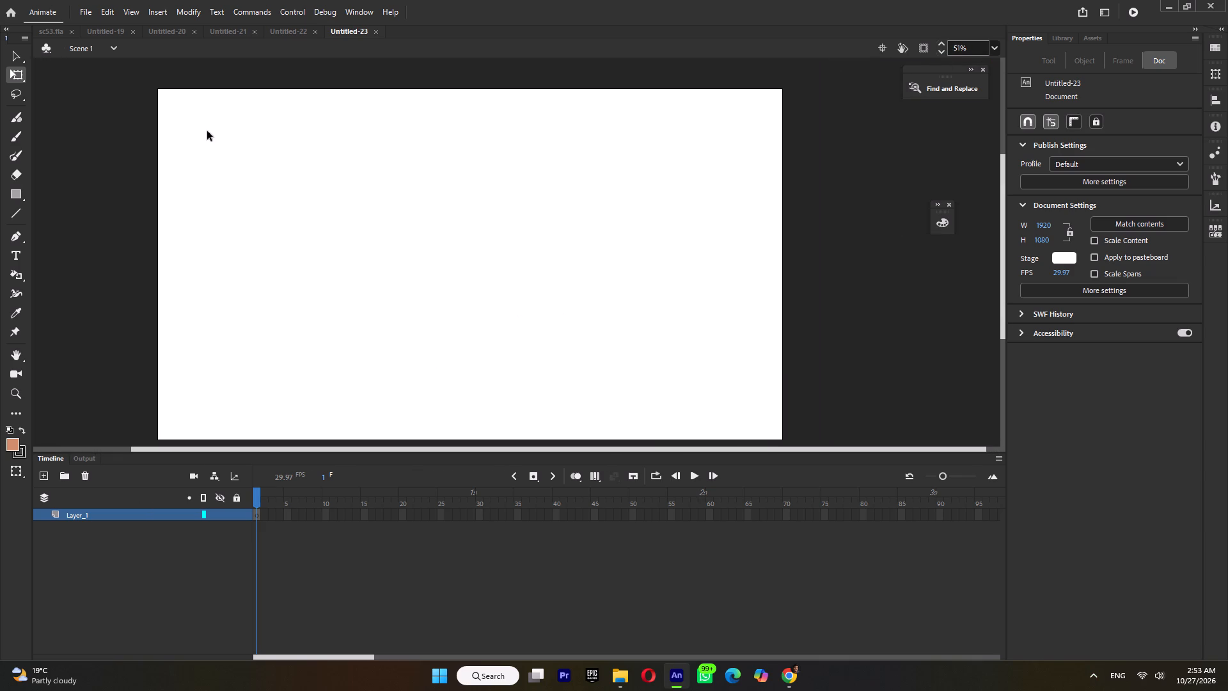
key(space)
key(space)
key(space)
key(space)
key(space)
key(space)
key(space)
key(space)
key(space)
key(space)
key(space)
key(space)
key(space)
key(space)
key(space)
key(space)
key(space)
key(space)
drag(343, 299, 343, 276)
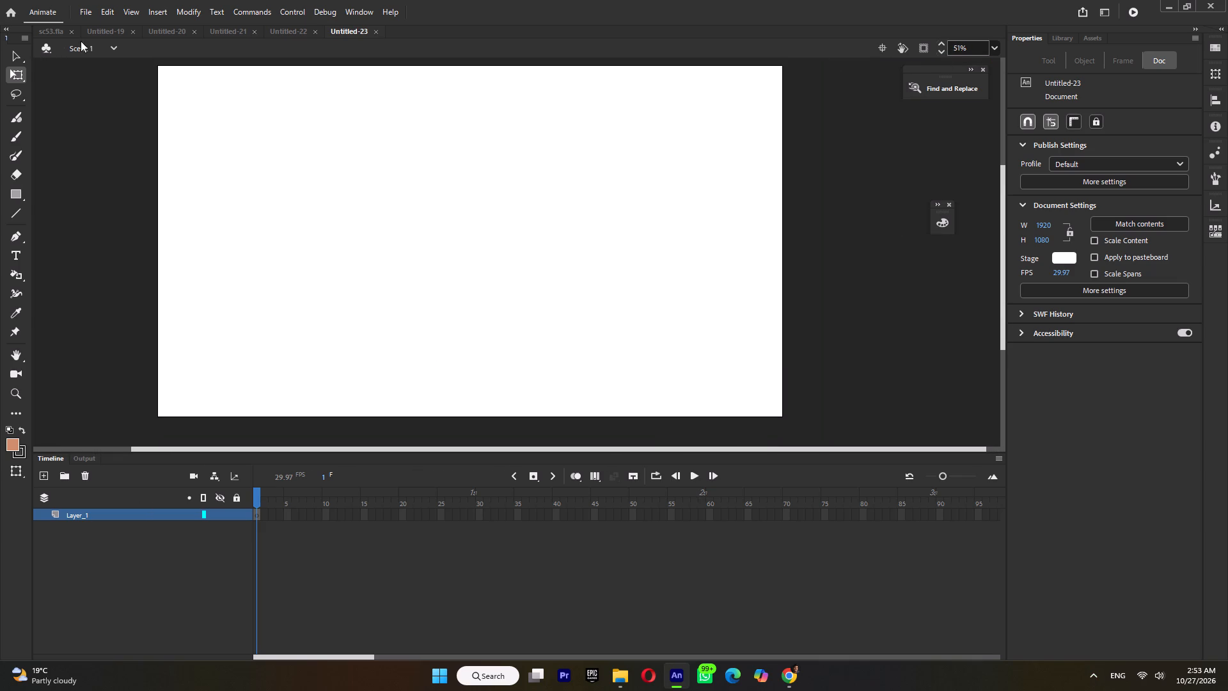
Import sc54.flv from the FLV folder into Untitled-19 as timeline-embedded video and align it to the stage at X 0, Y 0.
click(95, 29)
click(620, 678)
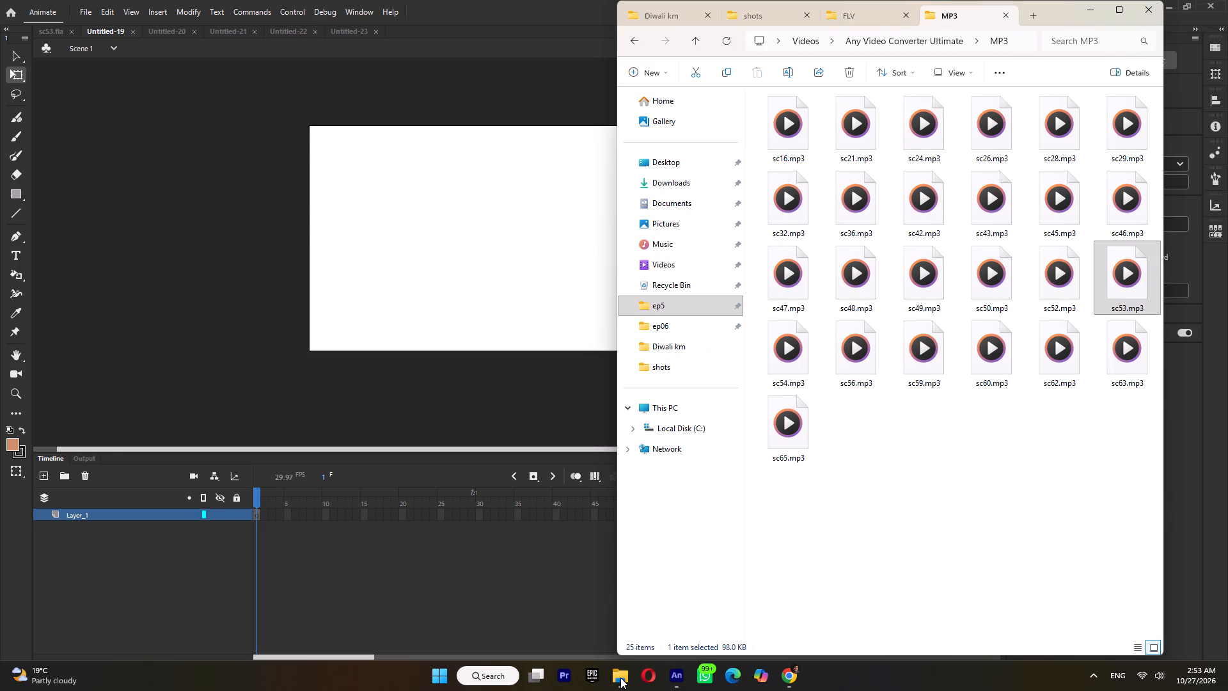
click(858, 13)
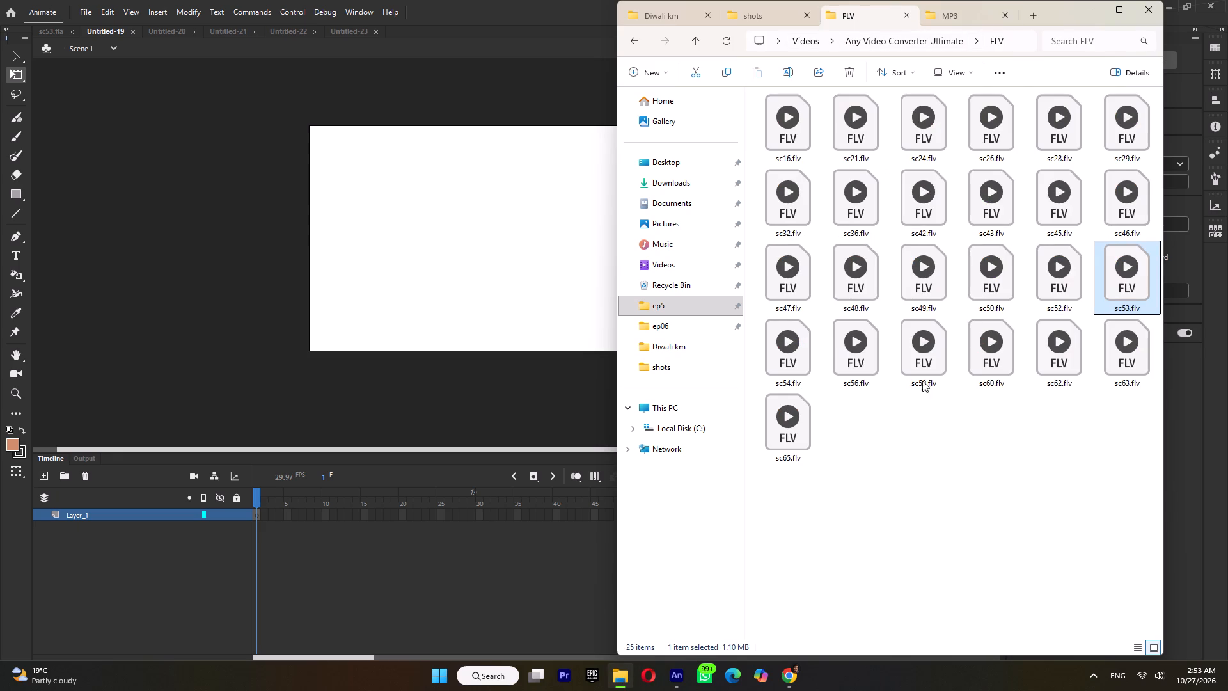
click(801, 349)
drag(776, 364, 374, 255)
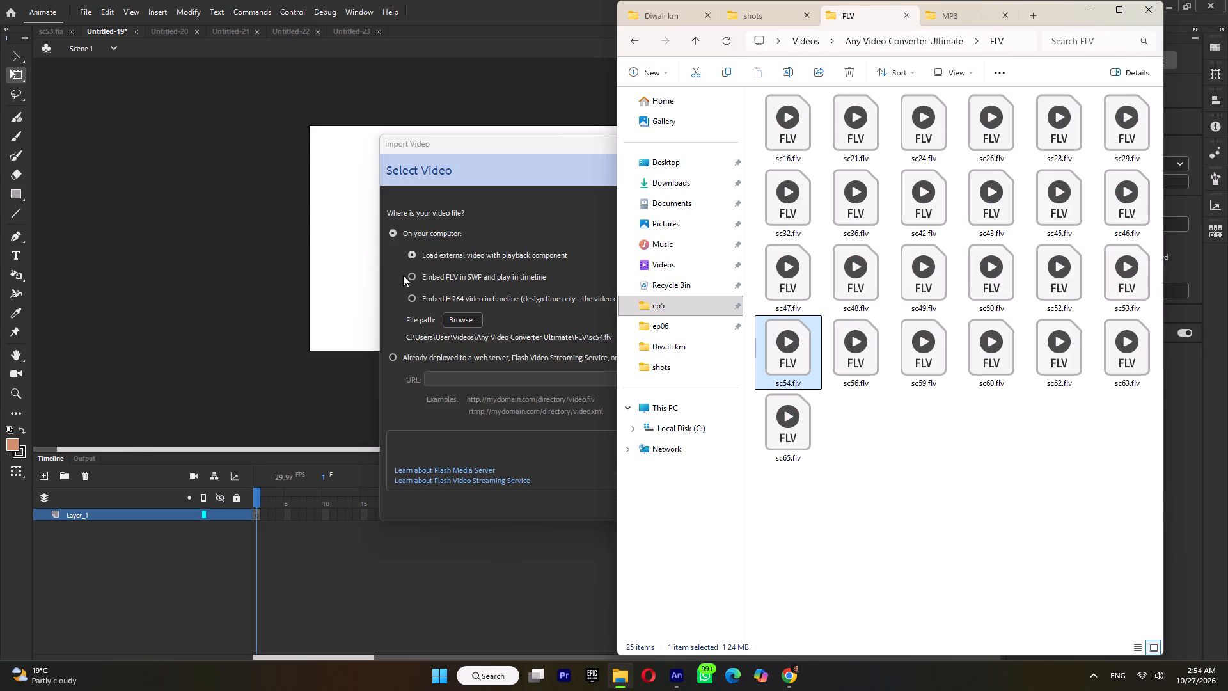
click(432, 279)
triple_click(759, 506)
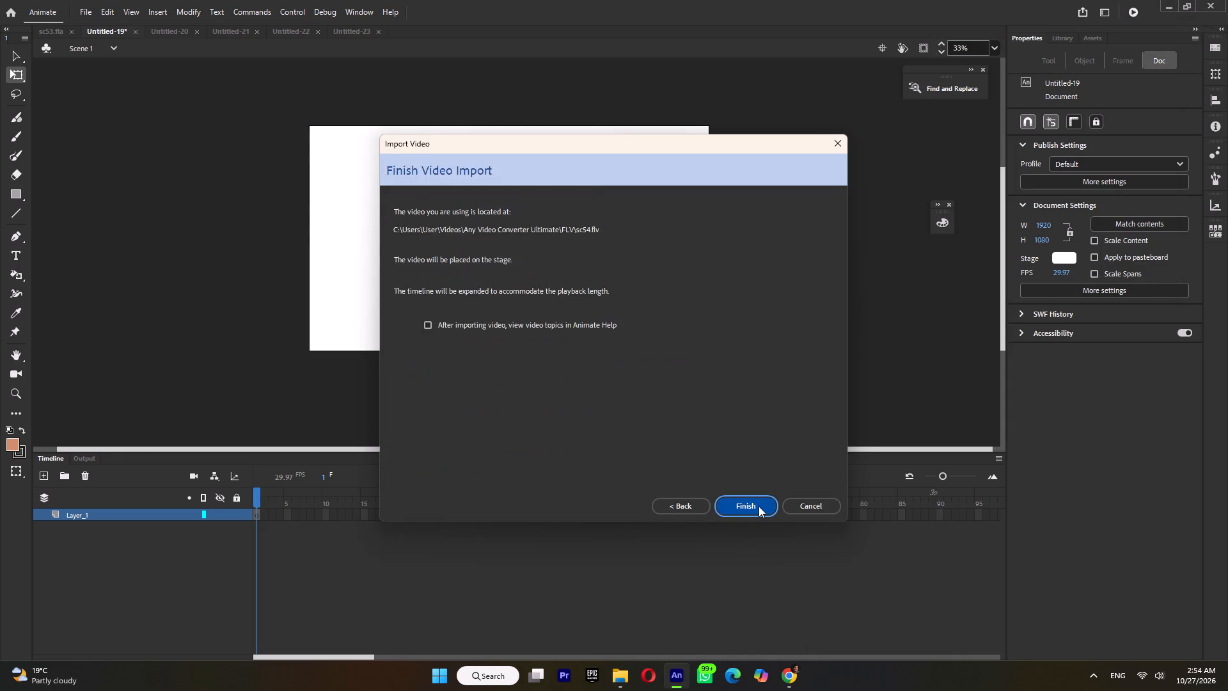
drag(419, 241, 416, 230)
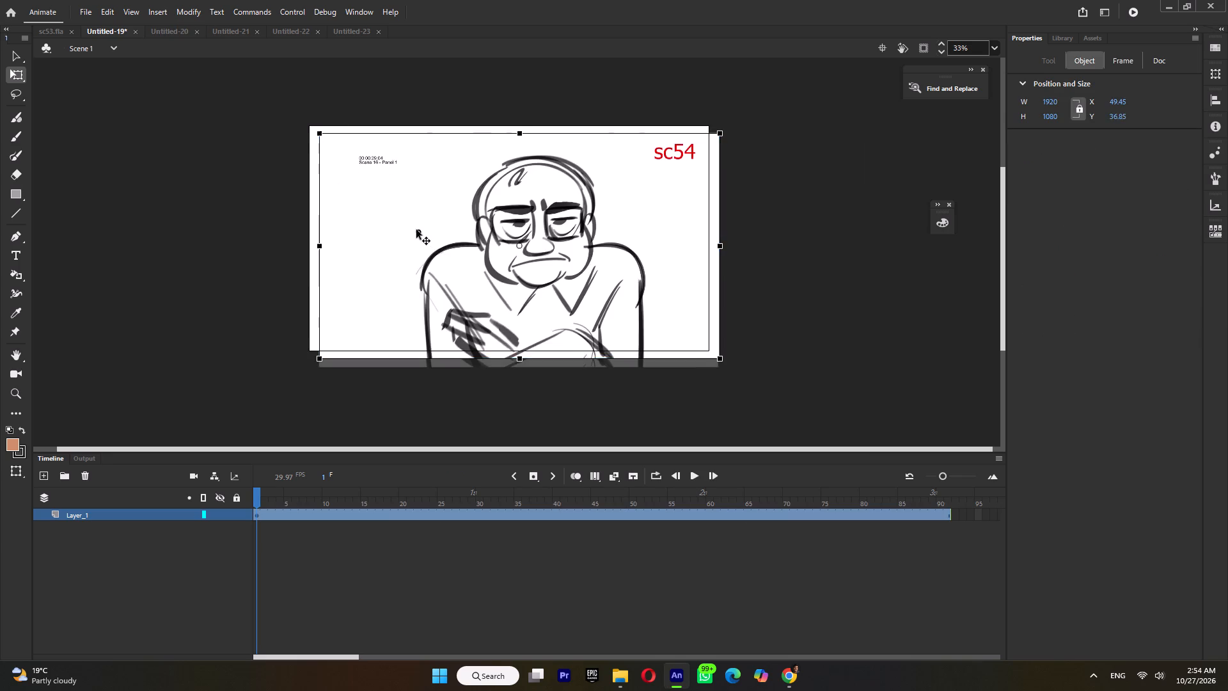
drag(416, 230, 407, 223)
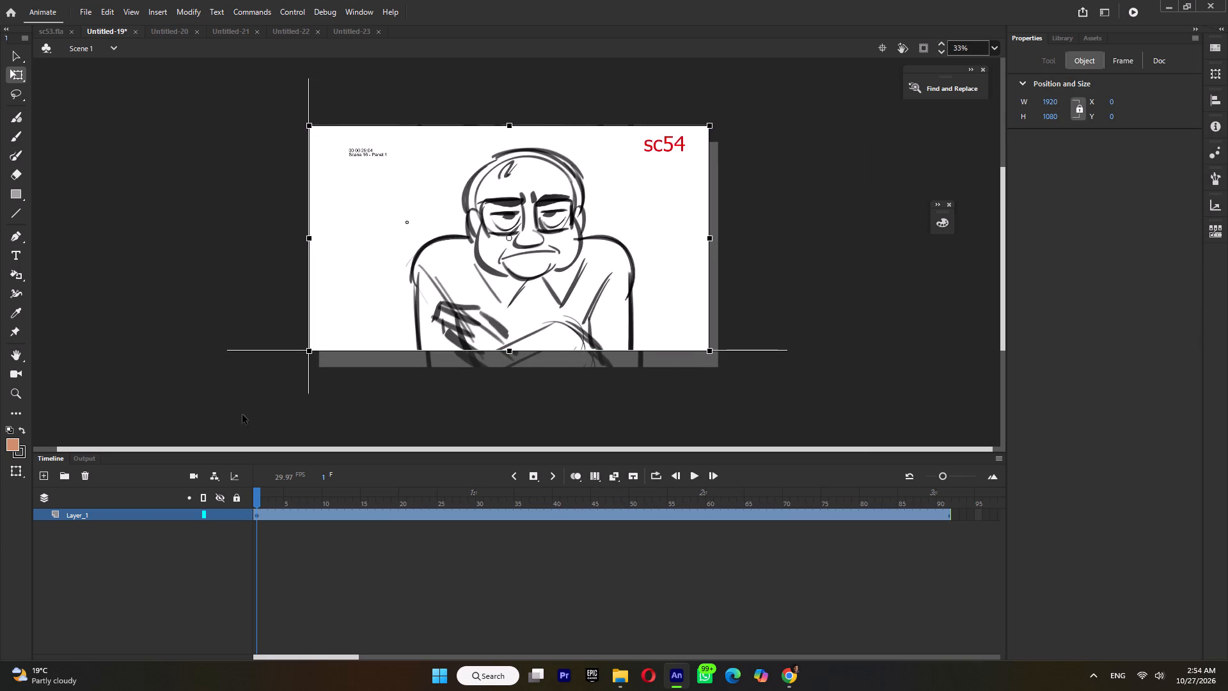
Import sc56.flv from the FLV folder into Untitled-20 as timeline-embedded video and align it with the stage edges.
click(152, 31)
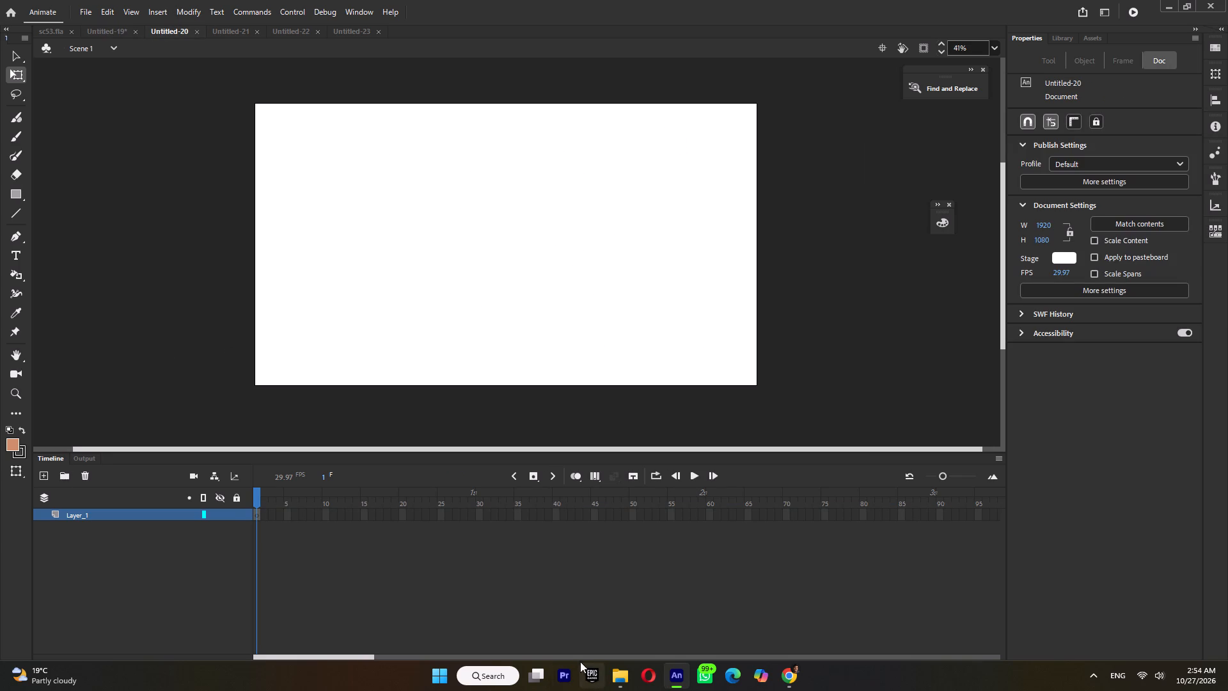
click(622, 681)
click(854, 332)
drag(858, 363, 844, 363)
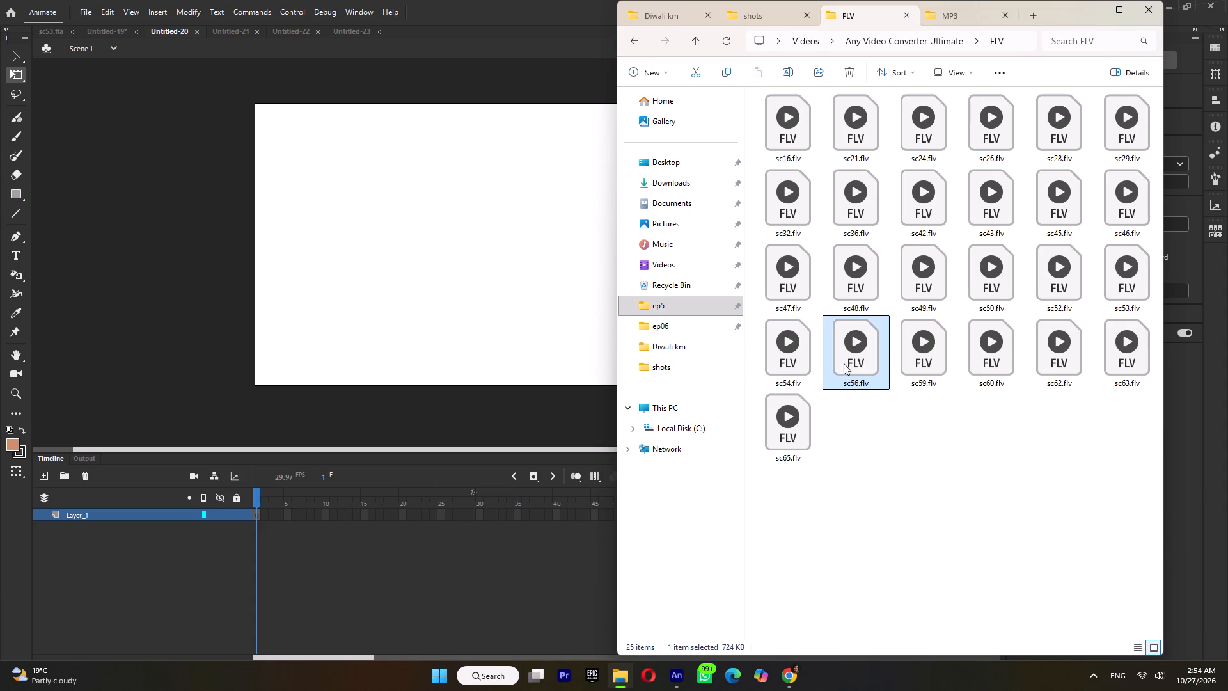
drag(844, 363, 423, 288)
click(445, 276)
triple_click(753, 511)
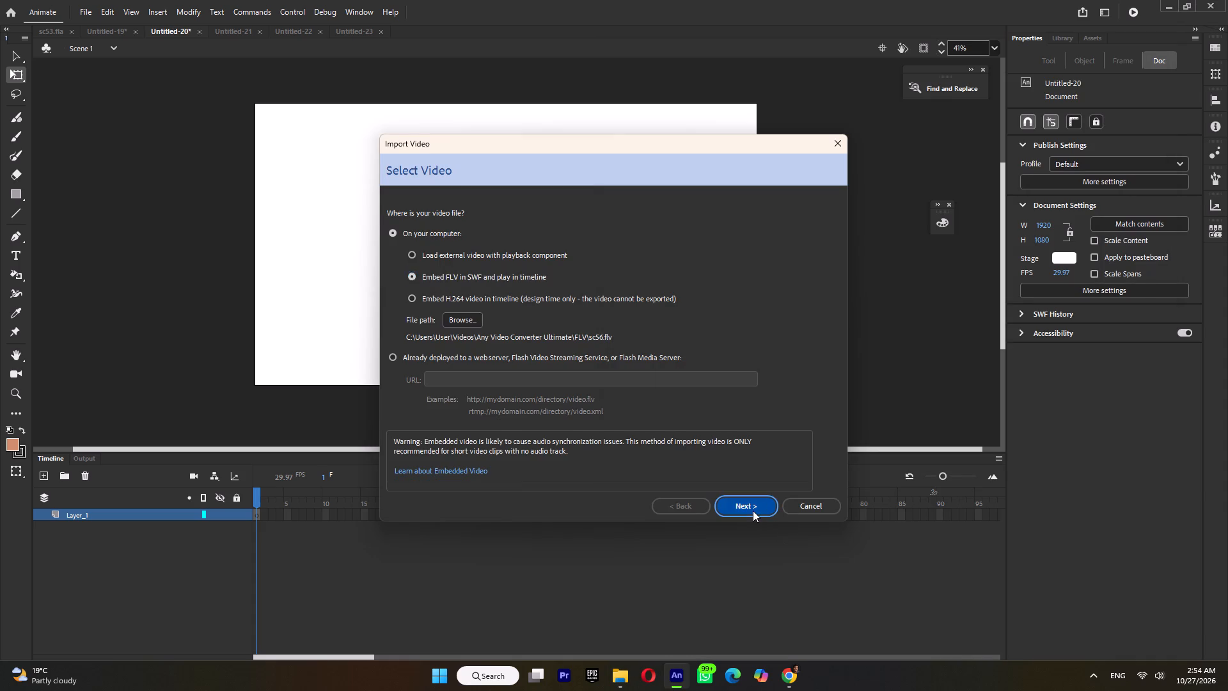
drag(532, 286, 515, 276)
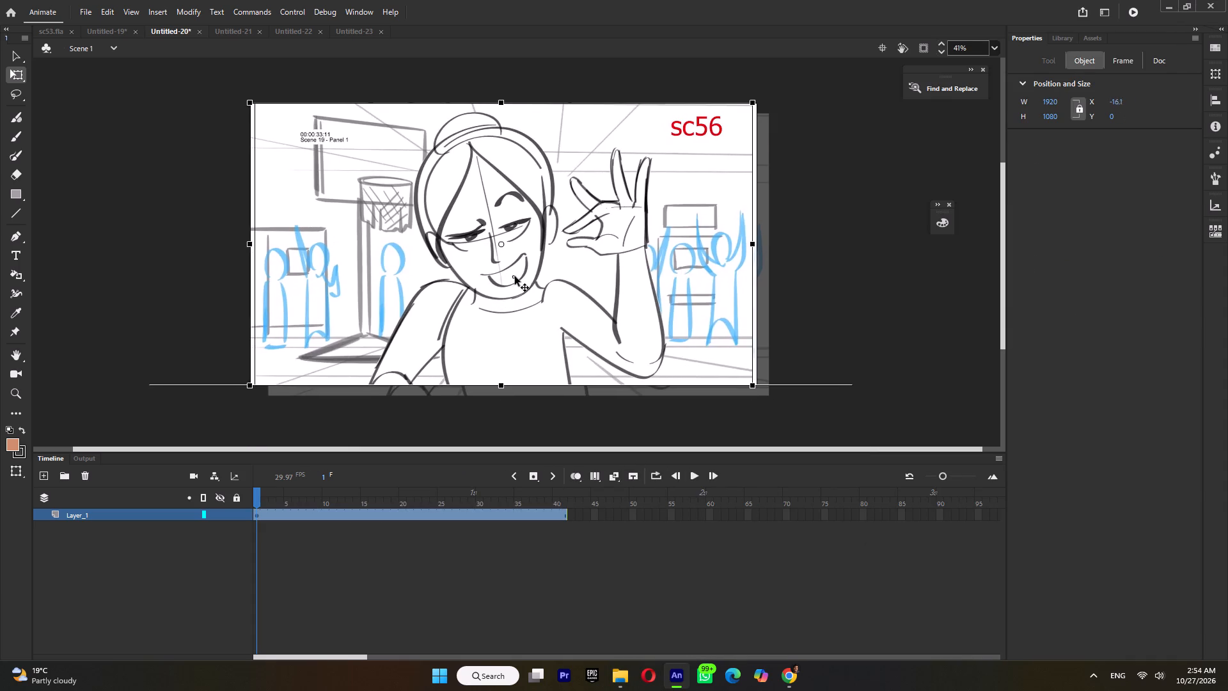
drag(515, 276, 520, 276)
Import sc59.flv from the FLV folder into Untitled-21 as timeline-embedded video and align it to the stage at X 0, Y 0.
click(229, 33)
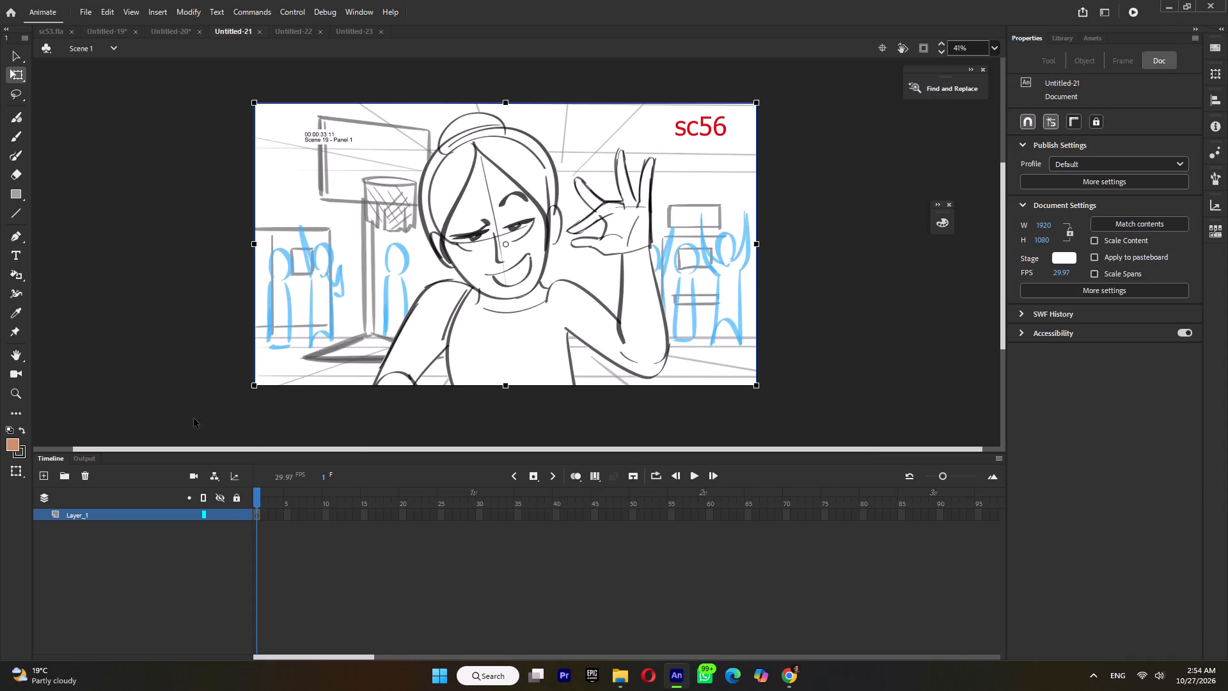
click(622, 684)
click(894, 360)
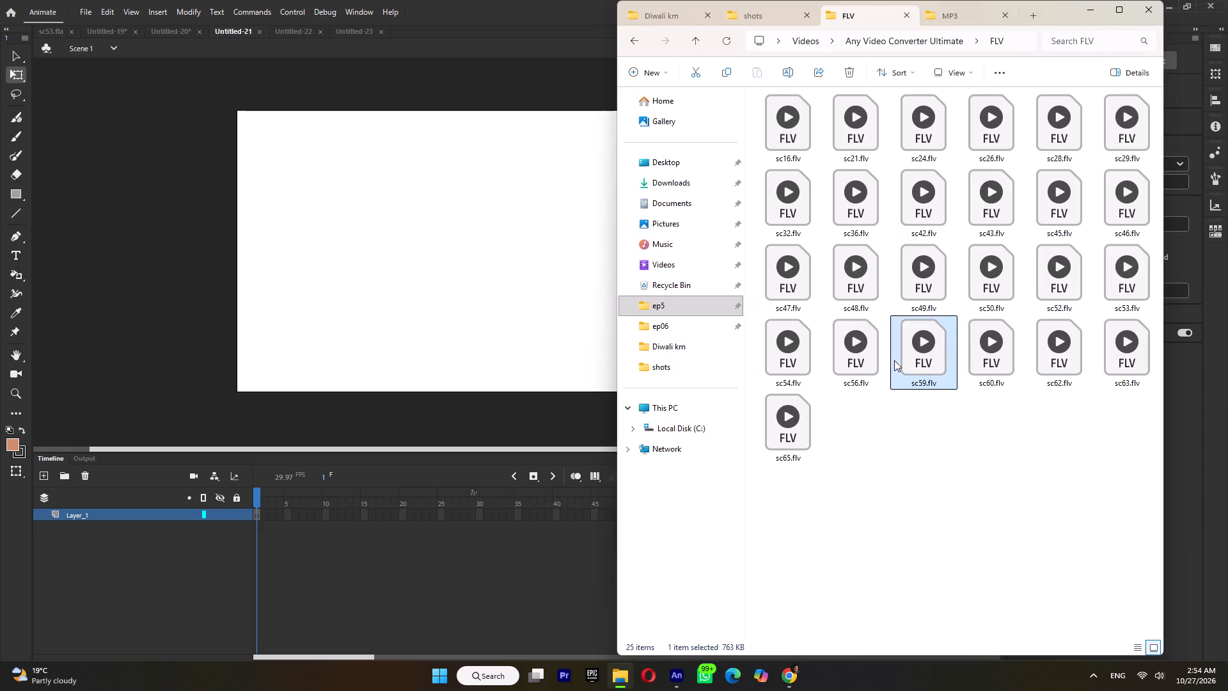
drag(921, 365, 444, 305)
click(453, 273)
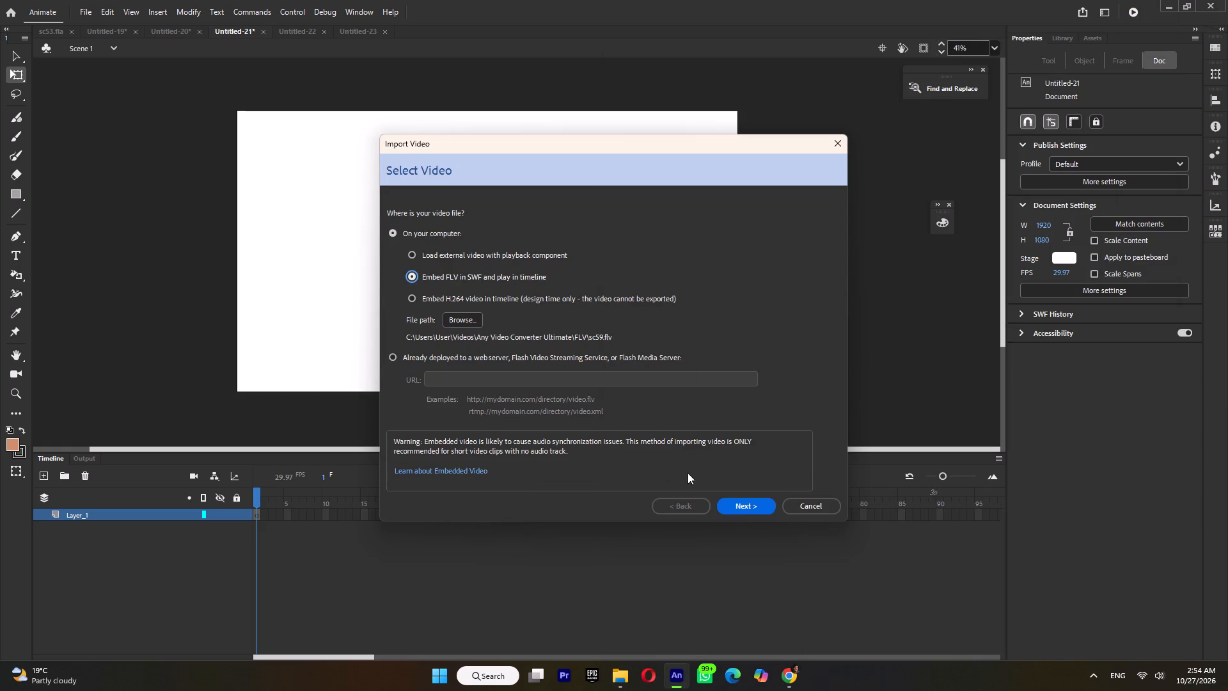
double_click(753, 508)
click(752, 506)
drag(491, 232, 489, 232)
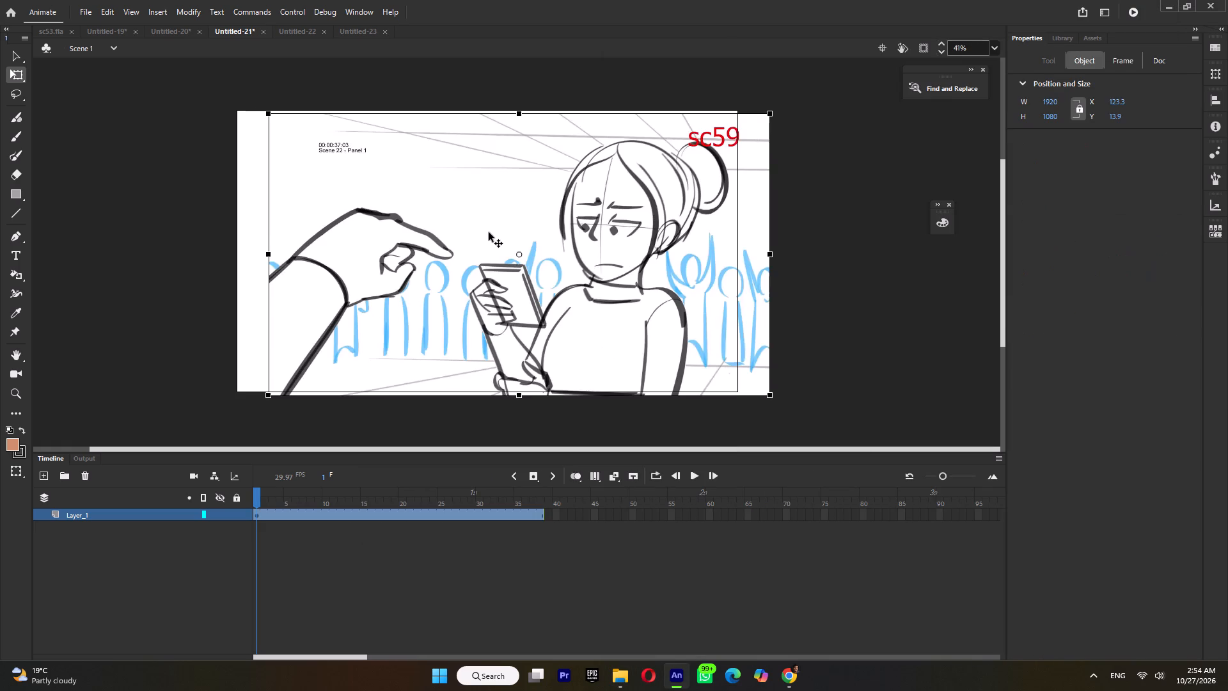
drag(489, 232, 459, 225)
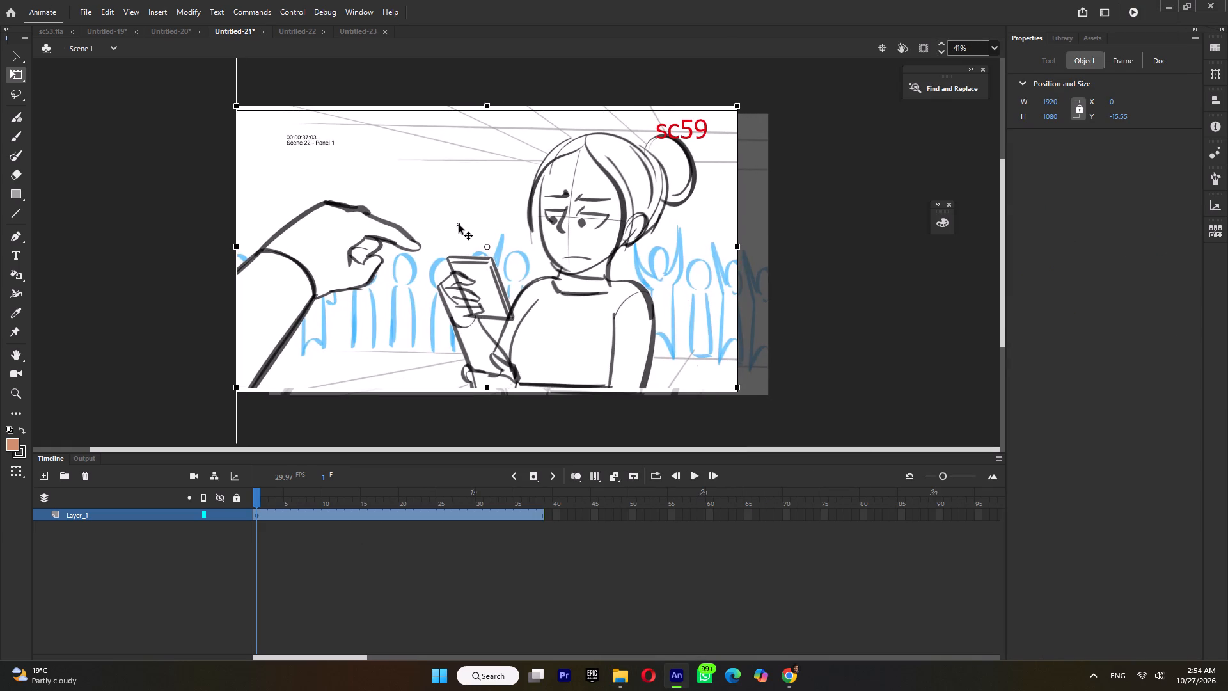
click(381, 292)
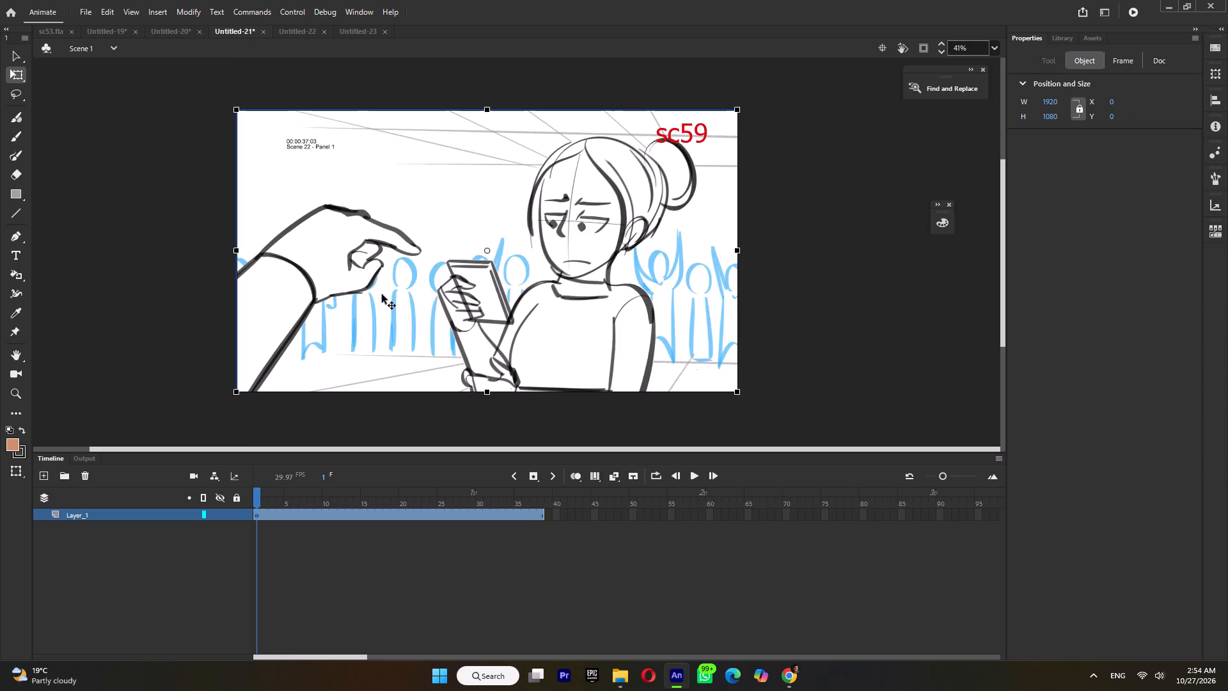
click(166, 303)
Import sc60.flv from the FLV folder into Untitled-22 as timeline-embedded video and align it to the stage at X 0, Y 0.
click(303, 31)
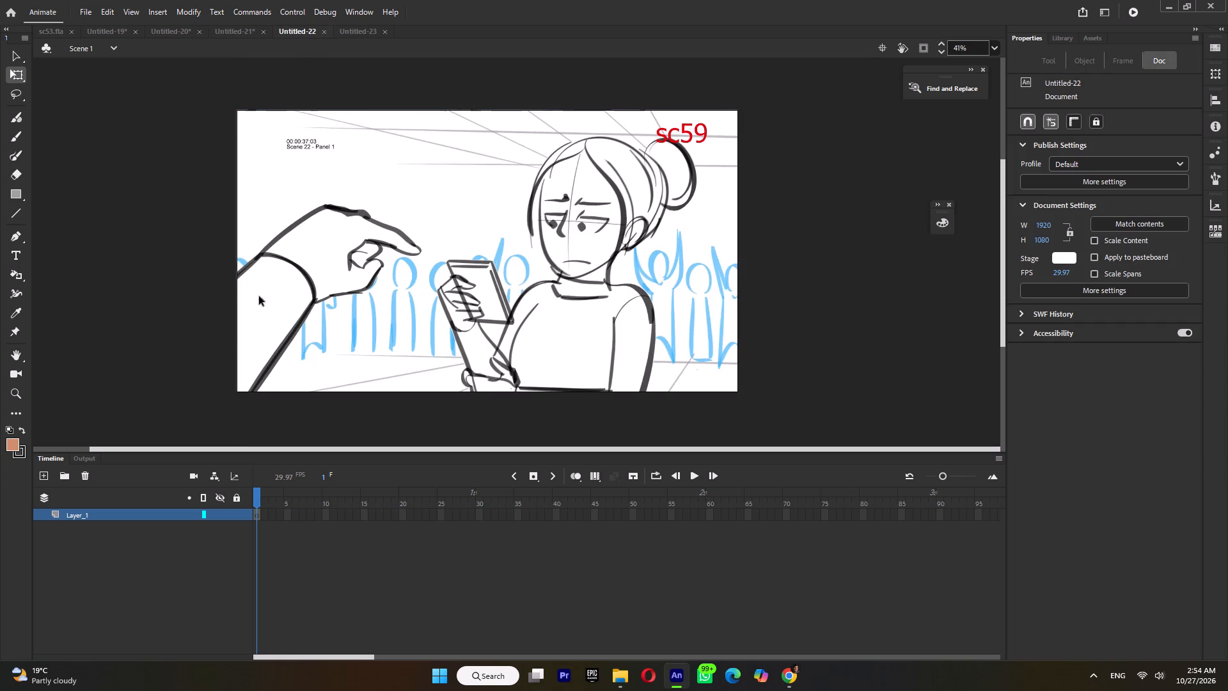
click(612, 675)
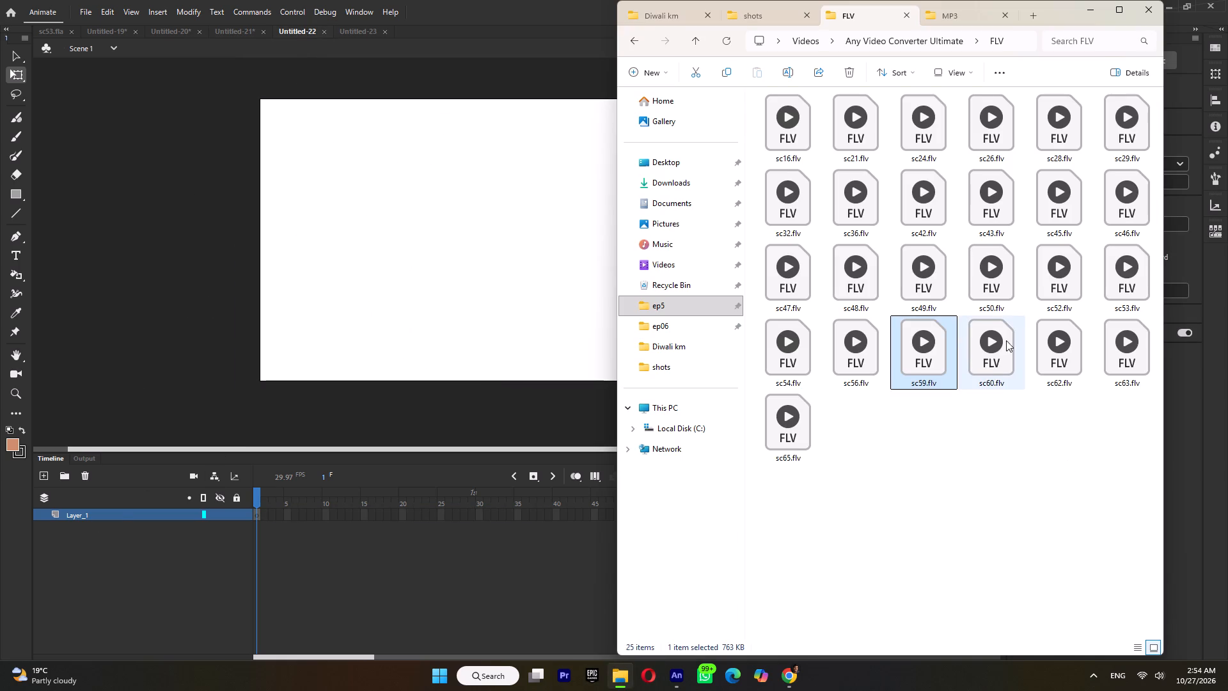
click(991, 365)
drag(992, 374, 398, 326)
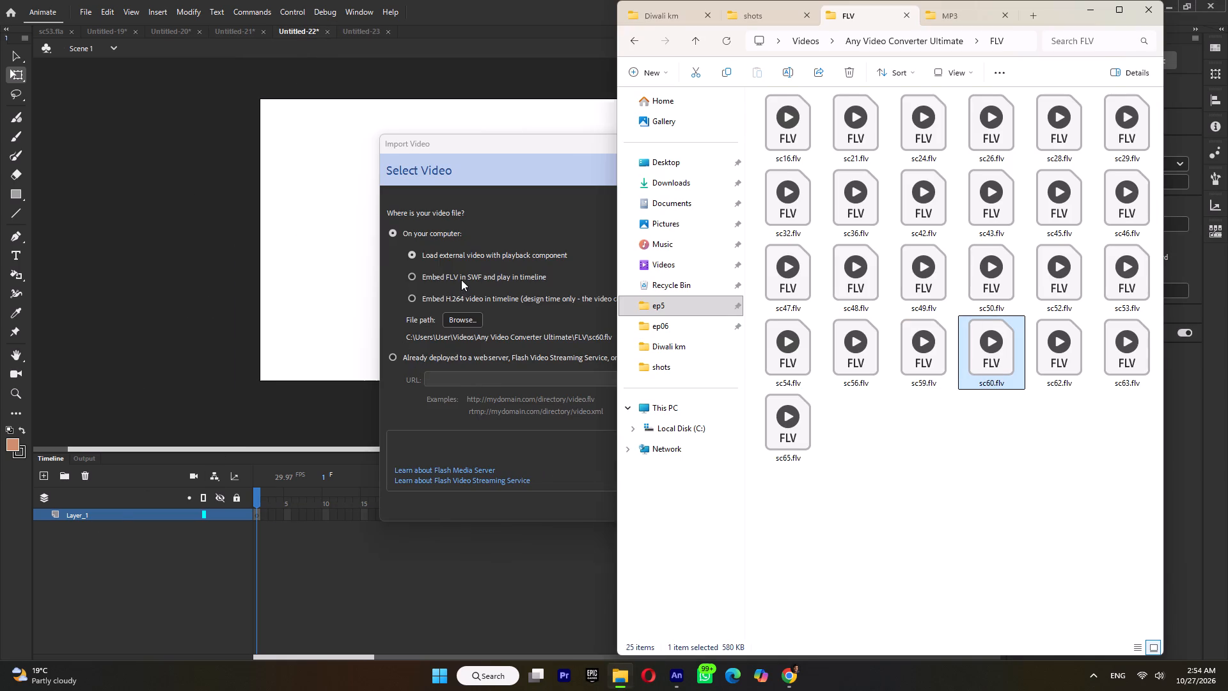
click(461, 280)
triple_click(750, 504)
drag(484, 252, 484, 244)
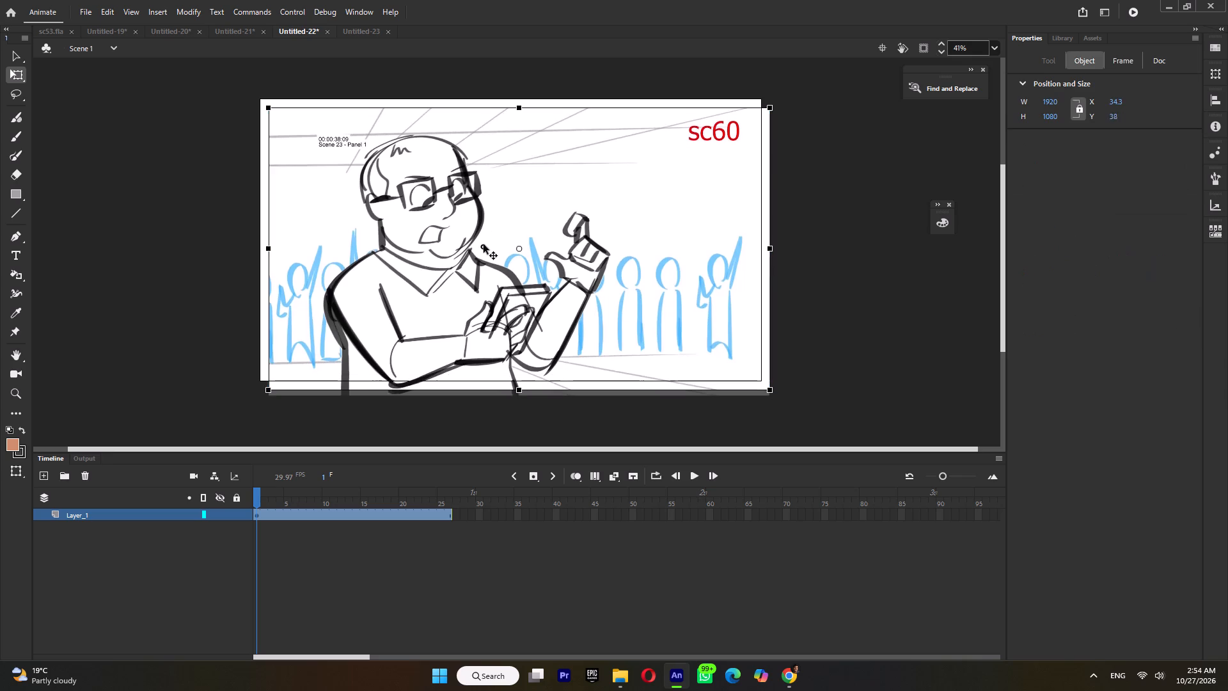
drag(484, 244, 484, 239)
drag(508, 246, 498, 246)
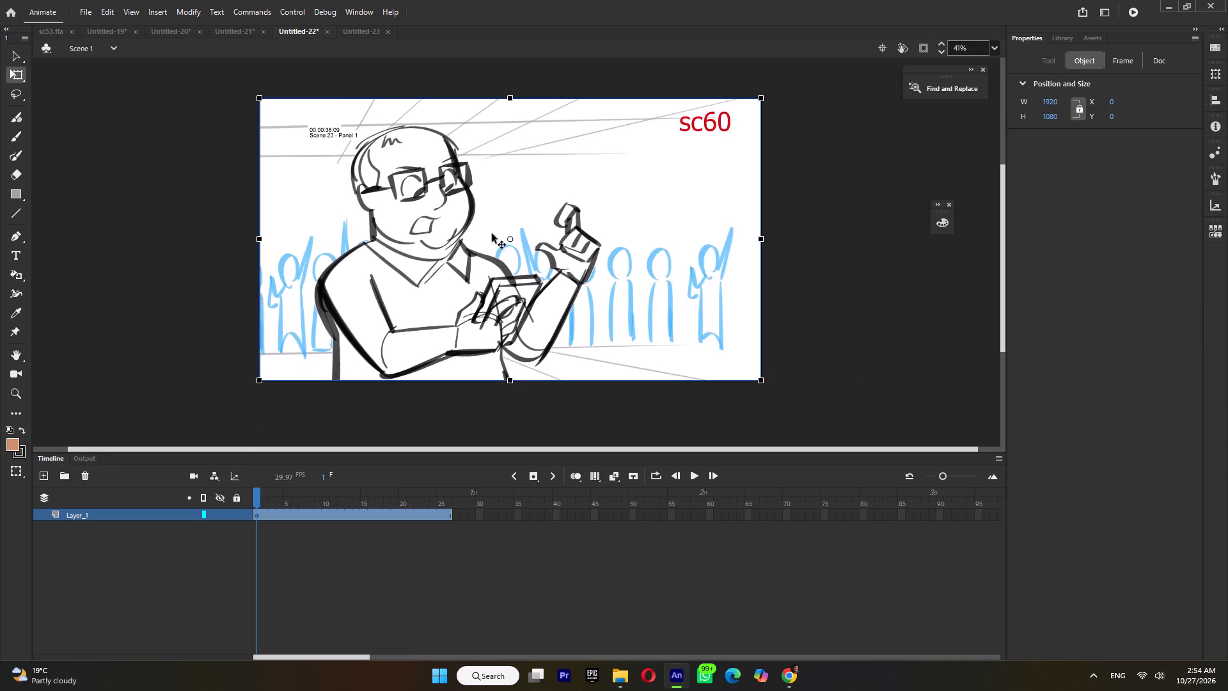
Import sc62.flv from the FLV folder into Untitled-23 as timeline-embedded video and align it to the stage at X 0, Y 0.
click(356, 29)
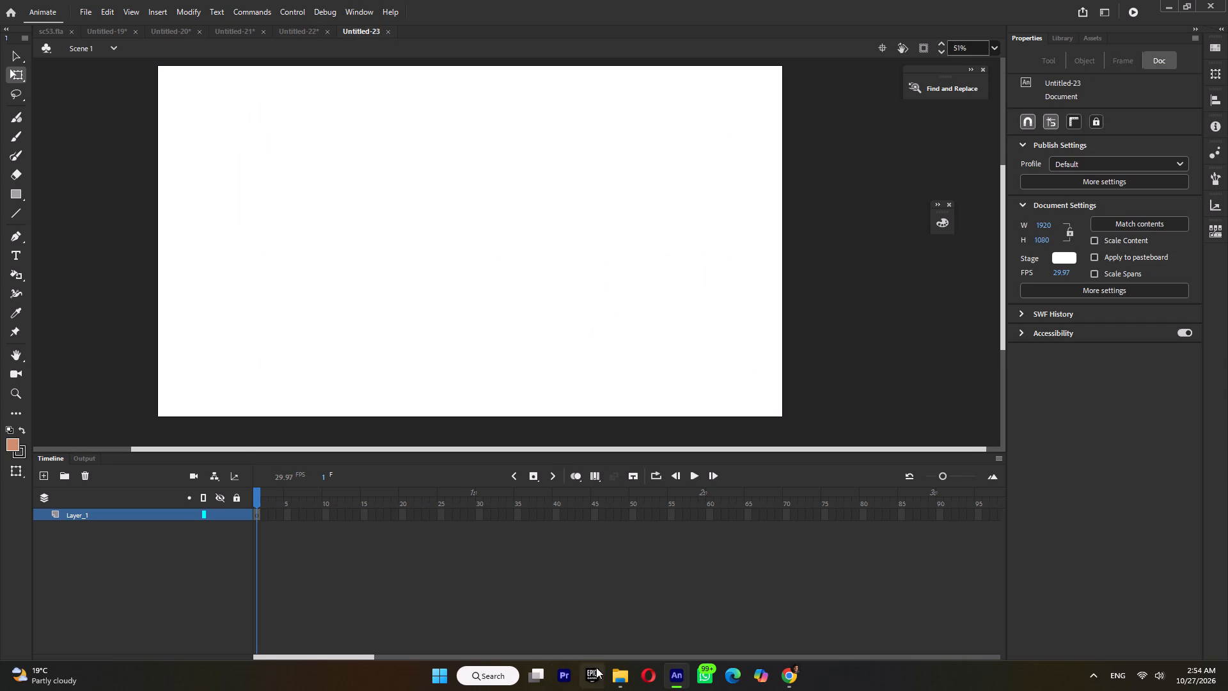
click(613, 674)
click(1060, 360)
drag(1061, 360, 381, 299)
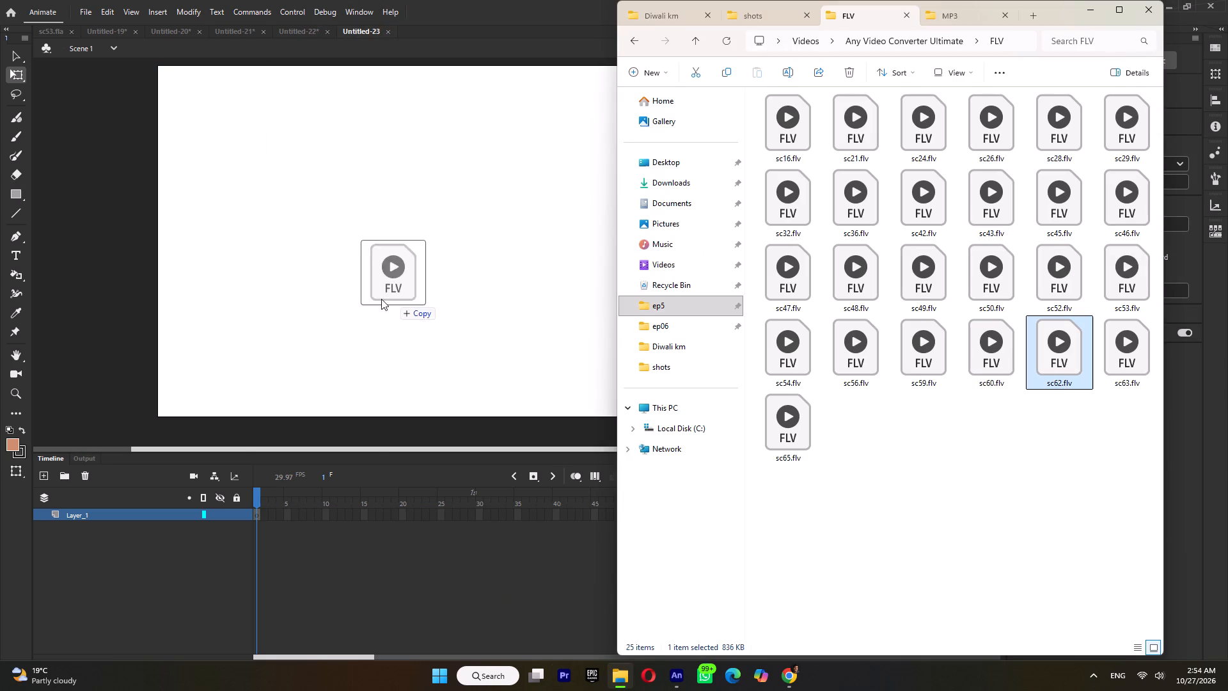
drag(381, 299, 358, 299)
click(448, 276)
triple_click(741, 512)
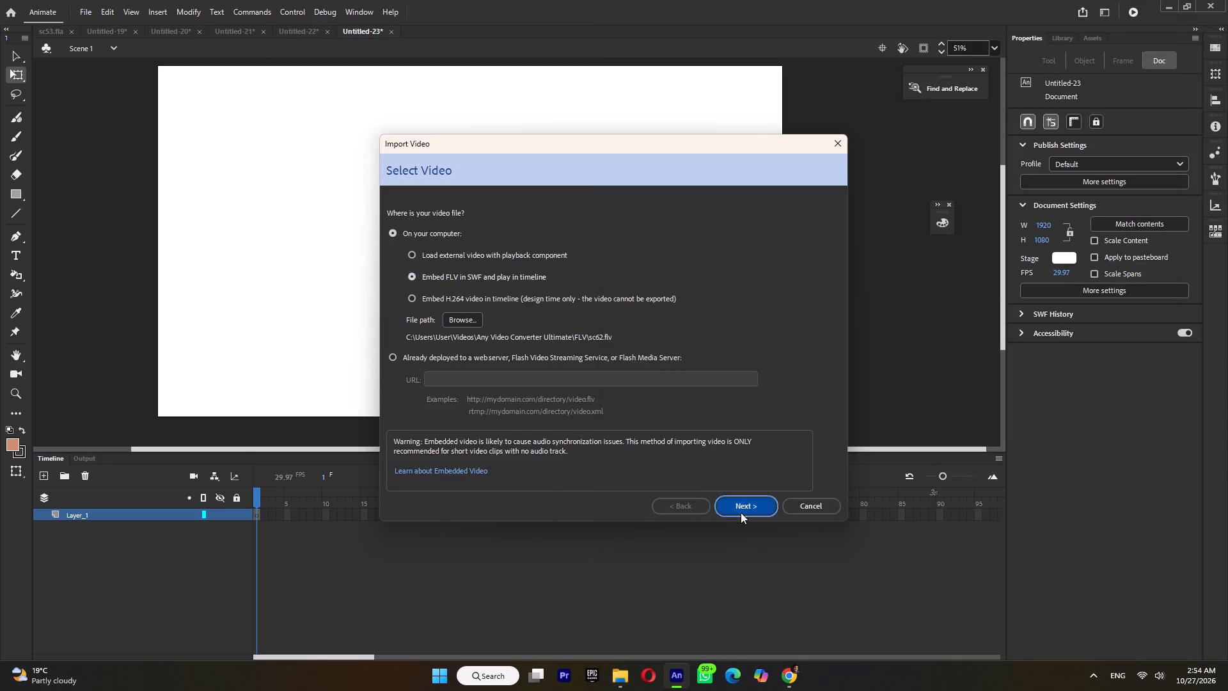
click(741, 510)
drag(455, 266, 411, 249)
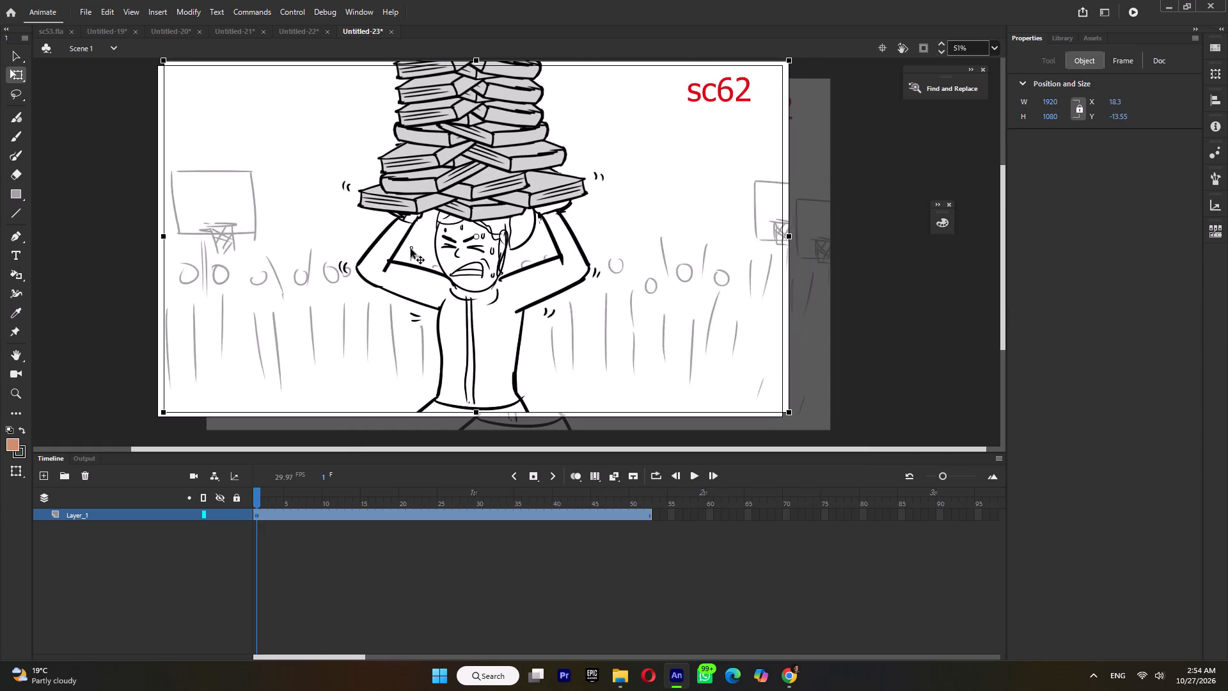
drag(411, 249, 403, 251)
ctrl+scroll(403, 251, down, 4)
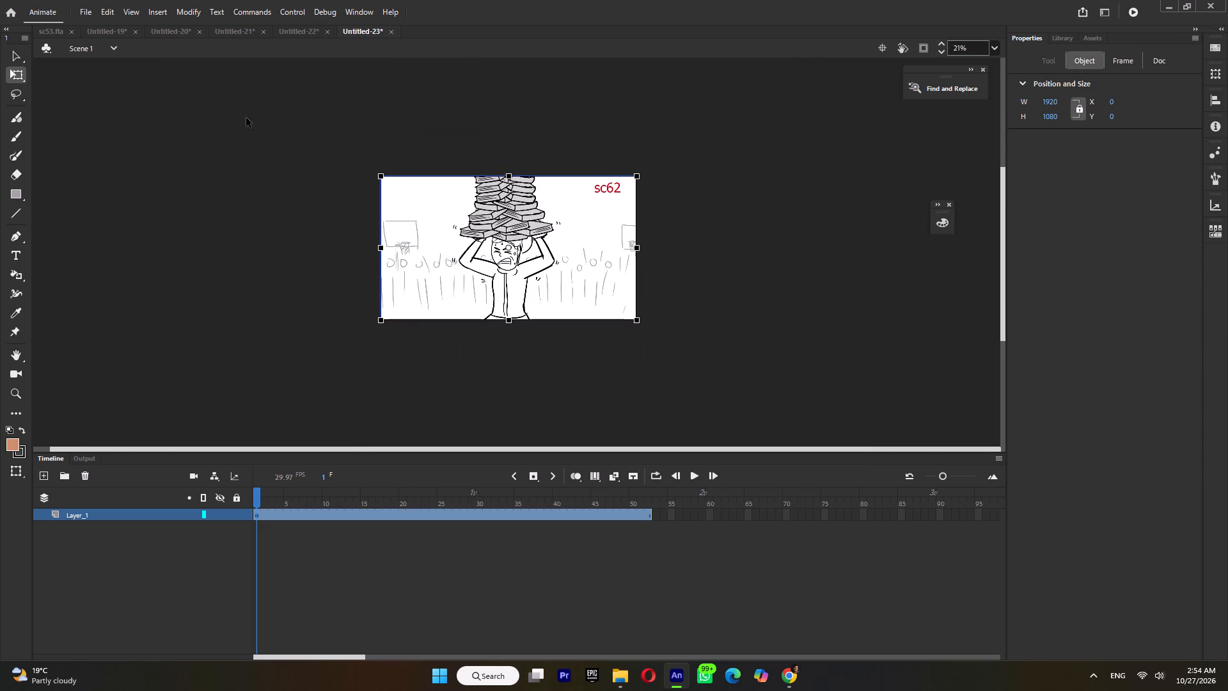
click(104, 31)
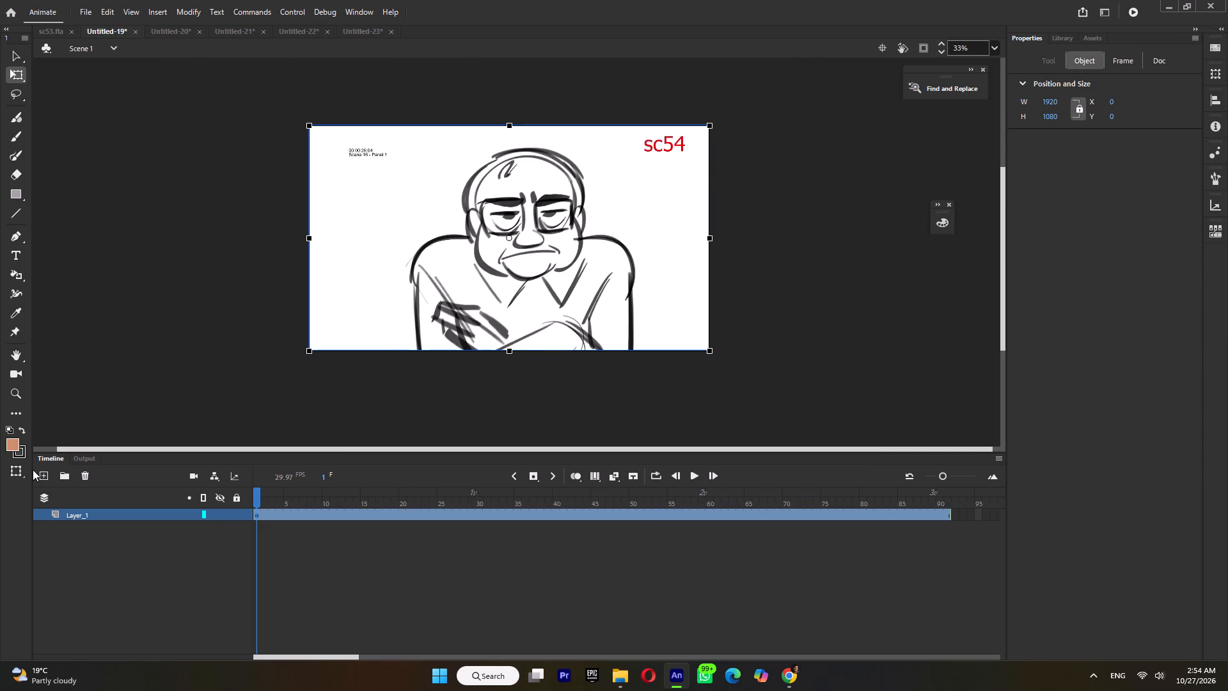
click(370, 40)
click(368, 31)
Create a sixth blank Full HD document, 1920 x 1080 at 29.97 fps, with its whole stage in view.
click(760, 242)
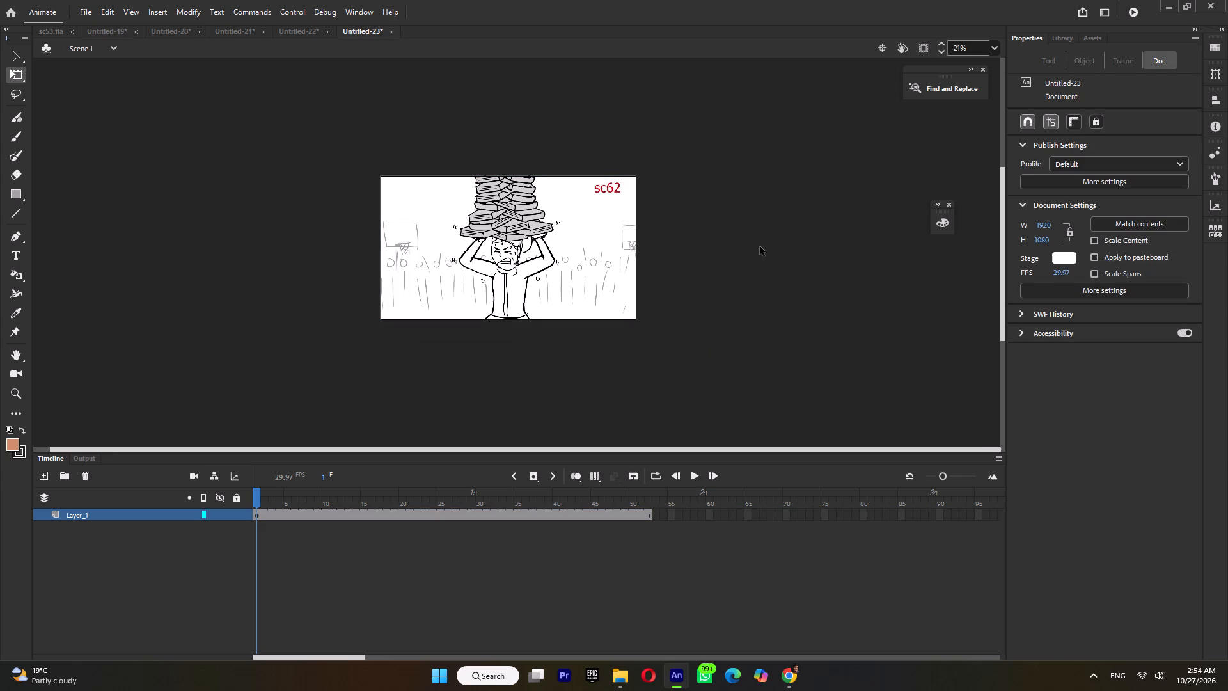
key(ctrl+n)
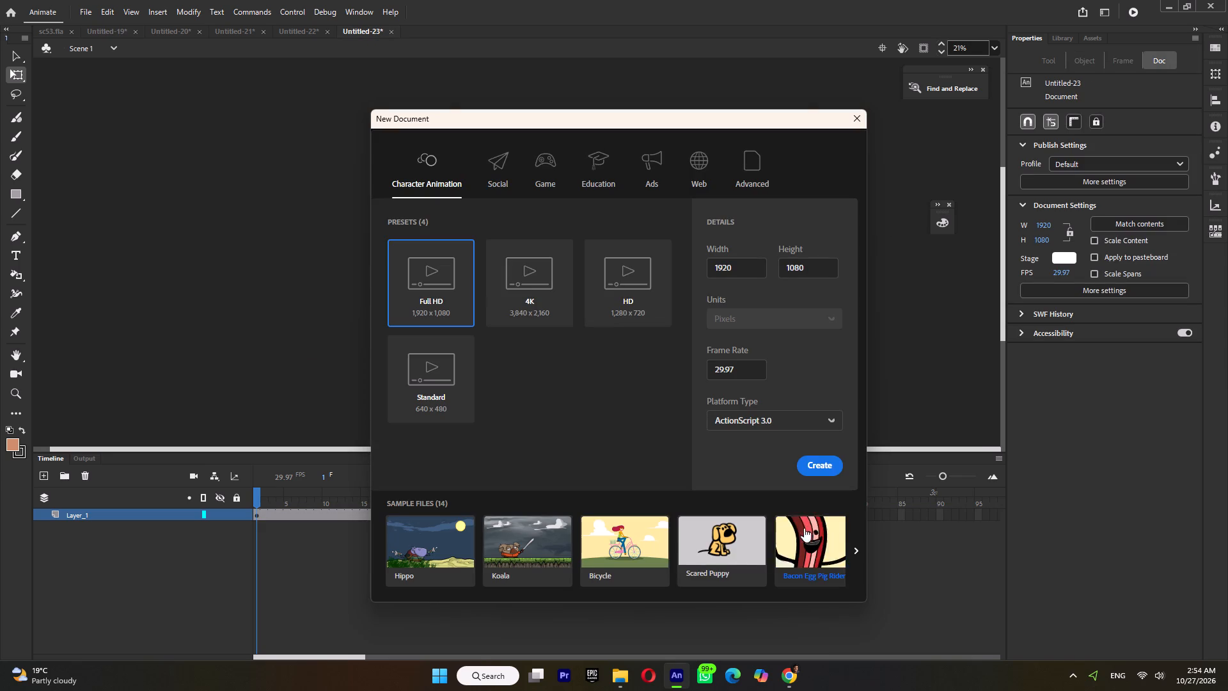
click(821, 461)
ctrl+scroll(524, 289, down, 5)
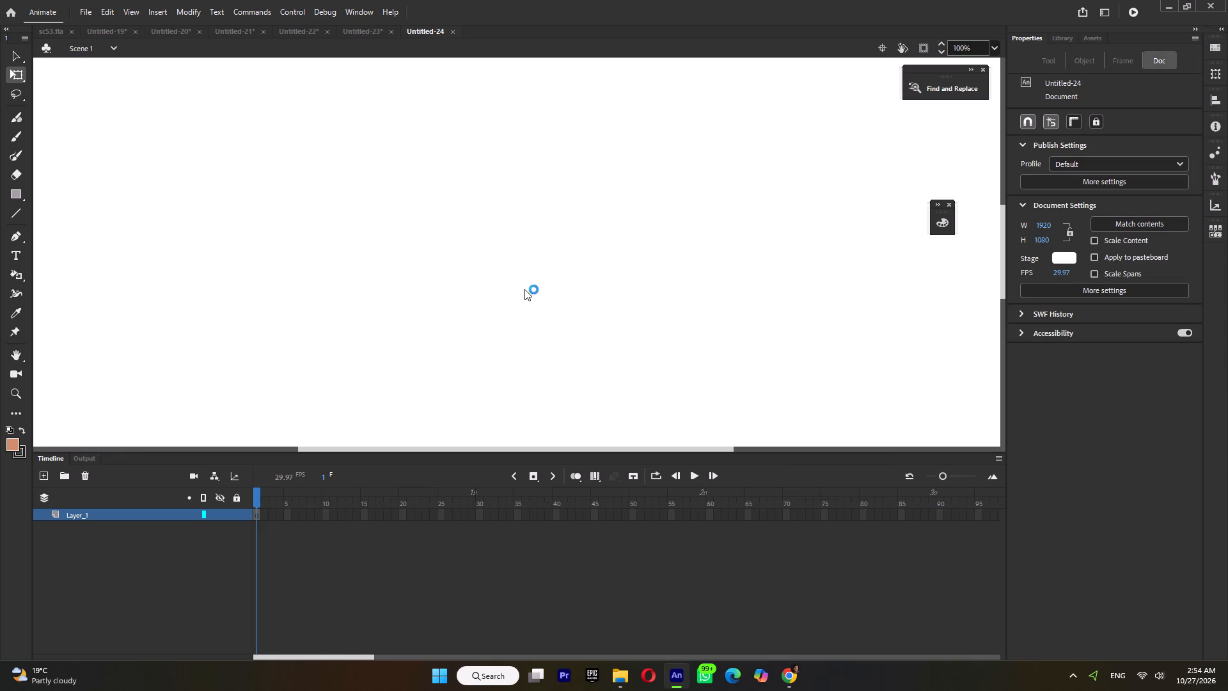
ctrl+scroll(588, 309, down, 7)
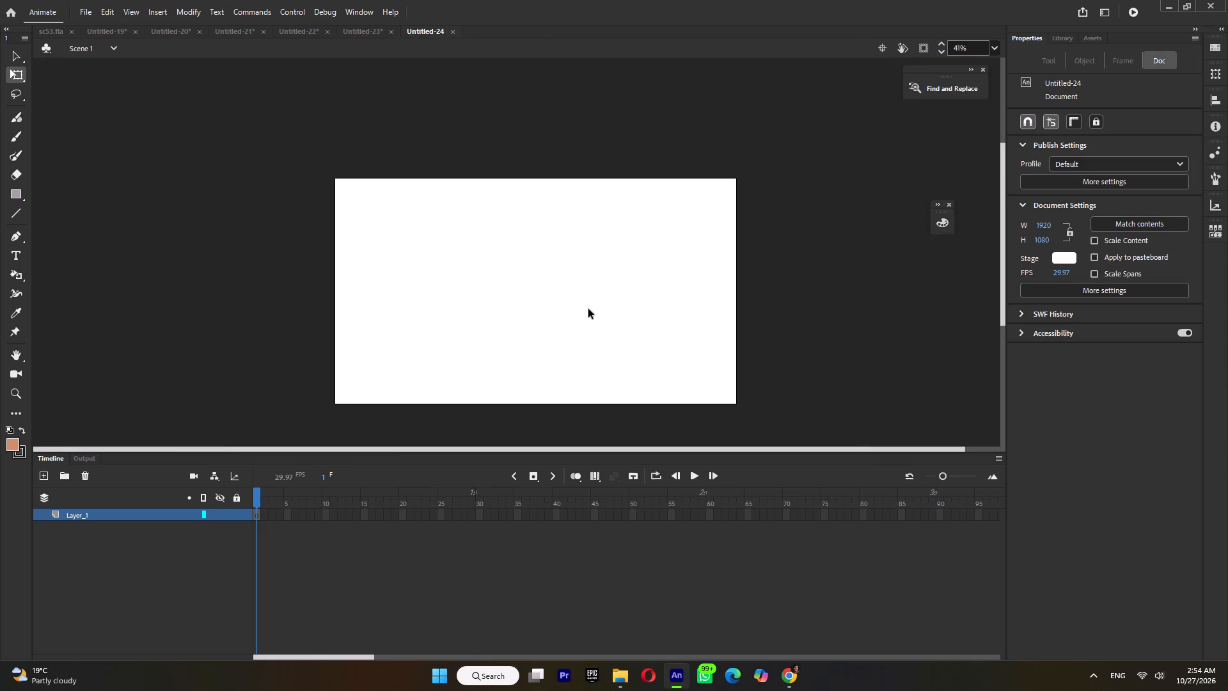
Import sc63.flv from the FLV folder into Untitled-24 as video embedded in the timeline.
click(623, 676)
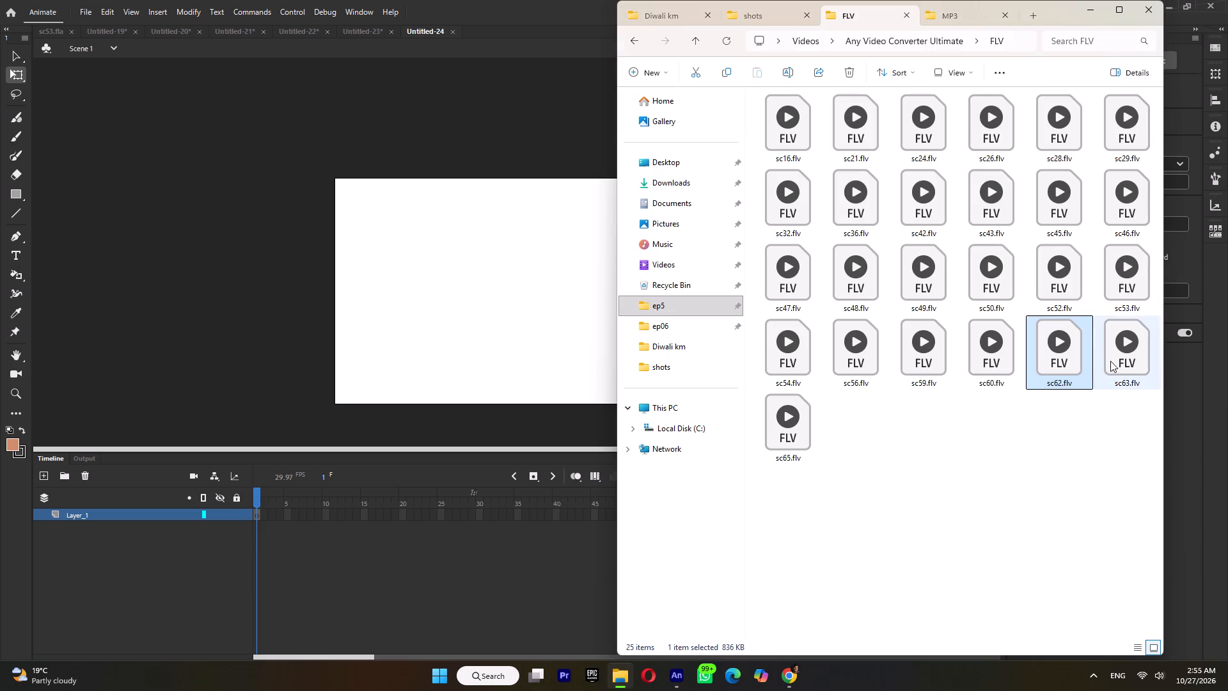
click(1117, 354)
drag(1126, 370, 436, 295)
click(448, 270)
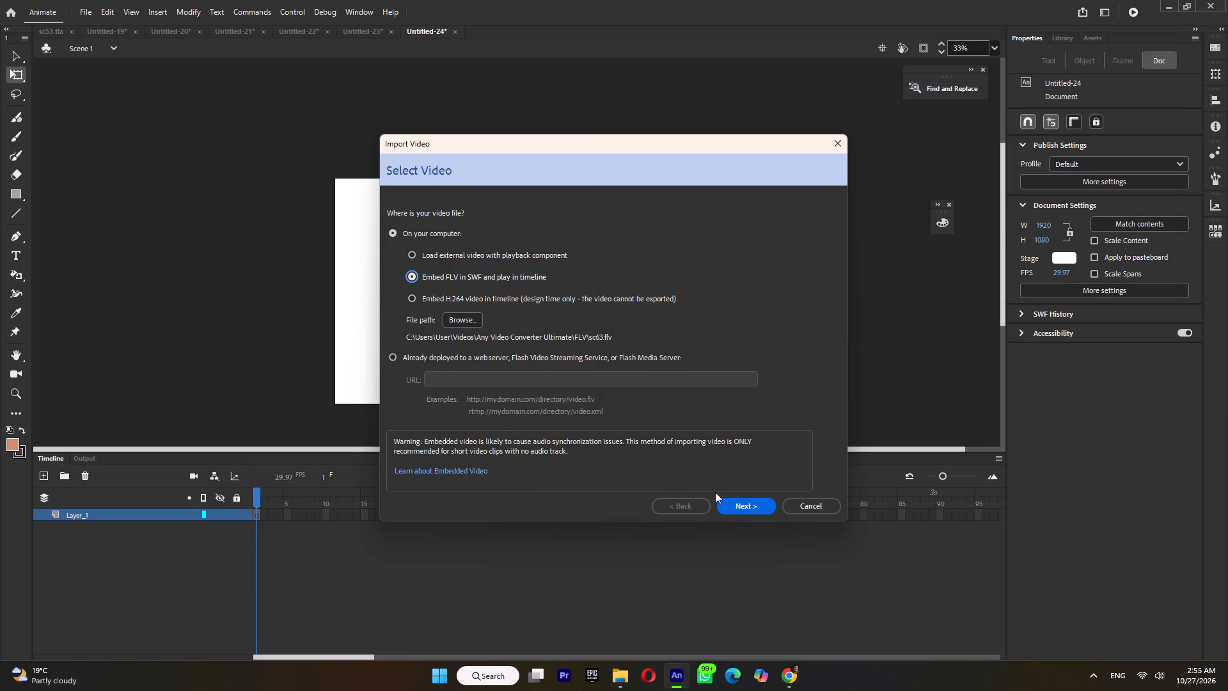
triple_click(744, 501)
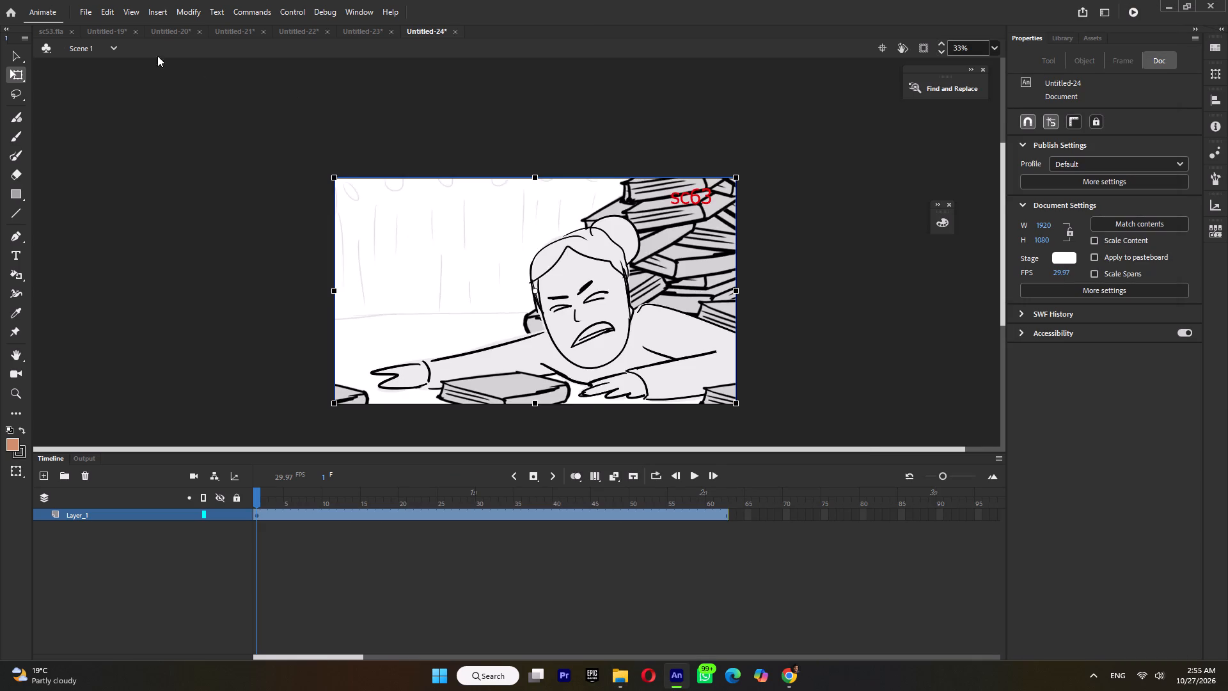
Add a new layer in the sc54 document, Untitled-19, and import sc54.mp3 from the MP3 folder onto it.
click(101, 31)
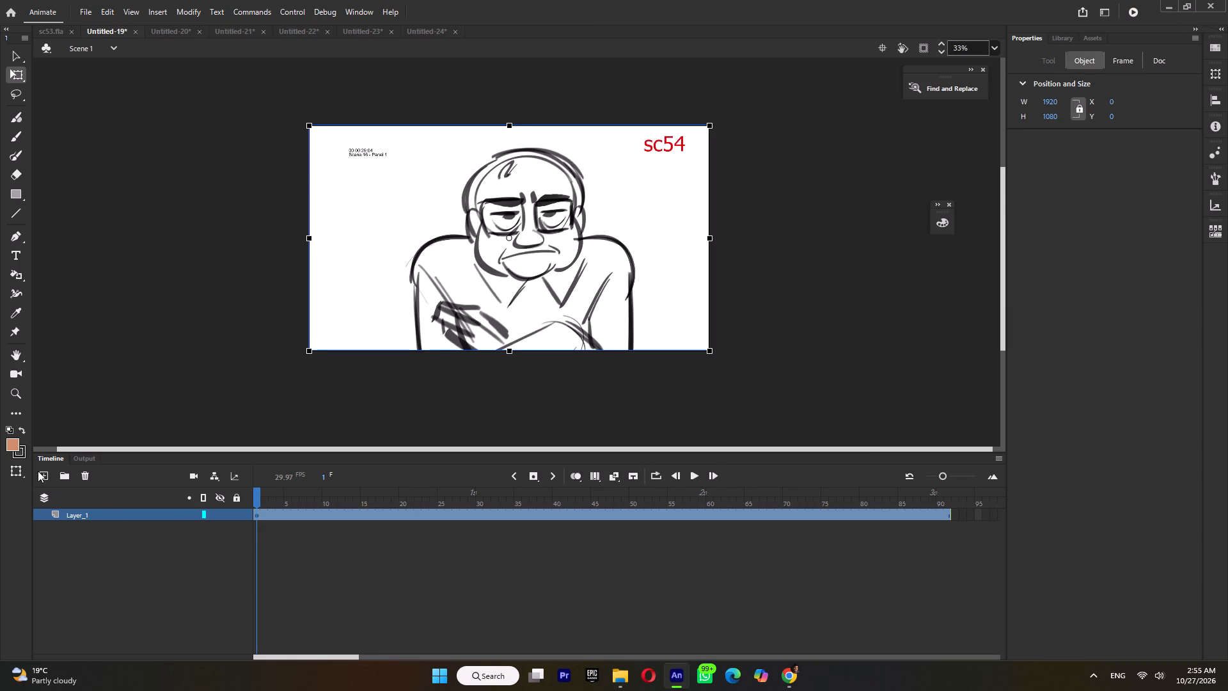
click(38, 473)
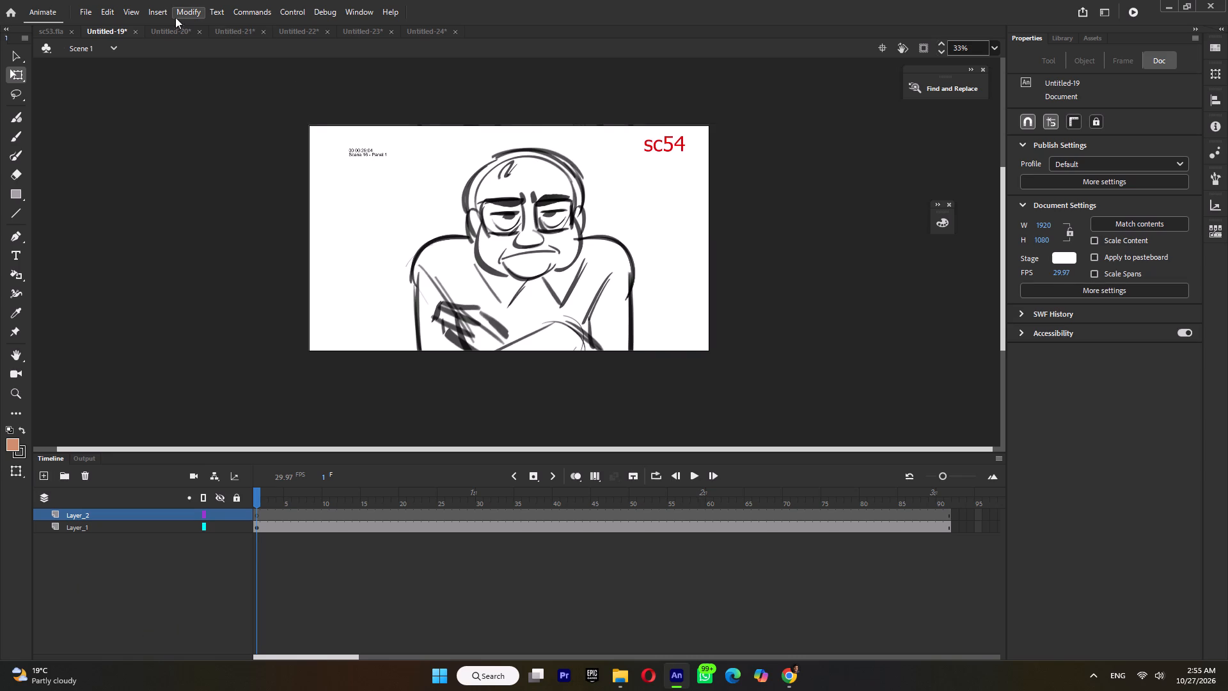
click(628, 690)
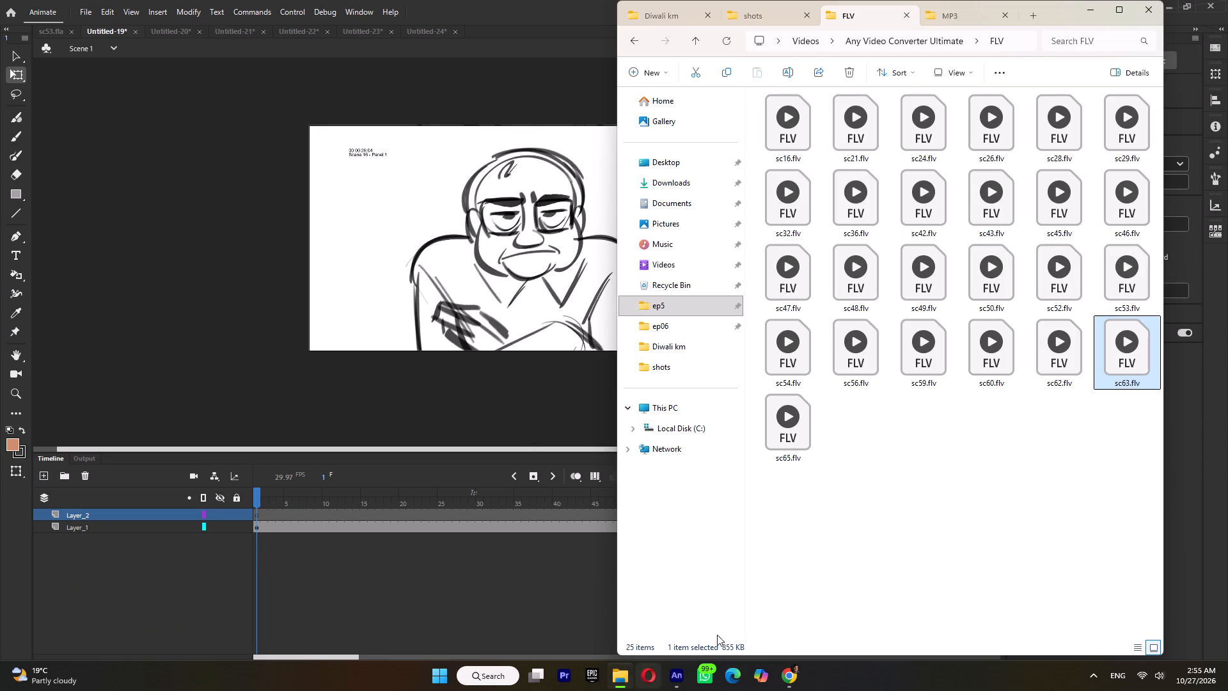
click(946, 15)
drag(1052, 14, 1055, 46)
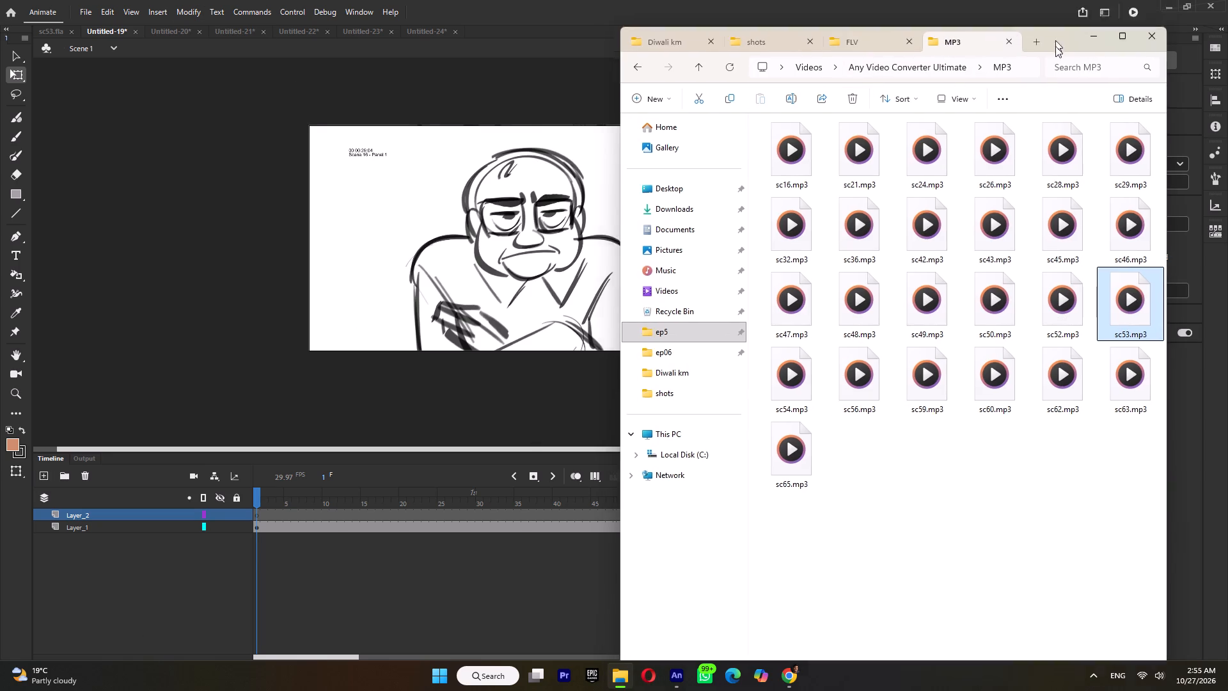
drag(1055, 46, 1070, 65)
click(816, 393)
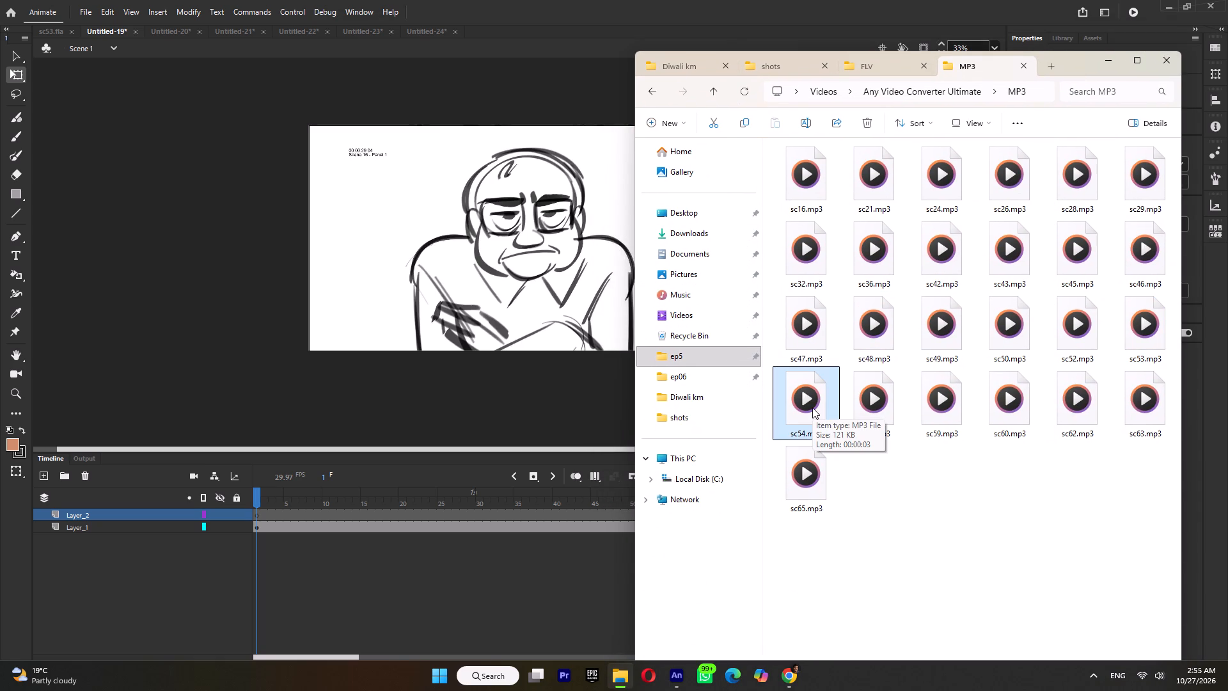
drag(812, 408, 539, 301)
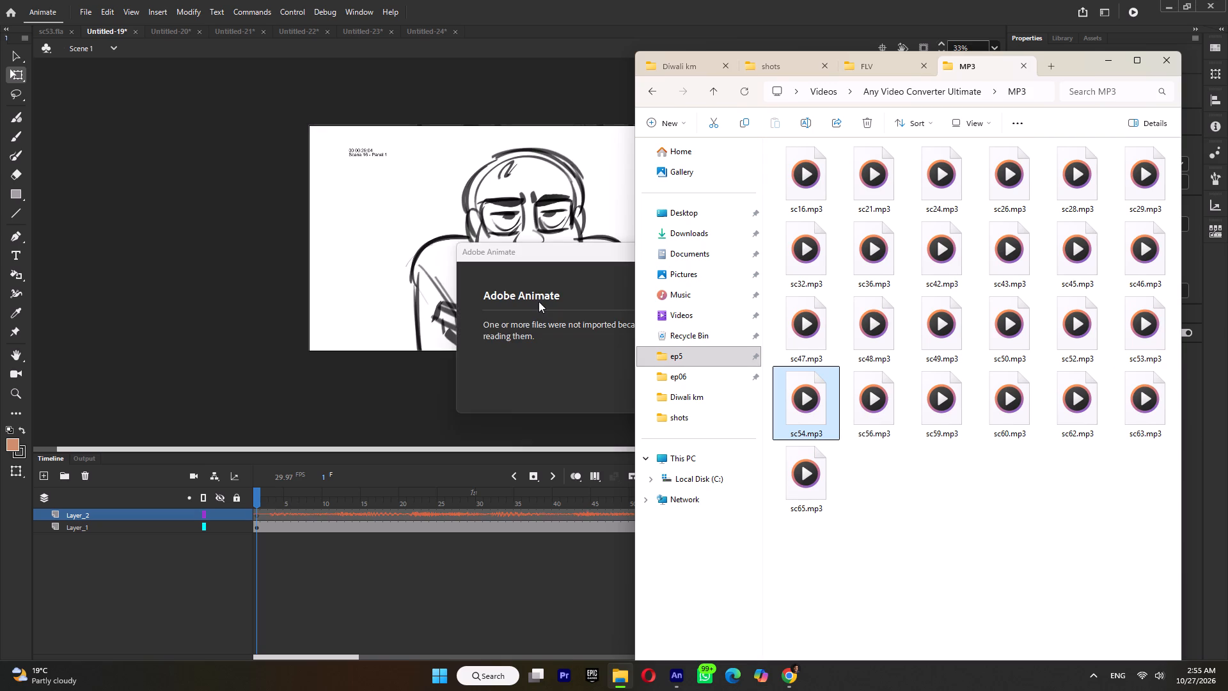
click(542, 376)
click(728, 384)
Add a new layer in the sc56 document, Untitled-20, and import sc56.mp3 from the MP3 folder onto it.
click(178, 36)
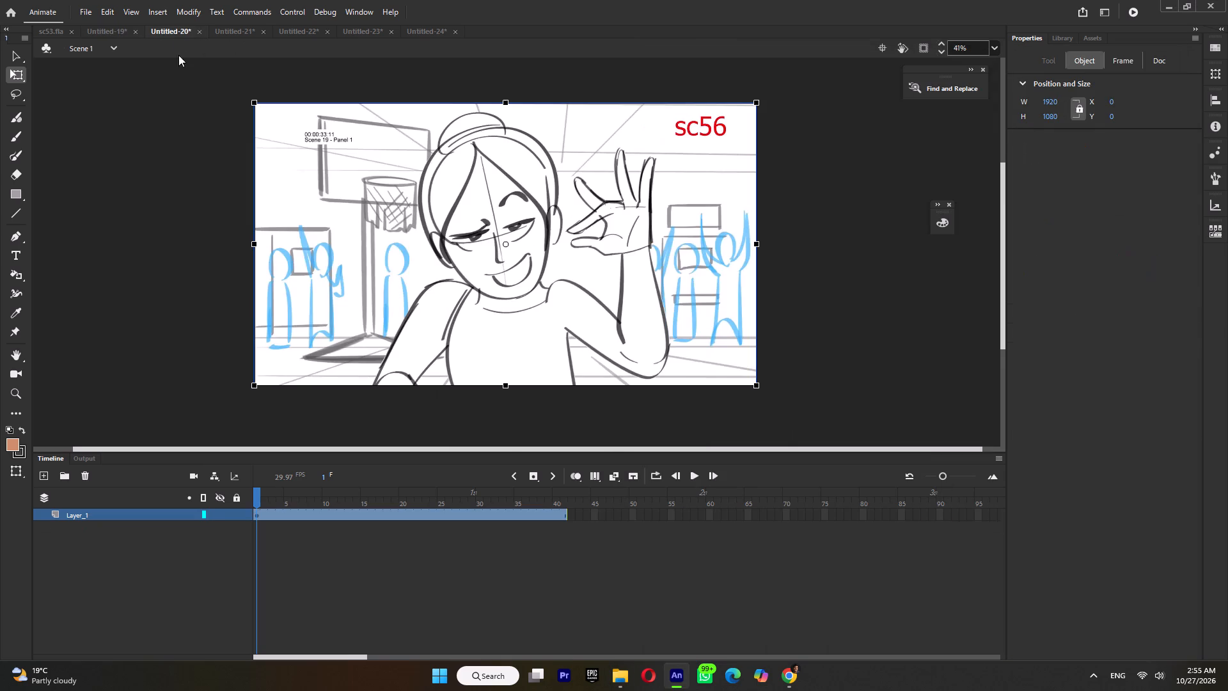
click(41, 476)
click(624, 672)
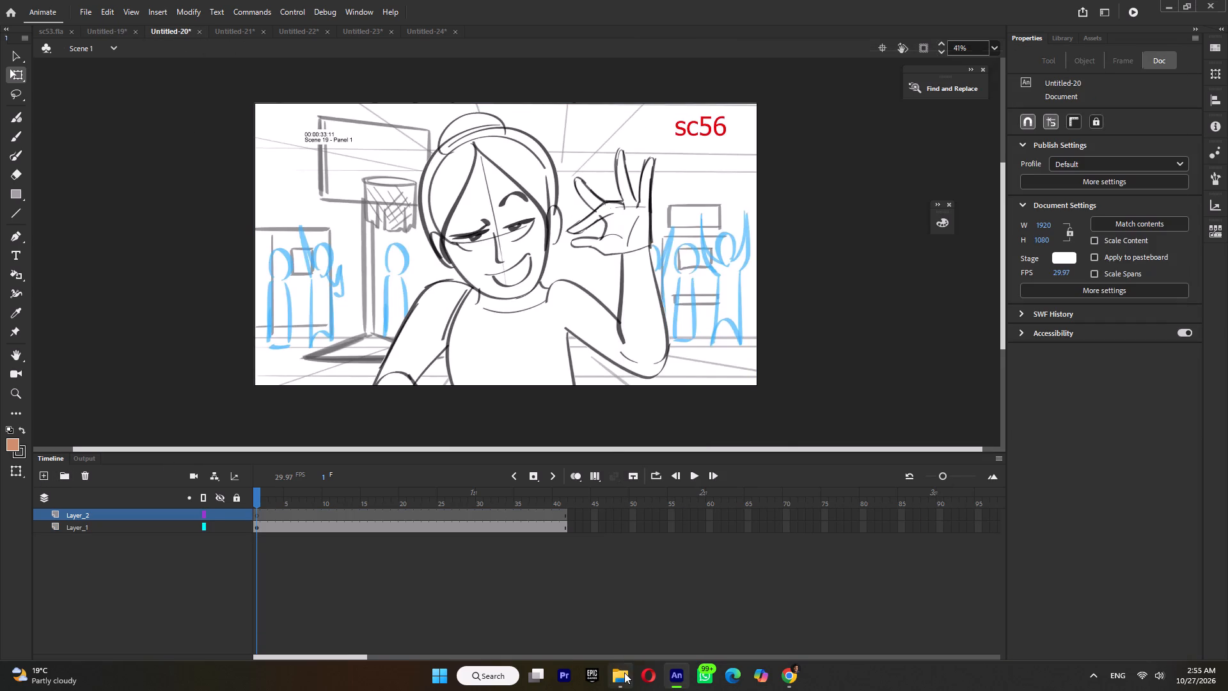
click(854, 427)
drag(869, 418, 437, 365)
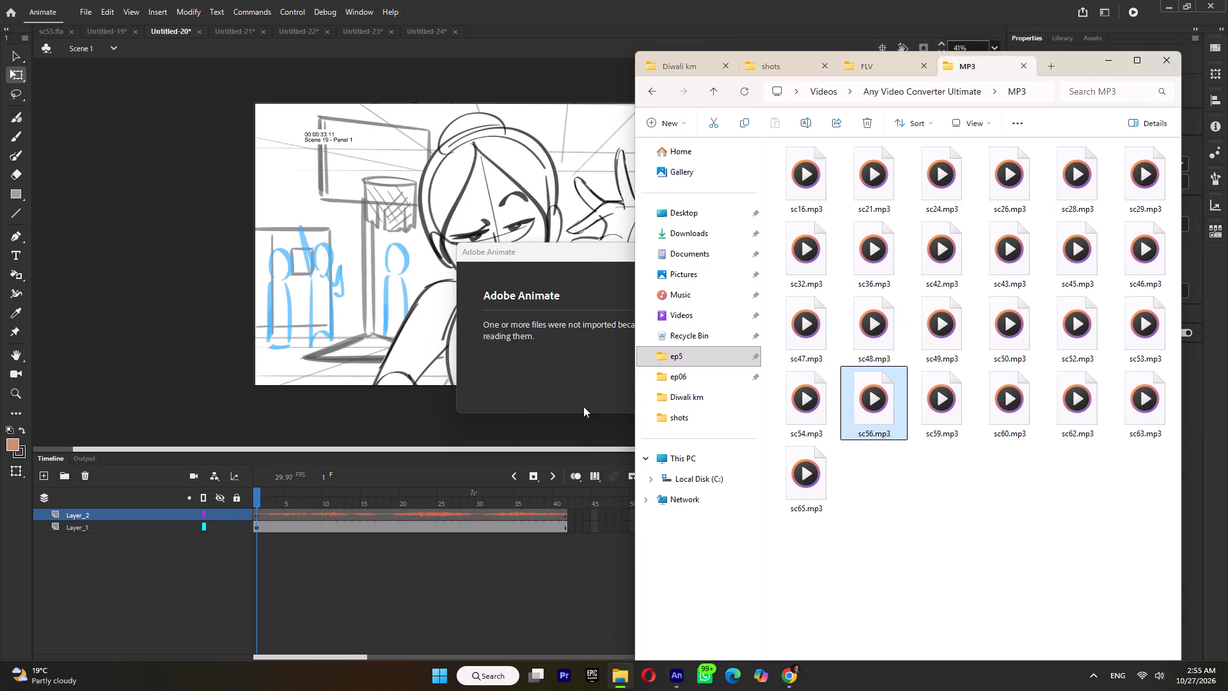
click(564, 406)
click(728, 377)
Add a new layer in the sc59 document, Untitled-21, and import sc59.mp3 from the MP3 folder onto it.
click(216, 31)
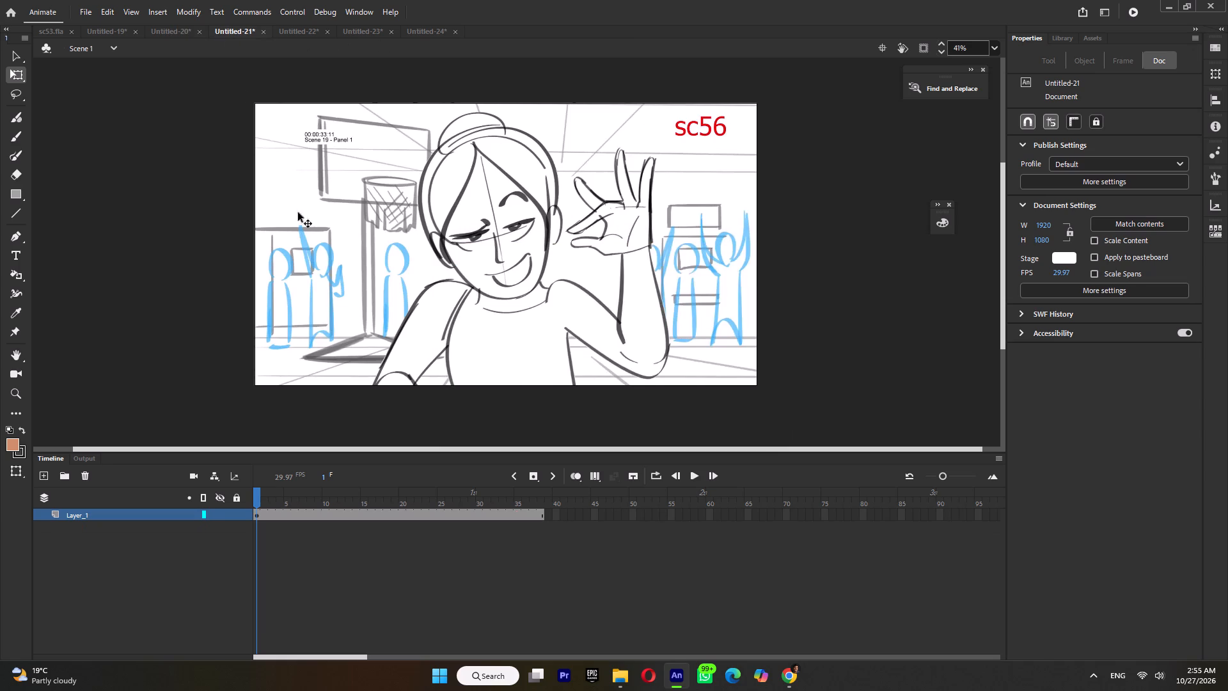
click(43, 472)
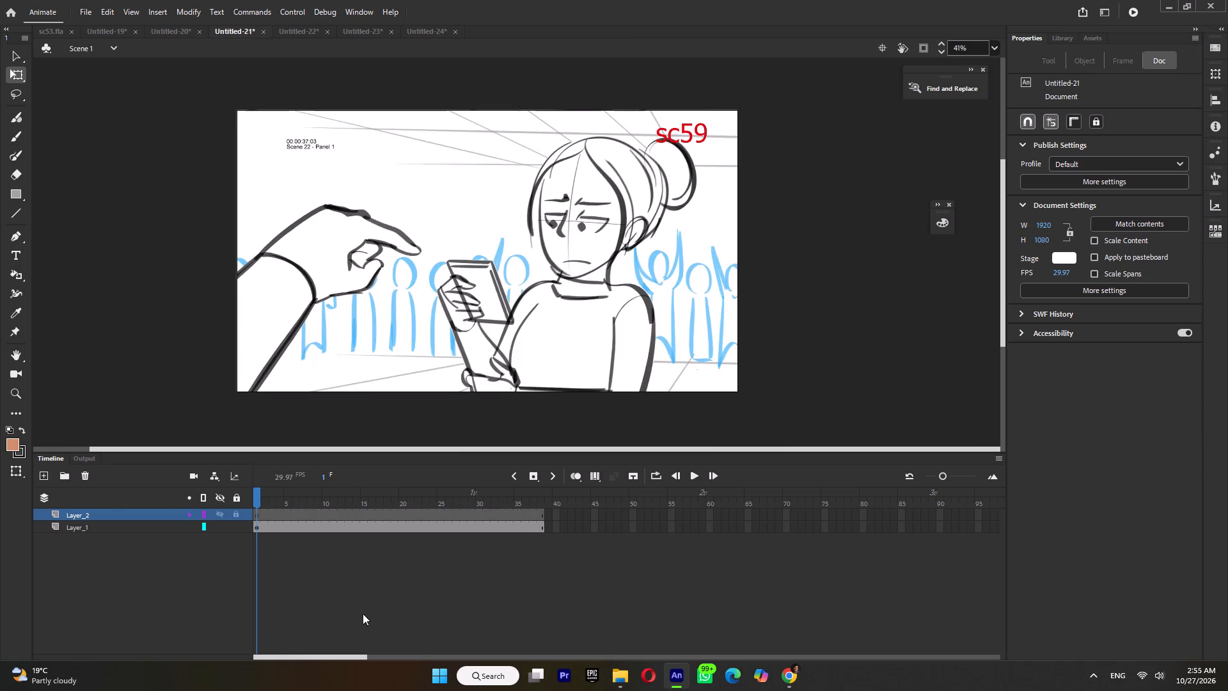
click(613, 677)
click(956, 401)
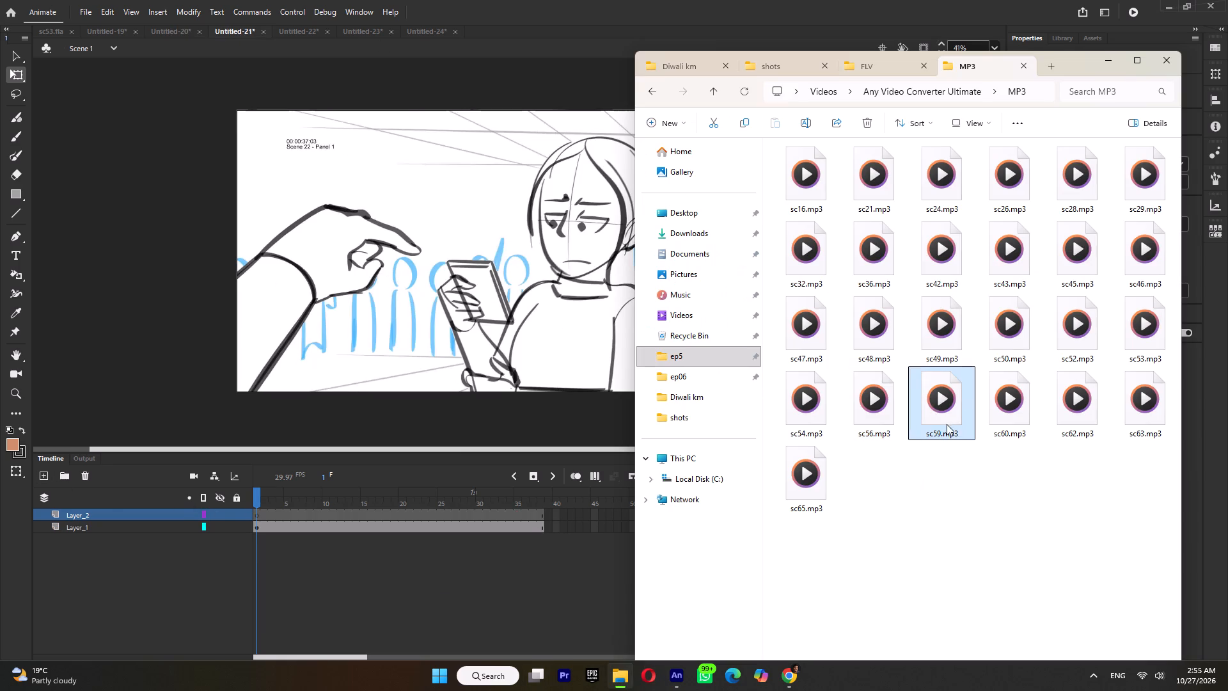
drag(947, 424, 521, 316)
click(527, 348)
click(724, 376)
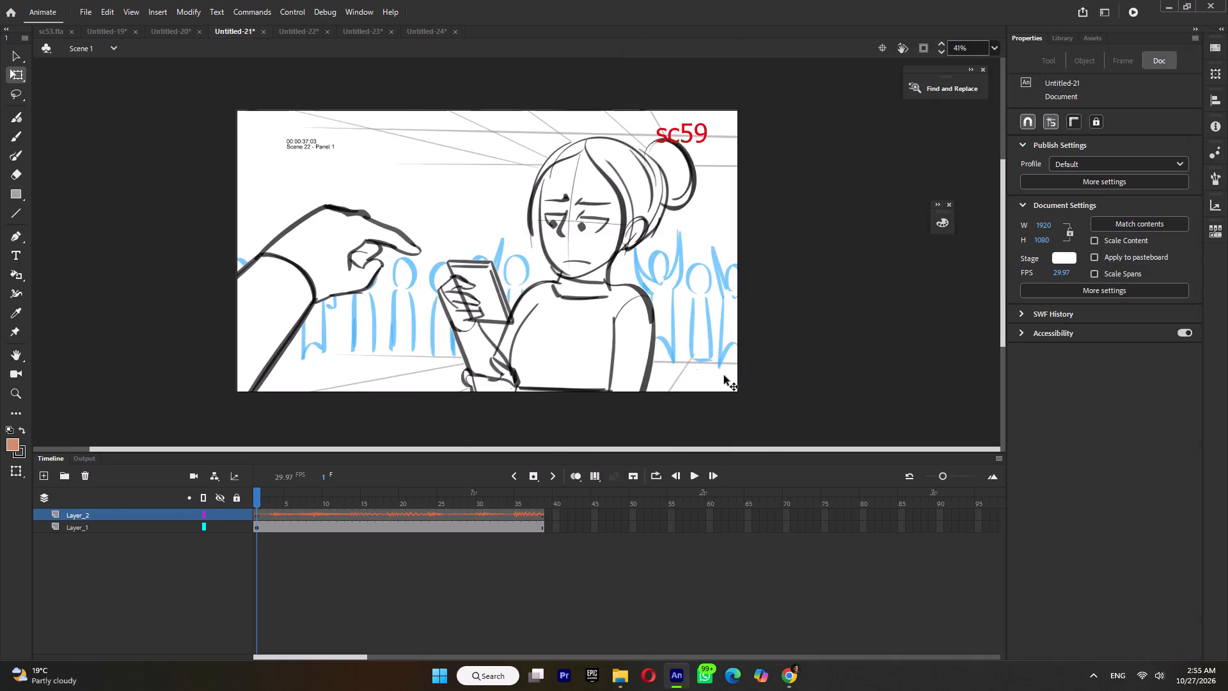
Add a new layer in the sc60 document, Untitled-22, and import sc60.mp3 from the MP3 folder onto it.
click(285, 33)
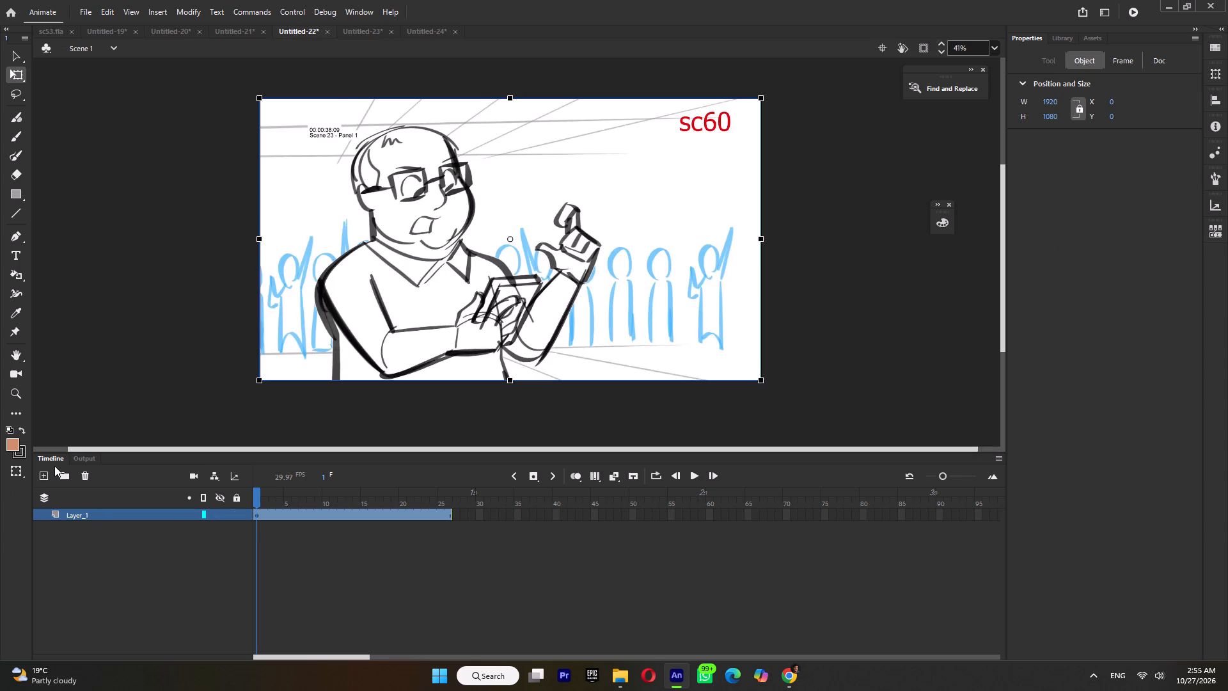
click(46, 476)
click(623, 681)
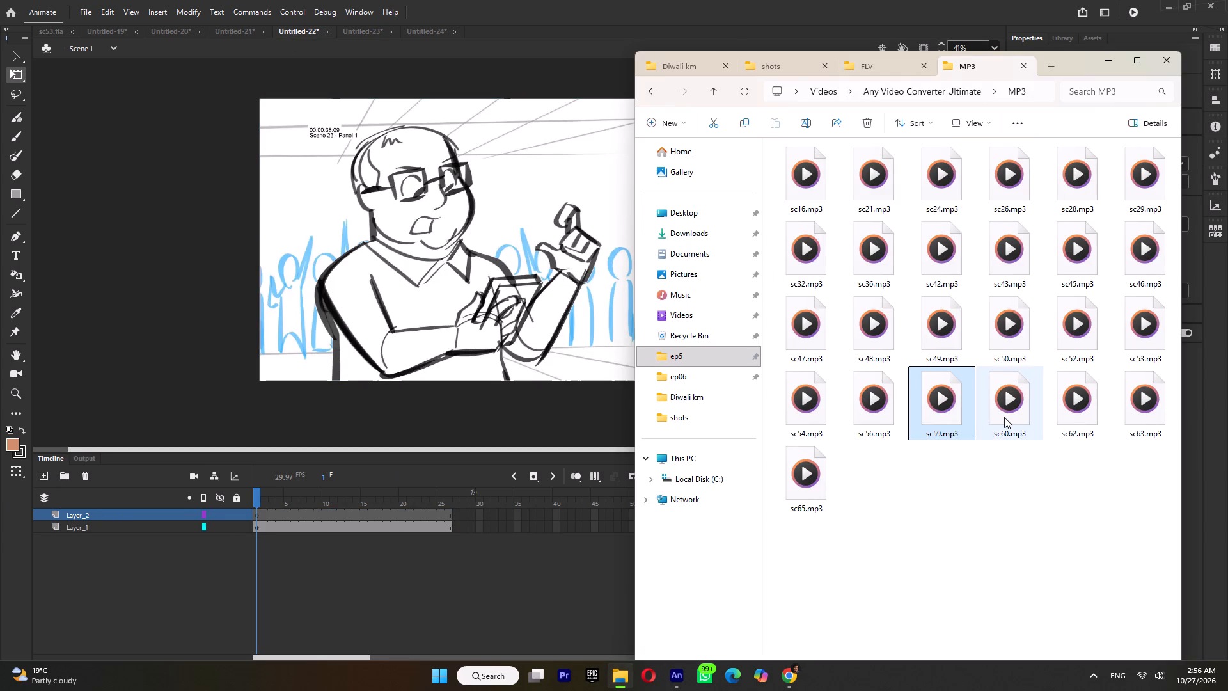
click(1004, 417)
drag(1003, 415, 339, 363)
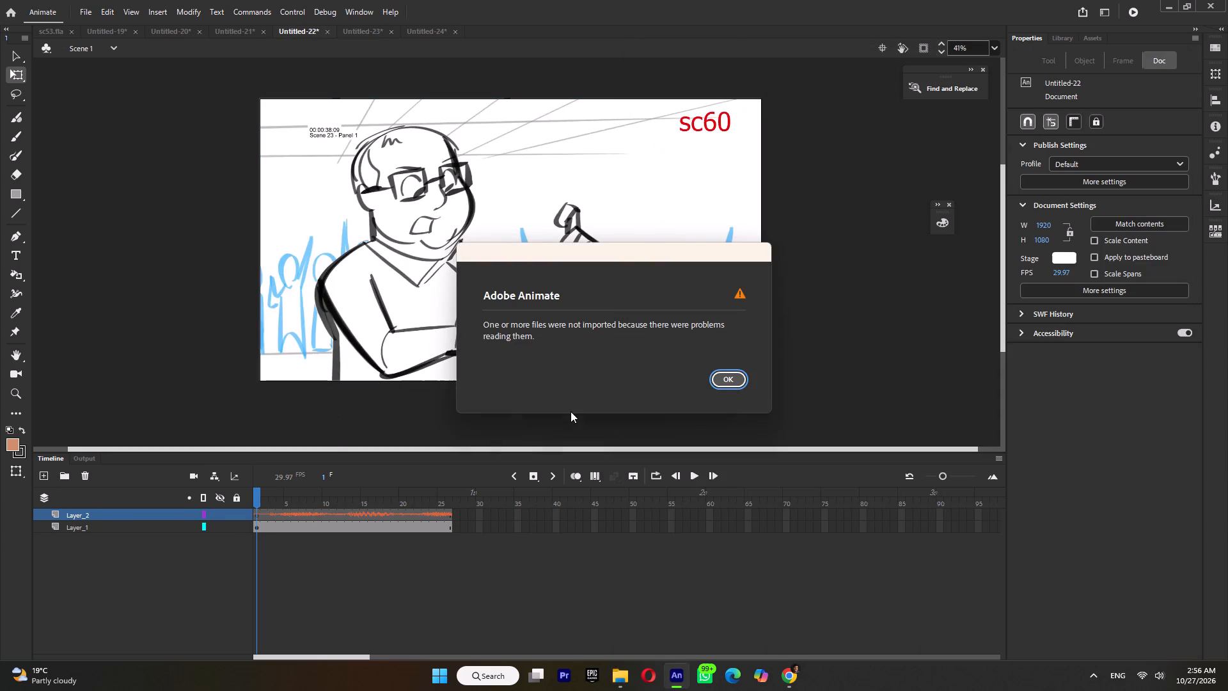
click(571, 411)
click(748, 378)
click(721, 388)
click(731, 376)
Add a new layer in the sc62 document, Untitled-23, and import sc62.mp3 from the MP3 folder onto it.
click(361, 26)
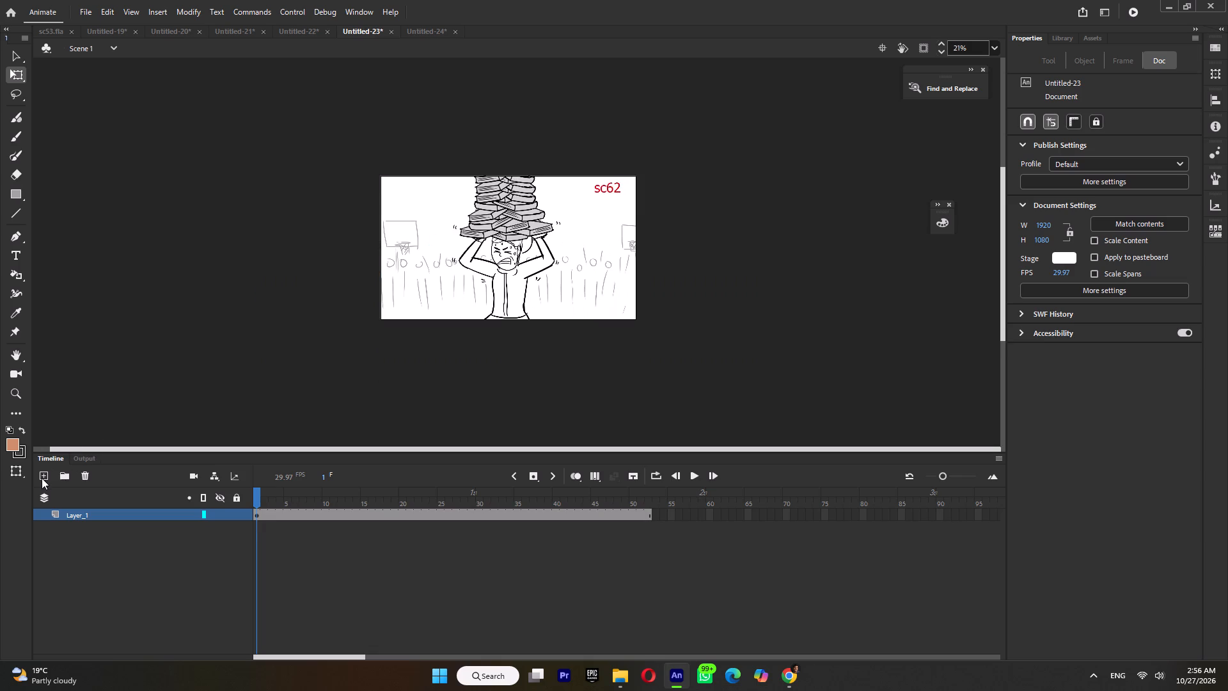
click(40, 479)
click(618, 676)
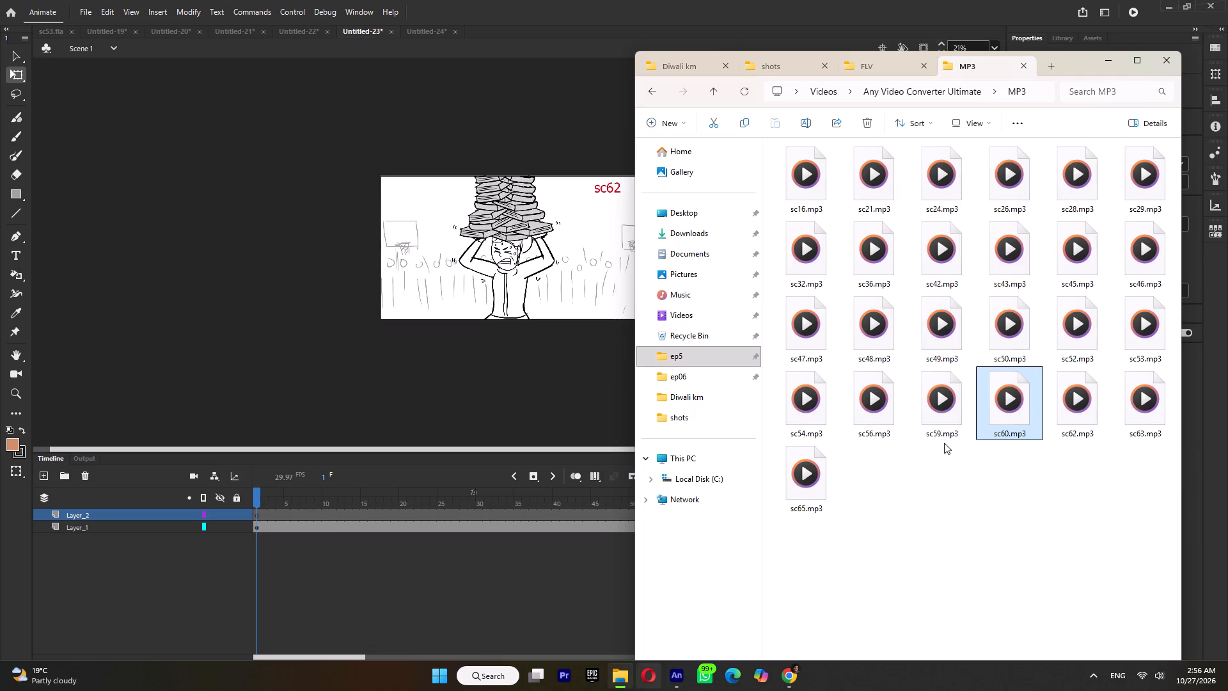
click(1068, 406)
drag(1076, 413, 503, 302)
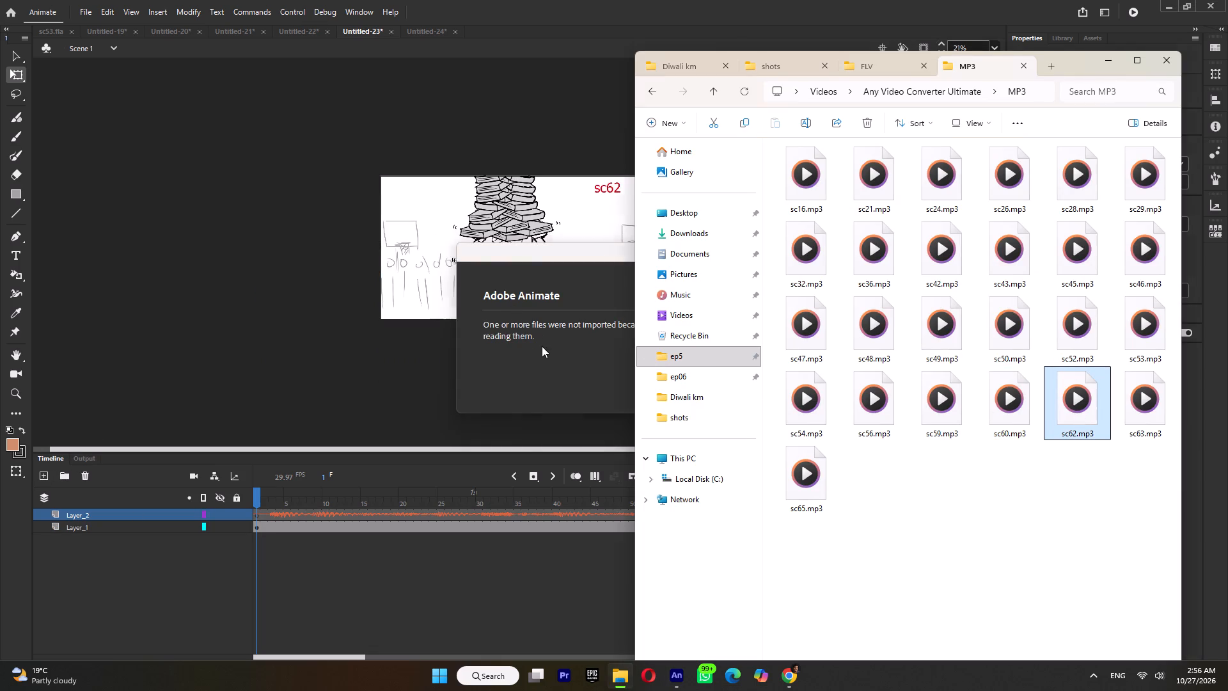
click(542, 346)
click(720, 379)
Add a new layer in the sc63 document, Untitled-24, and import sc63.mp3 from the MP3 folder onto it.
click(423, 31)
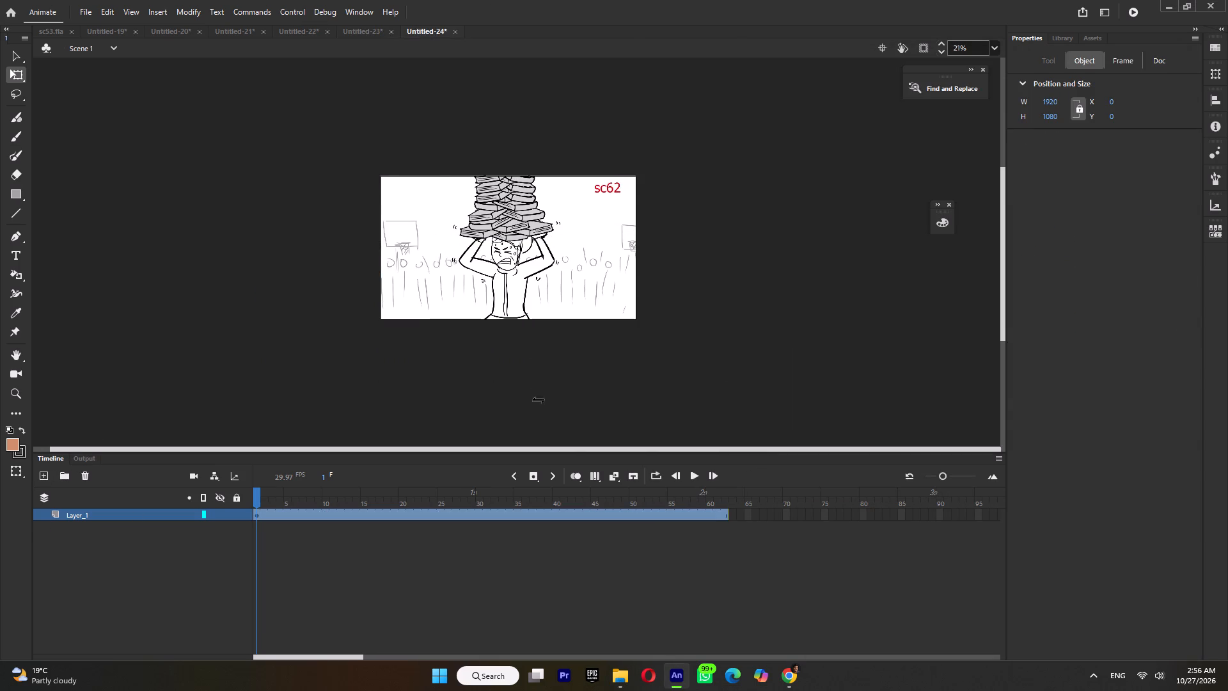
click(41, 471)
click(617, 676)
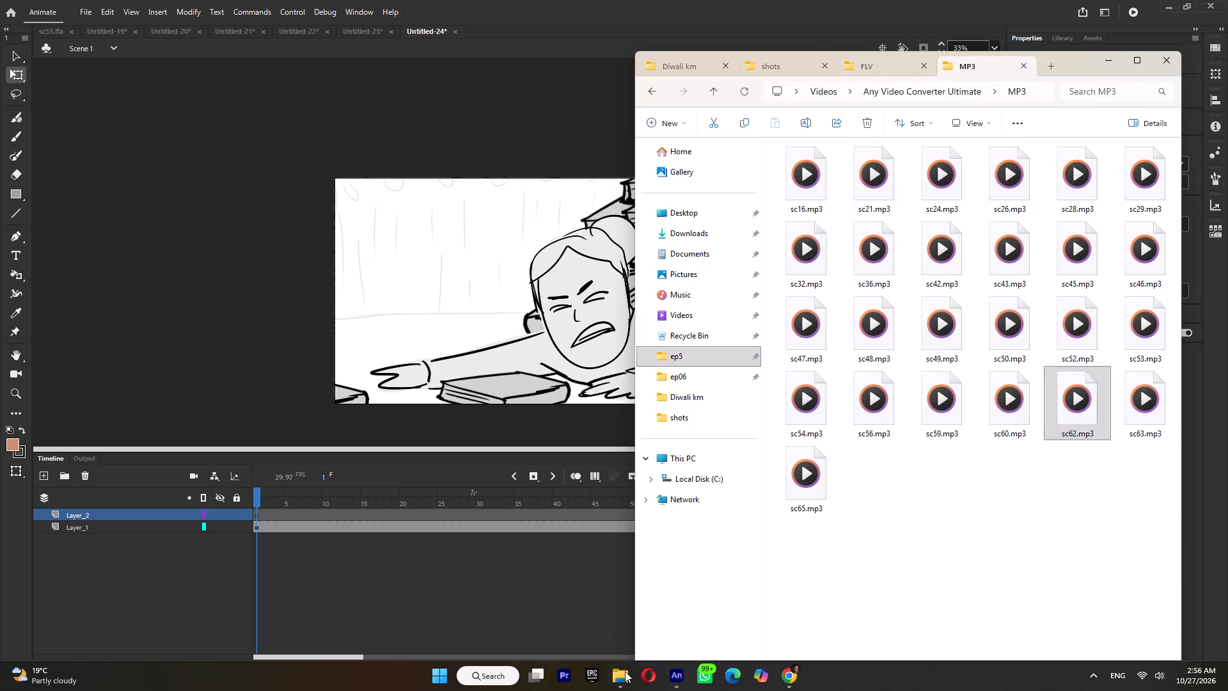
click(1142, 394)
drag(1146, 418, 436, 285)
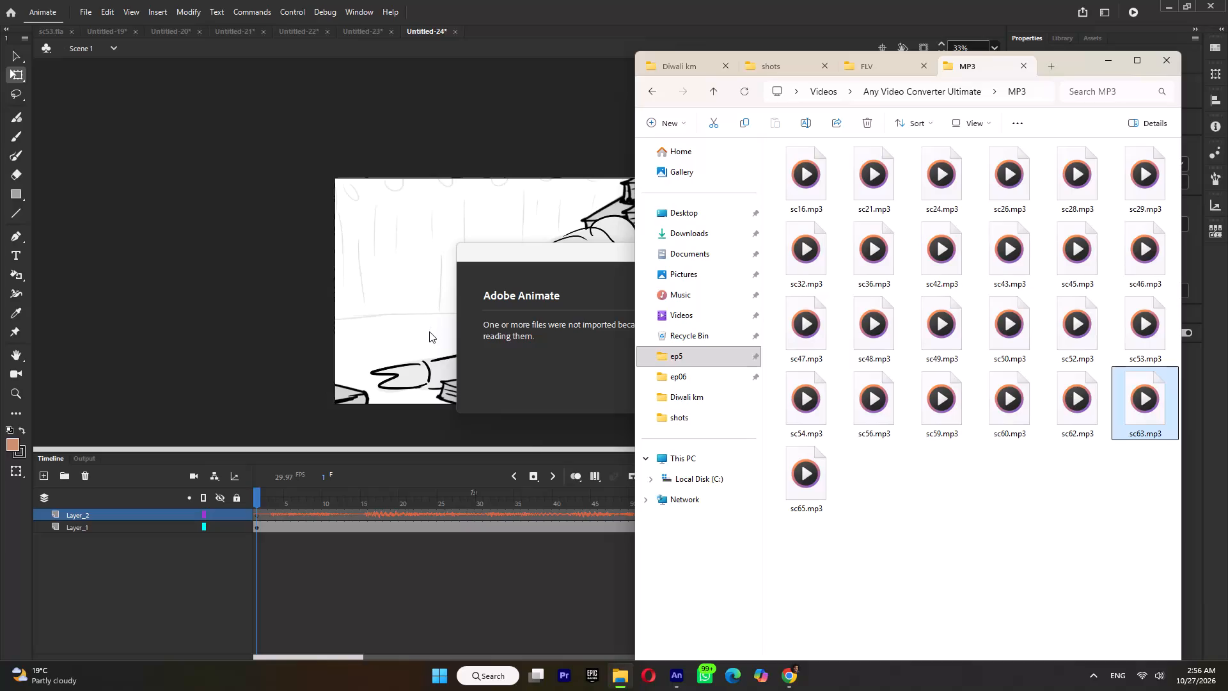
click(567, 353)
click(720, 386)
Save the Untitled-19 document as sc54 in the ep06 shots folder.
click(110, 31)
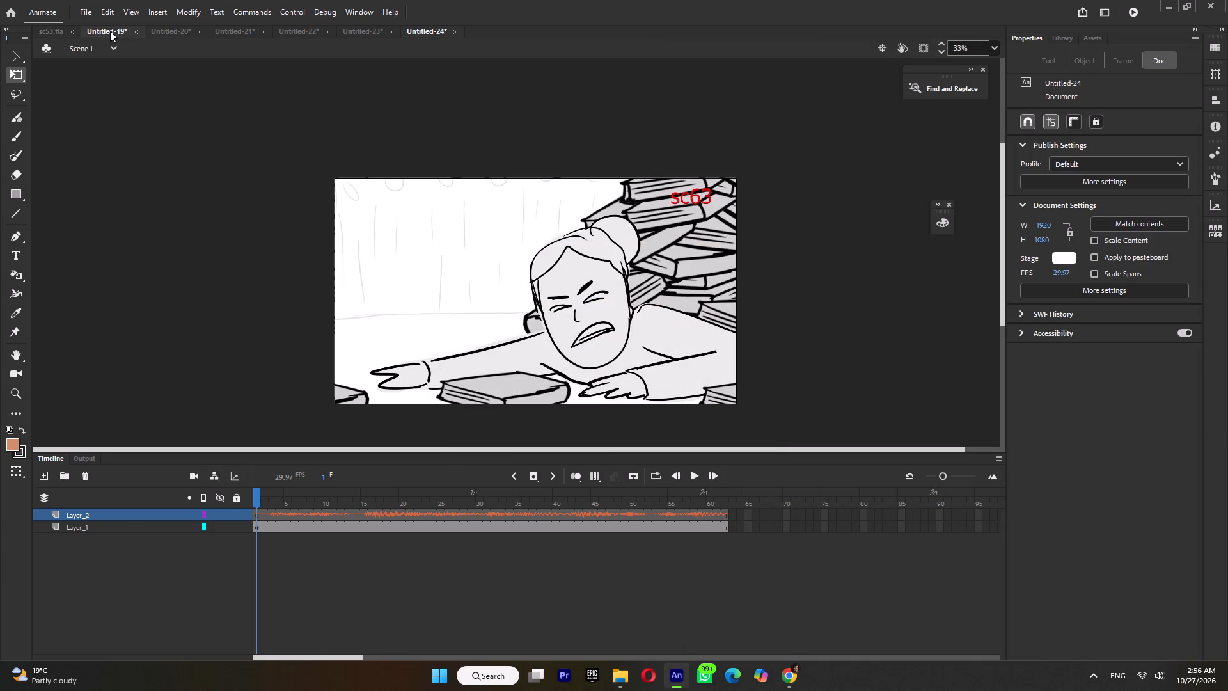
key(ctrl+s)
text(sc54)
key(Return)
Save the Untitled-20 document as sc56 in the ep06 shots folder.
click(146, 36)
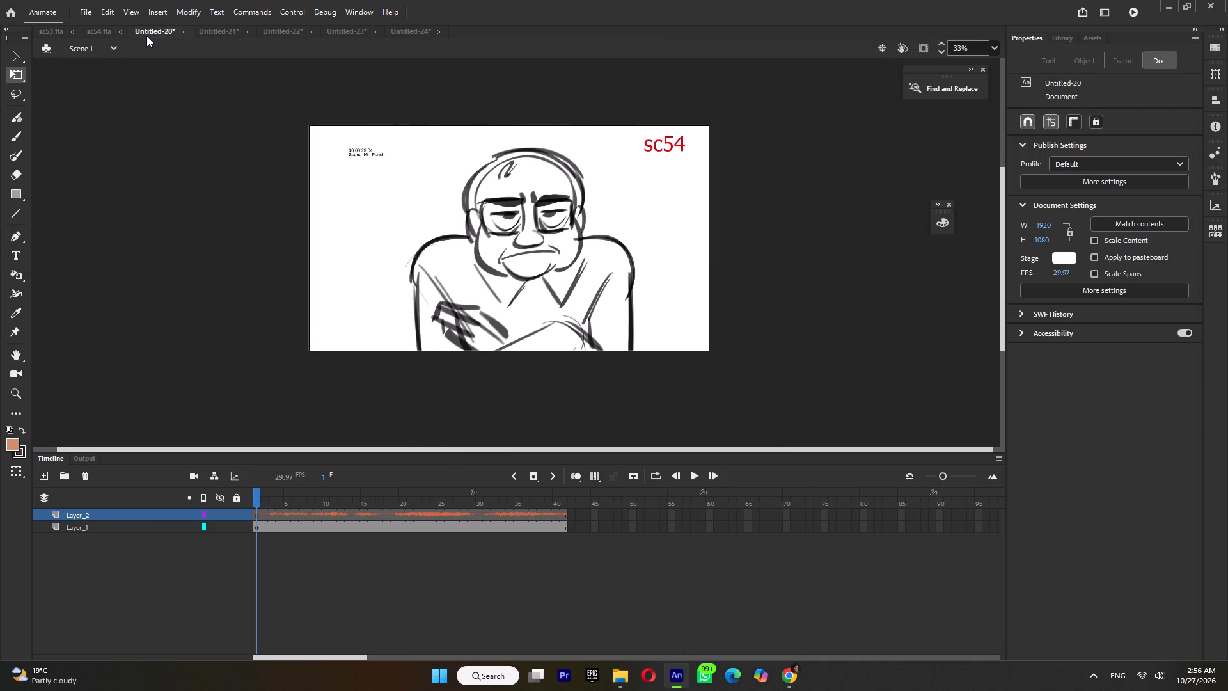
key(ctrl+s)
key(s)
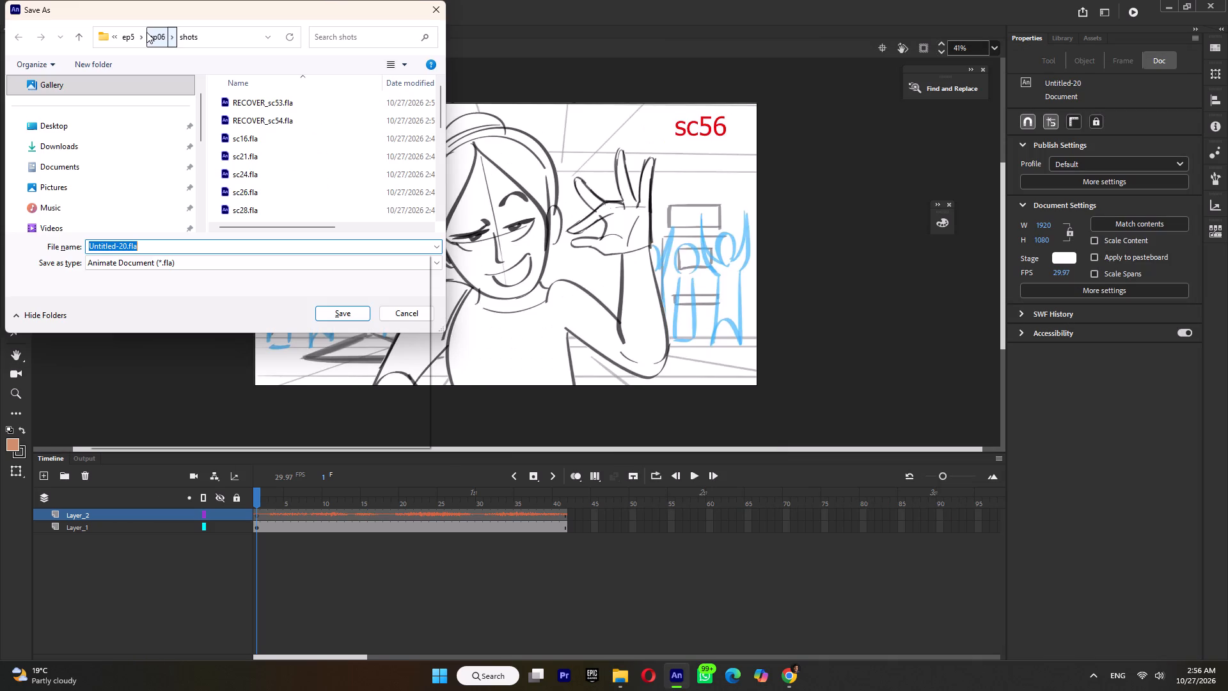
text(c56)
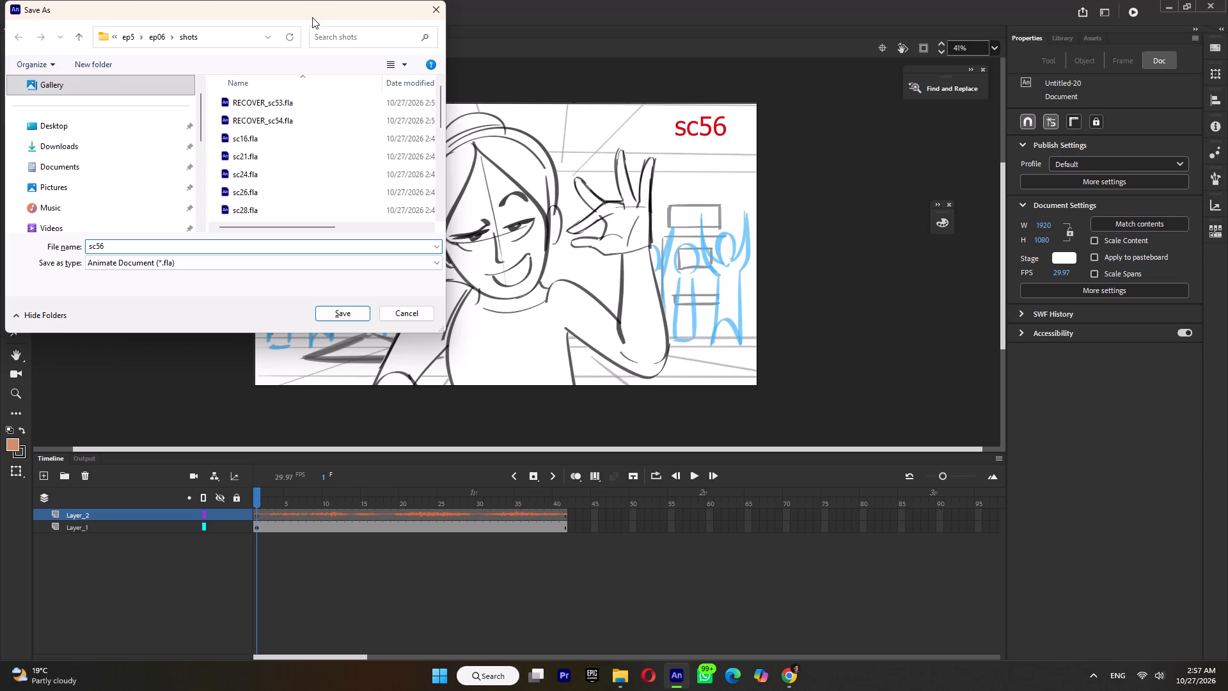
click(345, 314)
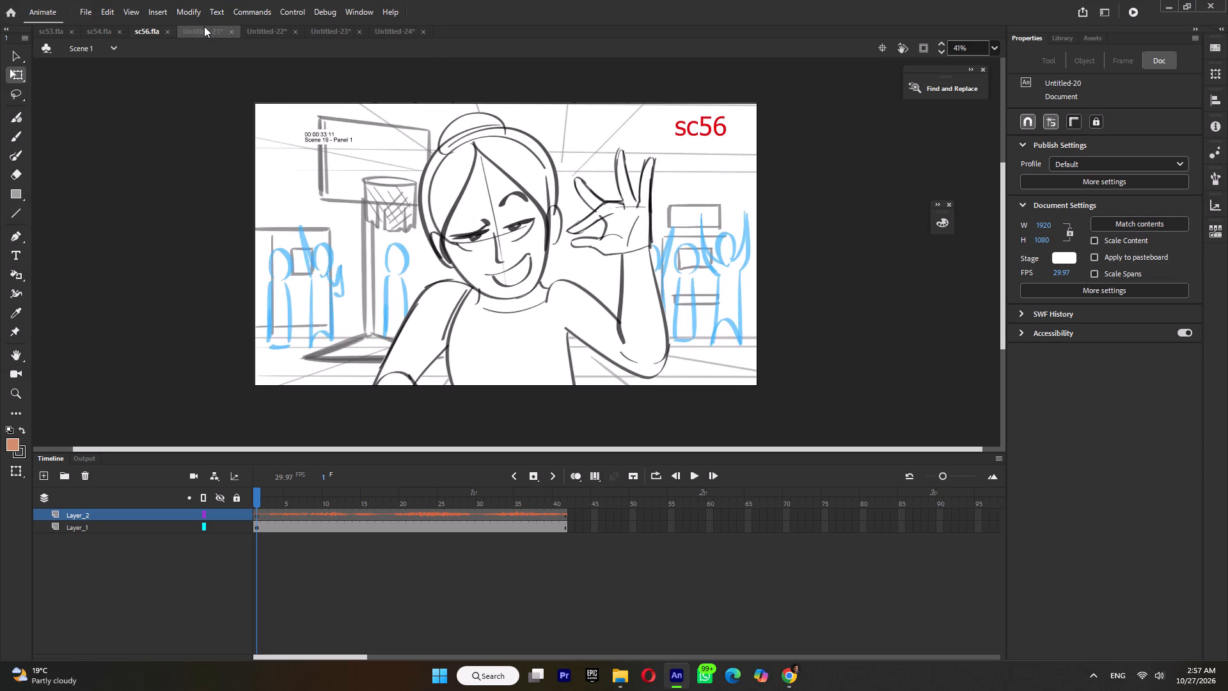
Save the Untitled-21 document as sc59 in the ep06 shots folder.
click(203, 28)
key(ctrl+s)
text(sc)
text(59)
key(Return)
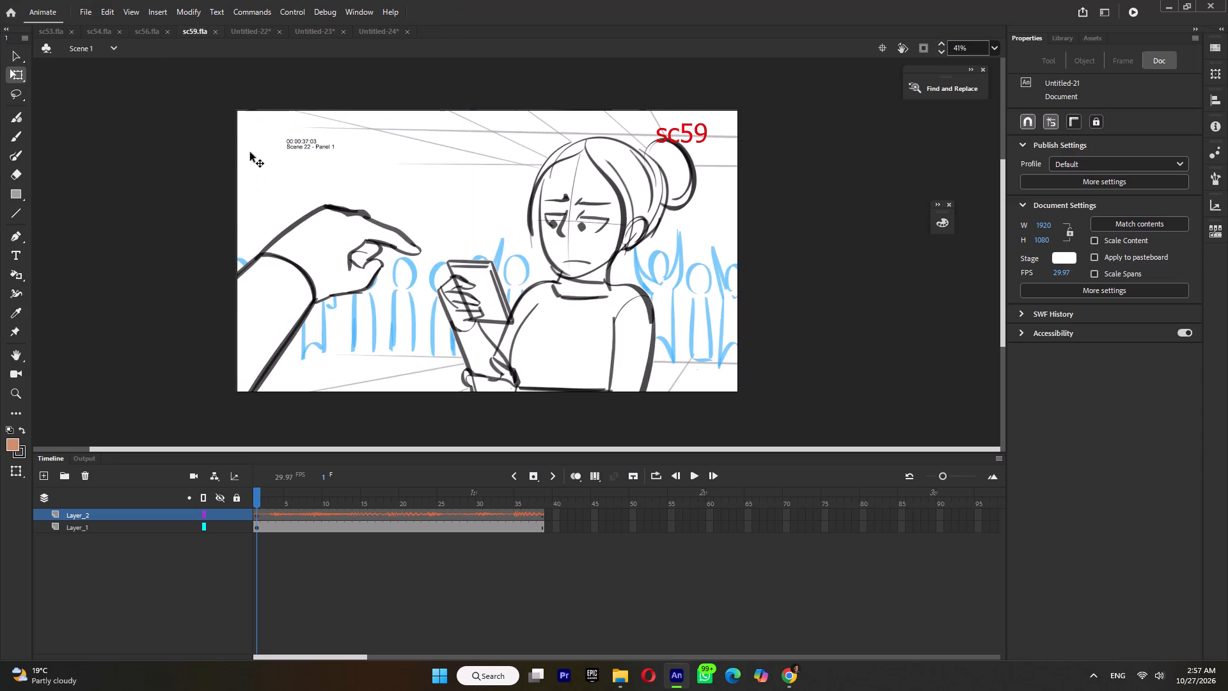
Save the Untitled-22 document as sc60 in the ep06 shots folder.
click(257, 37)
key(ctrl+s)
text(sc60)
key(Return)
Save the Untitled-23 document as sc62 in the ep06 shots folder.
click(306, 34)
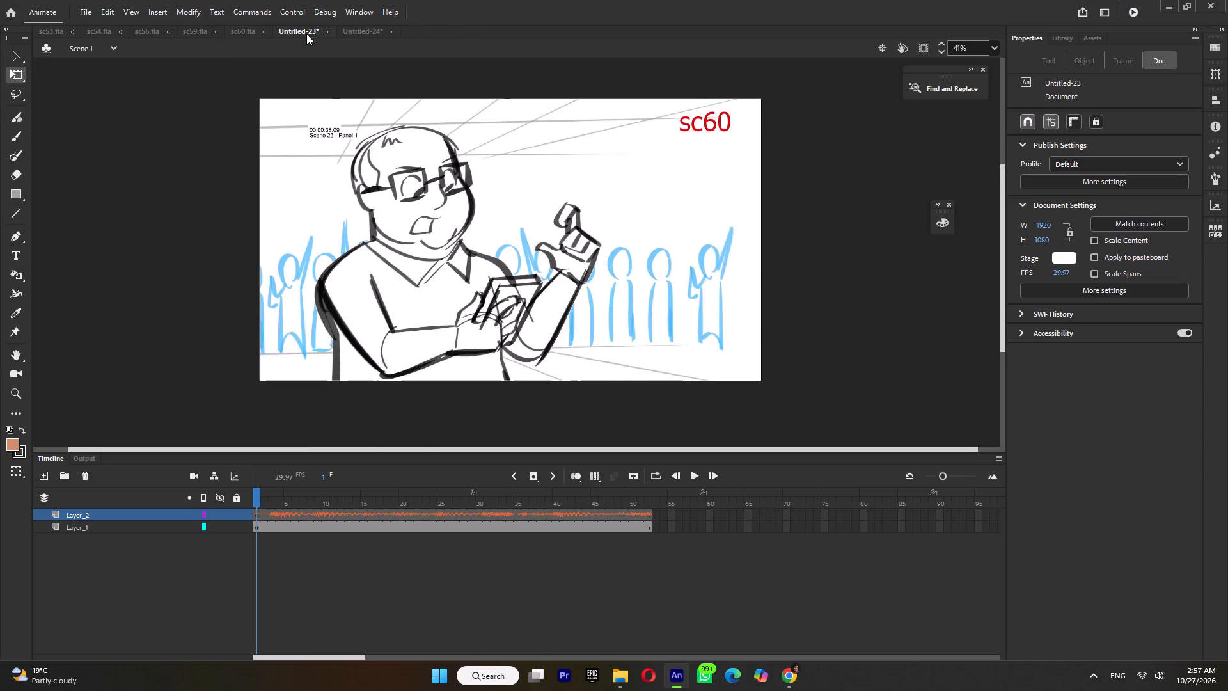
key(ctrl+s)
text(sc)
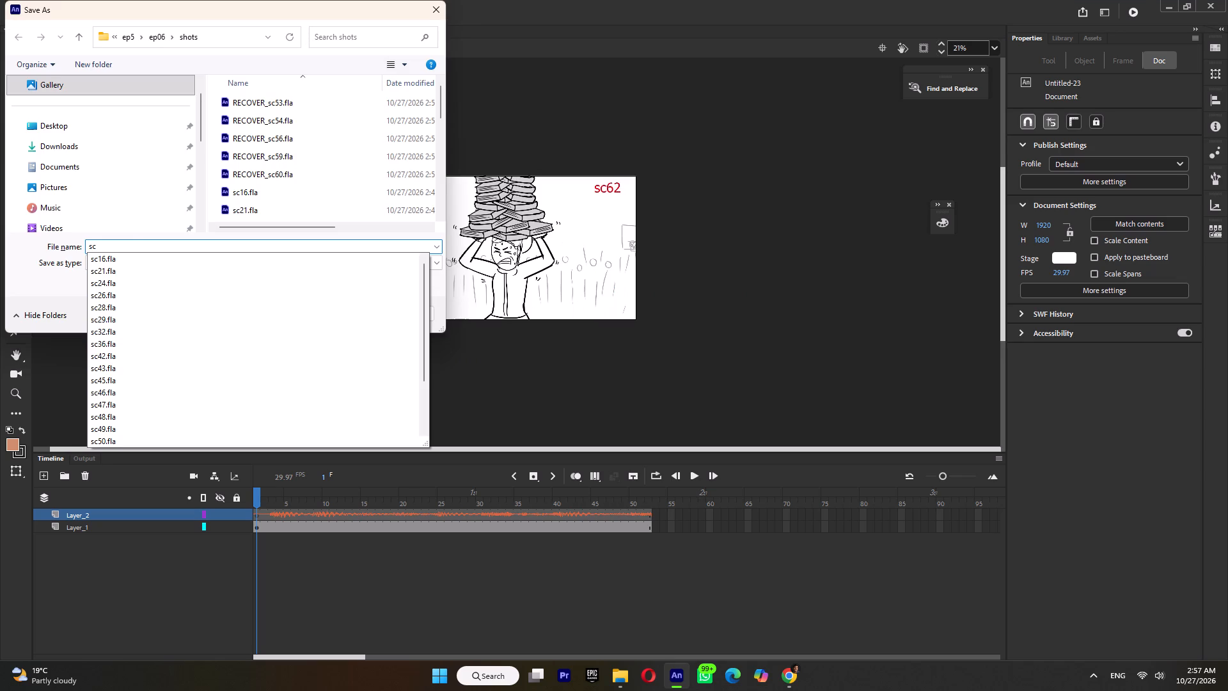
text(62)
key(Return)
Save the Untitled-24 document as sc63 in the ep06 shots folder.
click(352, 26)
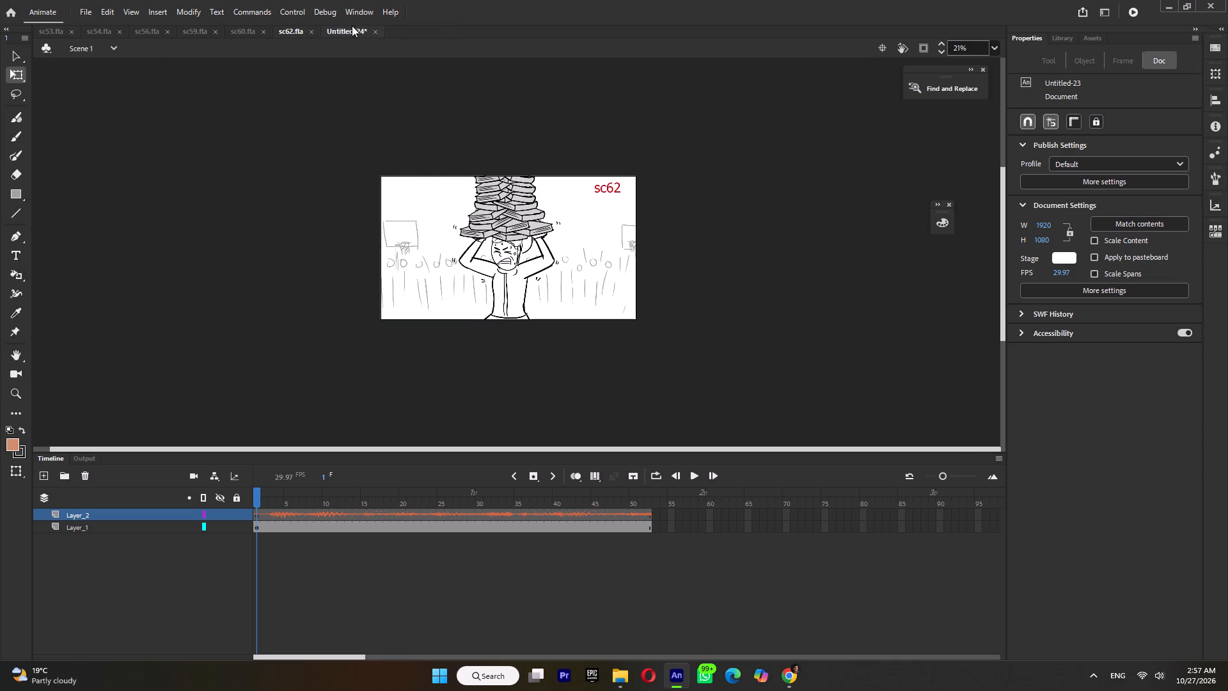
key(ctrl+s)
text(sc)
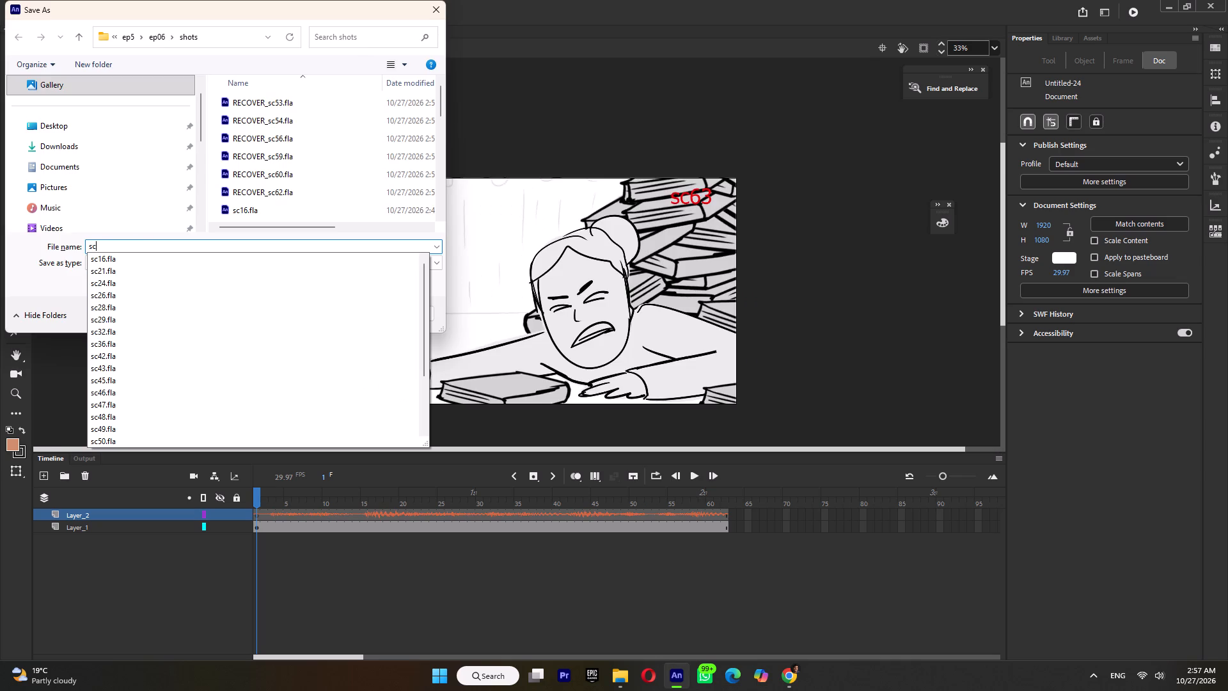
text(63)
key(Return)
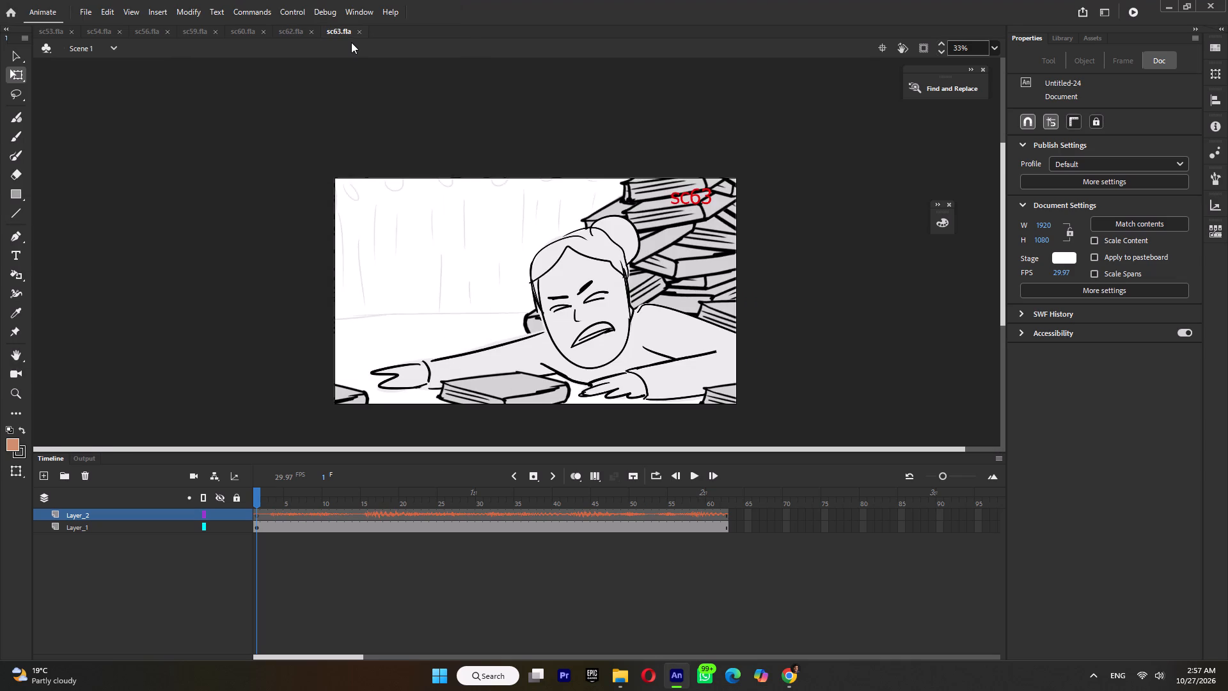
Close the saved scene documents sc53 through sc62, keeping only sc63.fla open.
triple_click(71, 31)
double_click(71, 31)
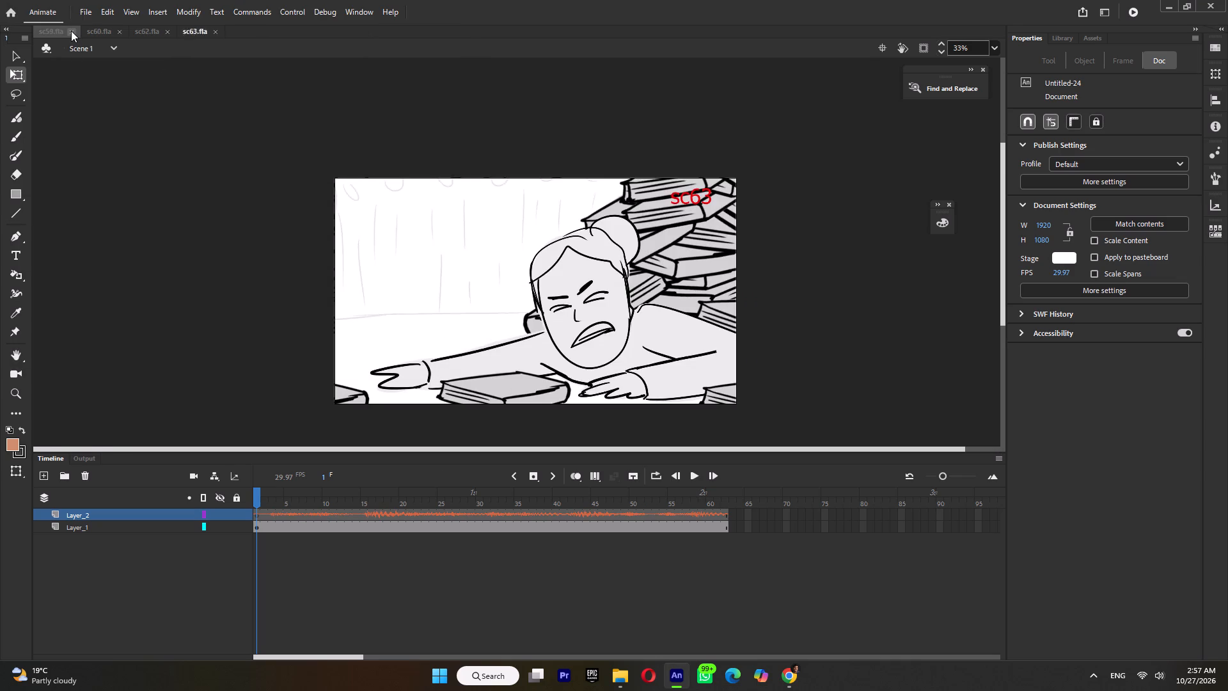
click(71, 31)
Play back the sc63 timeline from its start to check the video with its audio, and return to frame 1.
drag(276, 493, 228, 506)
key(Return)
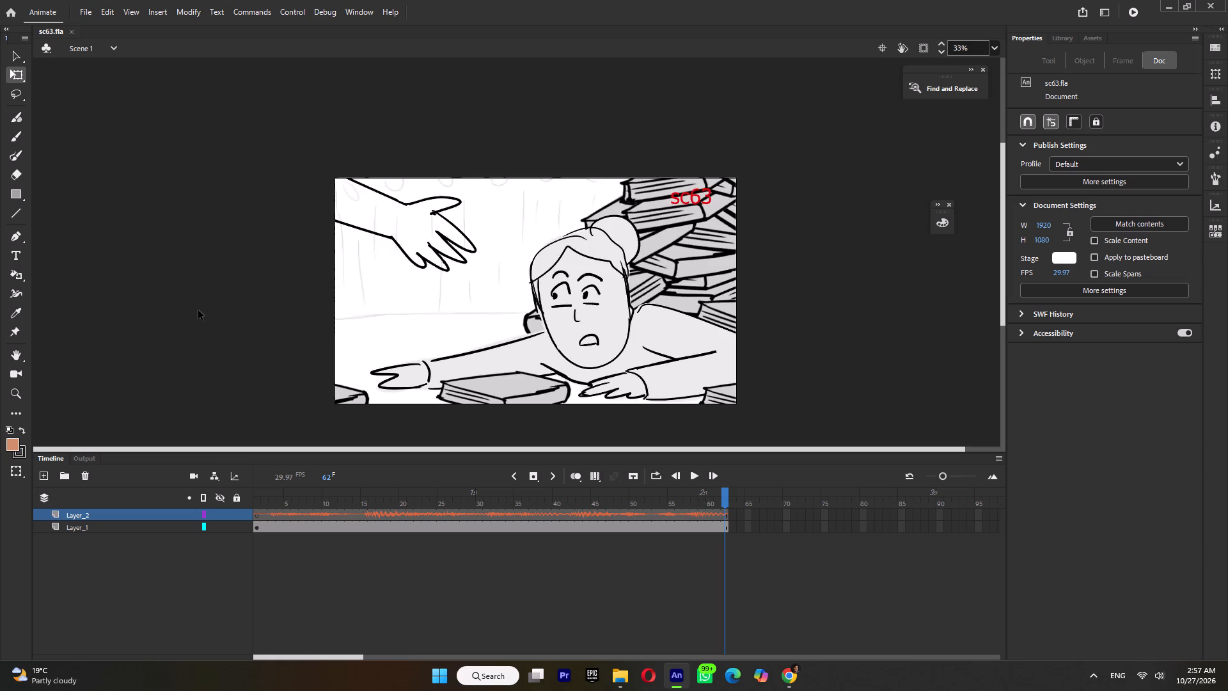
drag(262, 495, 208, 498)
click(217, 335)
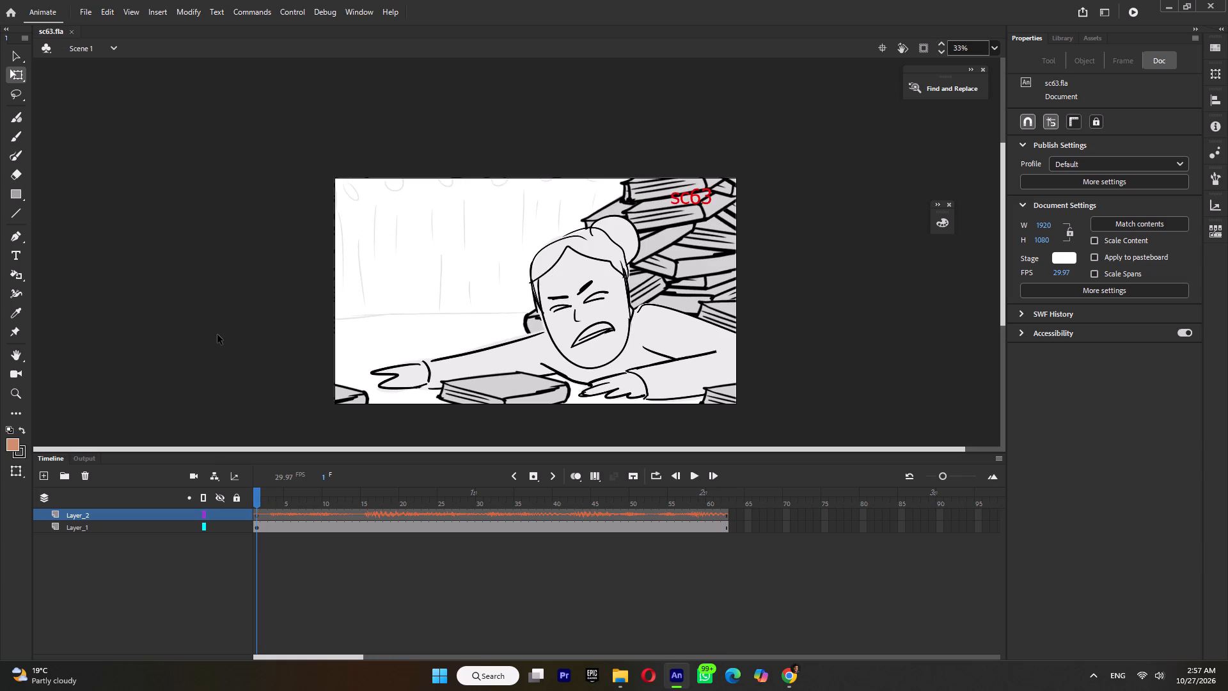
Create a blank Full HD document, 1920 x 1080 at 29.97 fps, with its whole stage in view.
key(ctrl+n)
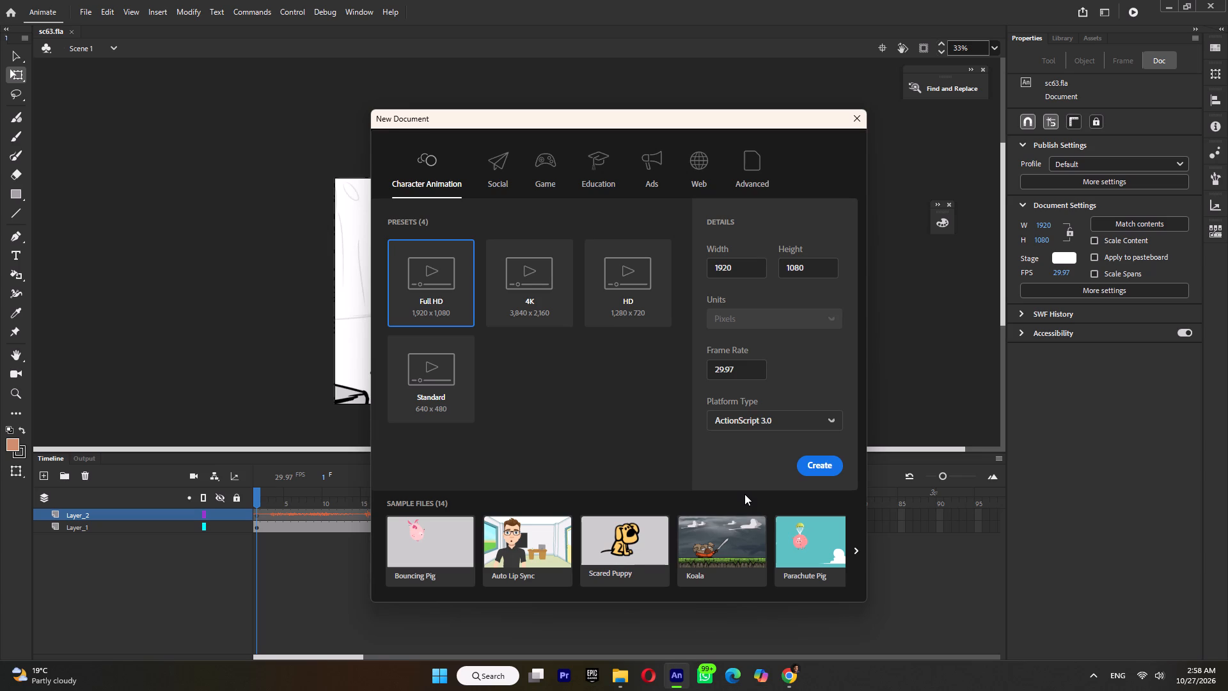
click(821, 457)
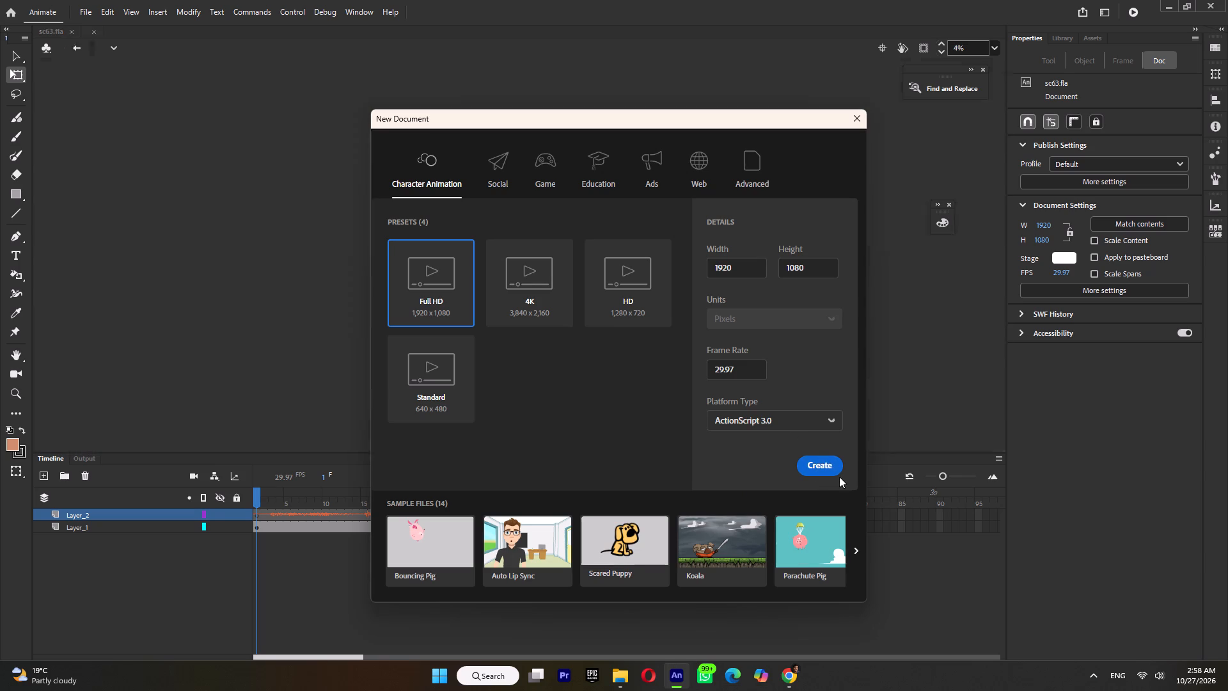
ctrl+scroll(489, 304, down, 5)
ctrl+scroll(563, 269, down, 6)
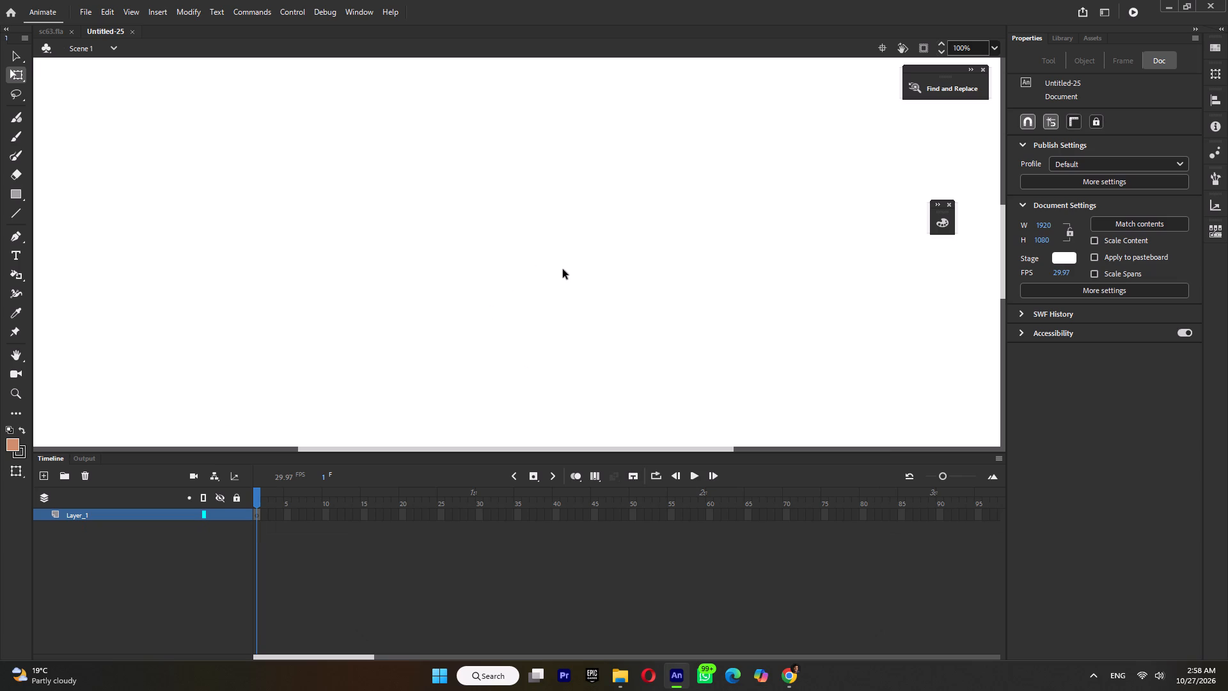
click(540, 283)
ctrl+scroll(647, 315, down, 6)
ctrl+scroll(514, 358, up, 4)
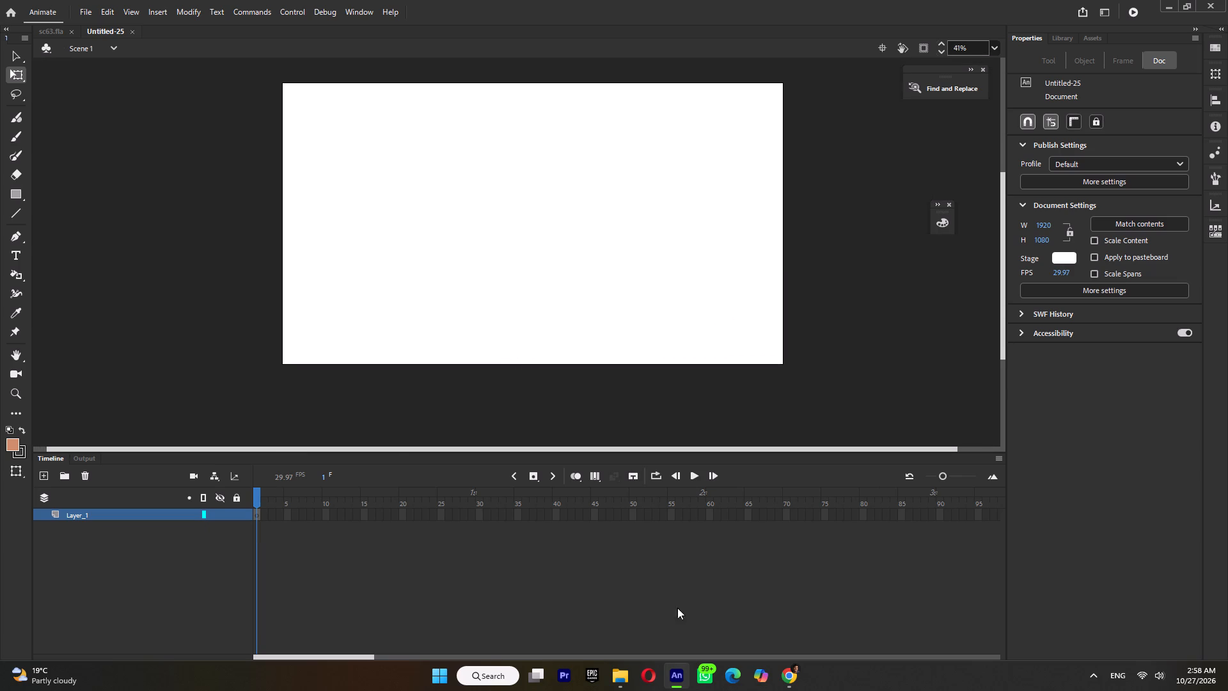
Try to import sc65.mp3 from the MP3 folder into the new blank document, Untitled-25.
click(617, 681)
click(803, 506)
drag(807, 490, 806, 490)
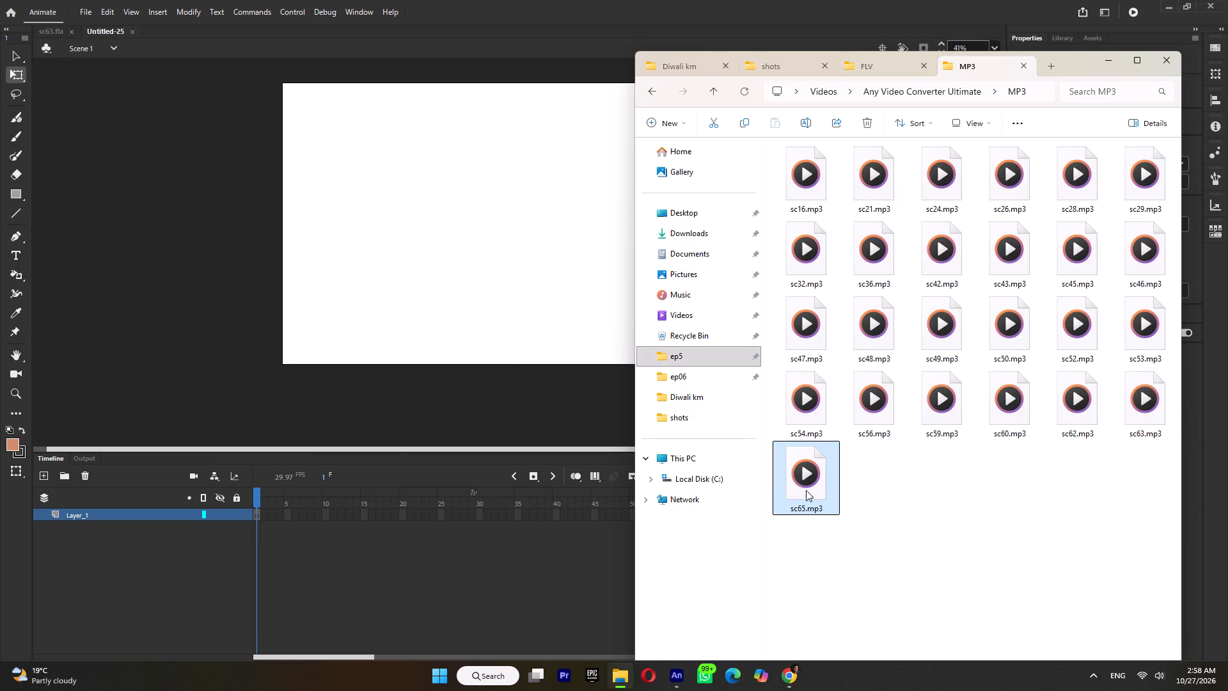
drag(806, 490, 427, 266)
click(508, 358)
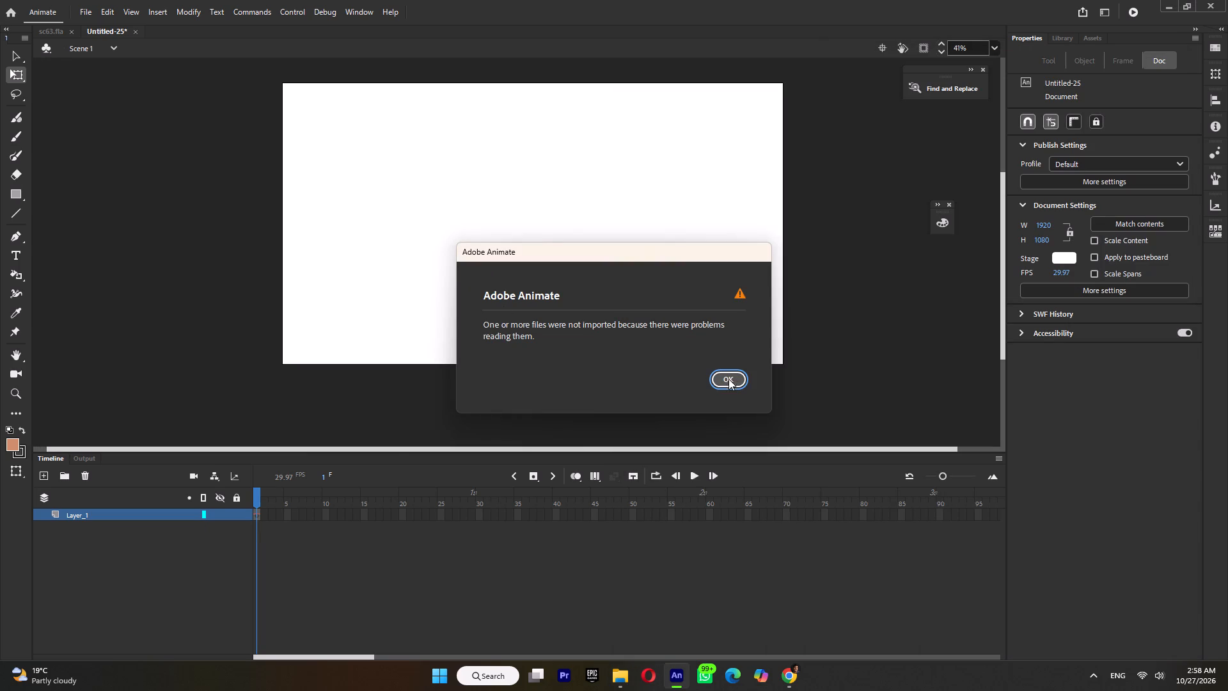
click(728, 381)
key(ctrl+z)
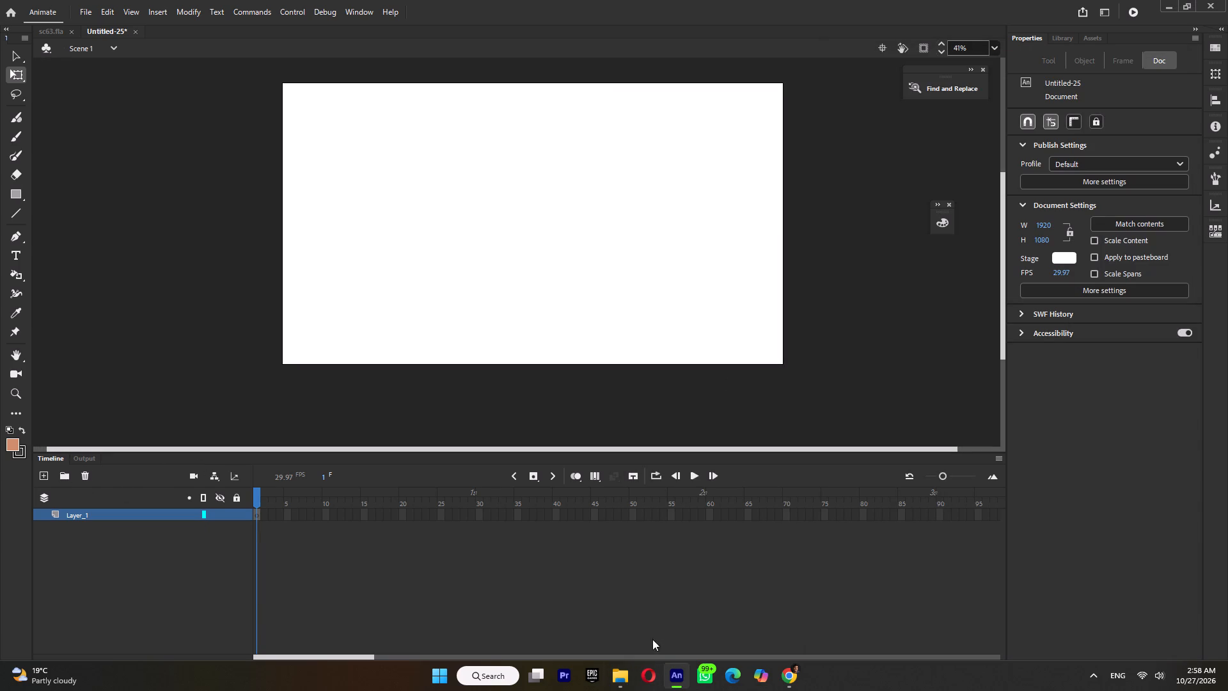
Import sc65.flv from the FLV folder into Untitled-25 as a video embedded in the timeline.
click(619, 676)
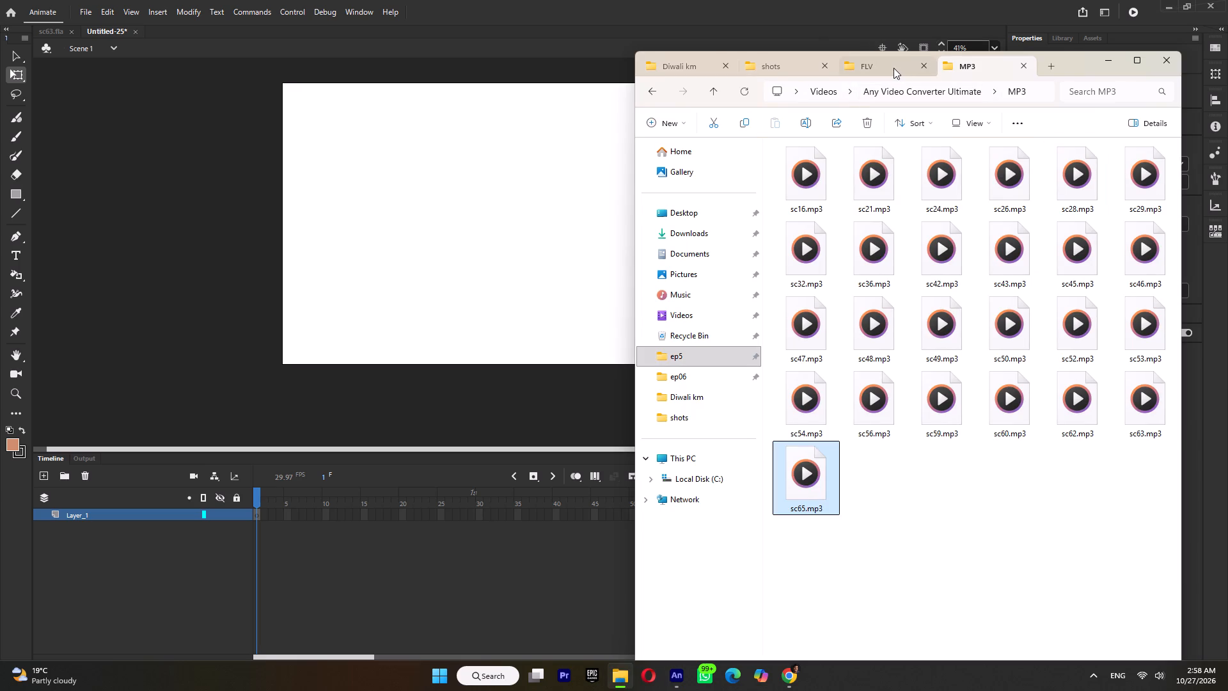
click(892, 68)
click(803, 483)
drag(808, 498, 476, 315)
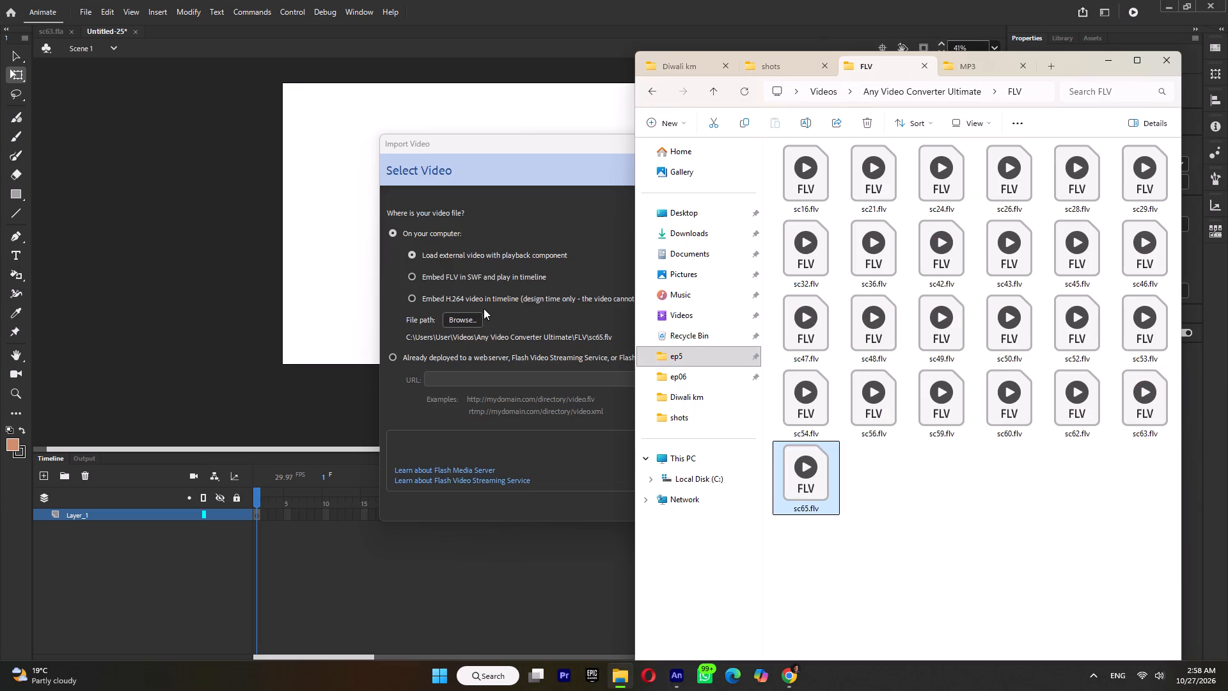
click(486, 271)
triple_click(752, 504)
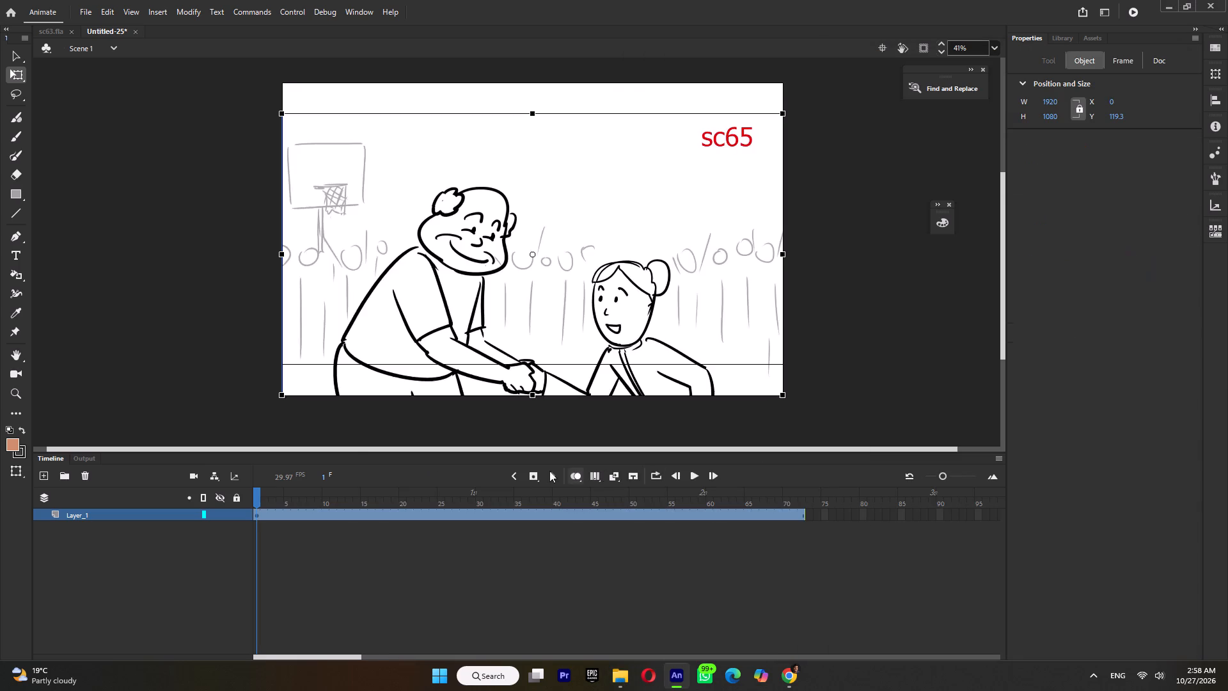
Add a new layer above the video layer and move the sc65 video up to fill the stage.
click(39, 480)
drag(553, 316, 553, 285)
click(100, 512)
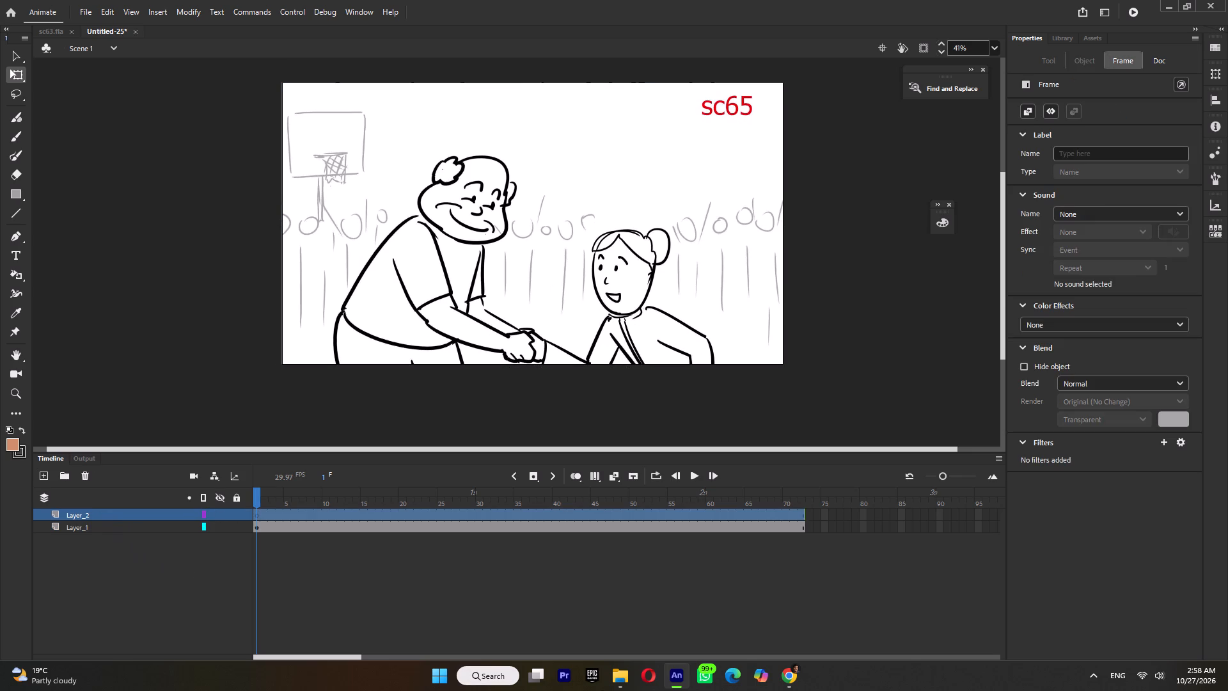
Import sc65.mp3 from the MP3 folder onto Layer_2 as streaming sound.
click(620, 685)
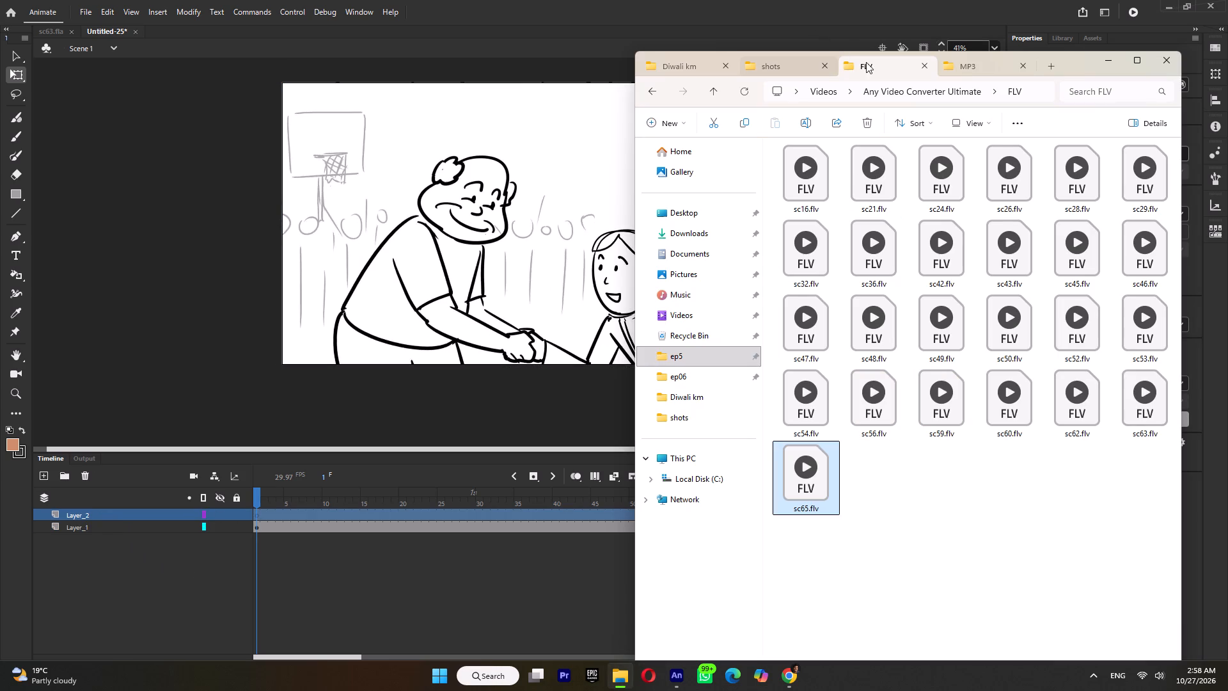
click(963, 67)
drag(803, 486, 439, 274)
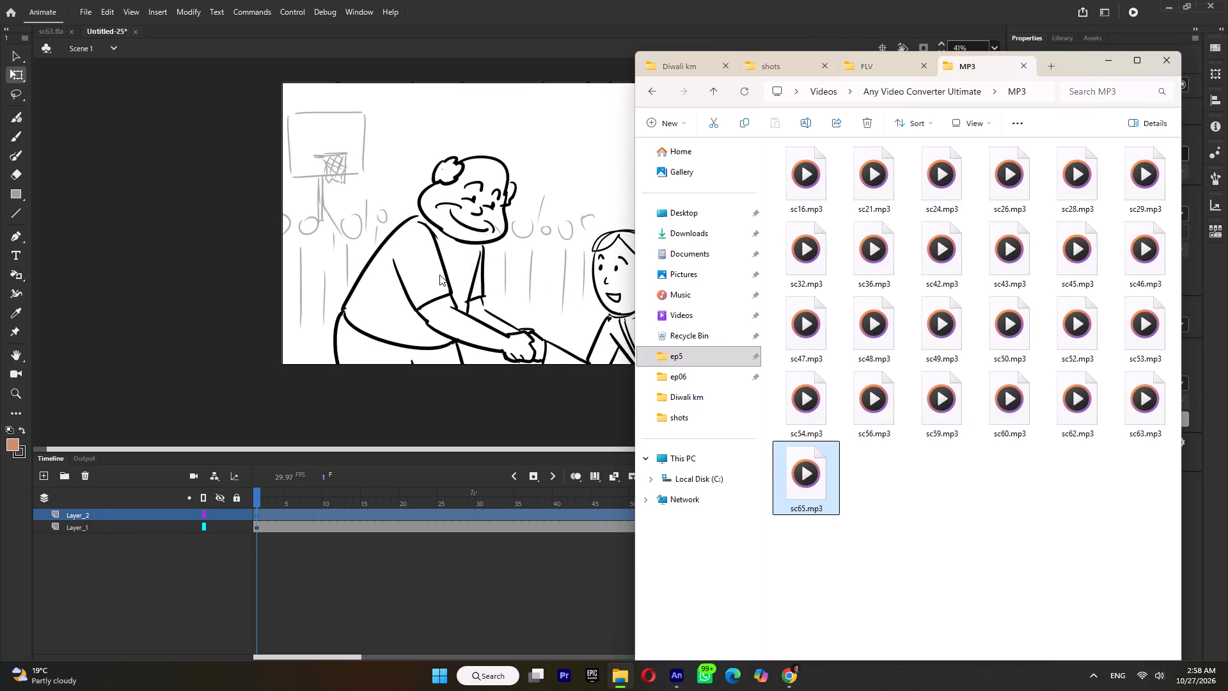
click(524, 344)
click(732, 374)
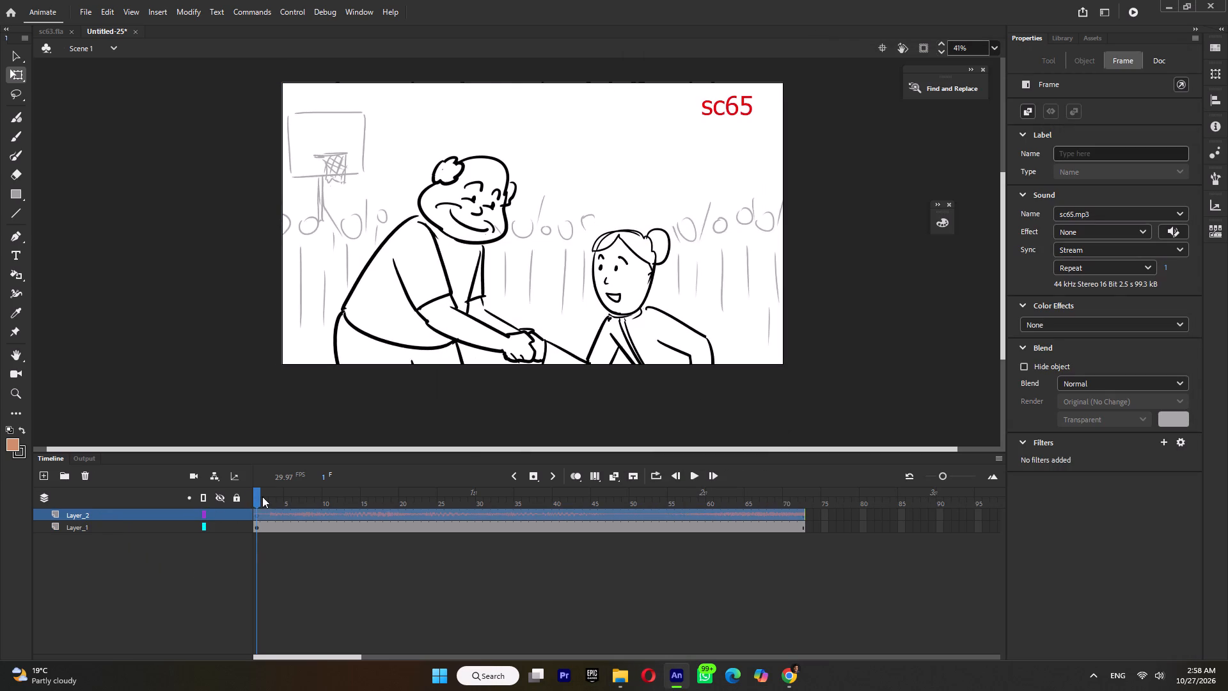
Scrub back and forth through the sc65 timeline to its last frame to check the video against the audio.
drag(263, 496, 366, 538)
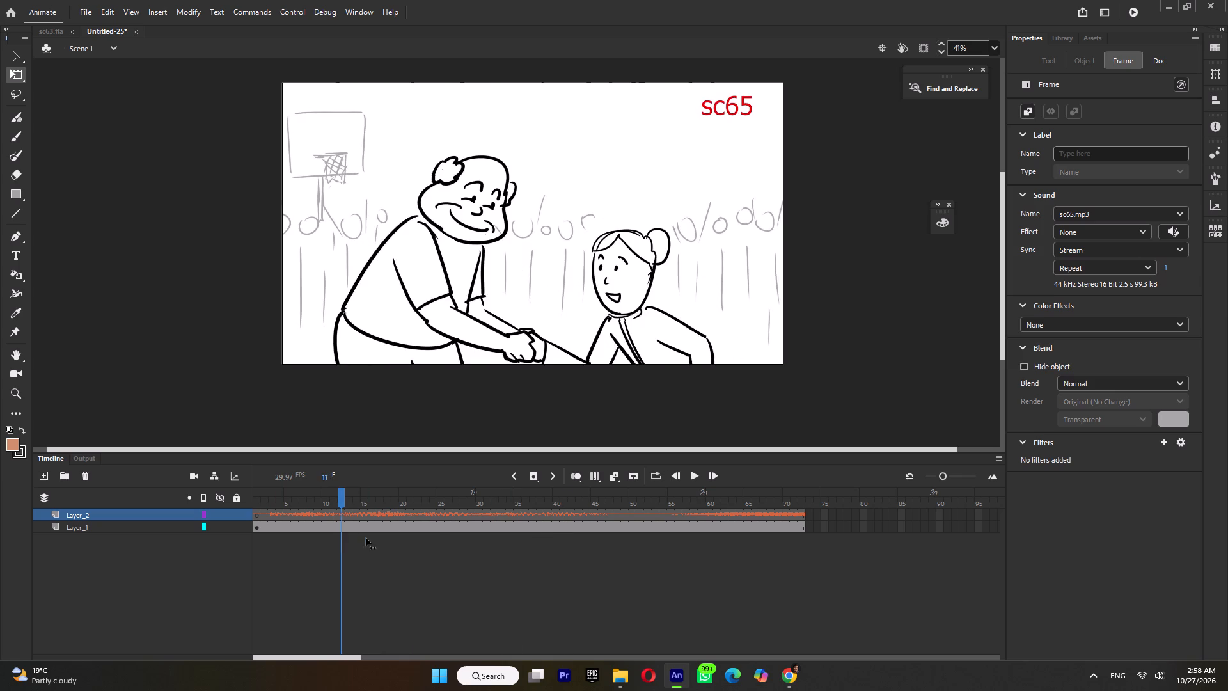
drag(366, 538, 319, 538)
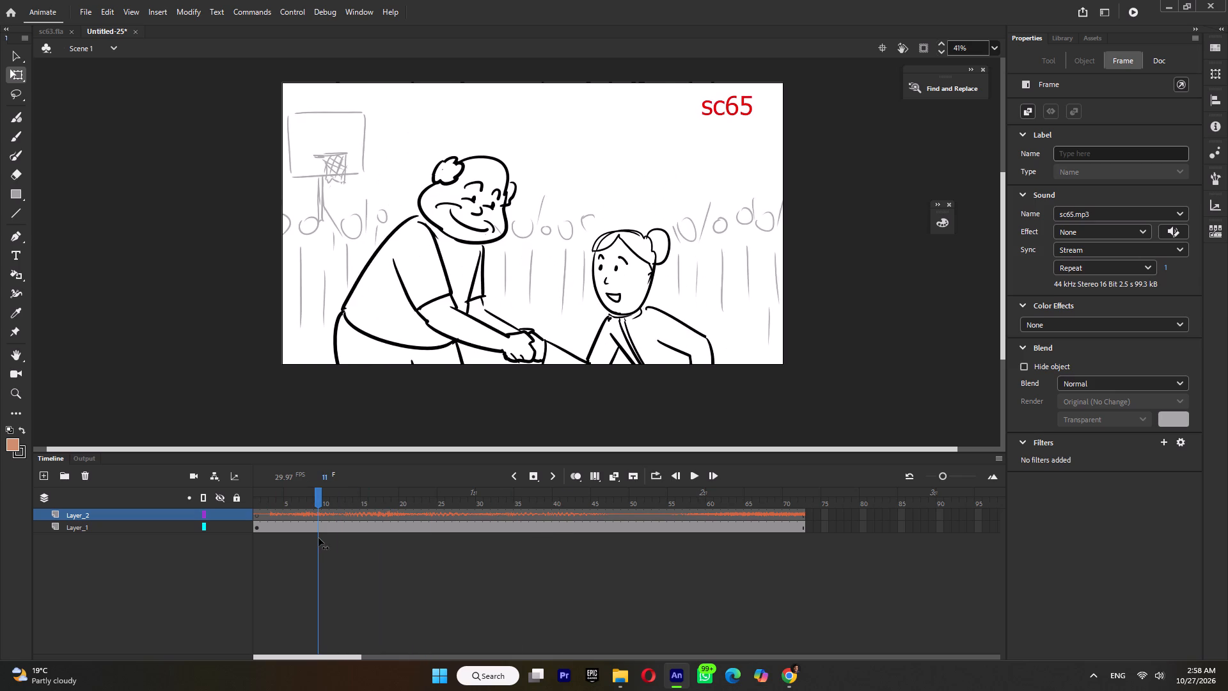
drag(319, 538, 443, 536)
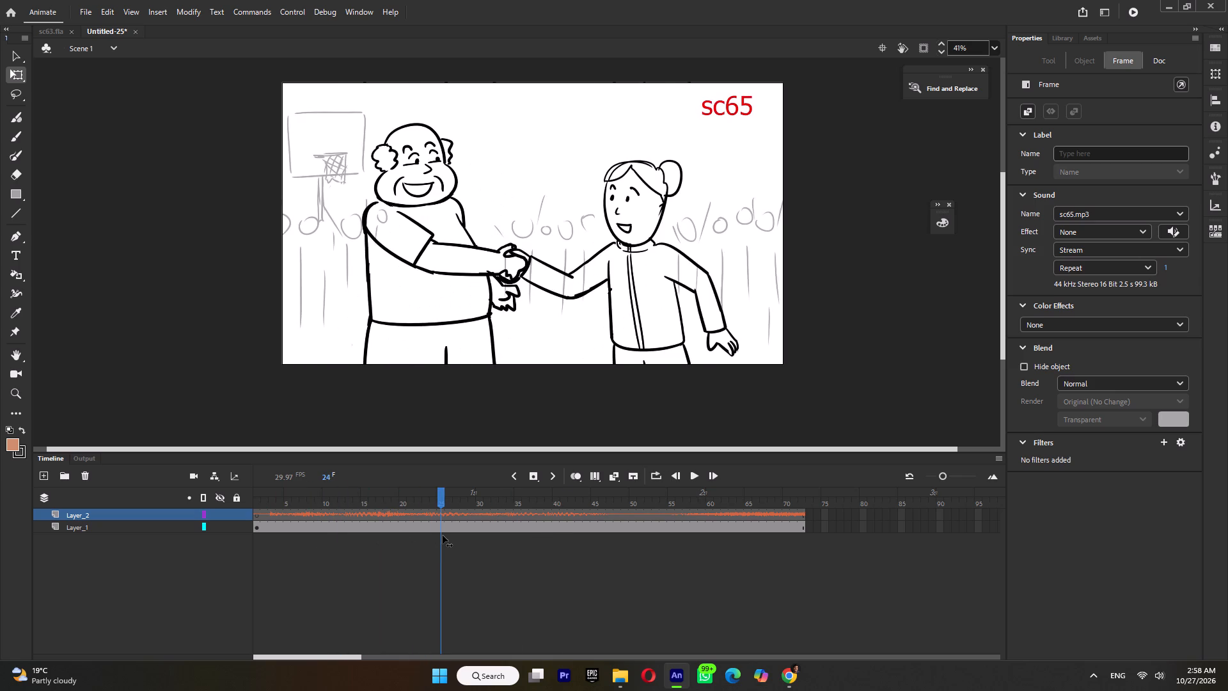
drag(443, 536, 350, 543)
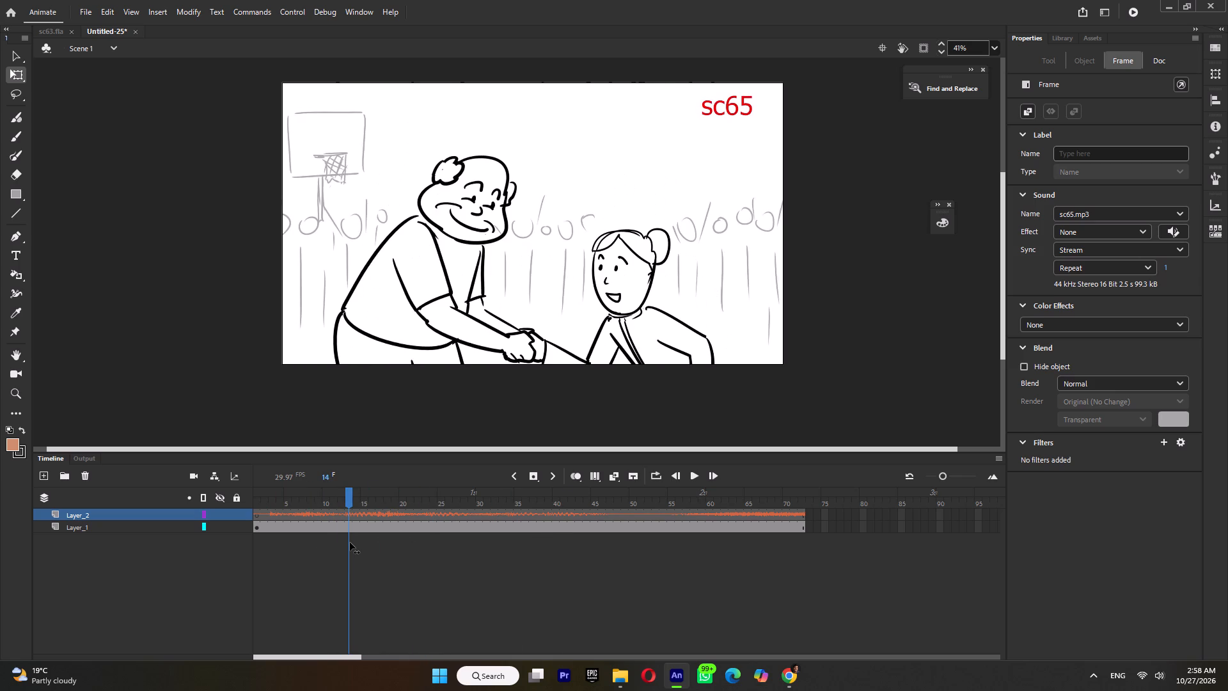
drag(350, 543, 455, 538)
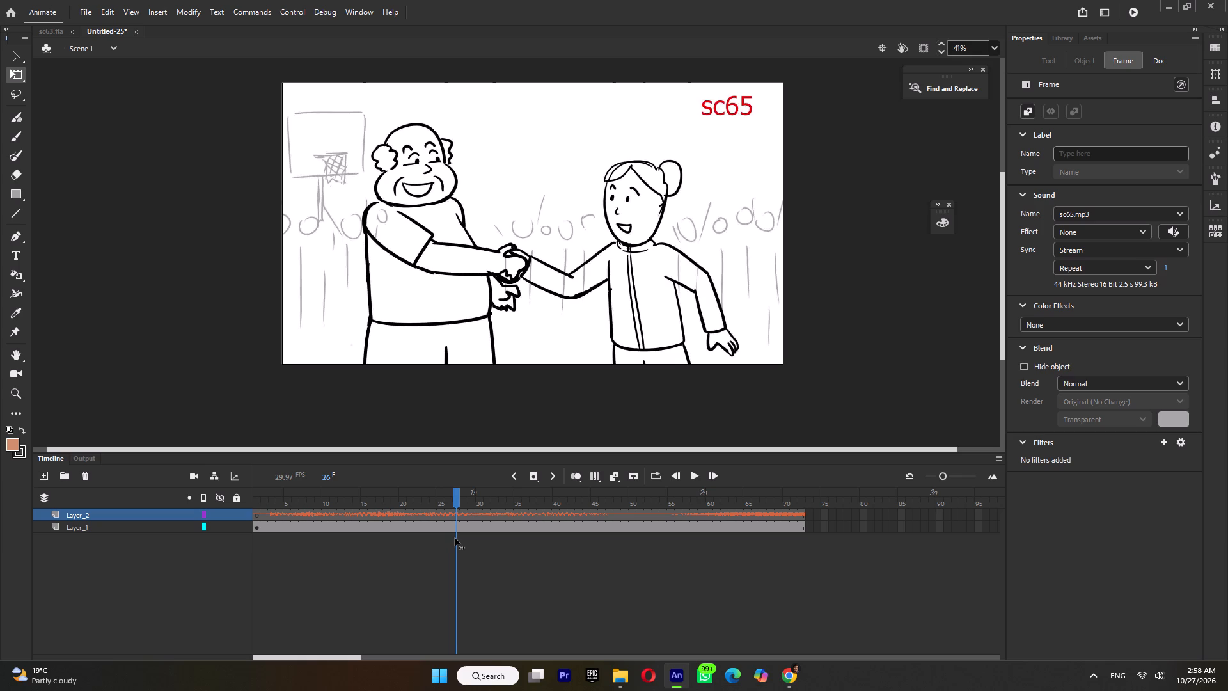
drag(455, 538, 358, 543)
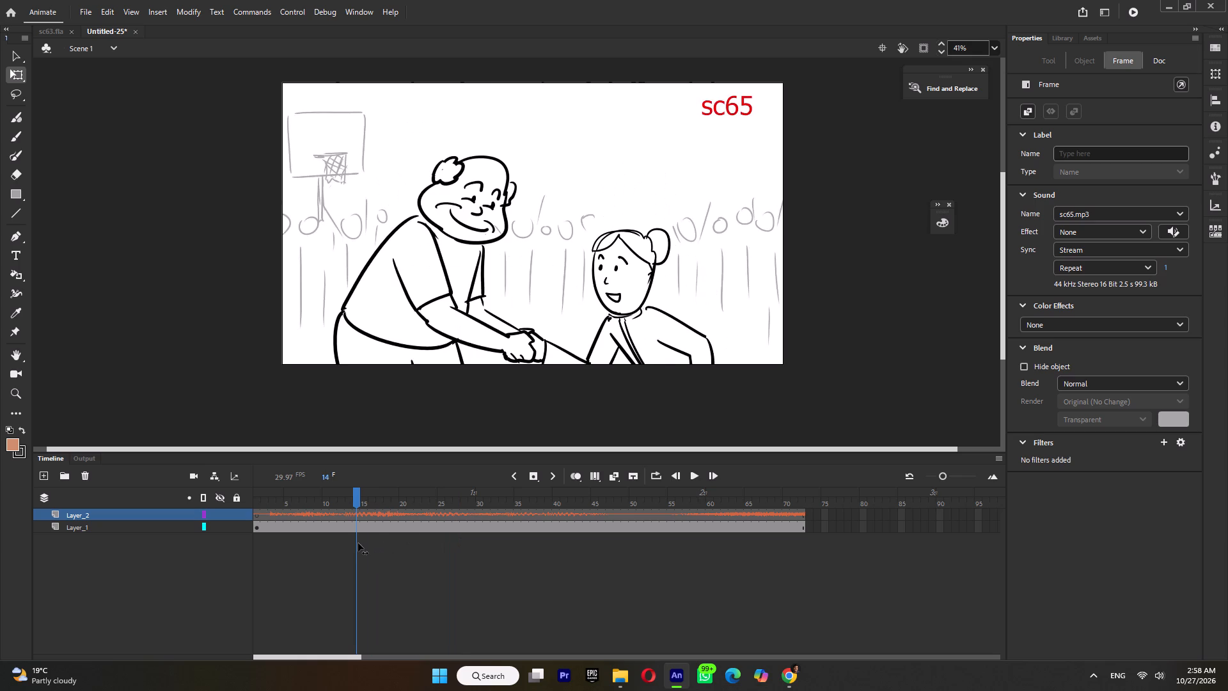
drag(358, 543, 365, 543)
drag(365, 543, 482, 543)
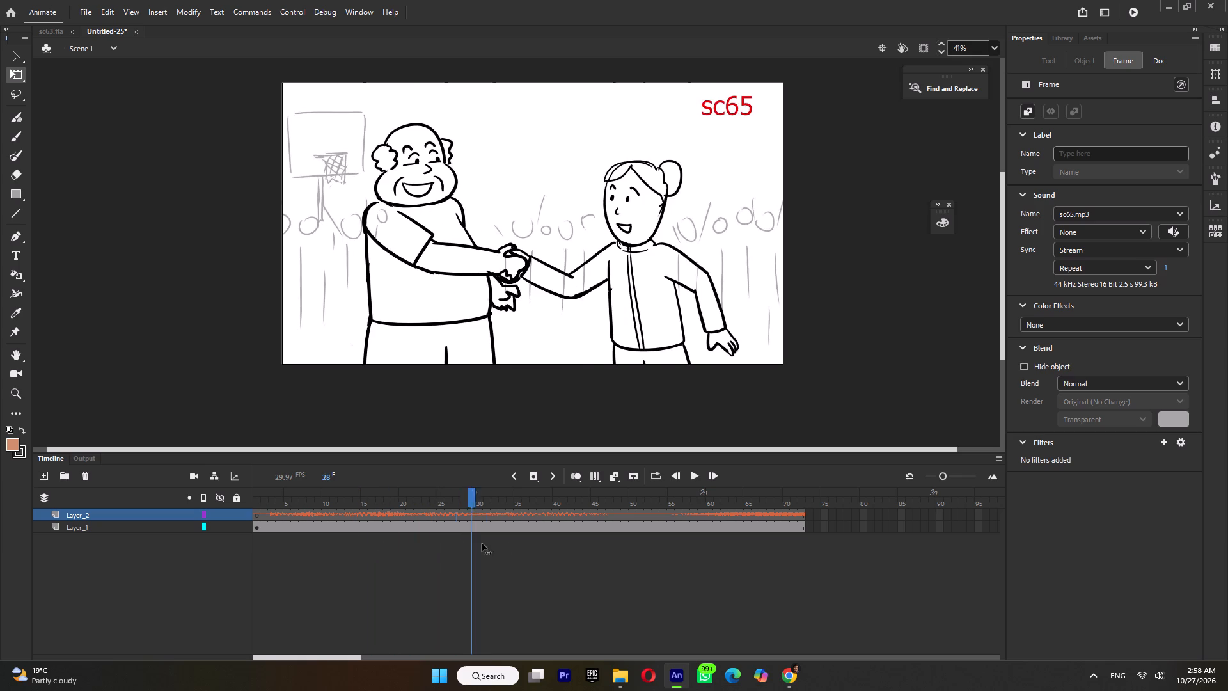
drag(482, 543, 477, 552)
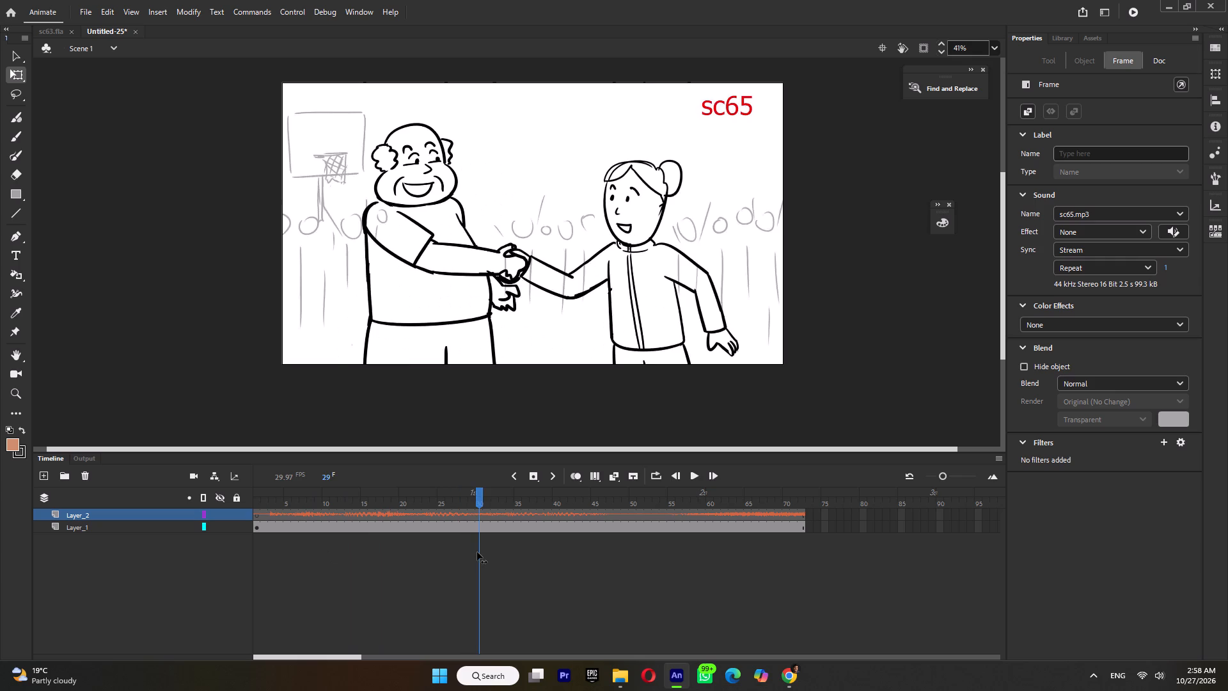
drag(477, 552, 792, 541)
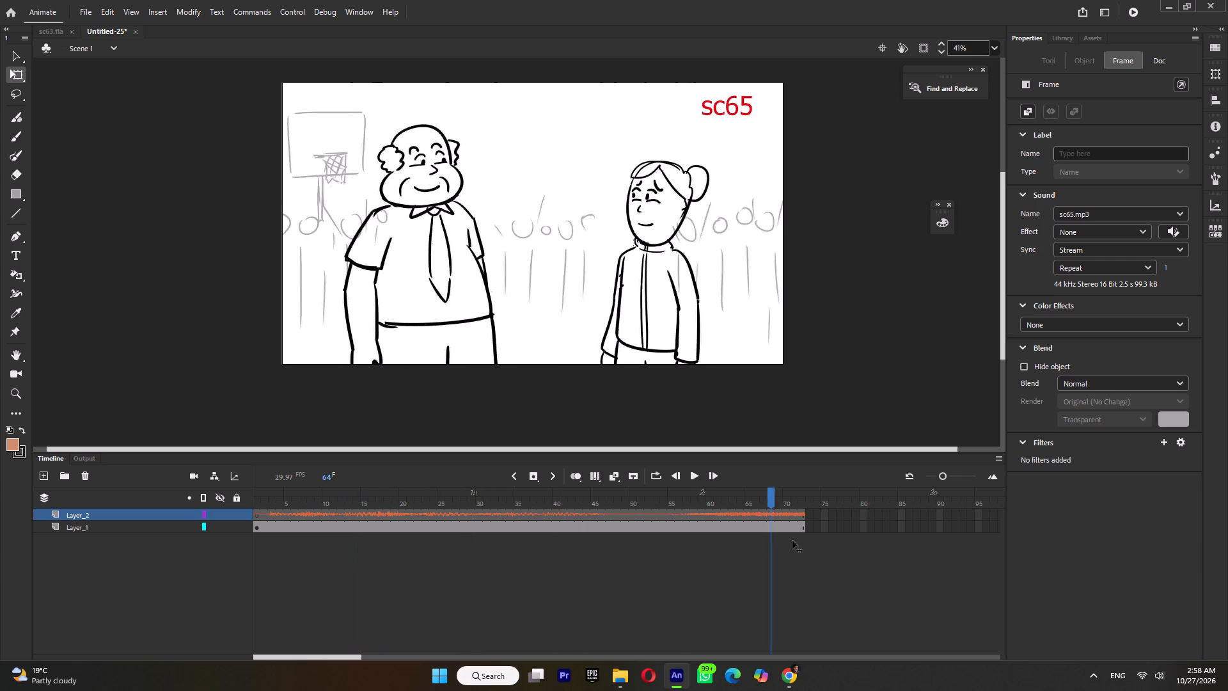
drag(792, 541, 870, 545)
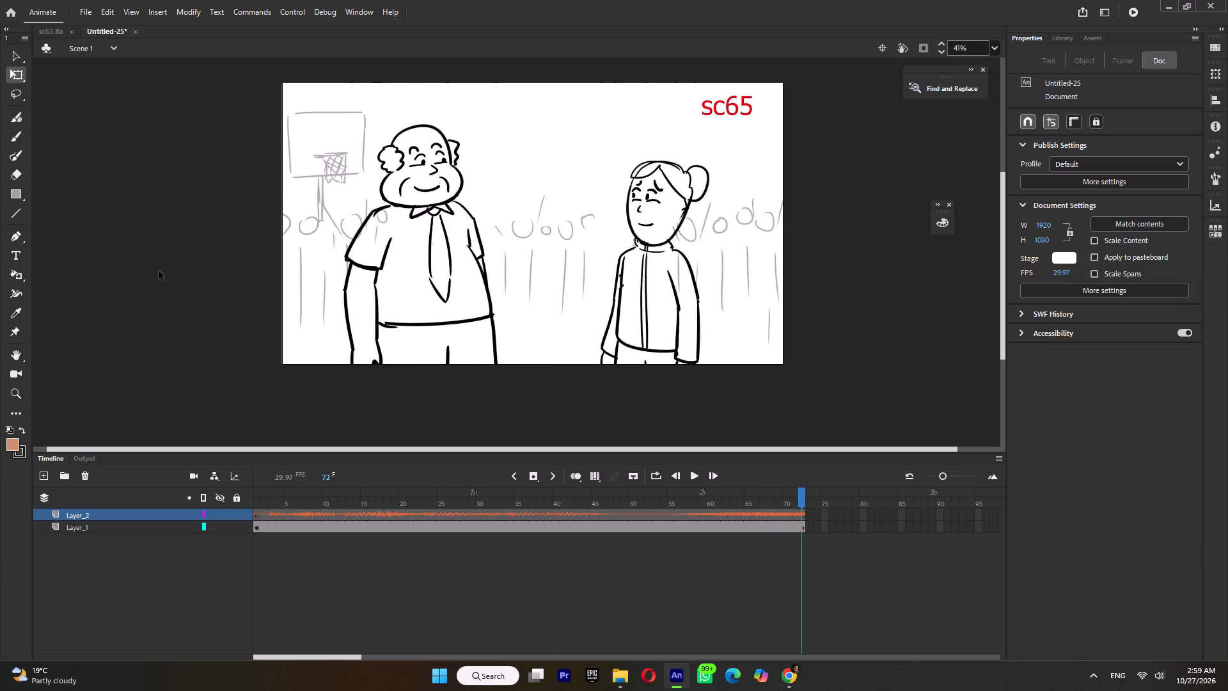
Save the document as sc65 in the ep06 shots folder.
click(159, 271)
key(ctrl+s)
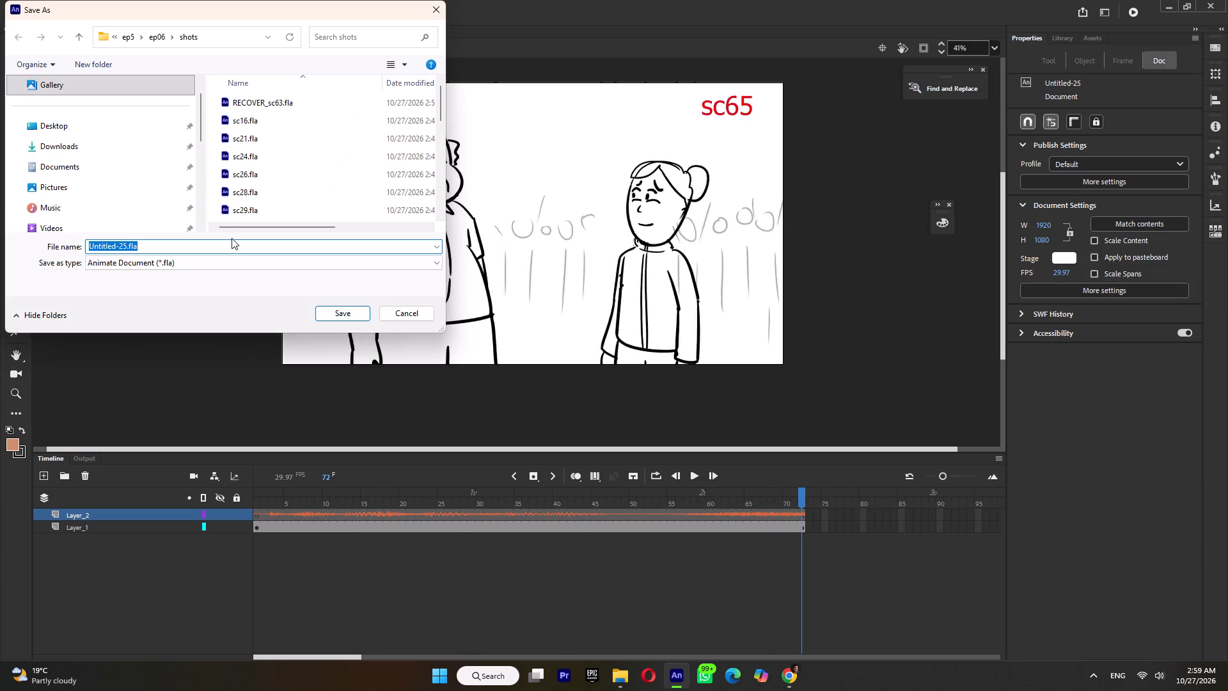
key(s)
text(c6)
key(5)
key(Return)
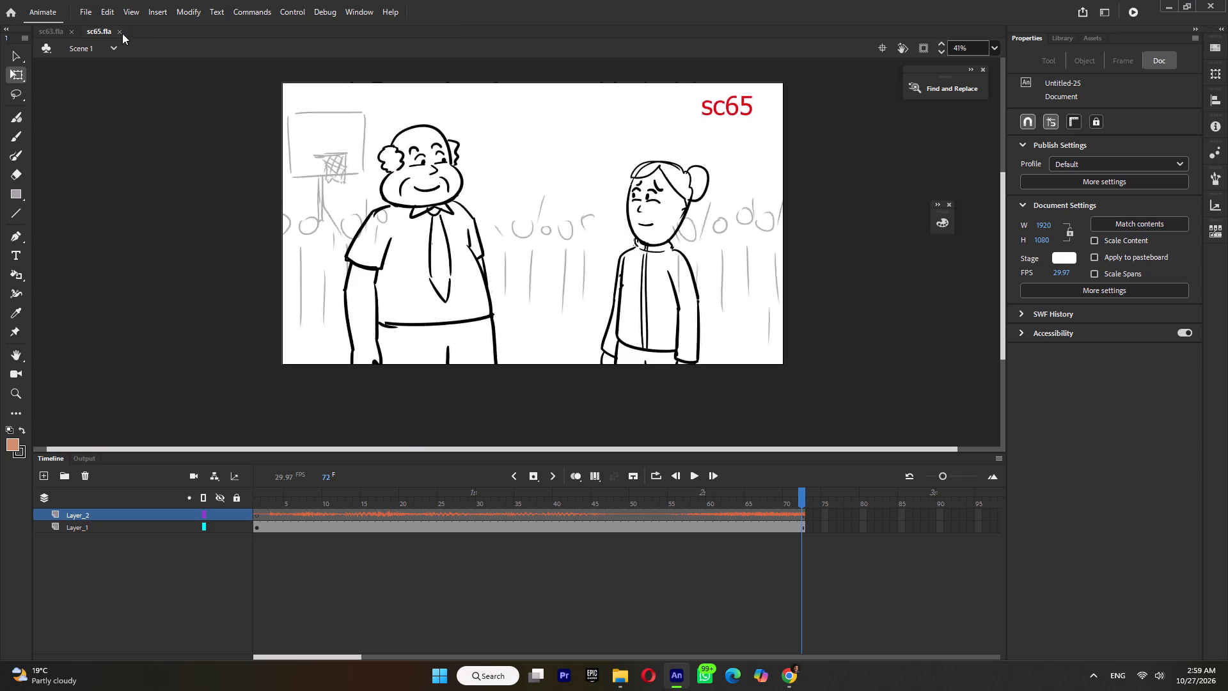
Close the sc63.fla and sc65.fla documents.
click(60, 30)
click(69, 30)
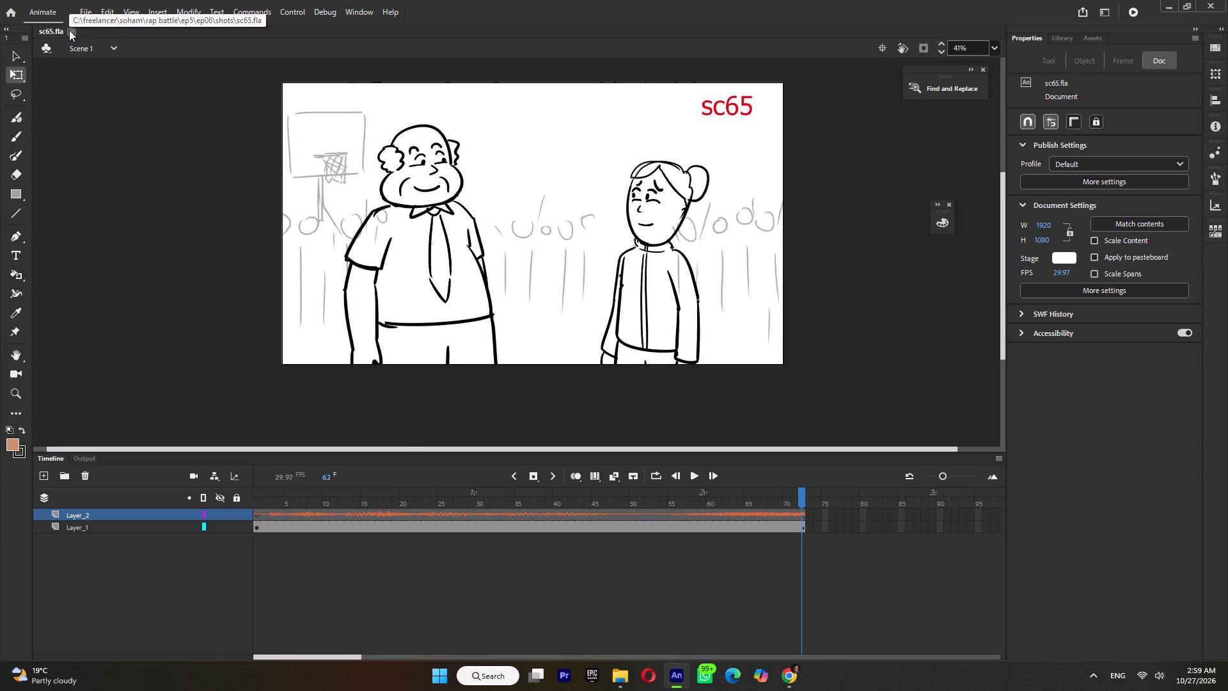
click(69, 30)
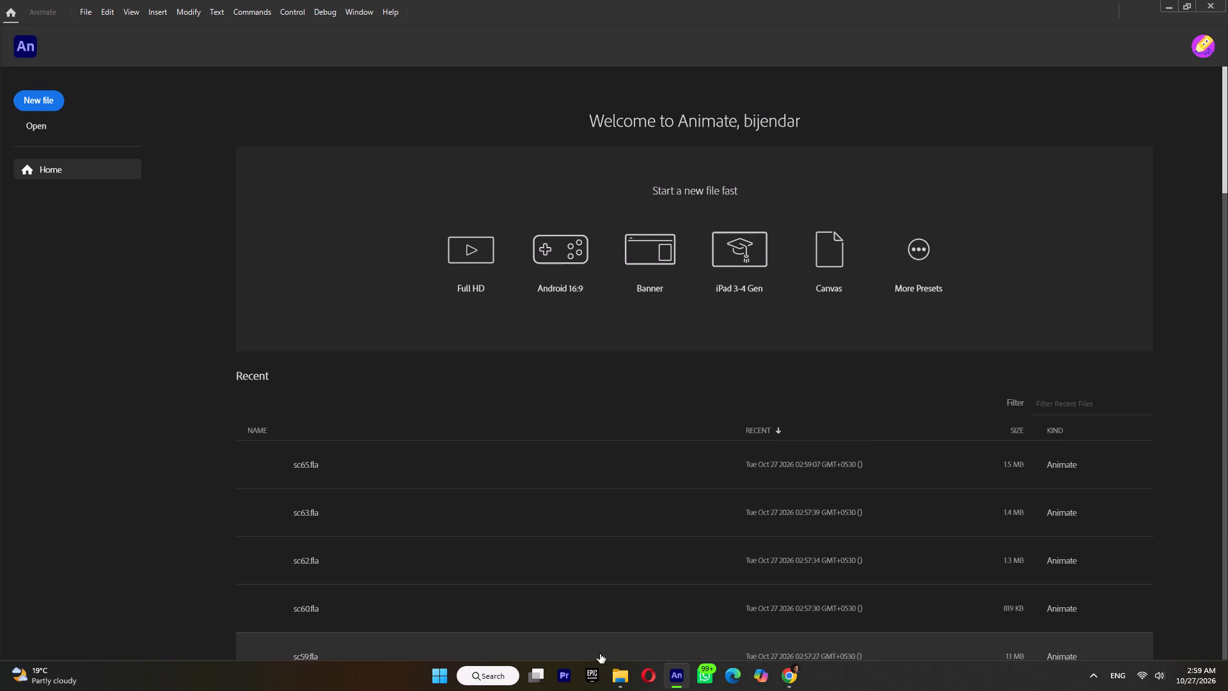
Switch to File Explorer and close the FLV and MP3 folders.
click(620, 687)
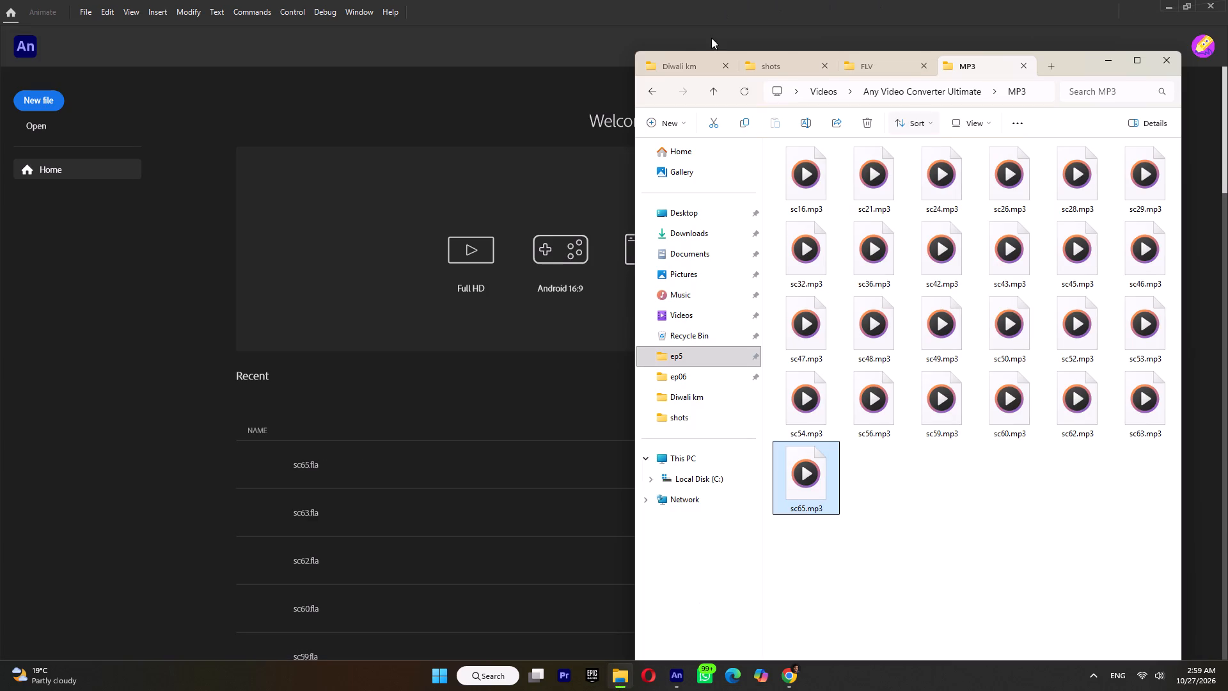
click(925, 68)
click(925, 68)
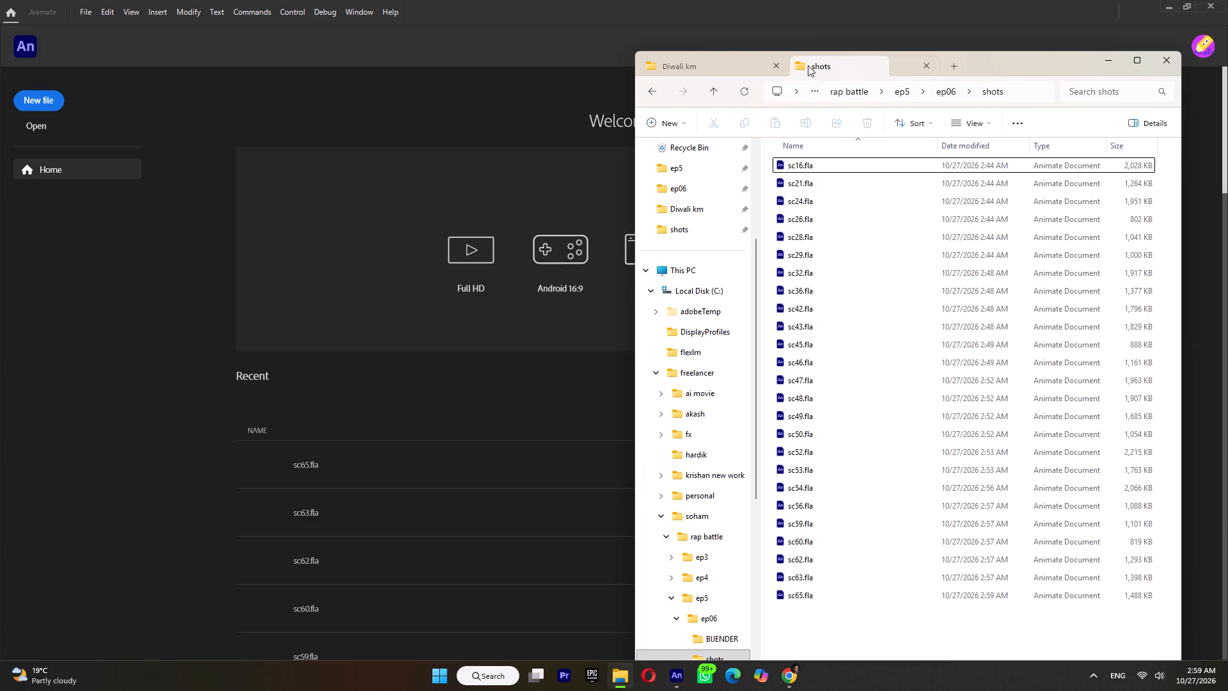
Go up to the ep06 folder and open the GIRL_Final.fla character file.
click(711, 93)
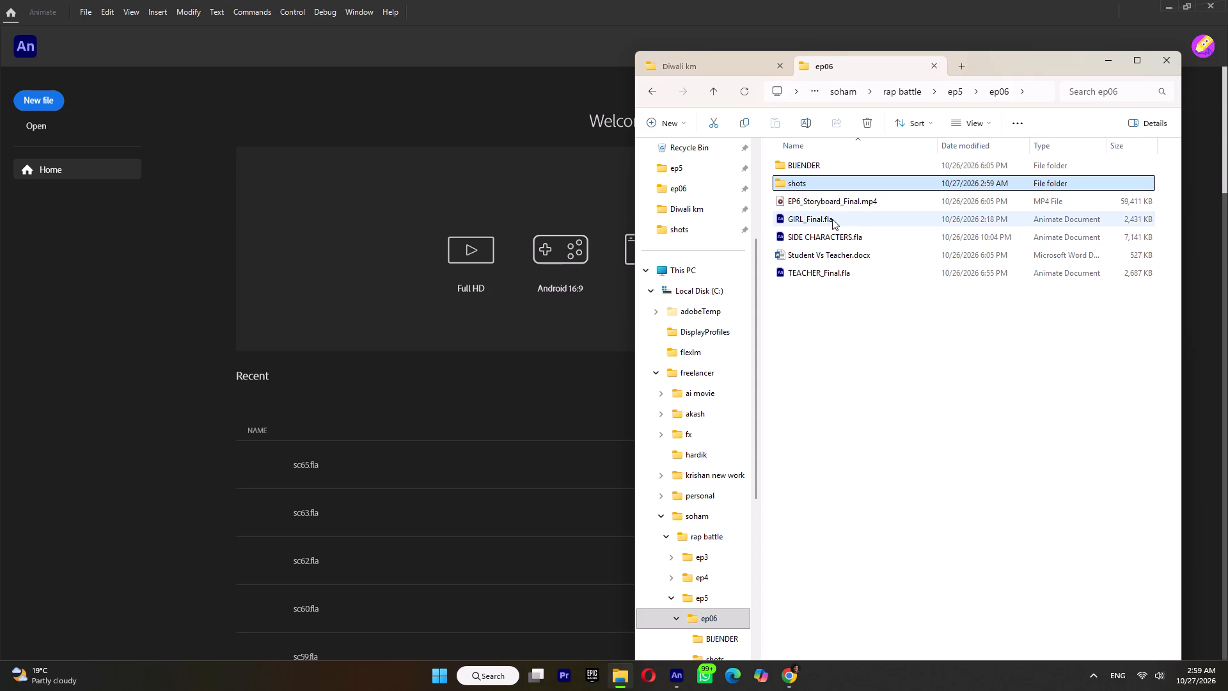
double_click(832, 219)
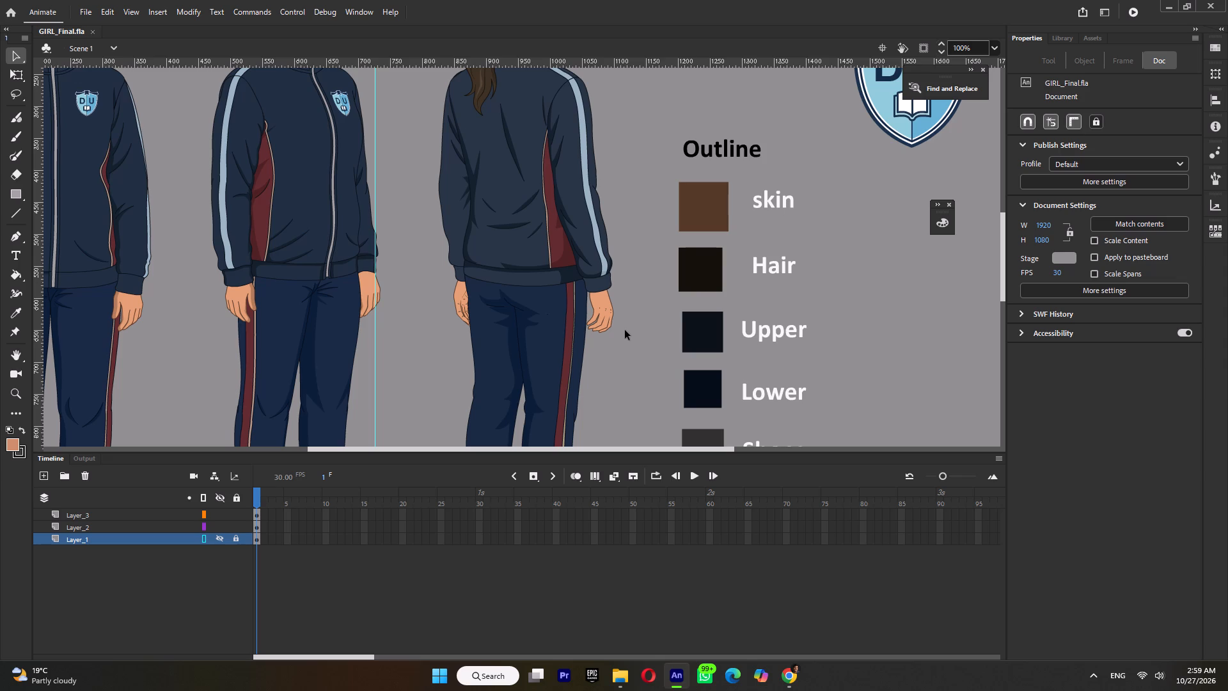
Open the three-quarter-view girl's symbol for editing and distribute all its body parts to separate layers.
ctrl+scroll(537, 267, down, 5)
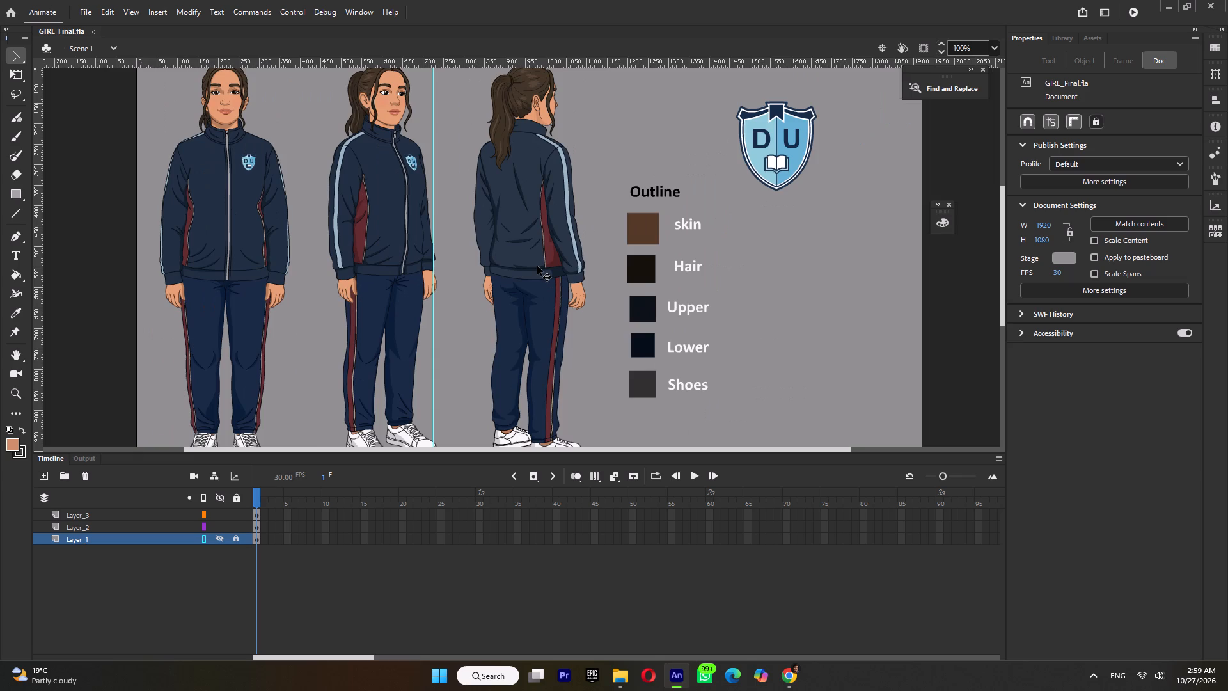
ctrl+scroll(537, 264, down, 4)
ctrl+scroll(383, 218, up, 4)
double_click(536, 246)
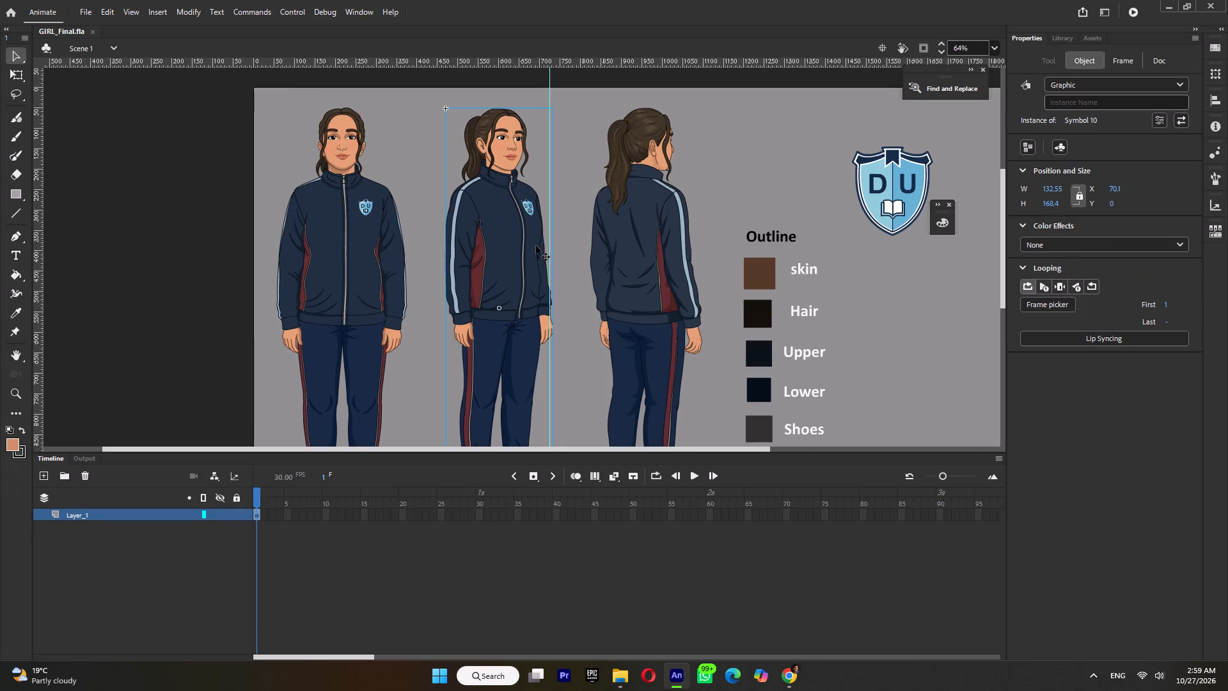
click(523, 257)
click(500, 155)
ctrl+scroll(485, 171, down, 2)
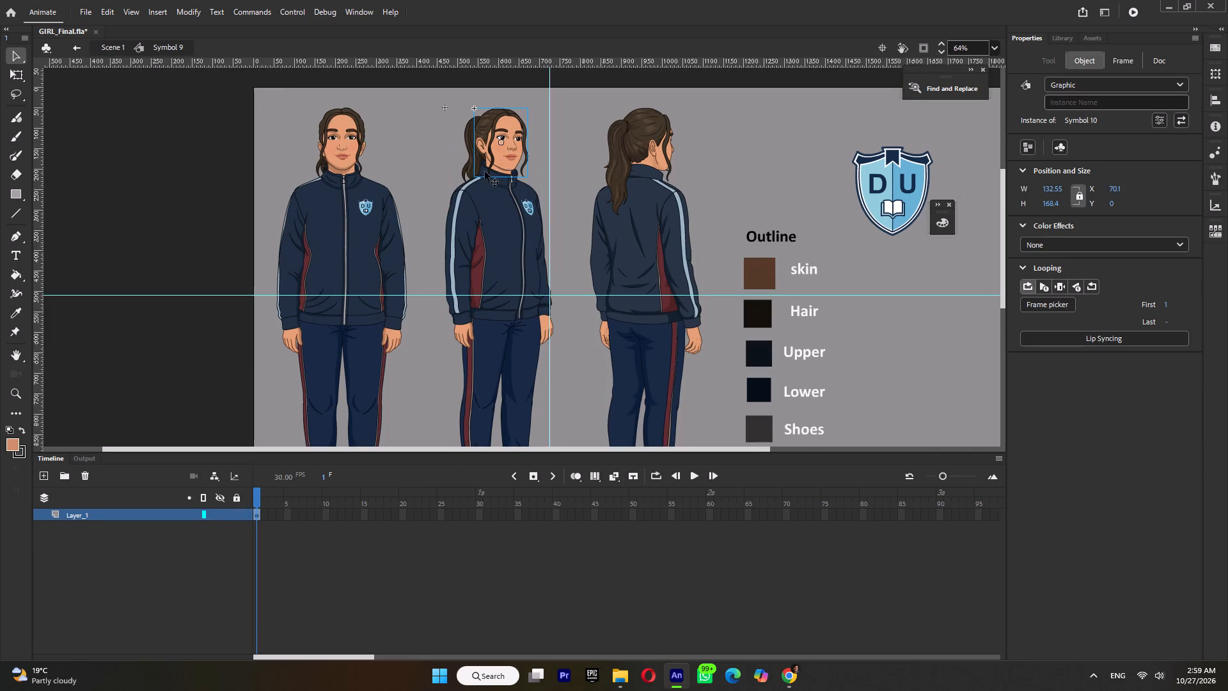
ctrl+scroll(485, 171, down, 1)
drag(393, 130, 563, 431)
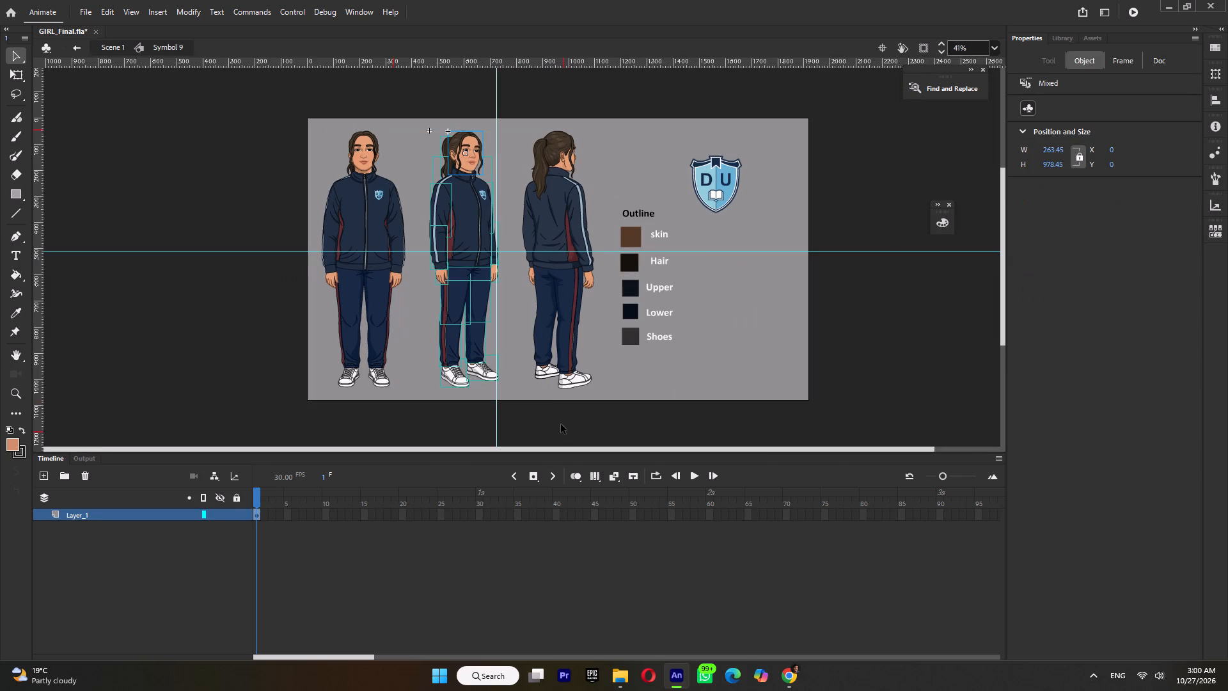
key(ctrl+shift+d)
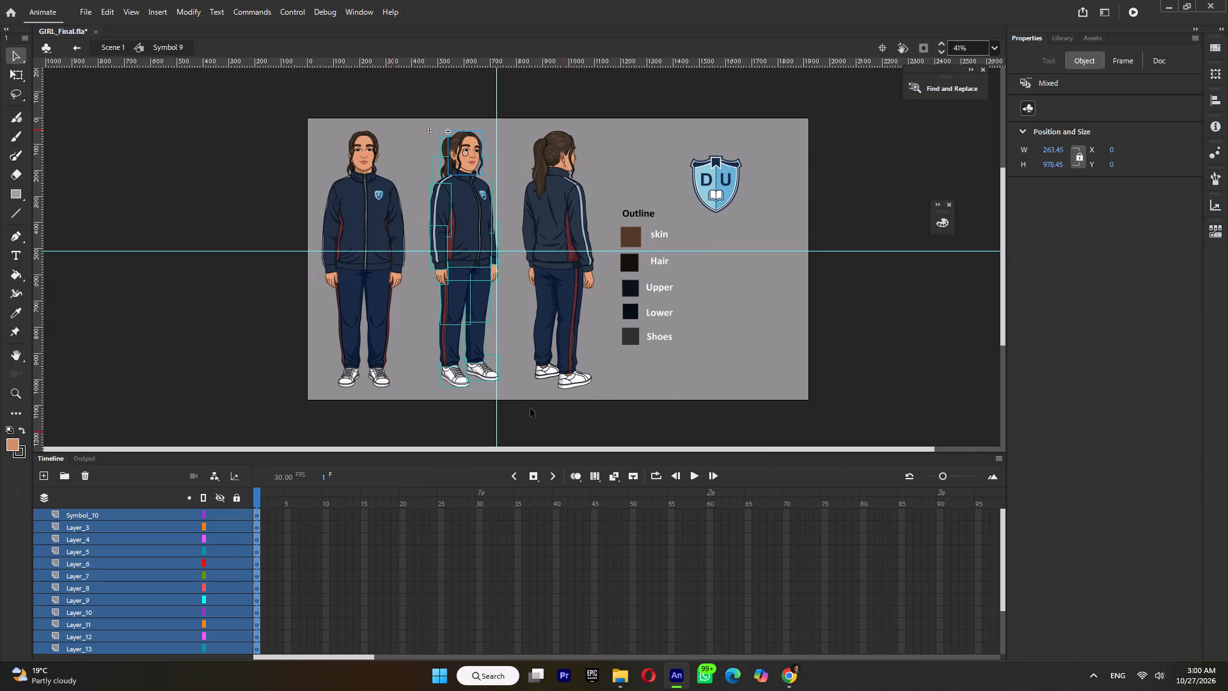
Convert the contents of all distributed layers to symbols by creating a motion tween, and clear the tween from them.
key(ctrl+m)
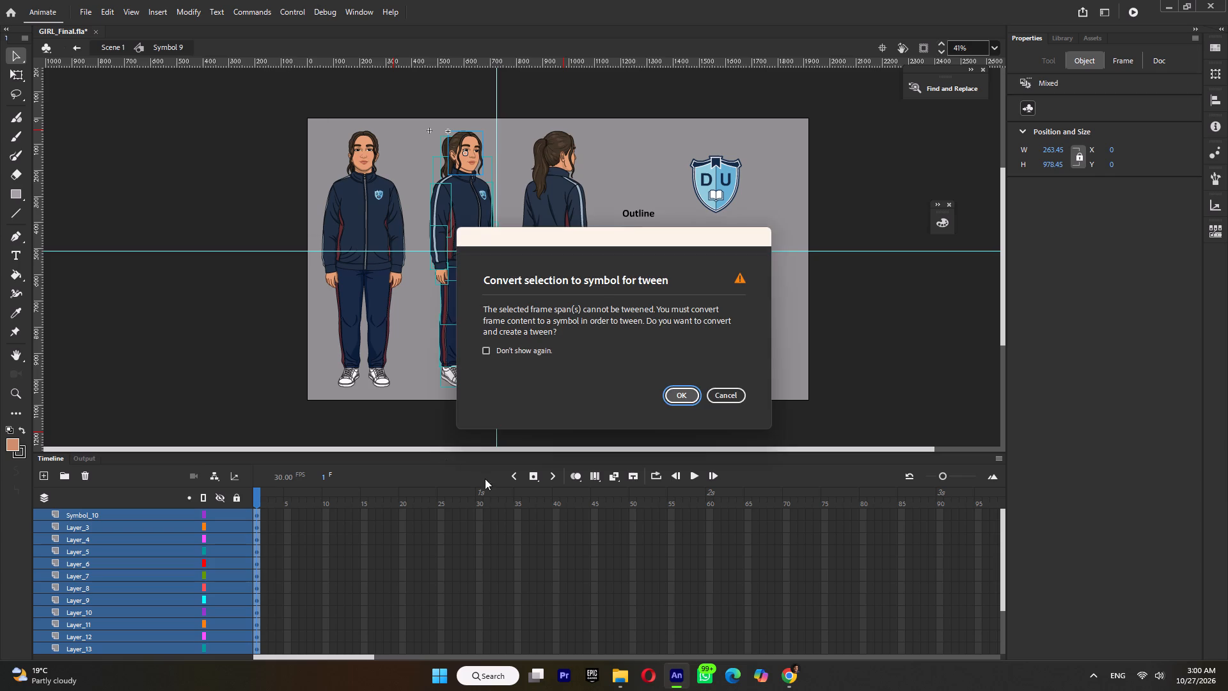
click(677, 390)
key(ctrl+m)
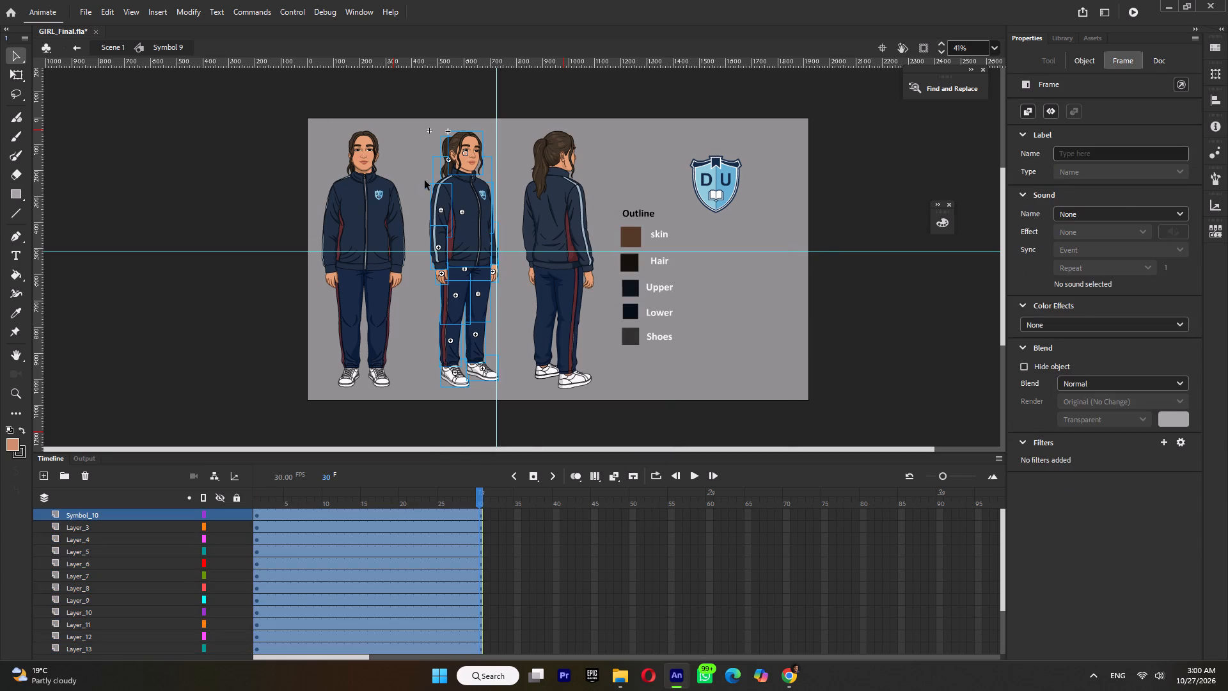
Set every body-part symbol except the head to the single-frame looping option.
shift+click(469, 148)
click(1061, 269)
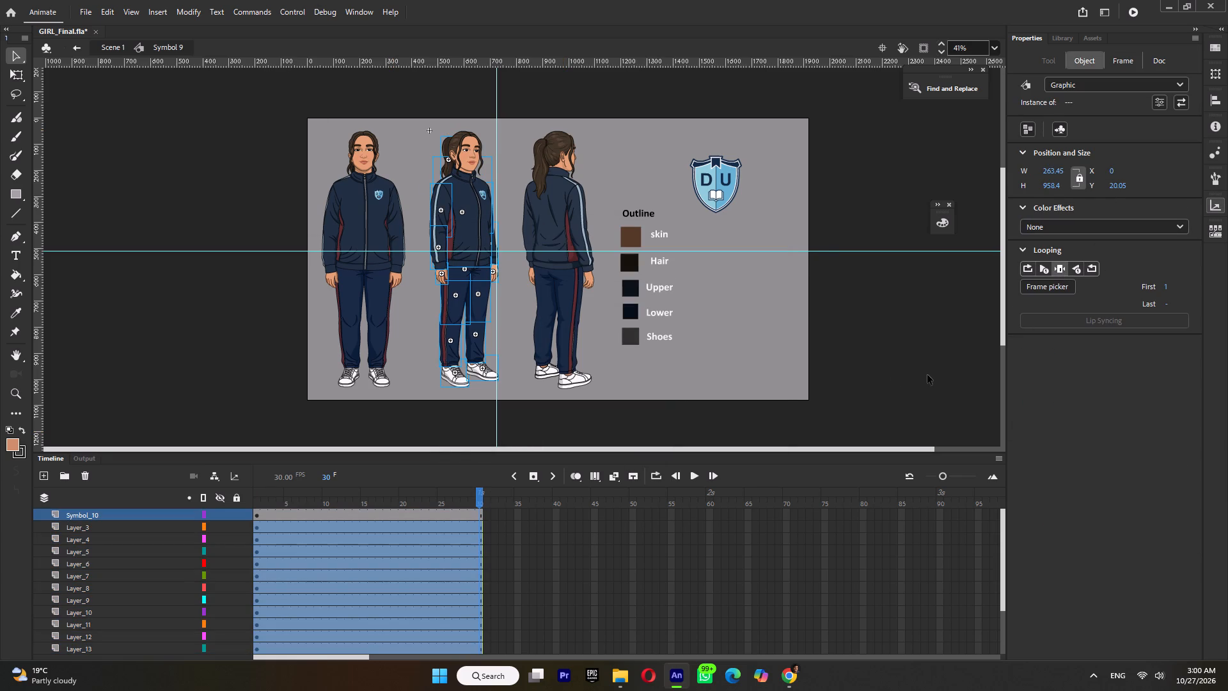
click(673, 283)
Move the transformation point of the three-quarter-view girl's head symbol to the back of the jaw, just below the ear.
click(469, 148)
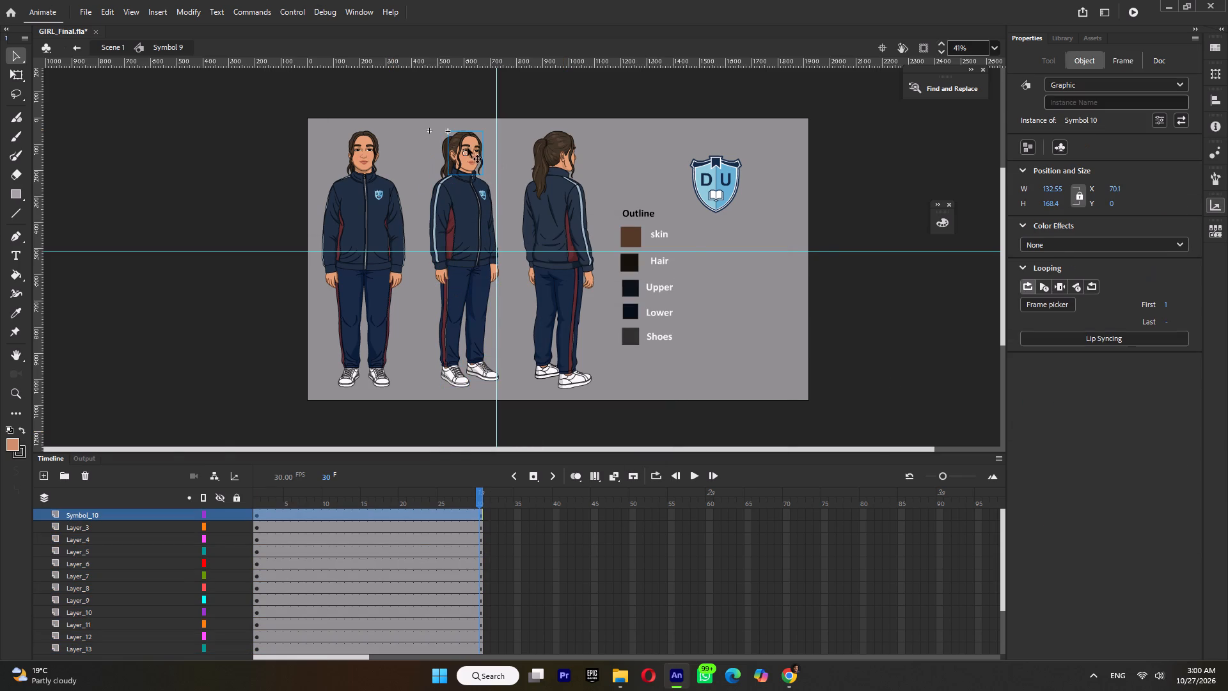
ctrl+scroll(453, 143, up, 5)
click(16, 78)
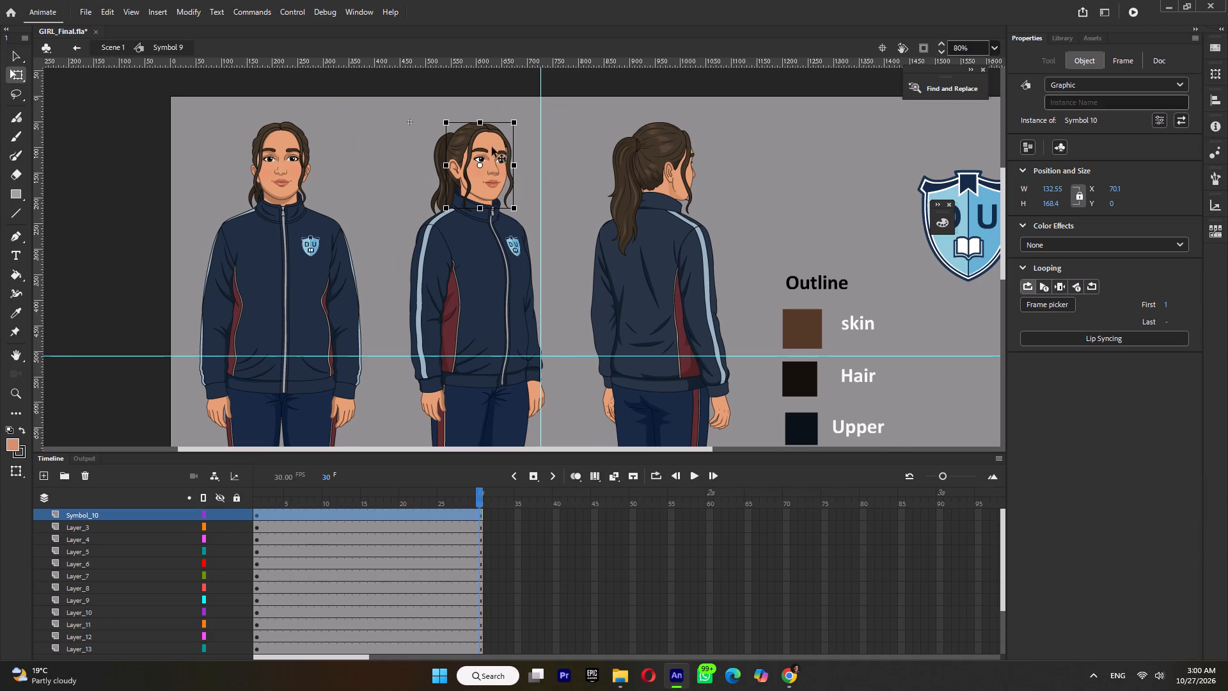
ctrl+scroll(489, 150, up, 4)
drag(480, 177, 462, 234)
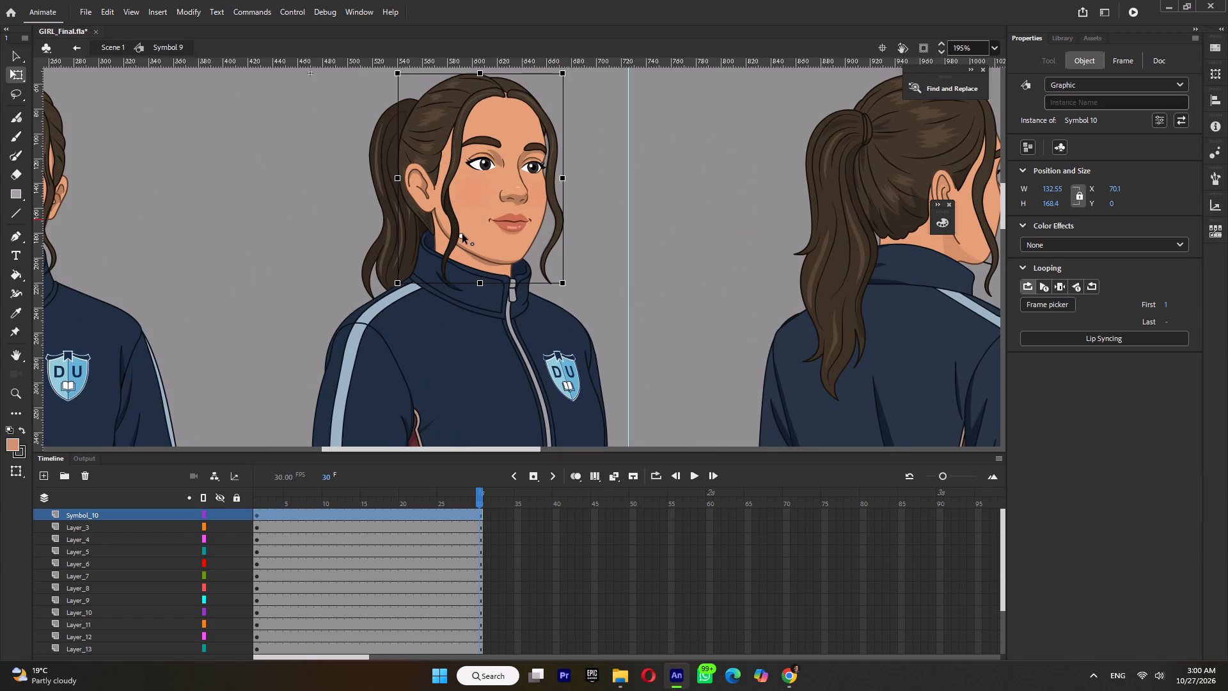
drag(462, 234, 443, 211)
drag(443, 211, 453, 218)
Move the transformation point of the ponytail symbol up to where the hair is tied at the back of the head.
click(372, 230)
click(387, 232)
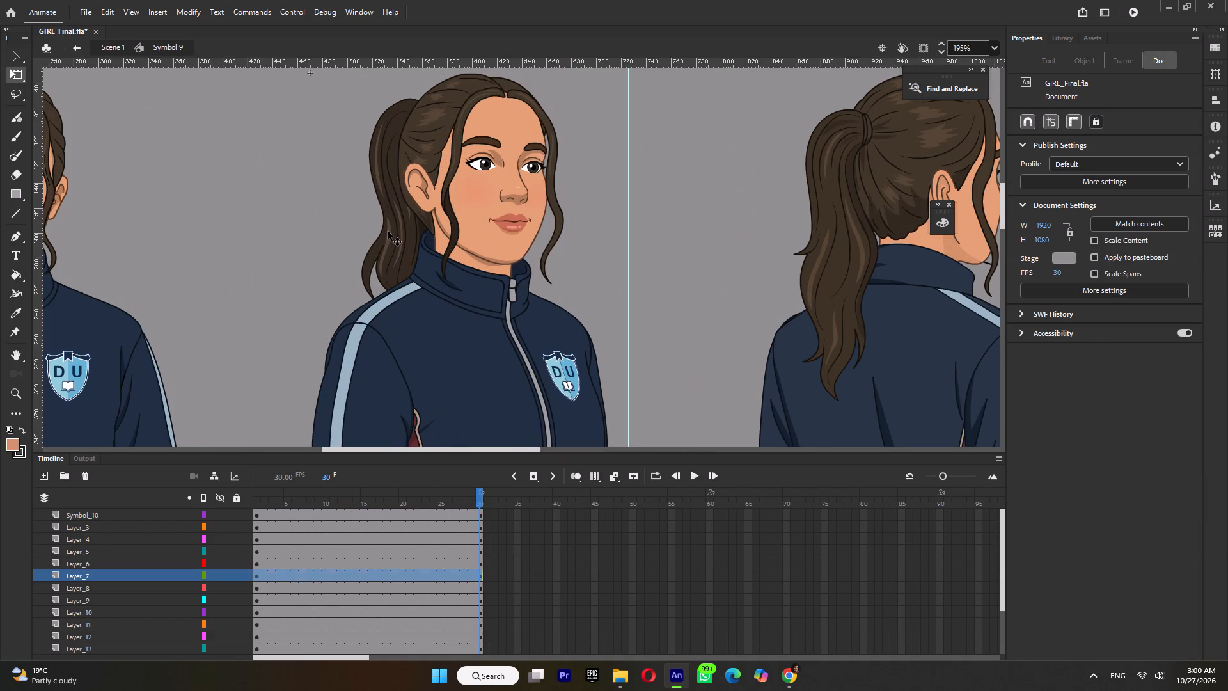
drag(400, 210, 425, 119)
Move the transformation point of the torso symbol down to the centre of the waist, undoing any accidental shift of the torso.
ctrl+scroll(448, 140, down, 2)
click(471, 335)
ctrl+scroll(510, 163, down, 4)
drag(492, 264, 445, 264)
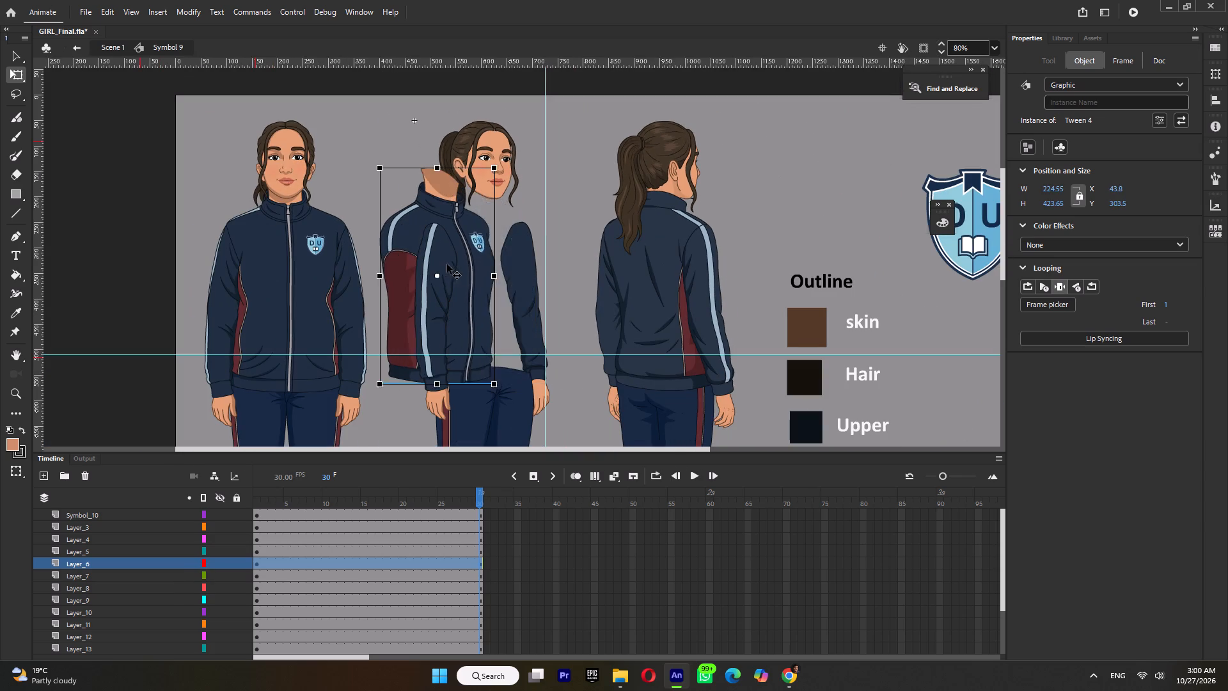
key(ctrl+z)
drag(480, 280, 488, 383)
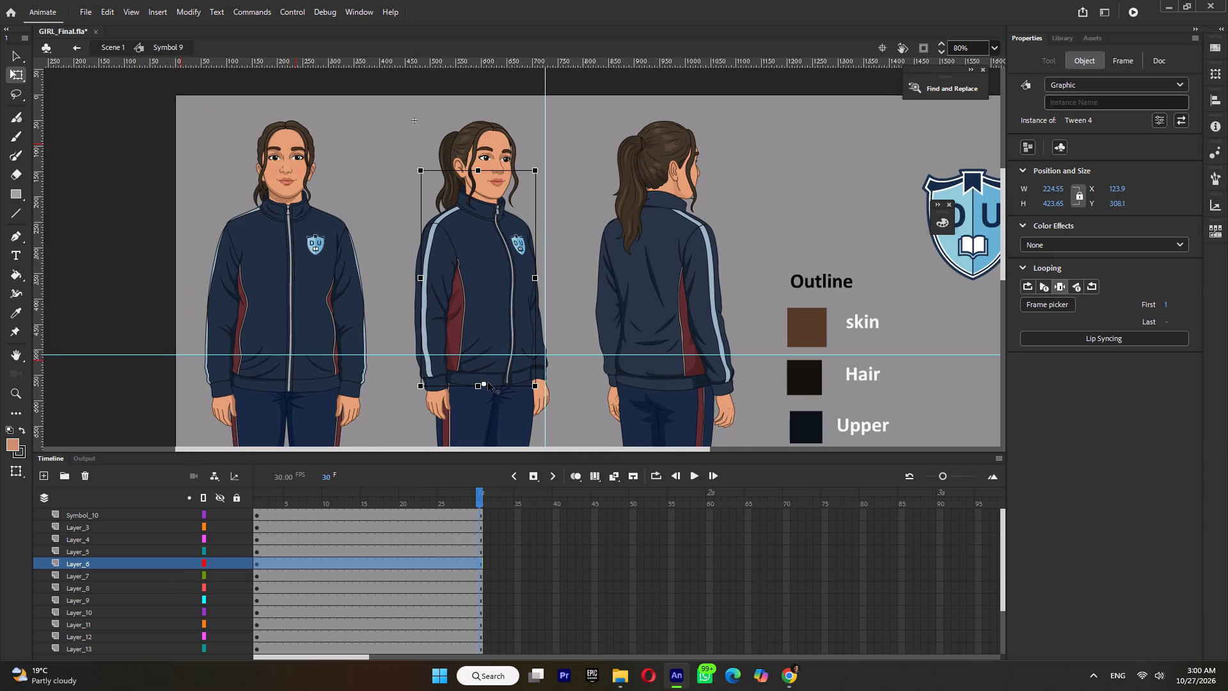
drag(488, 383, 487, 381)
Move the transformation point of the near upper-arm symbol to the shoulder joint on the sleeve stripe.
click(425, 315)
click(439, 273)
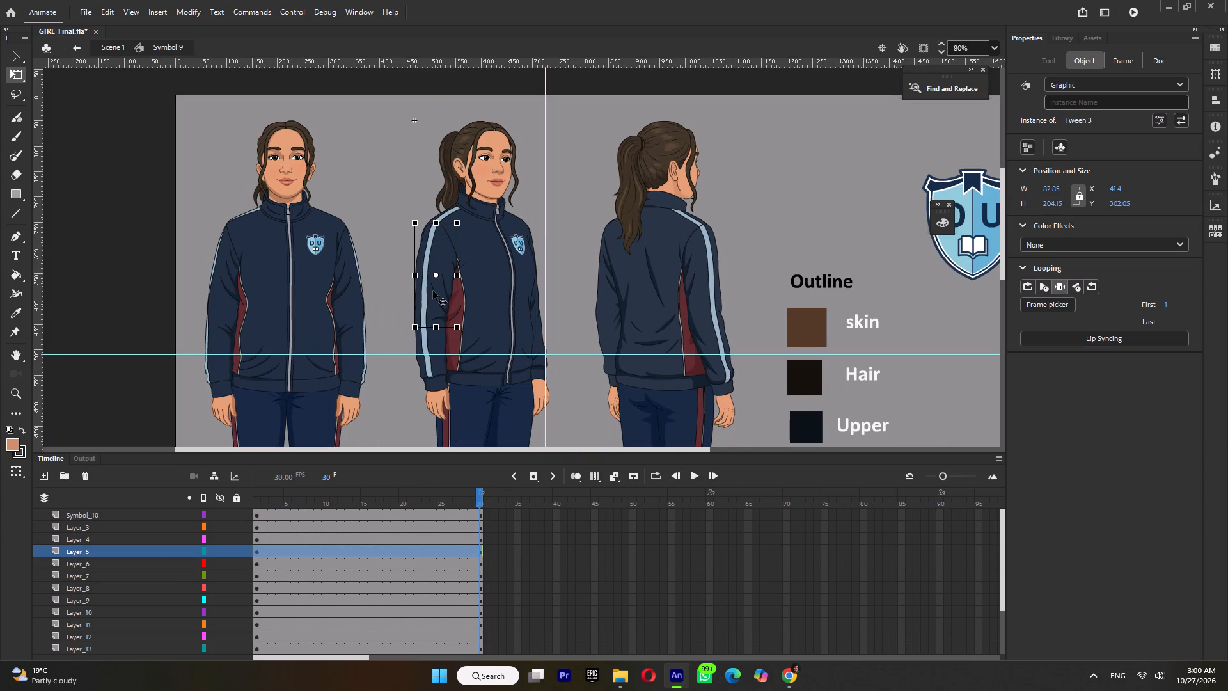
drag(436, 276, 430, 223)
ctrl+scroll(433, 227, up, 9)
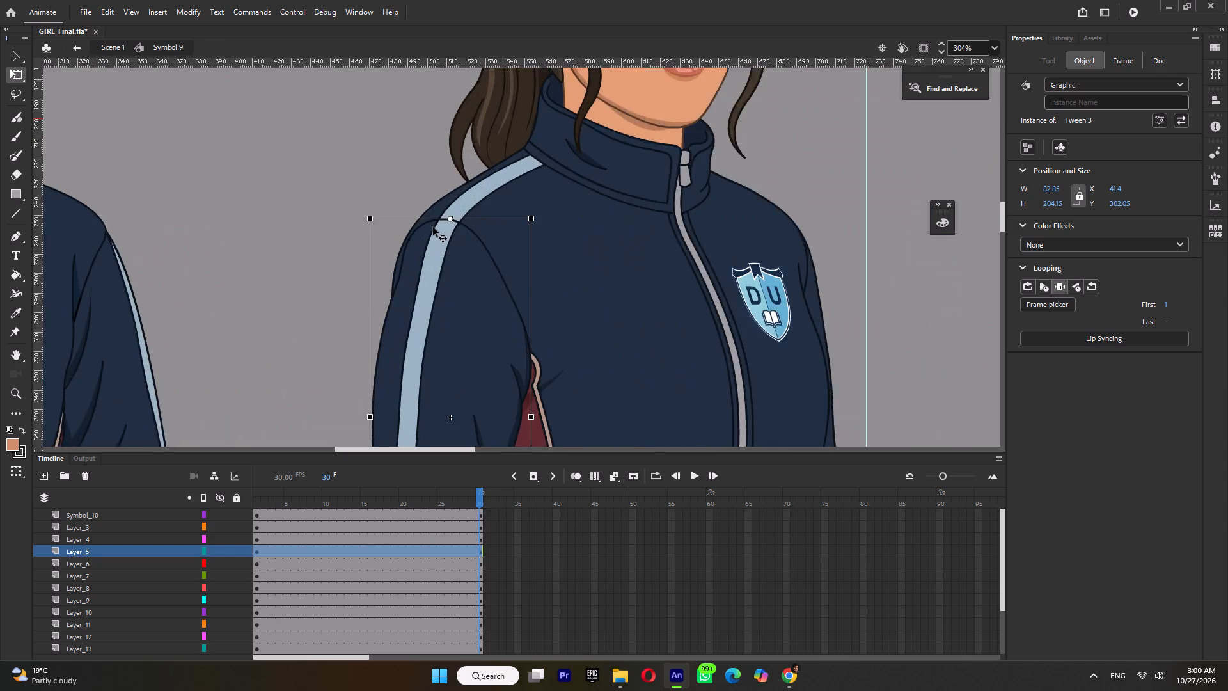
ctrl+scroll(441, 225, up, 3)
drag(462, 216, 437, 270)
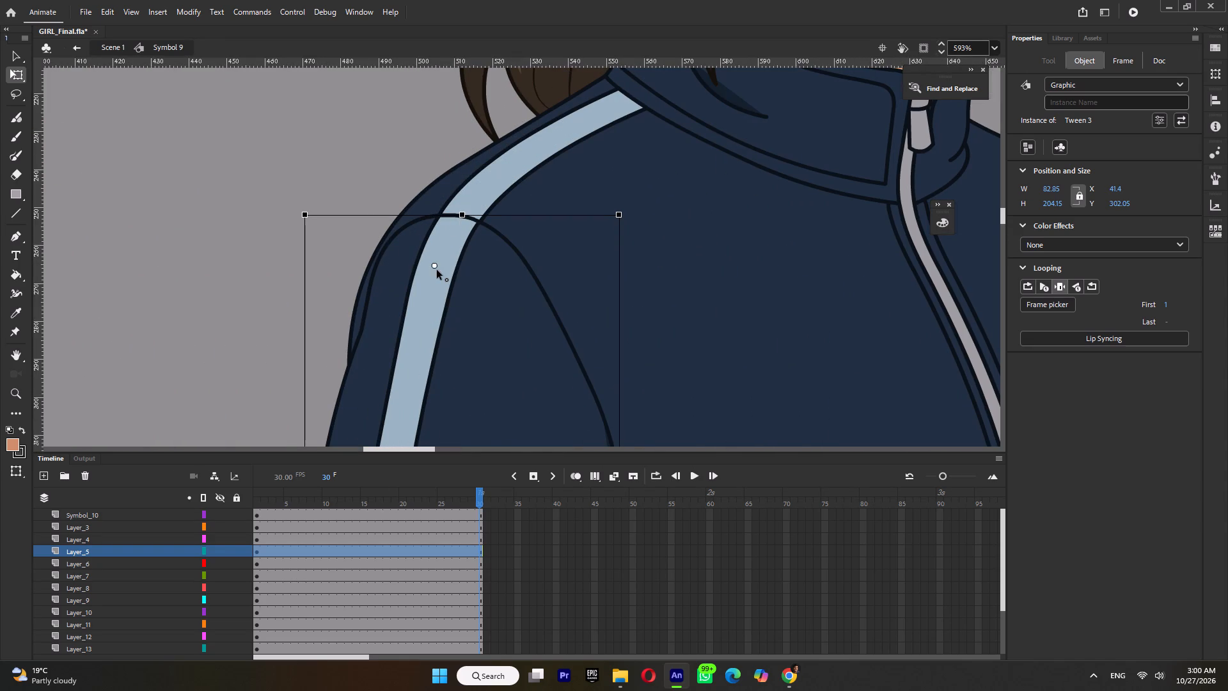
drag(437, 270, 436, 269)
Set the near arm's pivots by moving the forearm's transformation point to the elbow and the hand's to the wrist.
ctrl+scroll(469, 164, down, 12)
scroll(466, 330, down, 2)
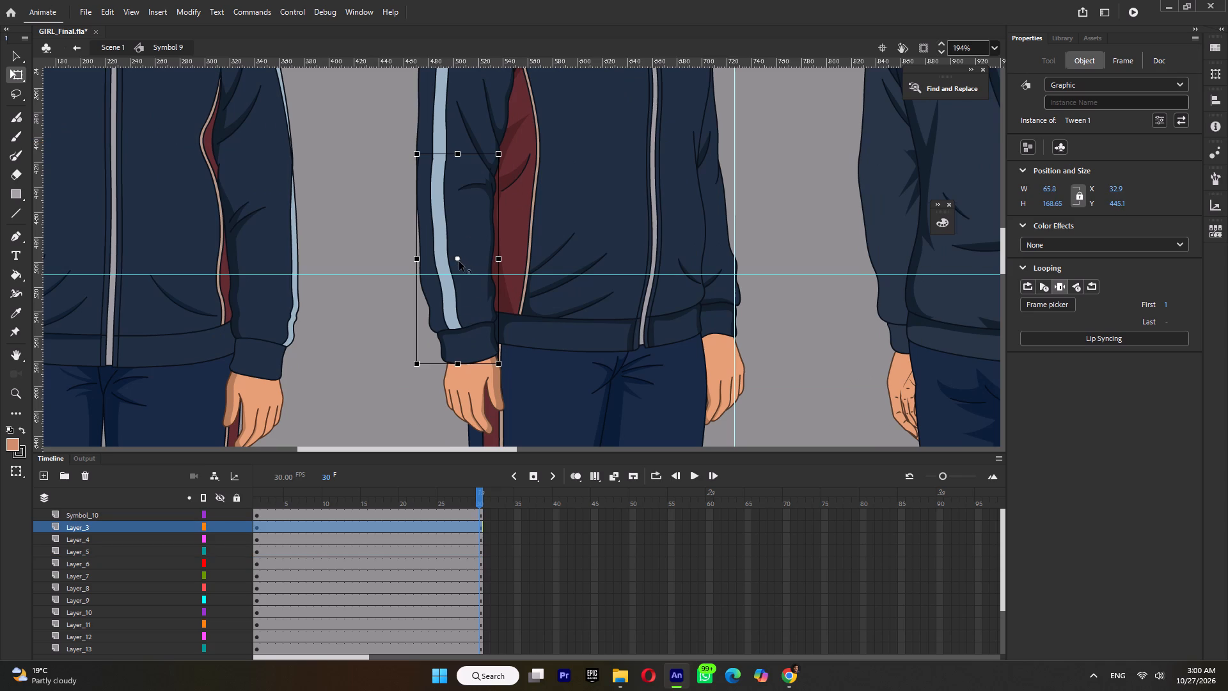
drag(459, 262, 452, 157)
drag(452, 157, 454, 159)
click(476, 415)
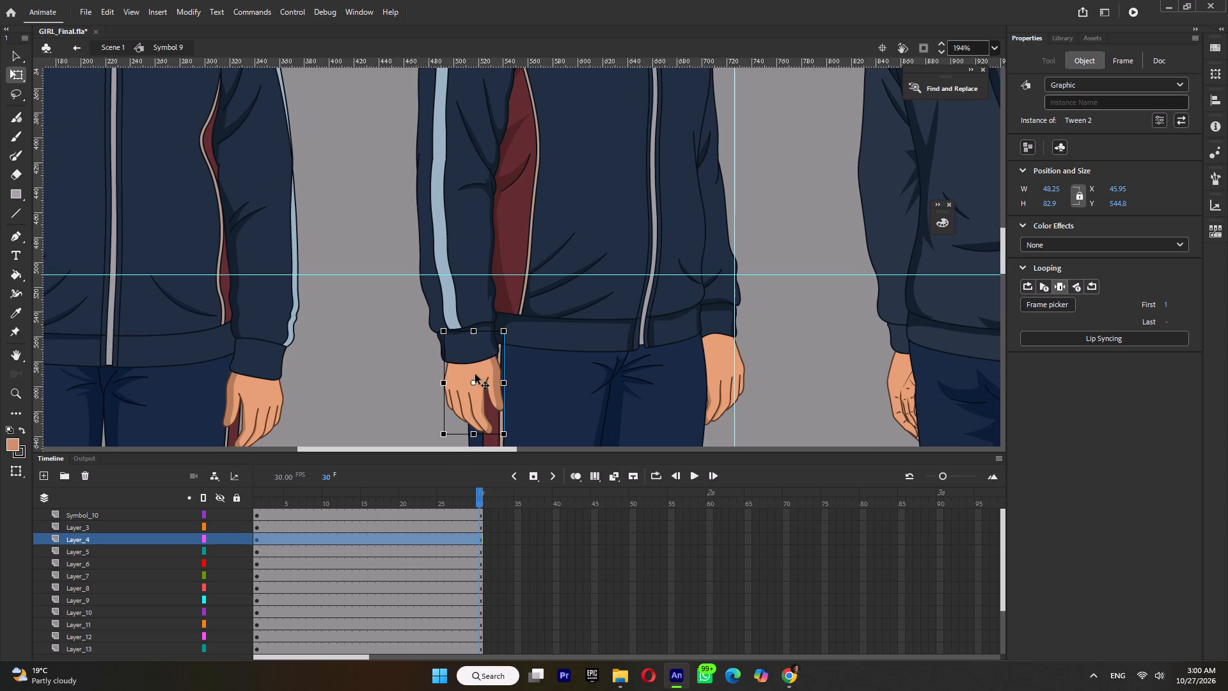
drag(475, 383, 469, 346)
Set the far arm's pivots by moving the hand's transformation point to the wrist, the forearm's to the elbow and the upper arm's to the shoulder.
click(715, 372)
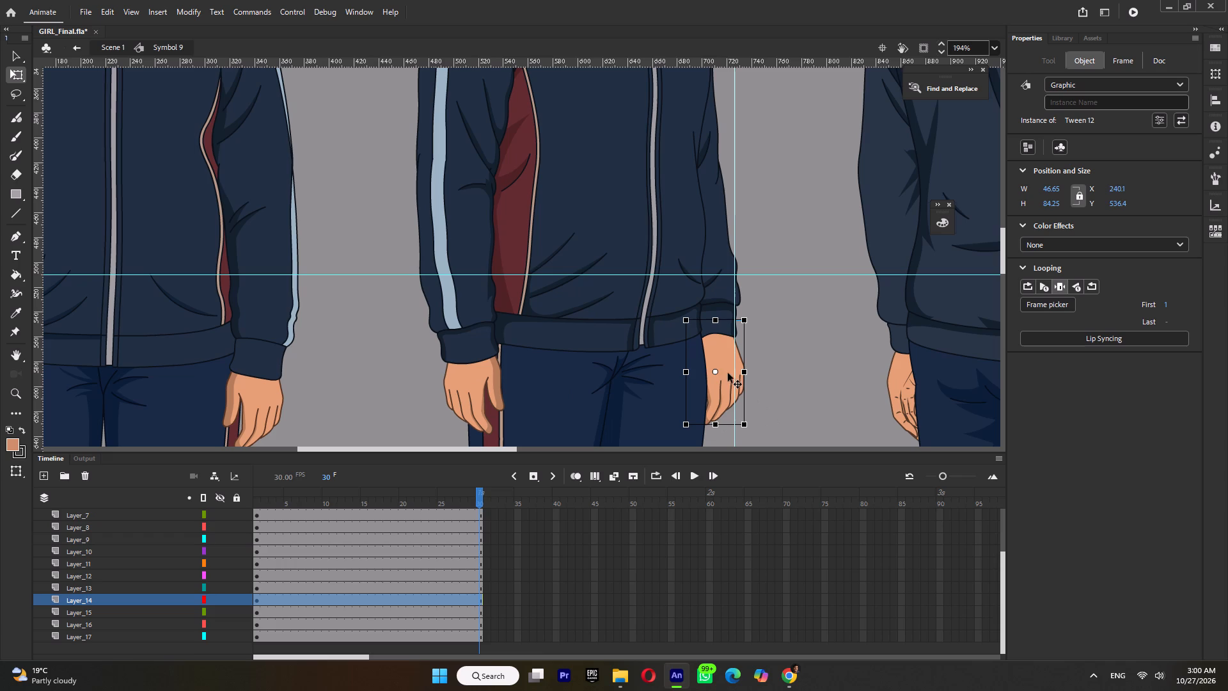
drag(716, 374, 717, 324)
click(720, 273)
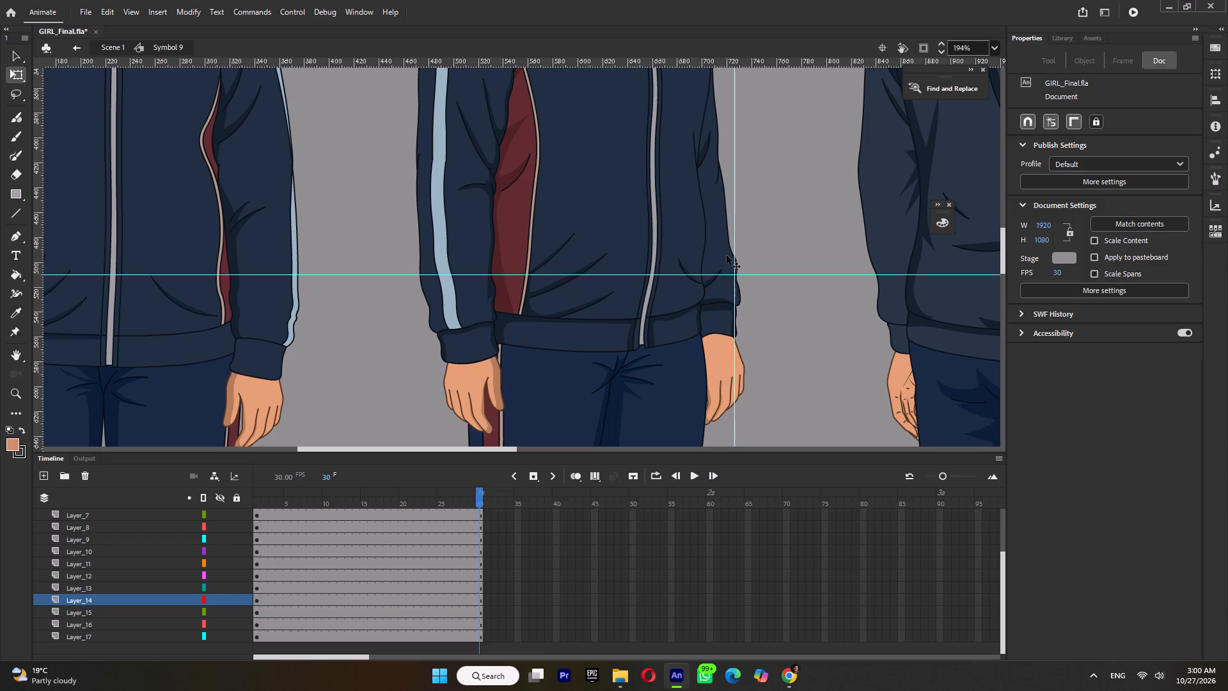
click(727, 255)
drag(698, 238, 689, 153)
click(711, 118)
scroll(714, 166, up, 2)
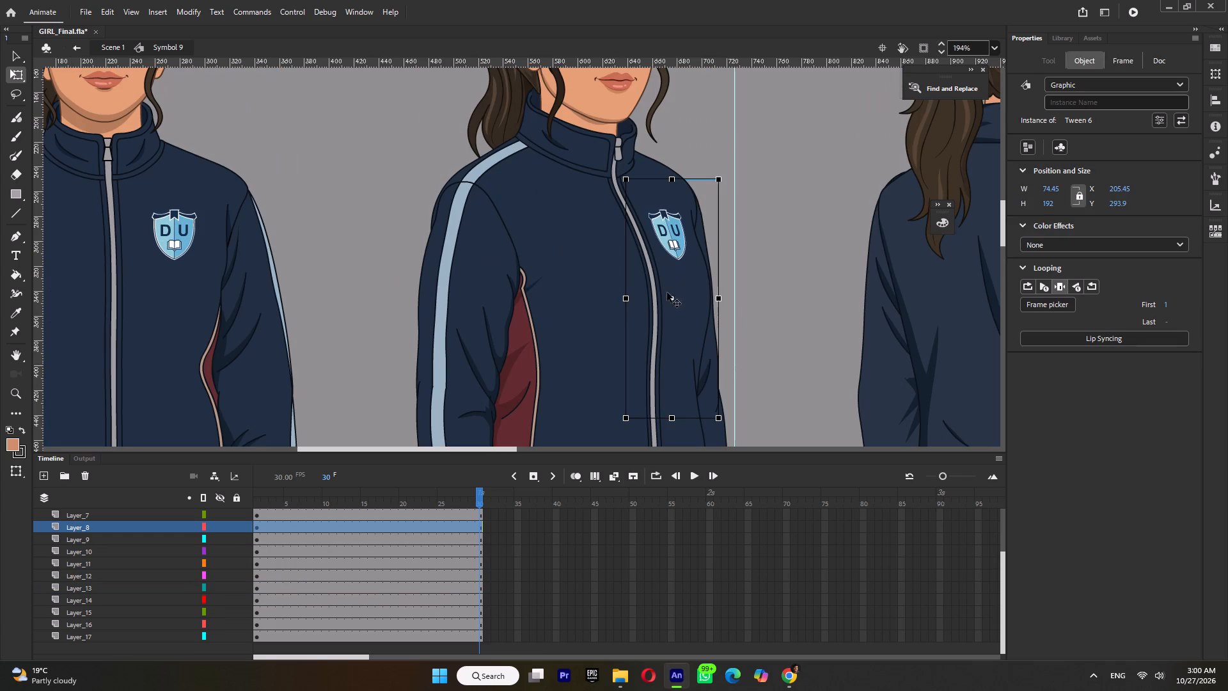
drag(671, 296, 678, 191)
Examine how the jacket, emblem and neck are grouped inside the torso symbol, undoing any shift, and return to the girl's body-part layers.
click(599, 248)
ctrl+scroll(599, 248, down, 4)
double_click(599, 248)
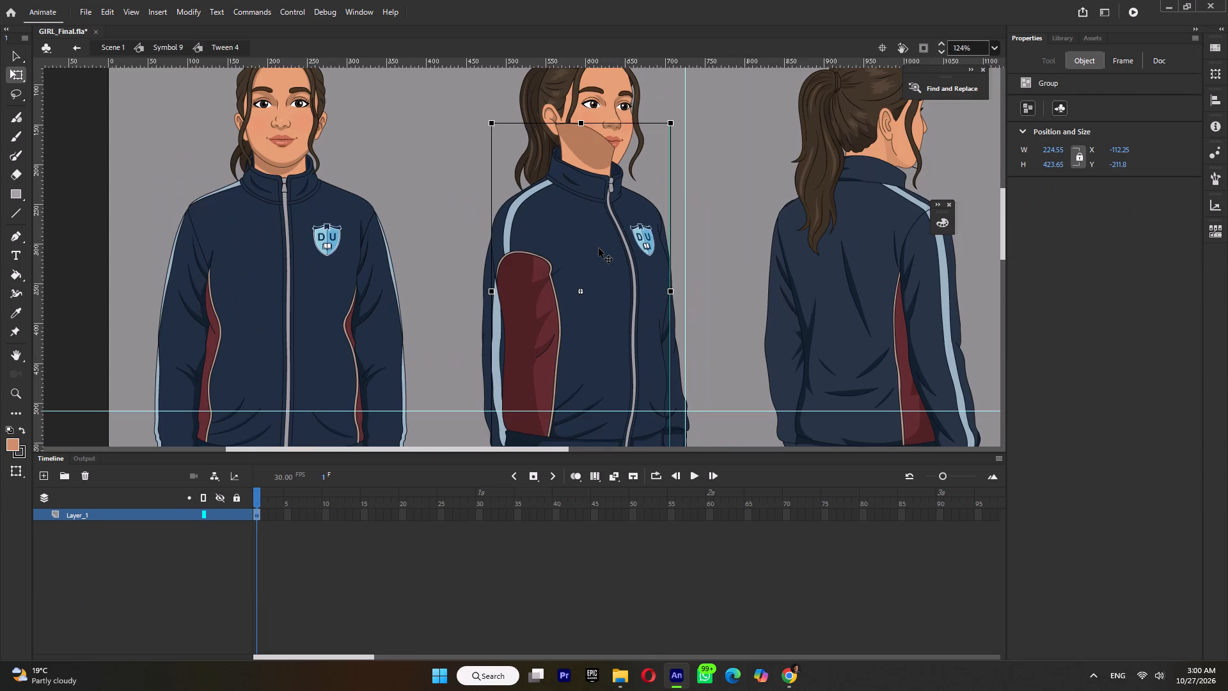
double_click(599, 248)
click(663, 252)
drag(632, 276, 611, 281)
click(602, 161)
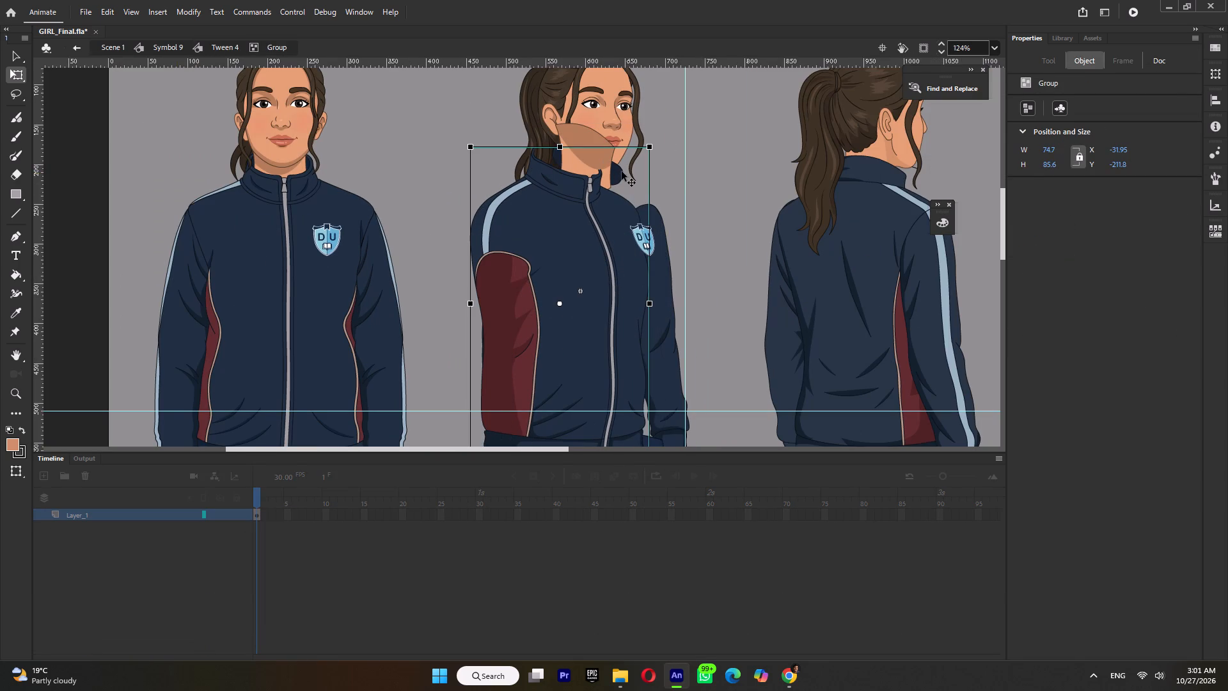
key(ctrl+z)
key(ctrl+z)
double_click(644, 229)
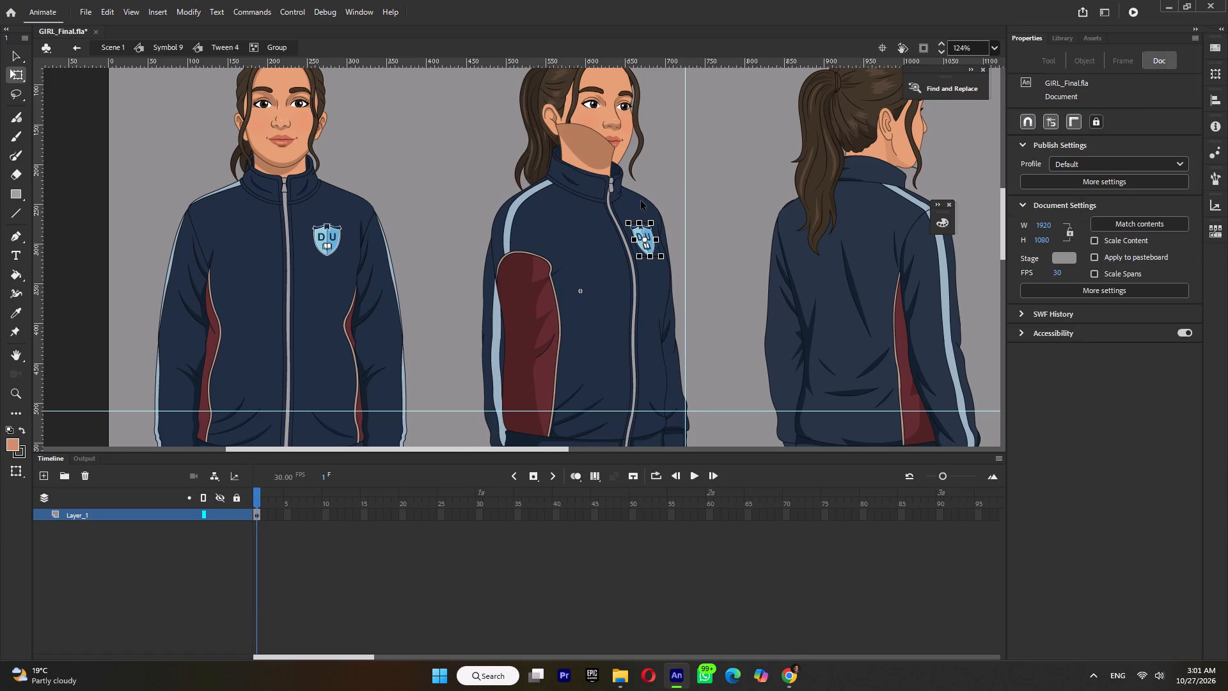
triple_click(641, 201)
click(641, 201)
click(641, 201)
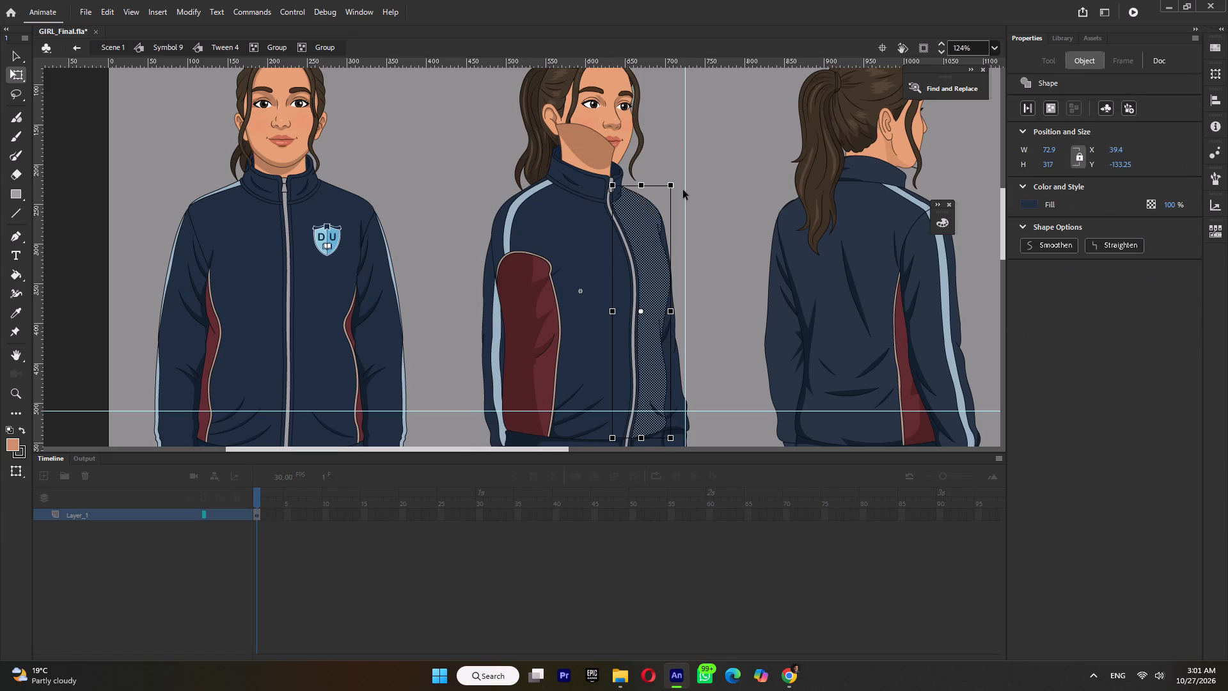
click(685, 189)
click(685, 189)
click(592, 180)
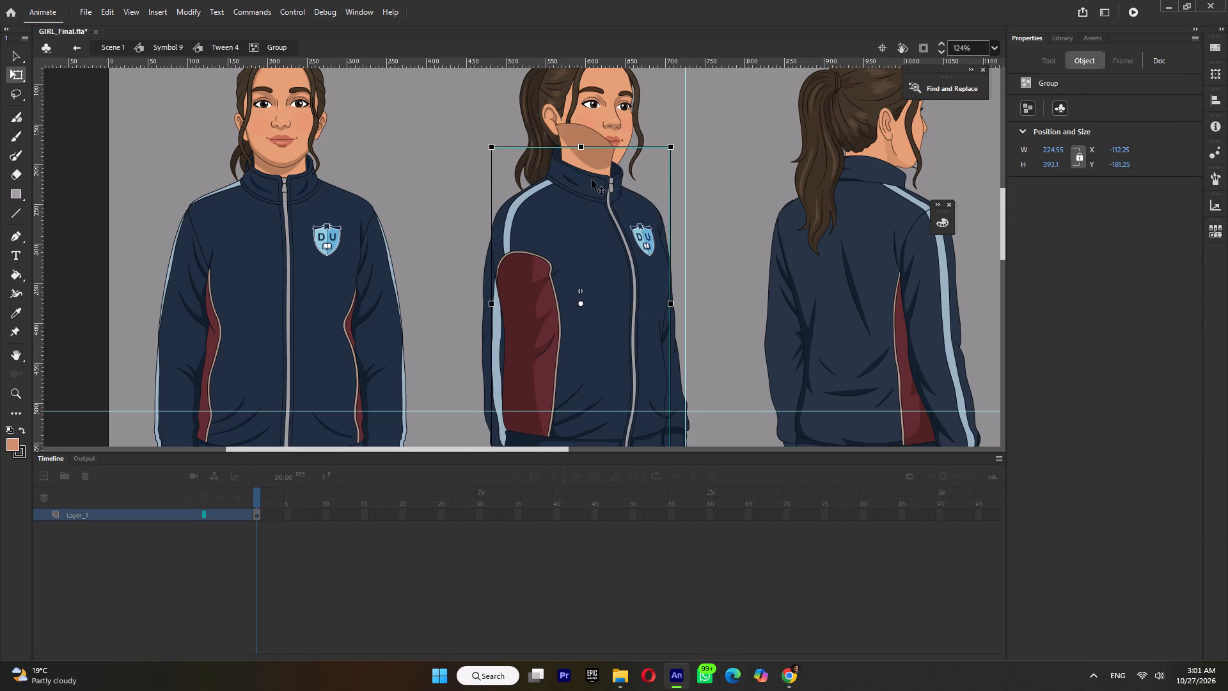
click(593, 140)
double_click(694, 152)
double_click(718, 173)
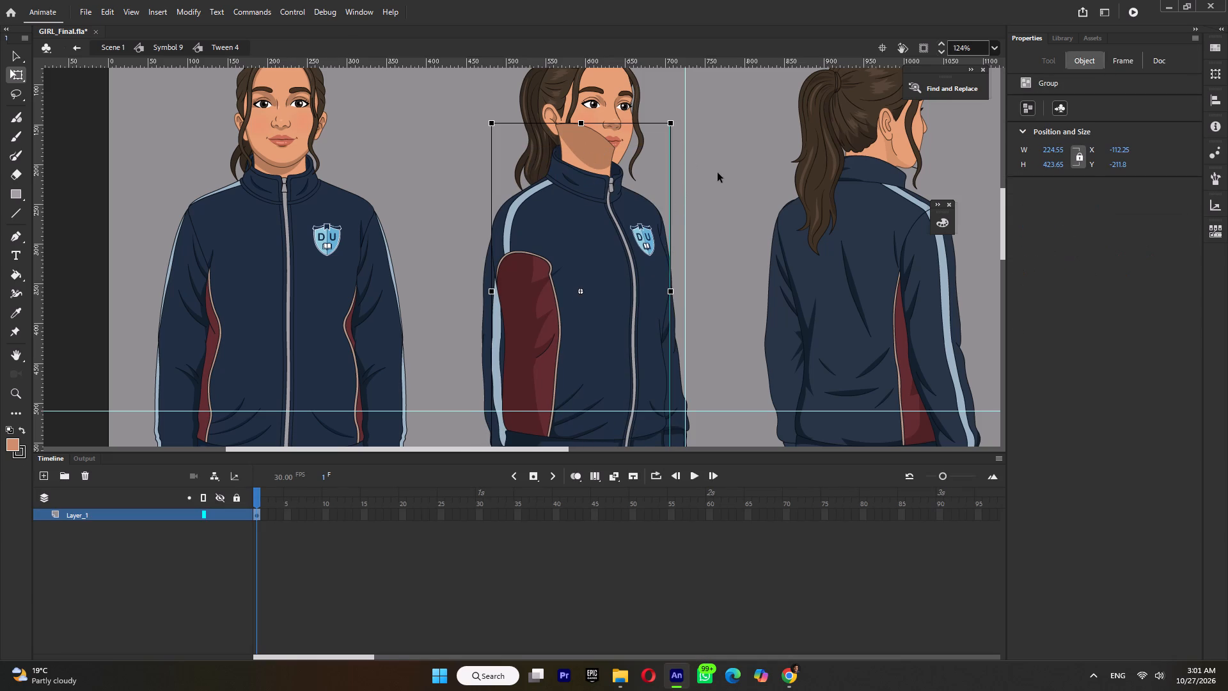
Move the transformation point of the near lower-leg symbol down to the trouser hem at the ankle.
ctrl+scroll(542, 271, down, 7)
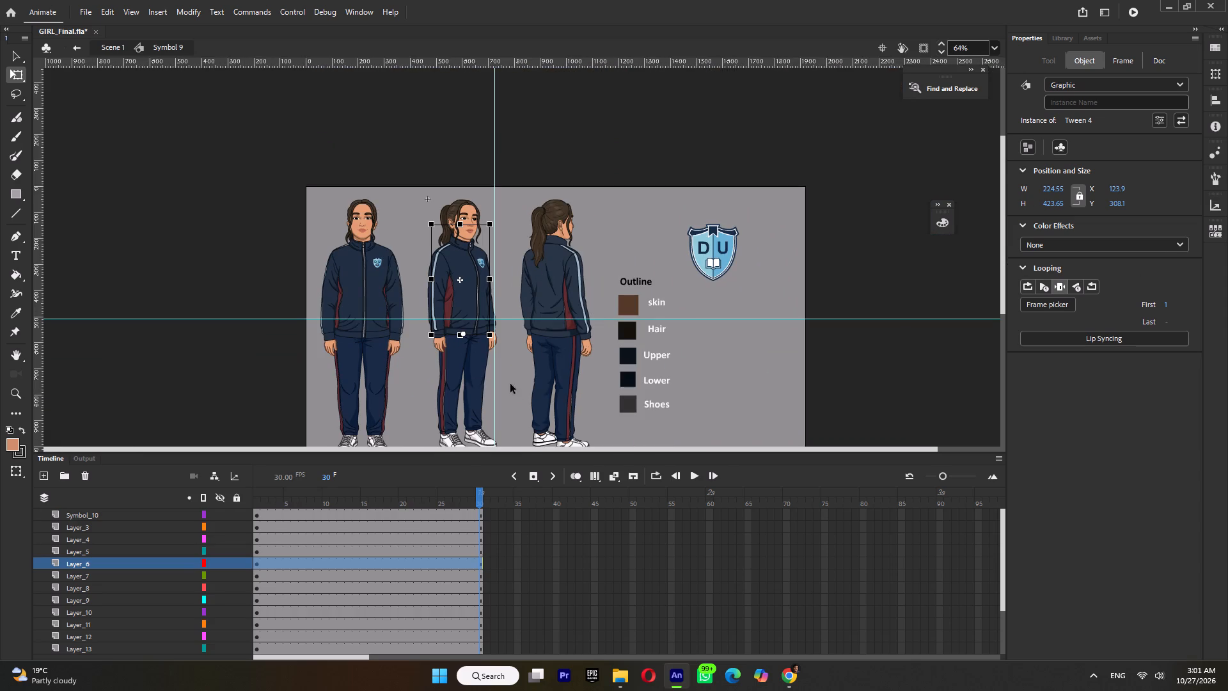
click(444, 418)
ctrl+scroll(445, 418, up, 4)
scroll(455, 376, down, 2)
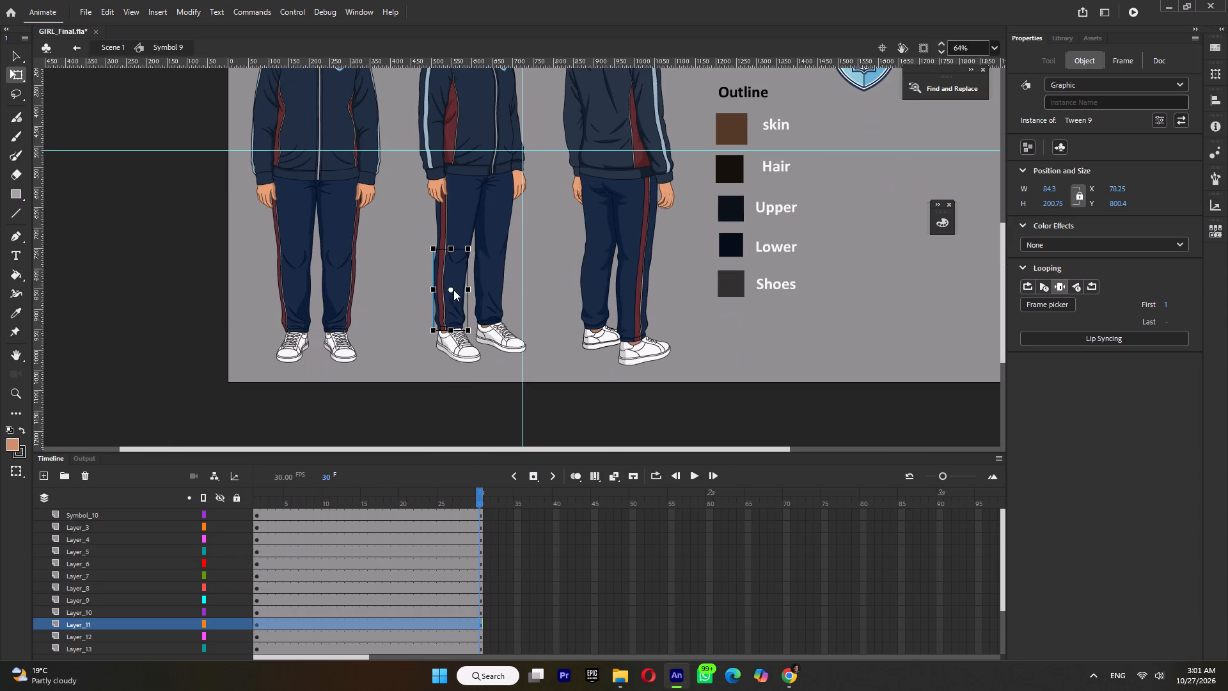
ctrl+scroll(439, 180, up, 7)
drag(465, 168, 459, 319)
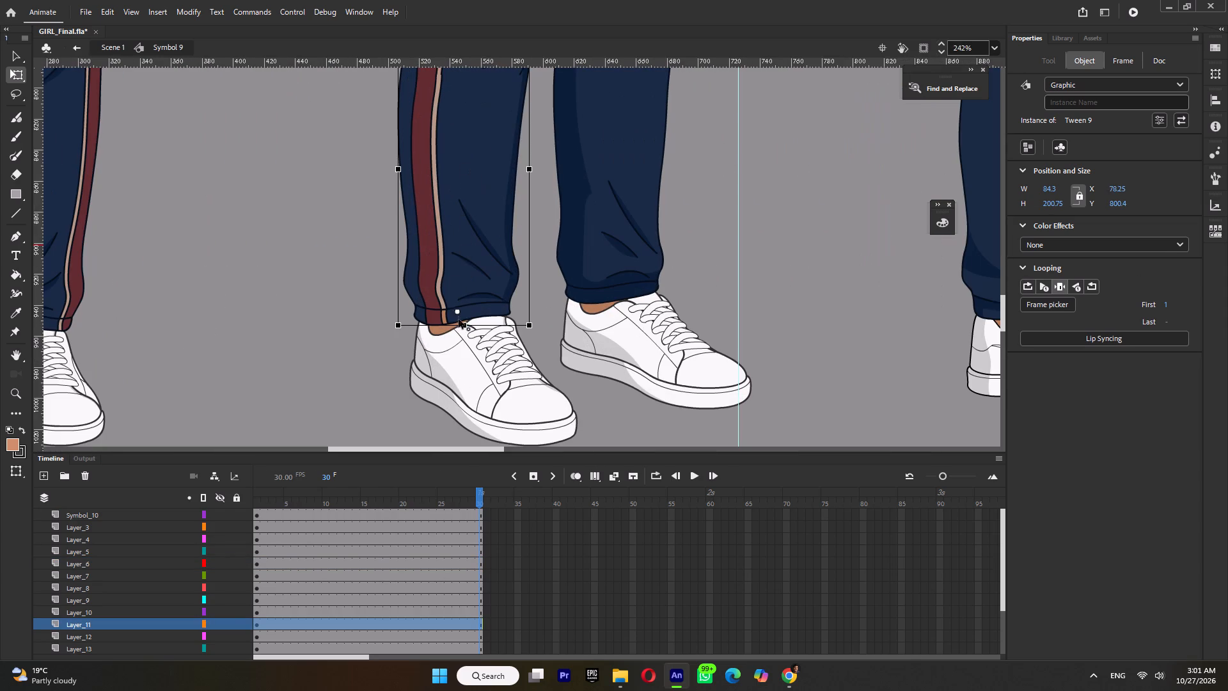
drag(459, 319, 459, 326)
Move the transformation points of the near and far shoe symbols to their heels, undoing any accidental shift of the shoe.
click(481, 371)
drag(489, 366, 480, 374)
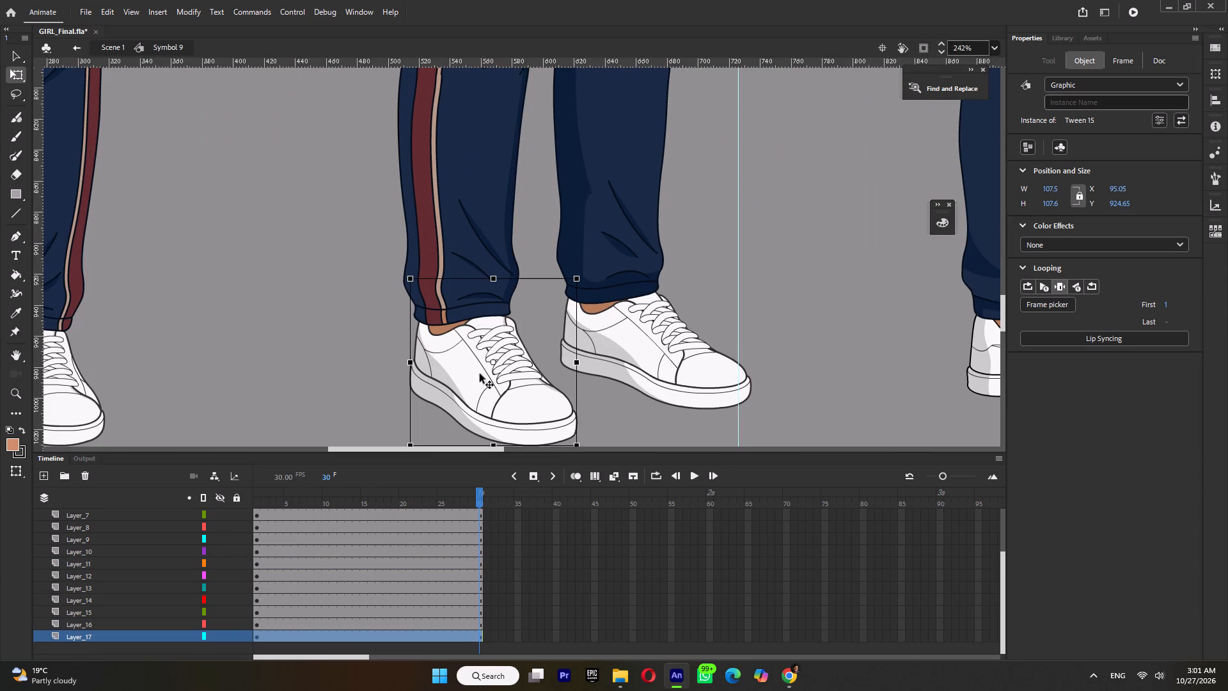
drag(480, 374, 435, 415)
key(ctrl+z)
drag(492, 363, 473, 340)
drag(473, 340, 443, 401)
click(658, 342)
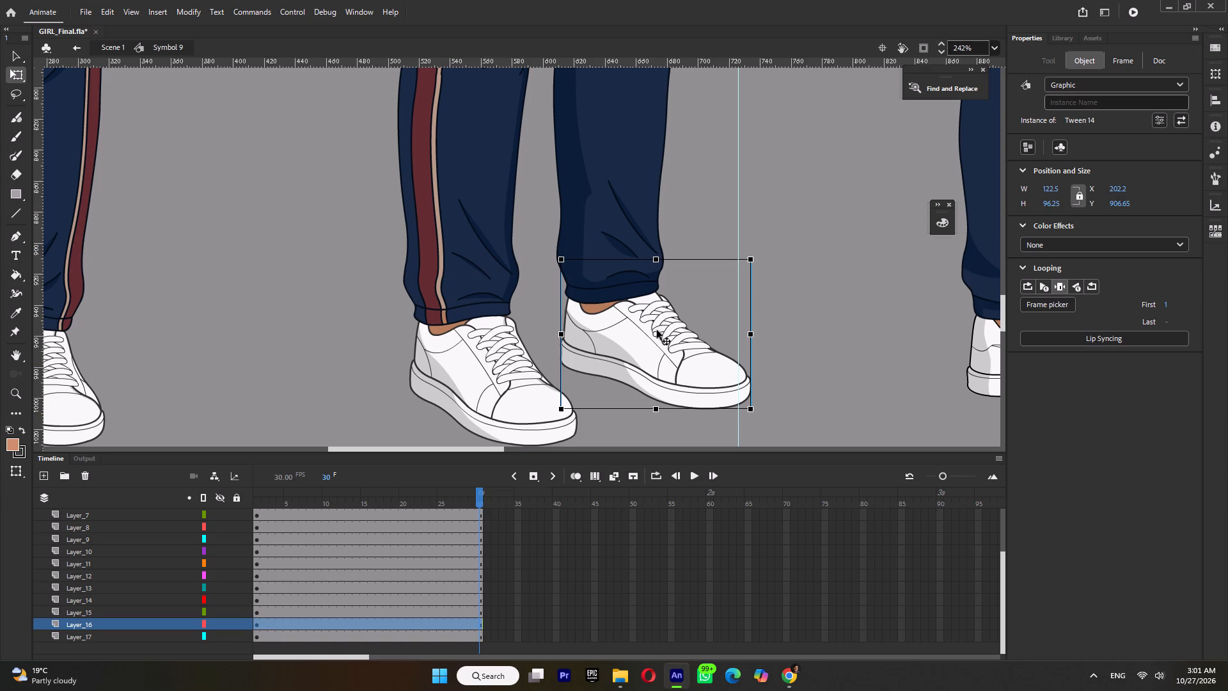
drag(655, 334, 607, 374)
Move the transformation point of the far lower-leg symbol down to the trouser hem at the ankle.
click(595, 208)
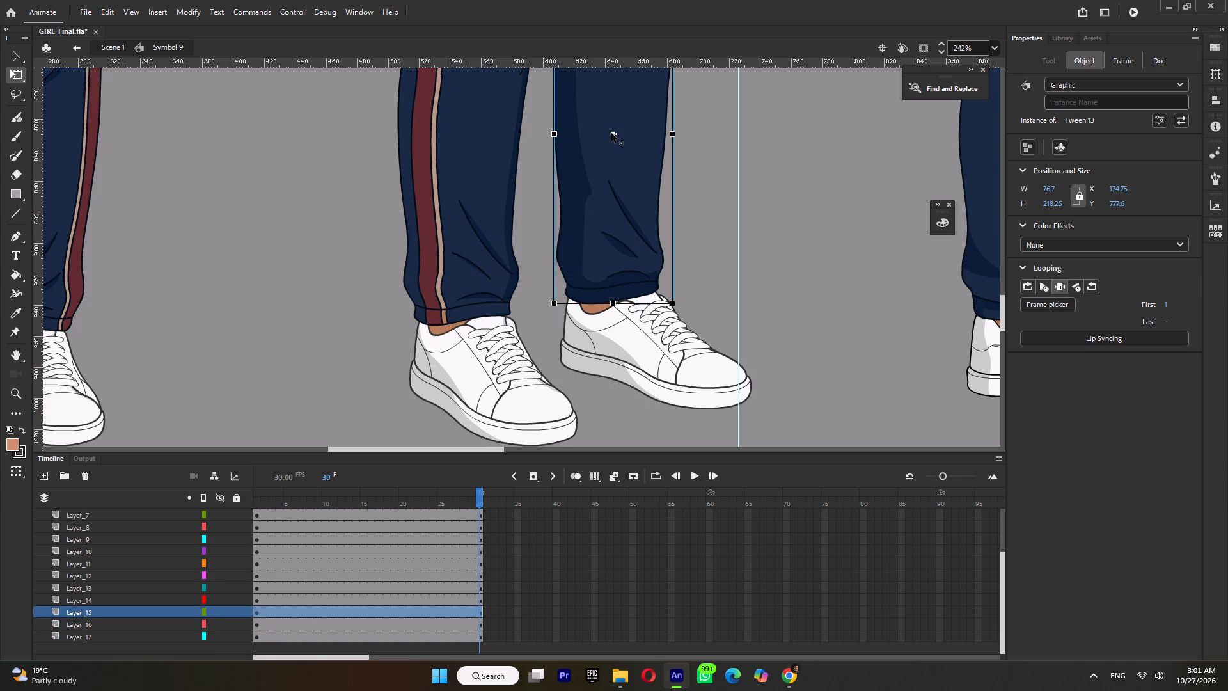
drag(613, 132, 610, 300)
Move the transformation points of the far and near thigh symbols up to the hips, and undo a trial transform of the near thigh.
scroll(627, 305, up, 6)
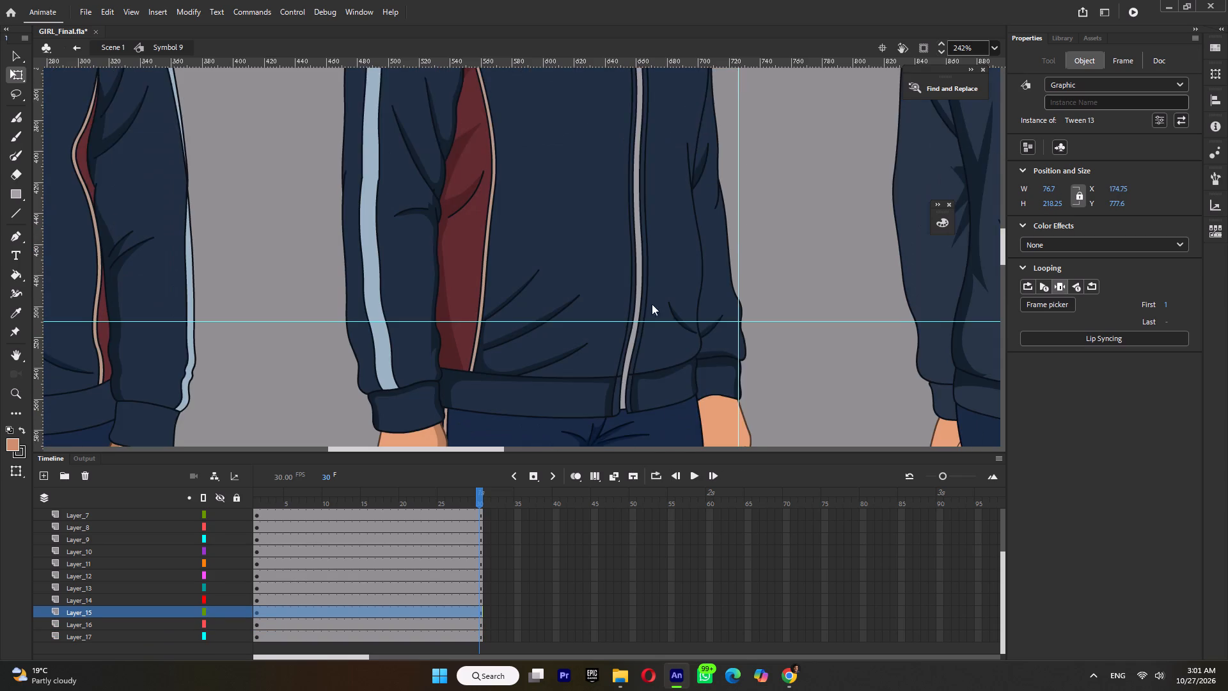
scroll(688, 304, down, 2)
click(670, 349)
drag(627, 351, 631, 210)
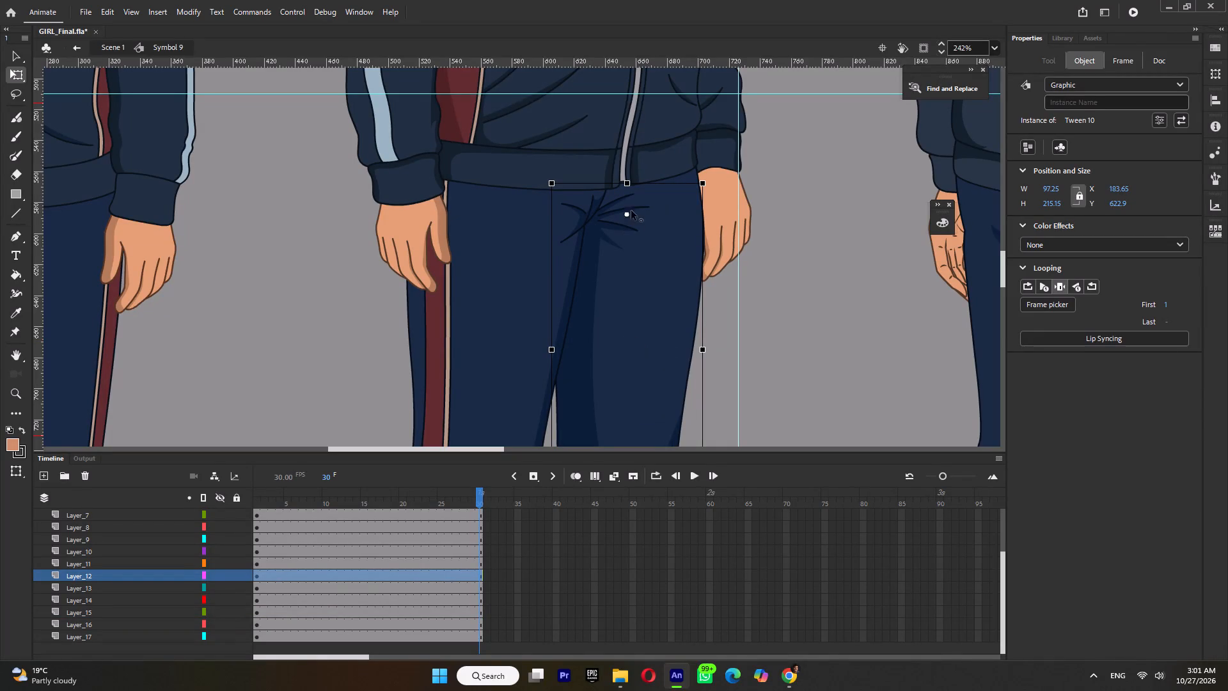
drag(631, 210, 637, 204)
click(542, 282)
drag(496, 355, 496, 205)
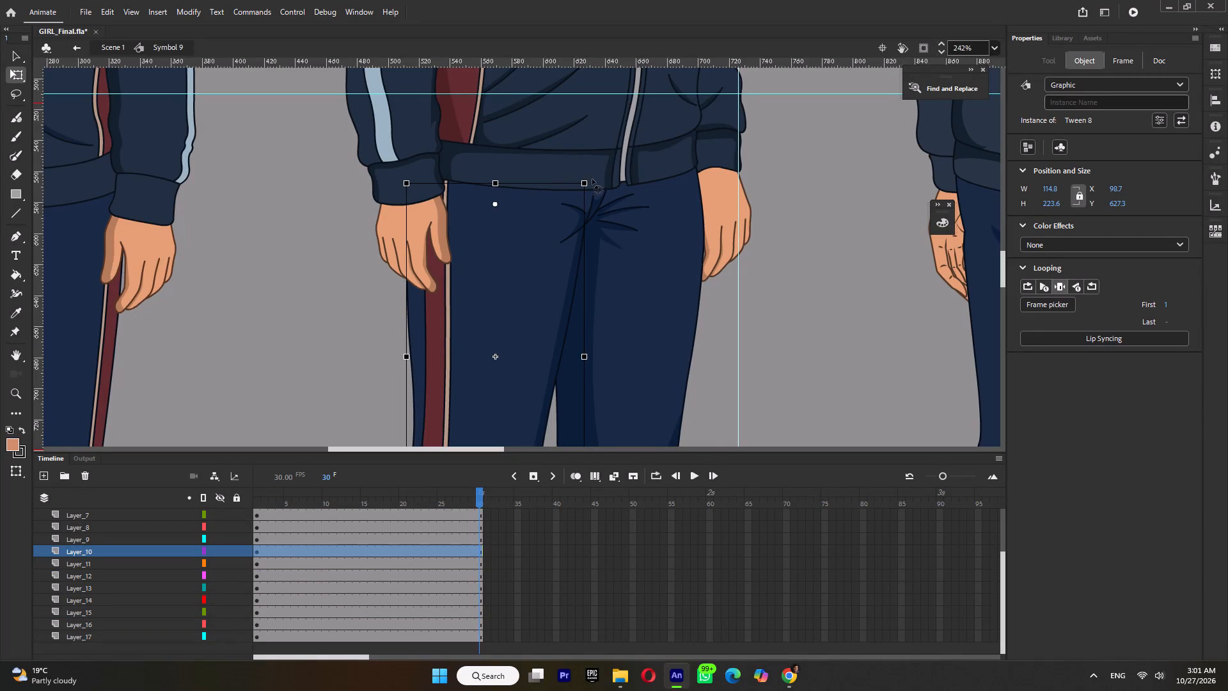
drag(592, 179, 602, 257)
key(ctrl+z)
Check the pivot placement of the pelvis symbol on the three-quarter-view girl.
ctrl+scroll(596, 221, down, 5)
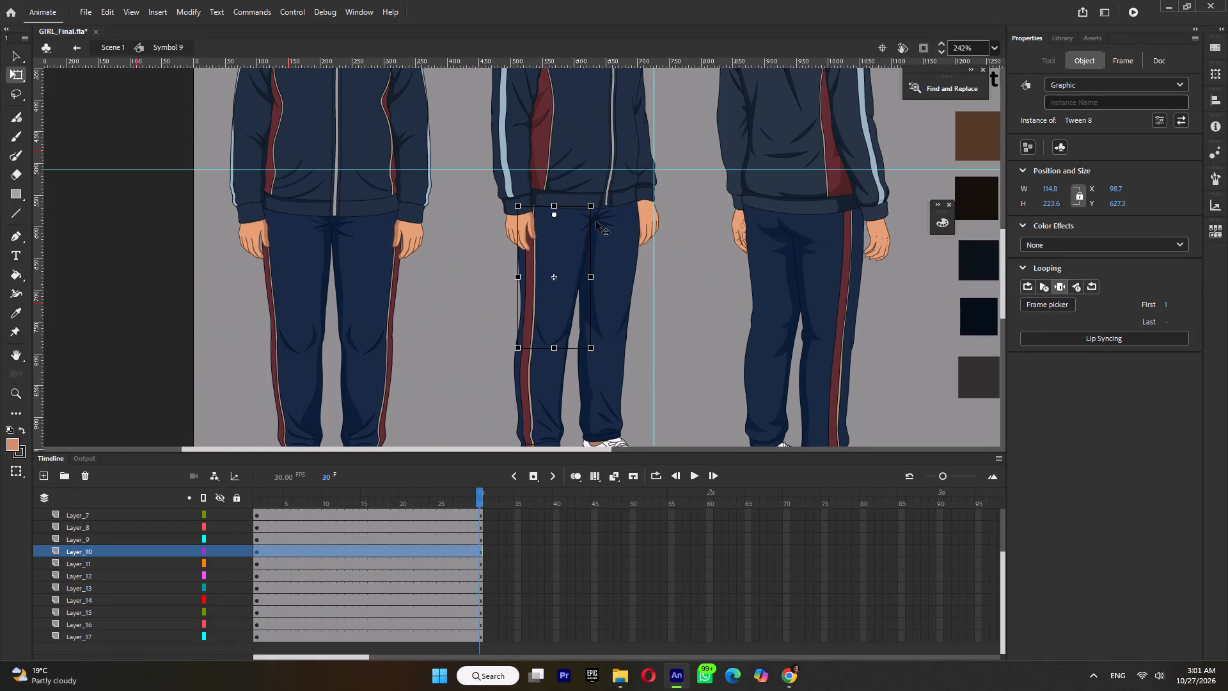
ctrl+scroll(591, 250, down, 4)
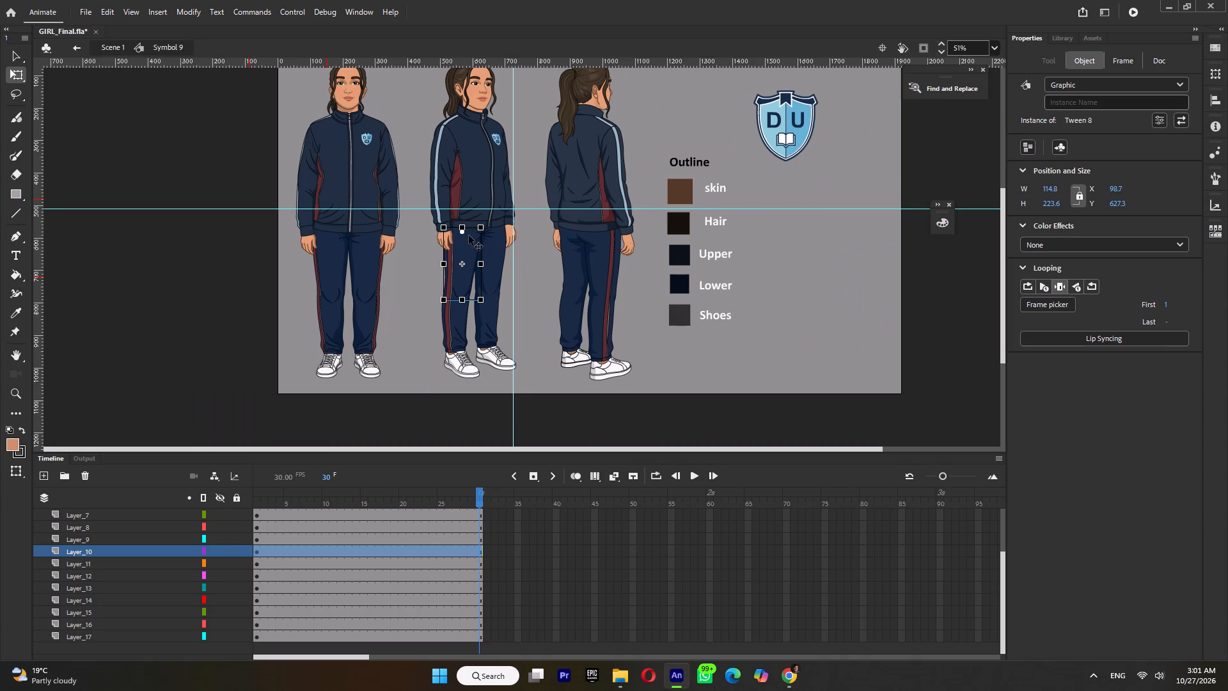
click(474, 238)
ctrl+scroll(478, 237, up, 7)
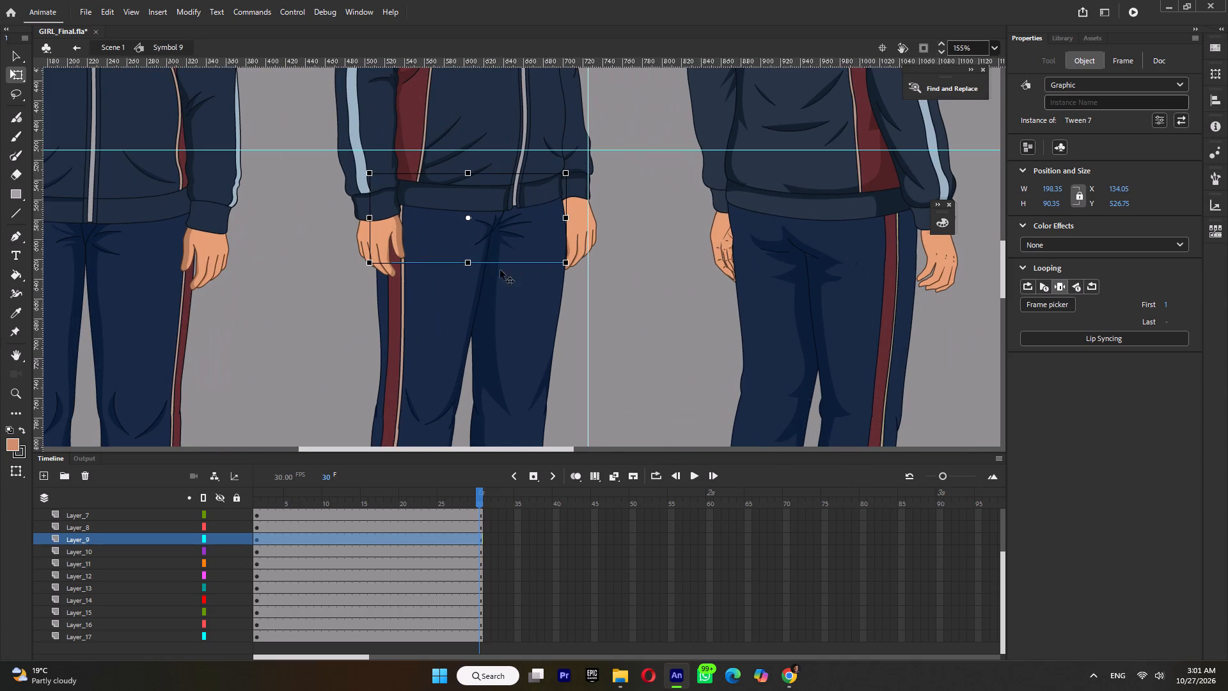
ctrl+scroll(509, 303, down, 3)
ctrl+scroll(509, 237, down, 5)
ctrl+scroll(482, 113, up, 4)
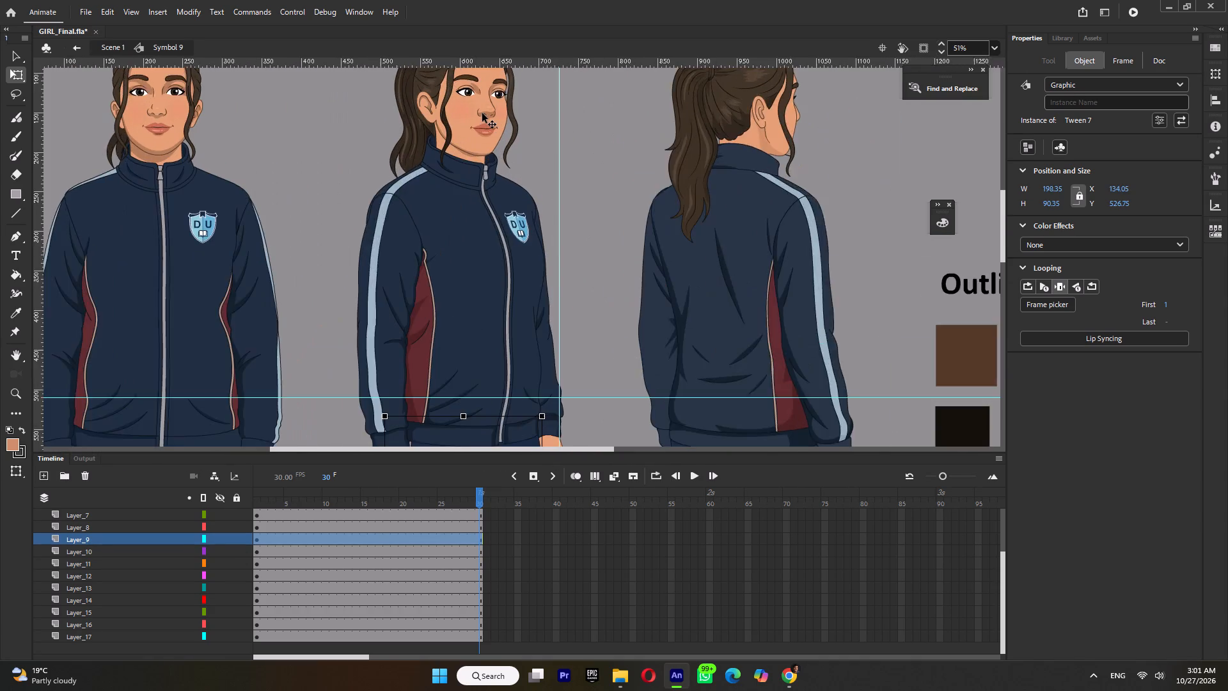
Open the three-quarter-view girl's head symbol for editing and break its contents apart into separate pieces.
ctrl+scroll(482, 113, up, 1)
click(494, 140)
scroll(475, 171, up, 1)
double_click(471, 240)
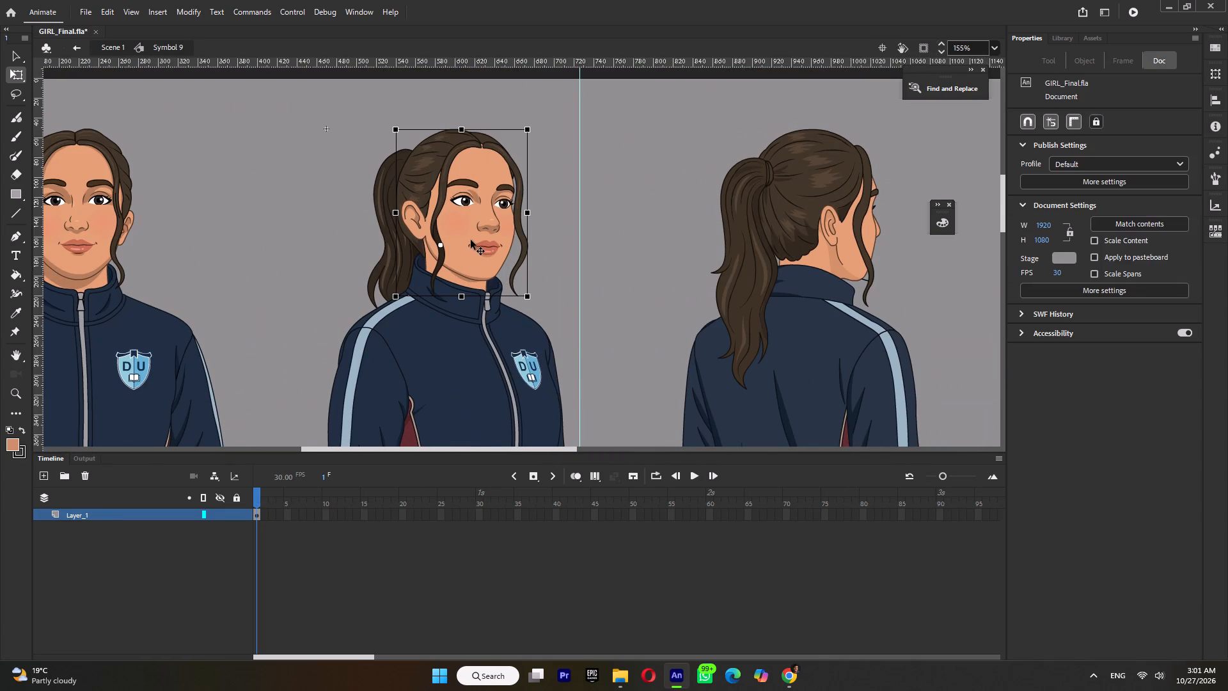
click(474, 237)
key(ctrl+b)
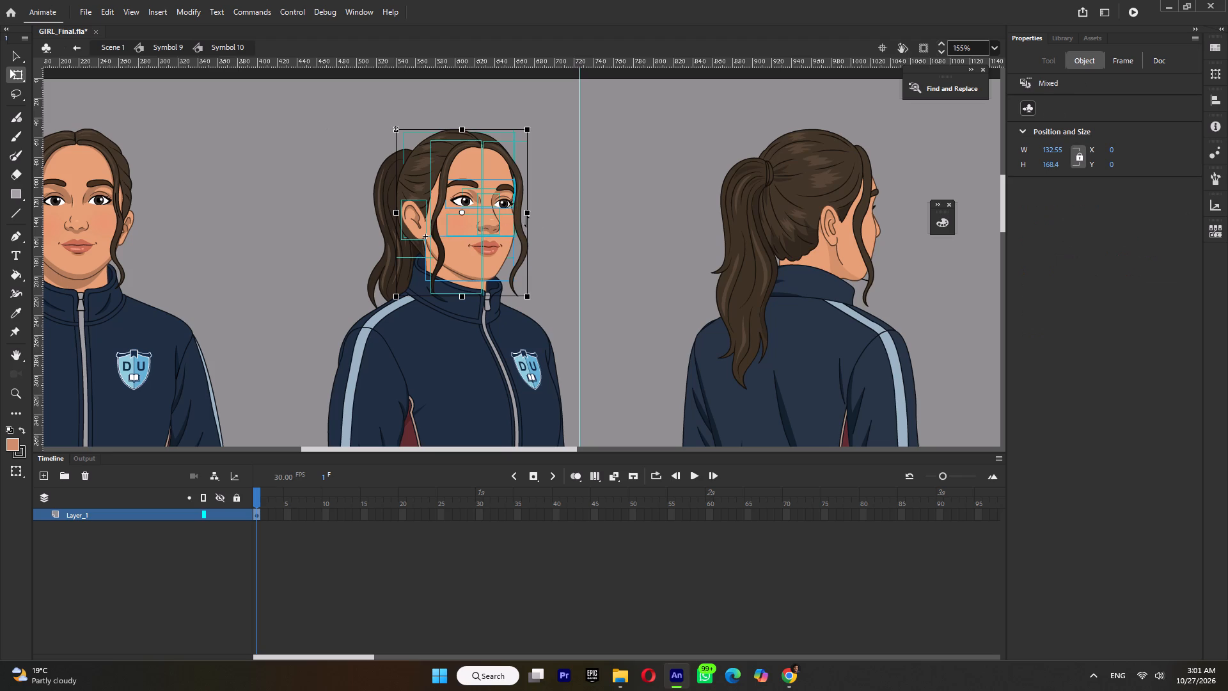
click(565, 212)
Examine how the face is divided by selecting the eyes, nose and mouth pieces and the whole head layer.
ctrl+scroll(457, 189, up, 3)
double_click(469, 210)
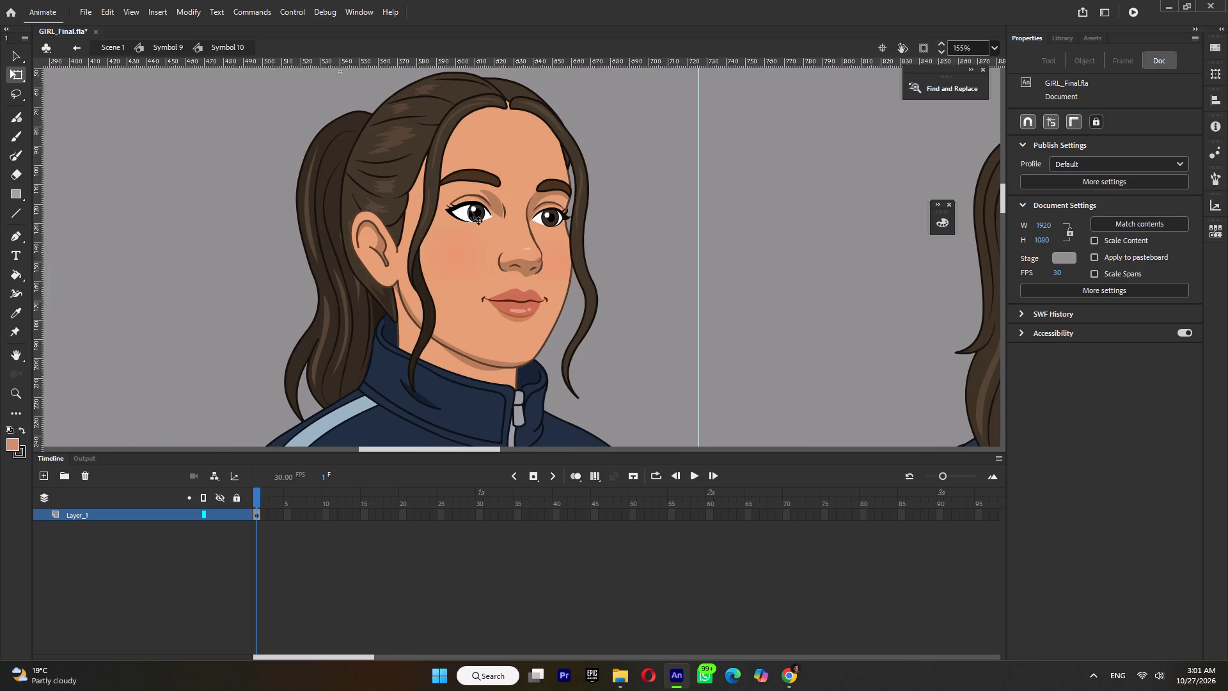
double_click(622, 218)
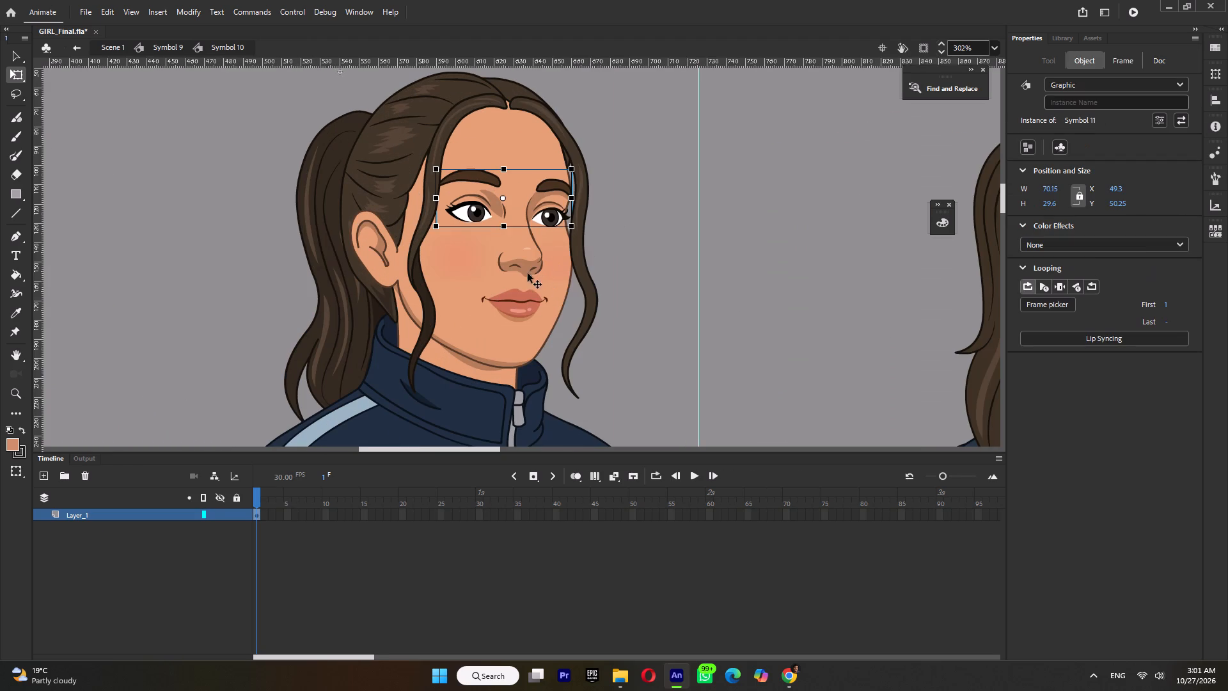
ctrl+scroll(529, 278, down, 2)
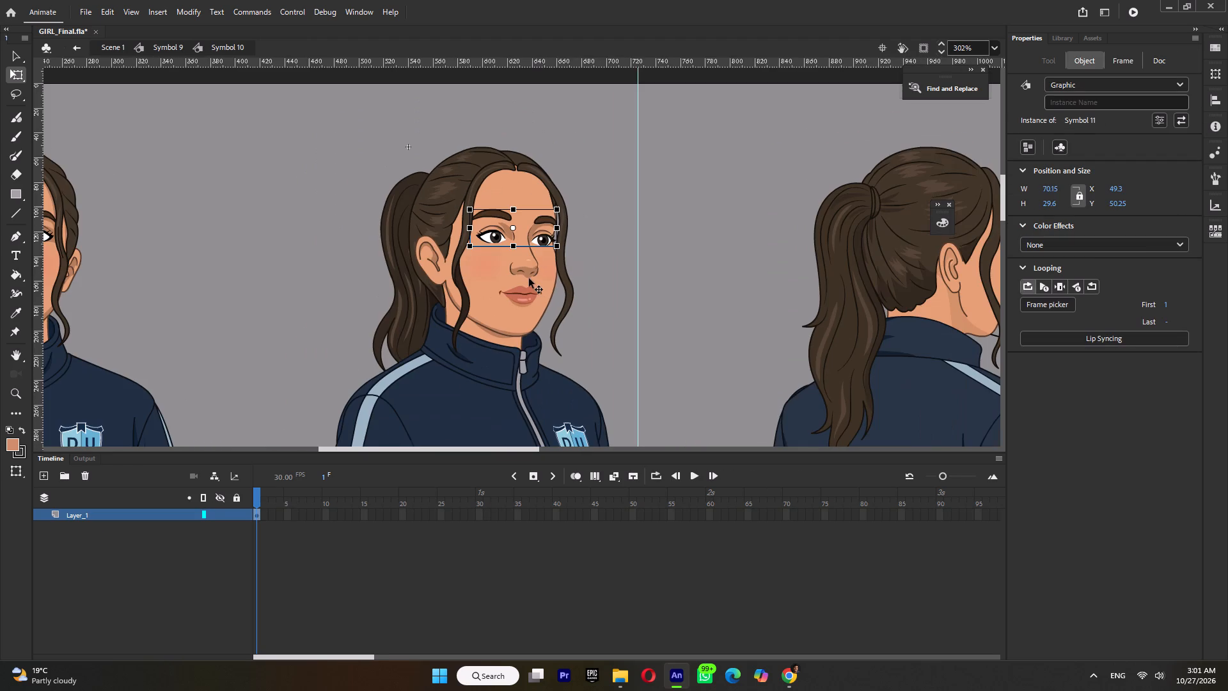
click(530, 269)
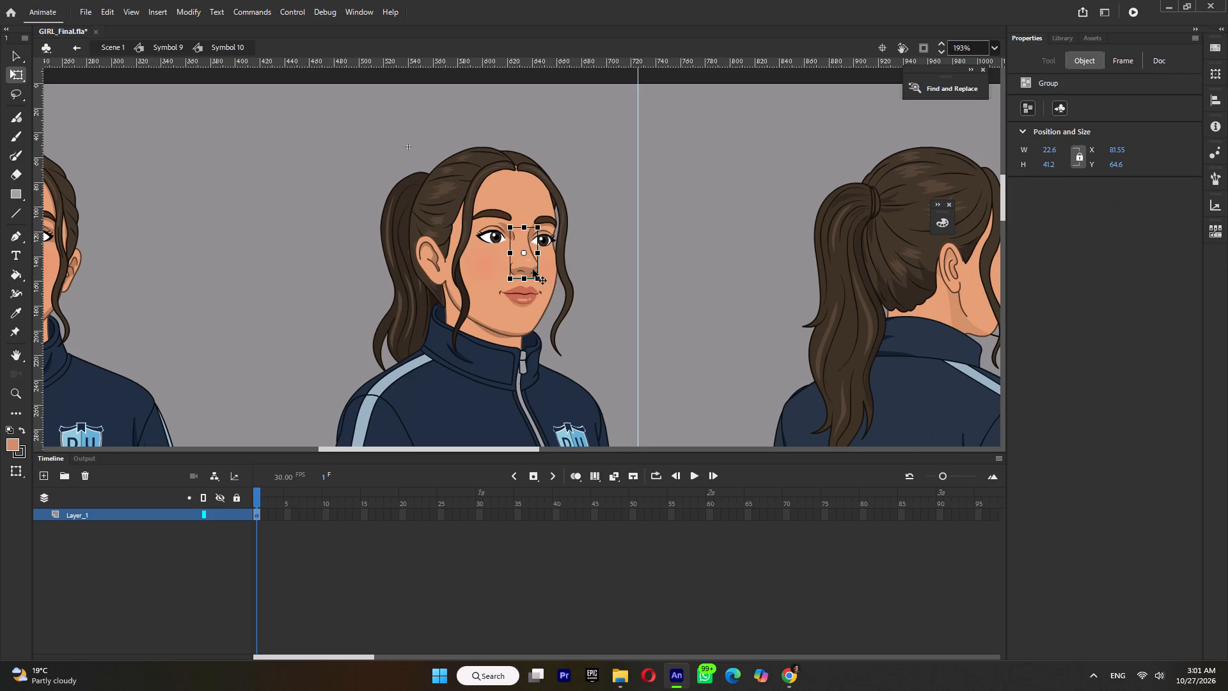
click(524, 308)
click(526, 298)
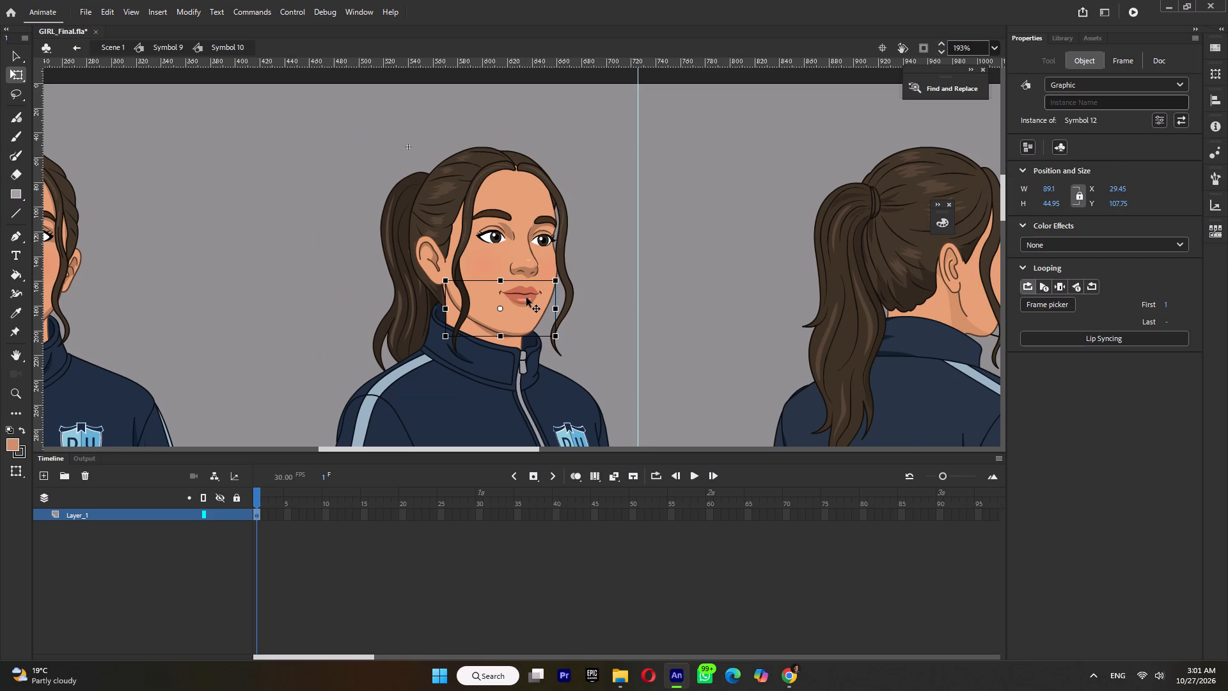
click(167, 507)
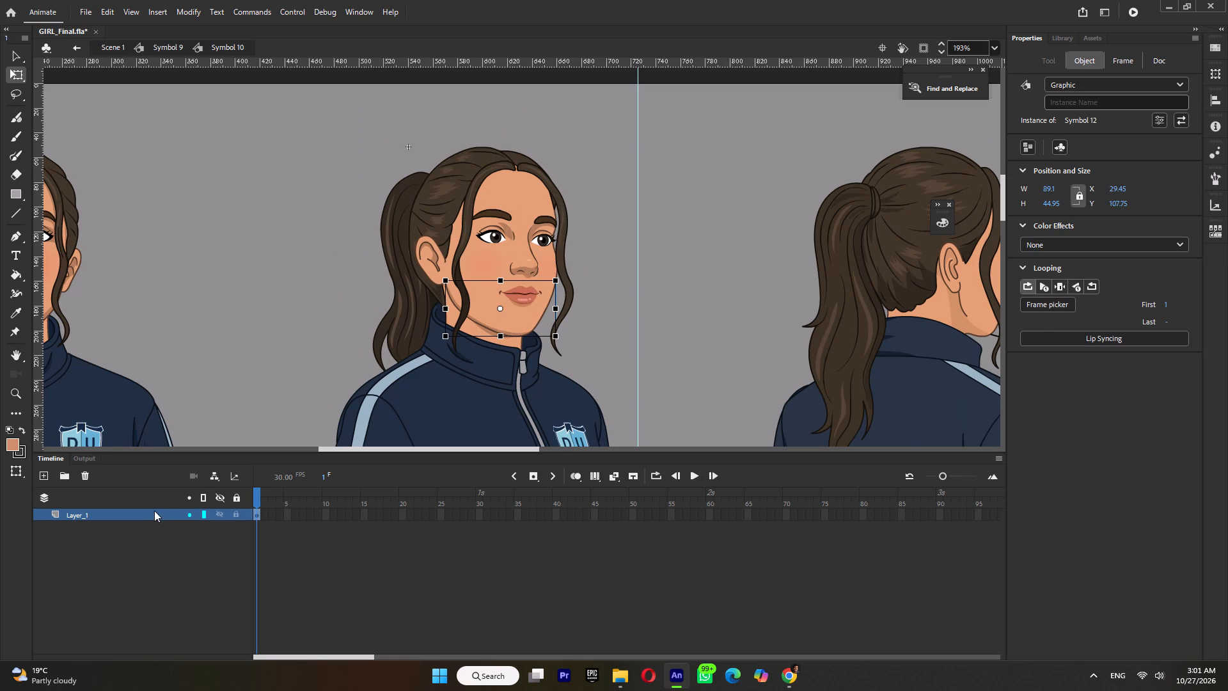
click(141, 514)
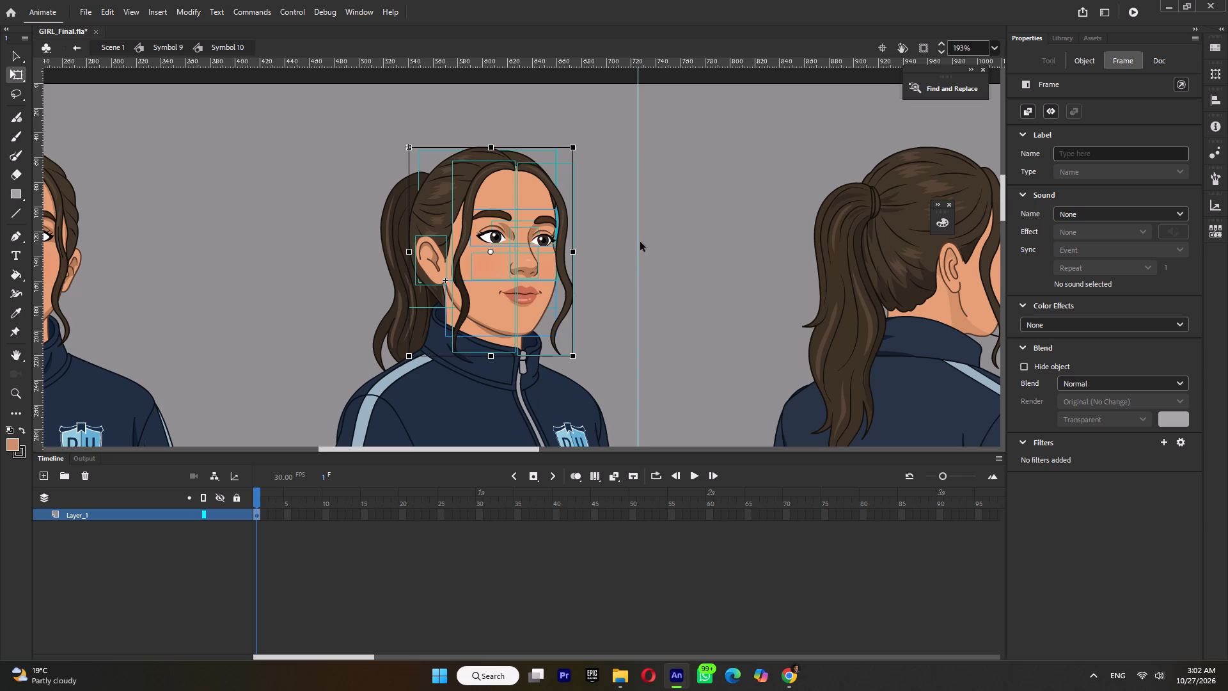
Group the ear, head base, eye-socket shading and nose pieces together, using trial moves that are undone to check the selection.
click(622, 242)
click(427, 257)
shift+click(434, 210)
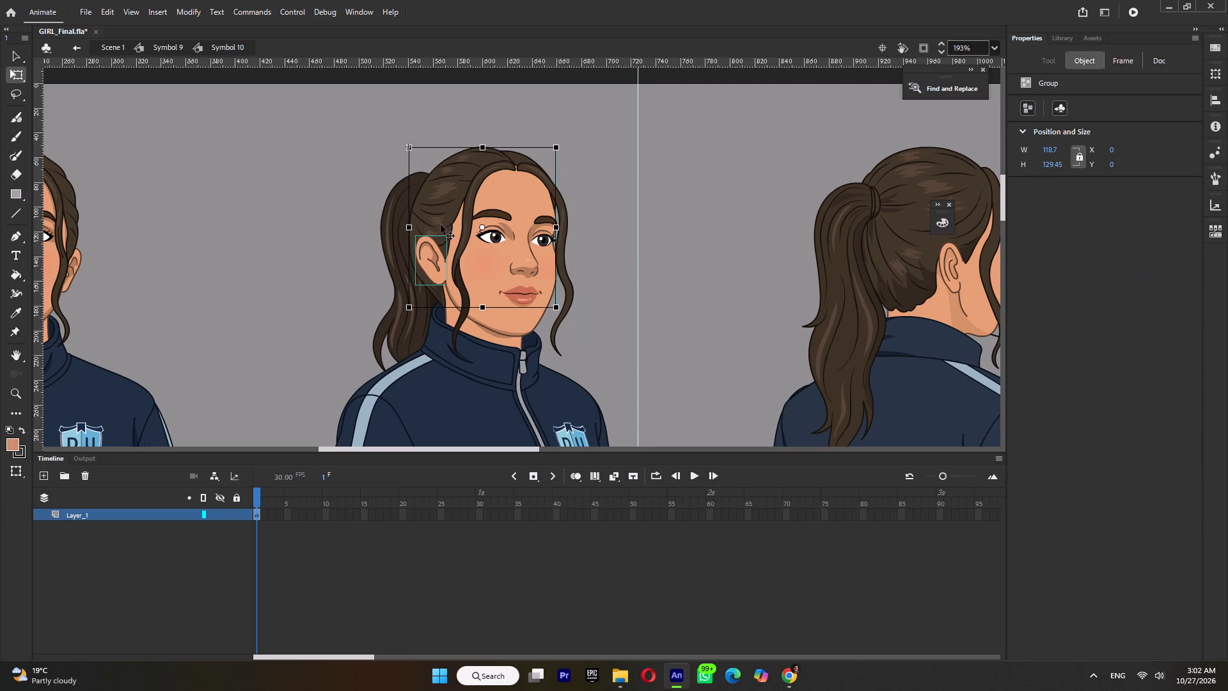
drag(443, 220, 402, 222)
key(ctrl+z)
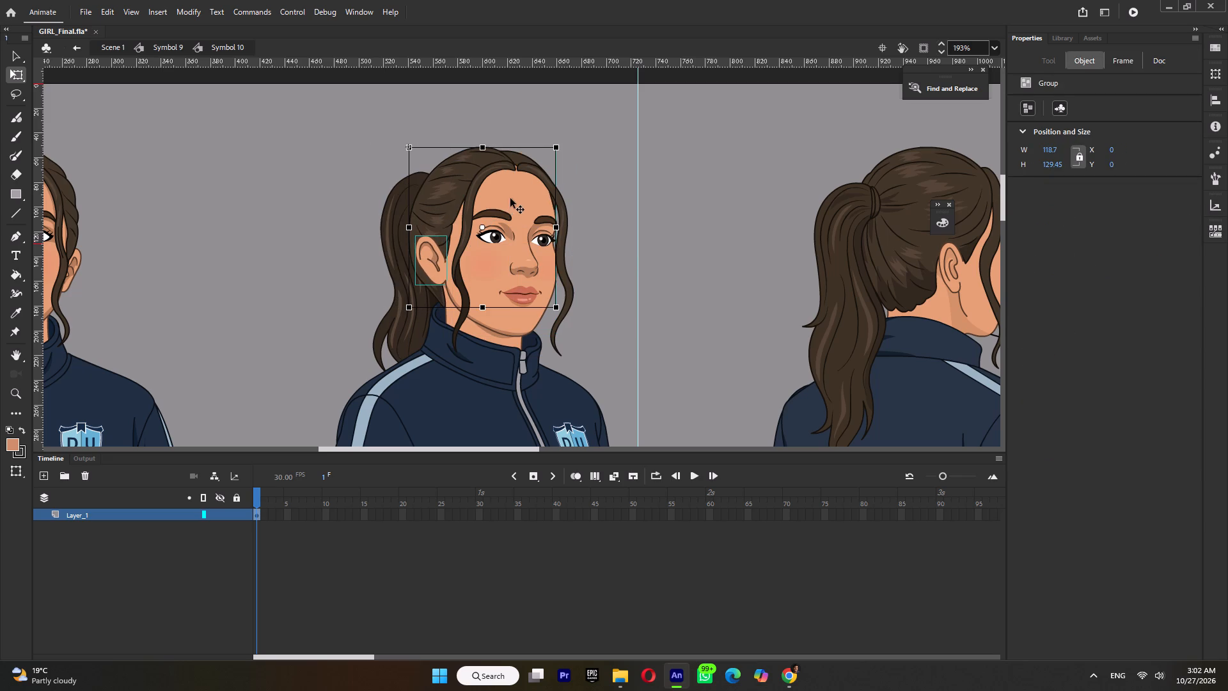
shift+click(510, 198)
drag(526, 196, 465, 197)
key(ctrl+z)
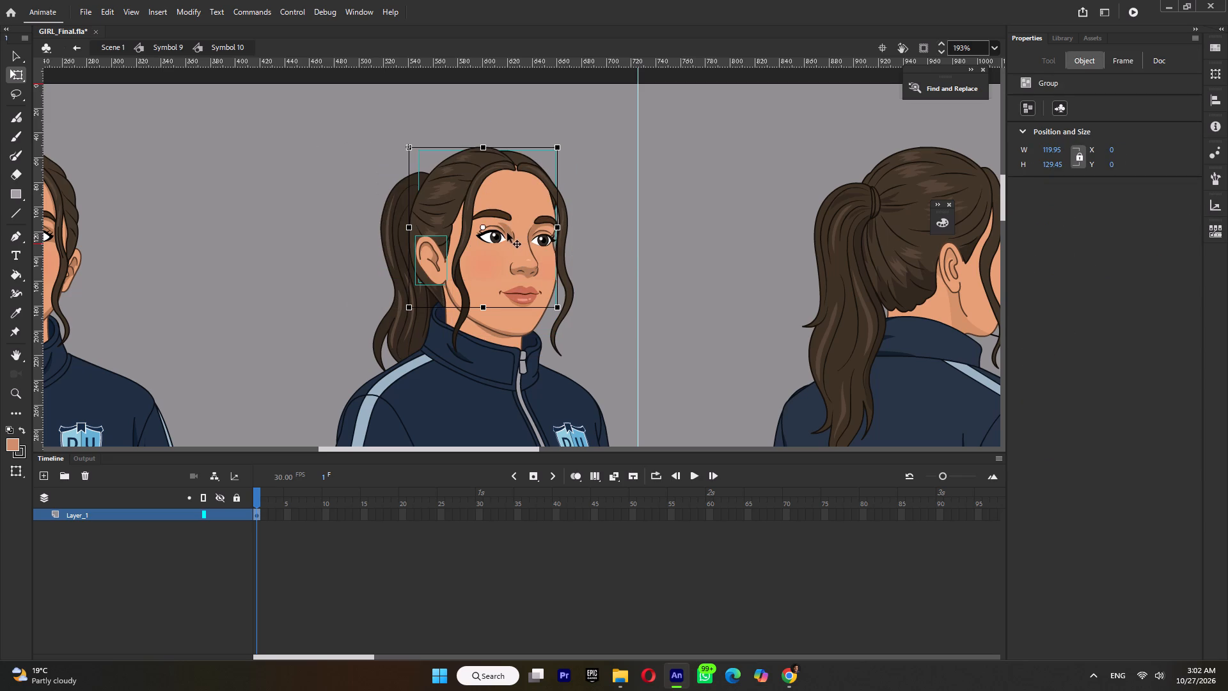
shift+click(508, 232)
drag(518, 196, 464, 194)
key(ctrl+z)
drag(522, 181, 450, 184)
key(ctrl+z)
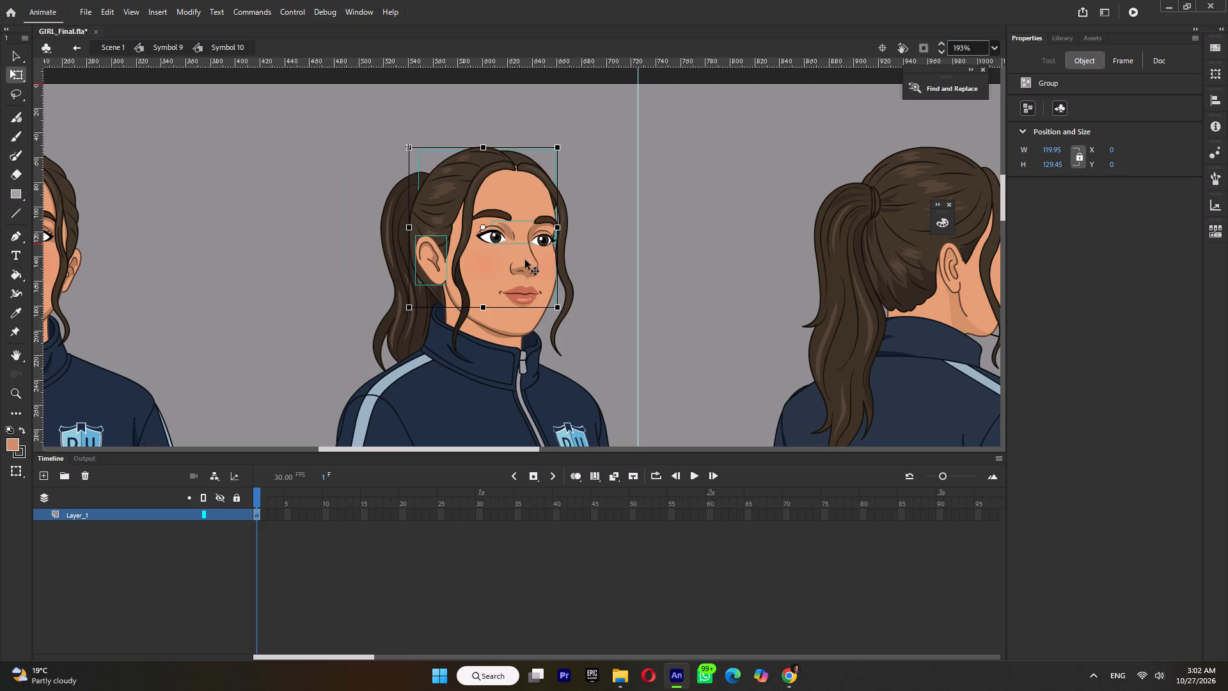
shift+click(526, 269)
drag(539, 182, 487, 182)
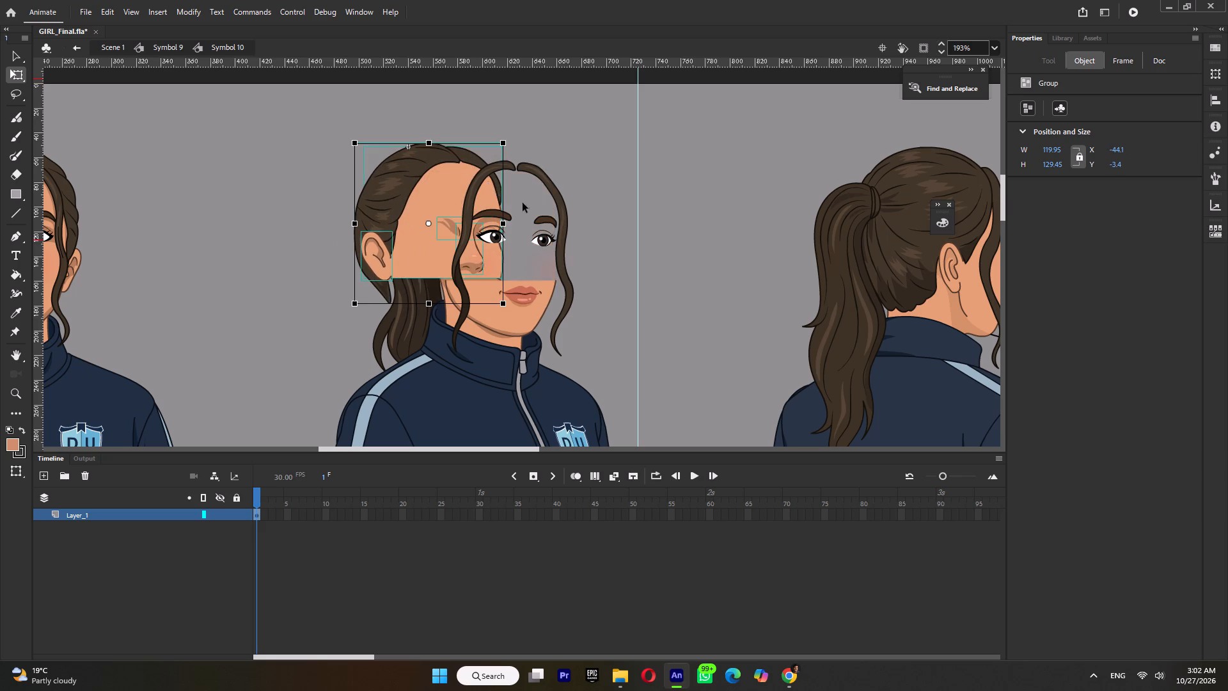
key(ctrl+z)
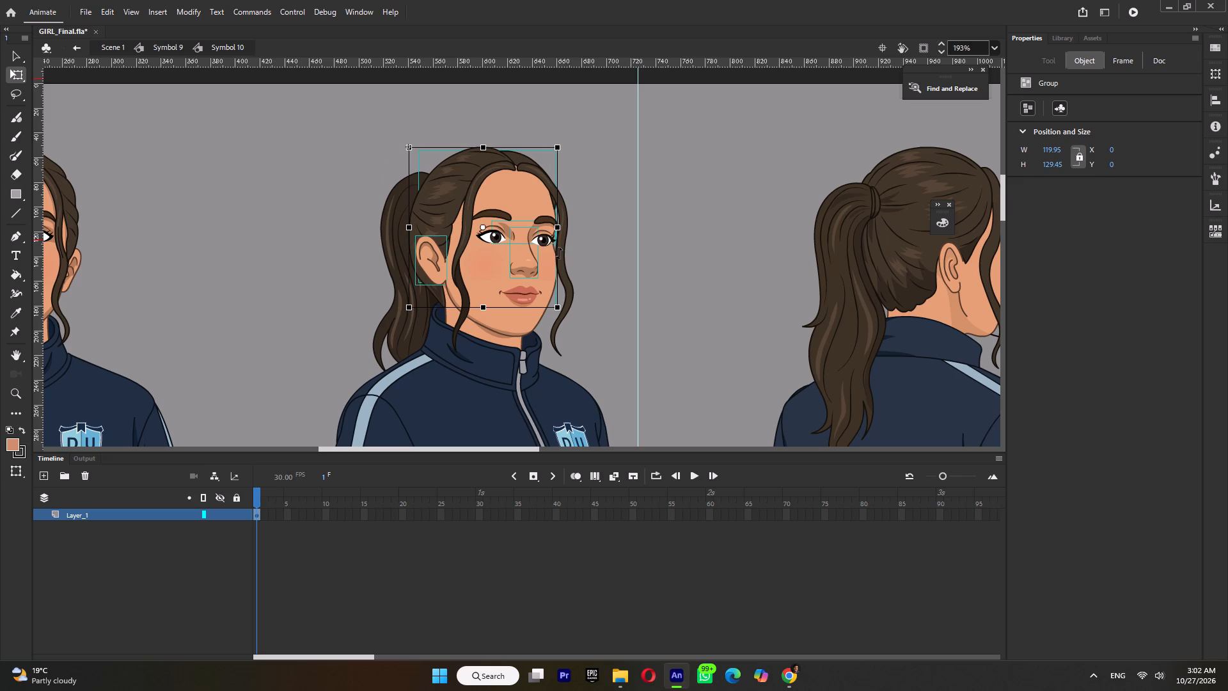
key(ctrl+g)
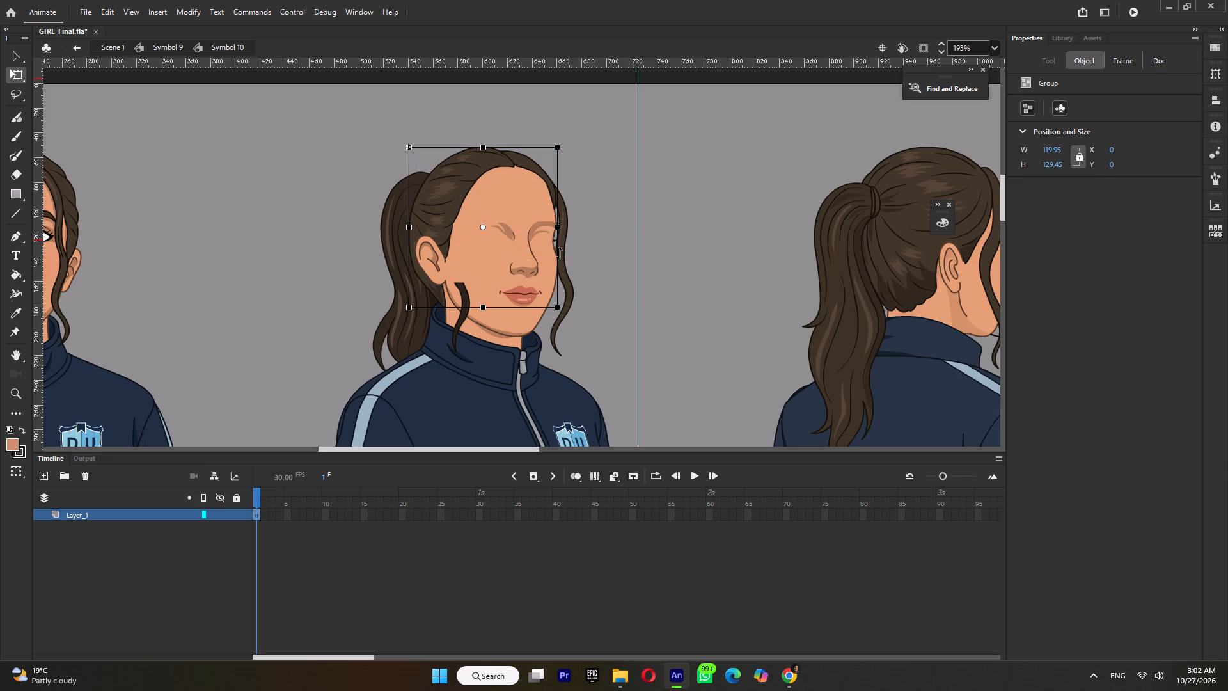
Send the new head group backward in the stacking order, behind the eyes, mouth and front hair strands.
key(ctrl+Down)
key(ctrl+Down)
key(ctrl+Down)
key(ctrl+Down)
key(ctrl+Down)
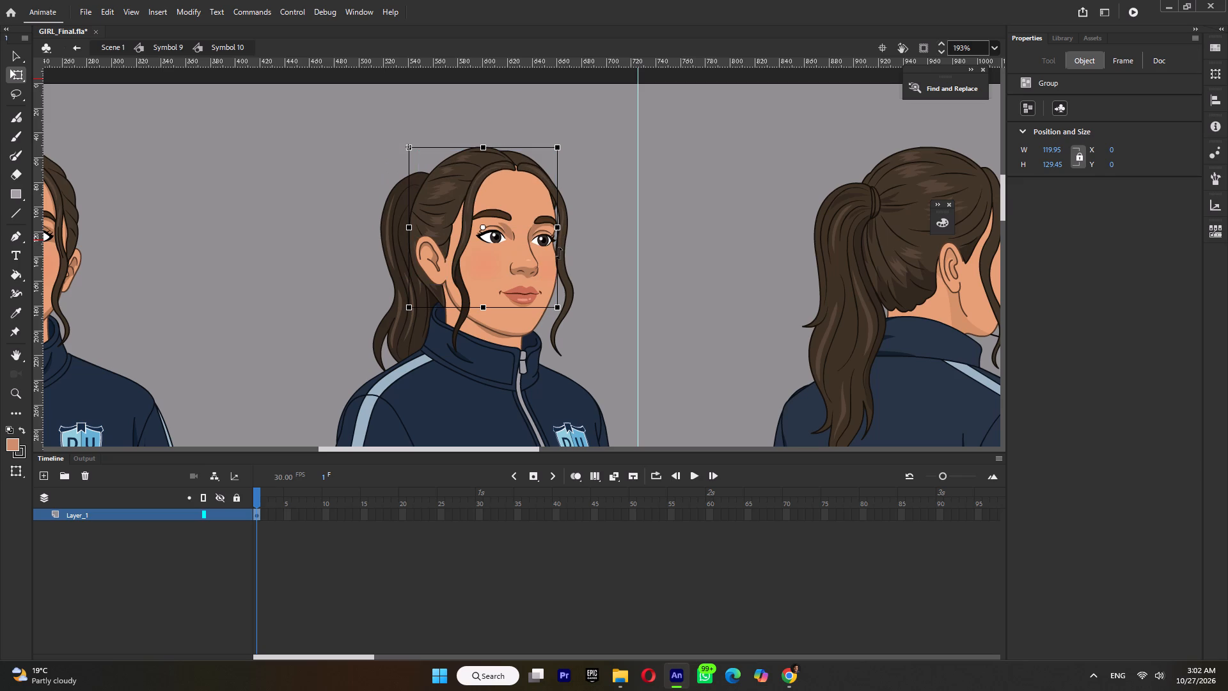
key(ctrl+Down)
key(ctrl+Down)
key(ctrl+Down)
key(ctrl+Down)
Distribute the head pieces to separate layers and convert their frame contents to symbols through a tween.
click(153, 518)
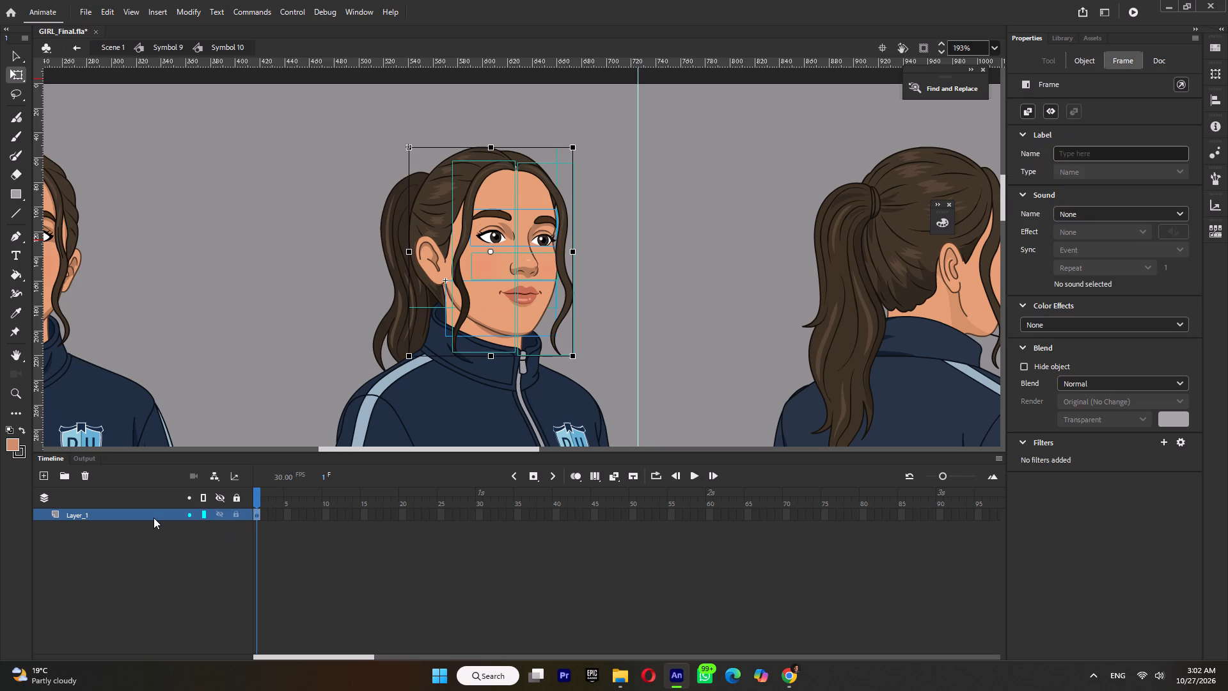
key(ctrl+shift+d)
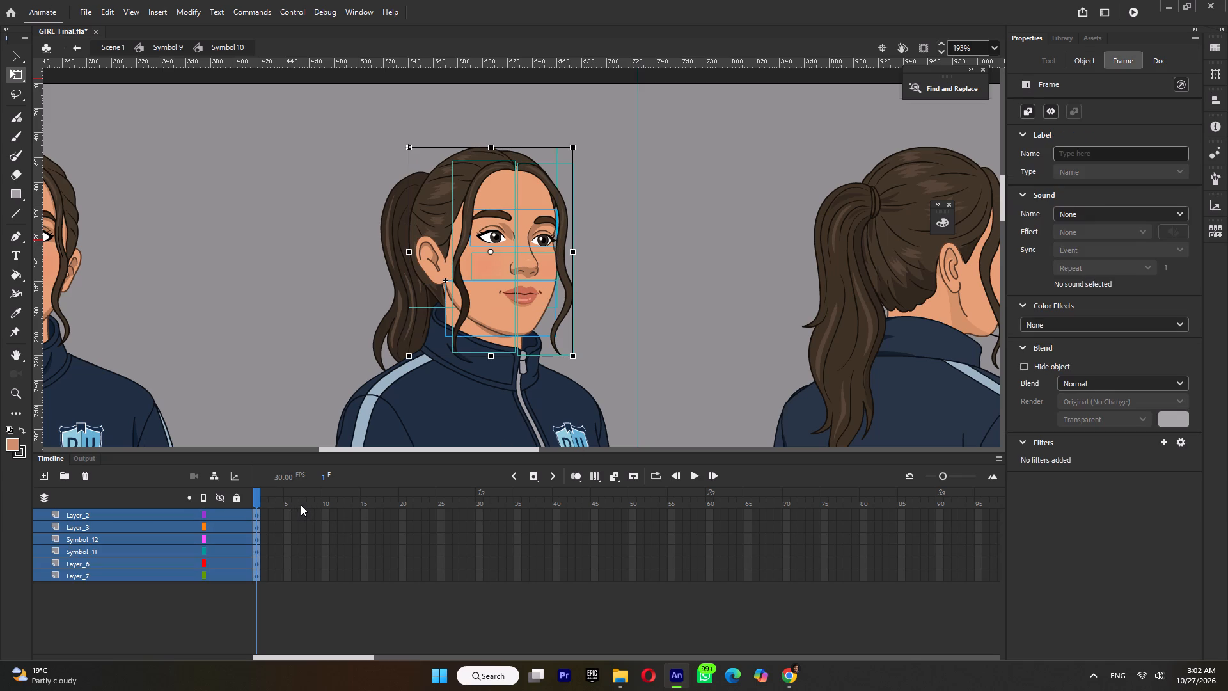
key(ctrl+m)
click(684, 386)
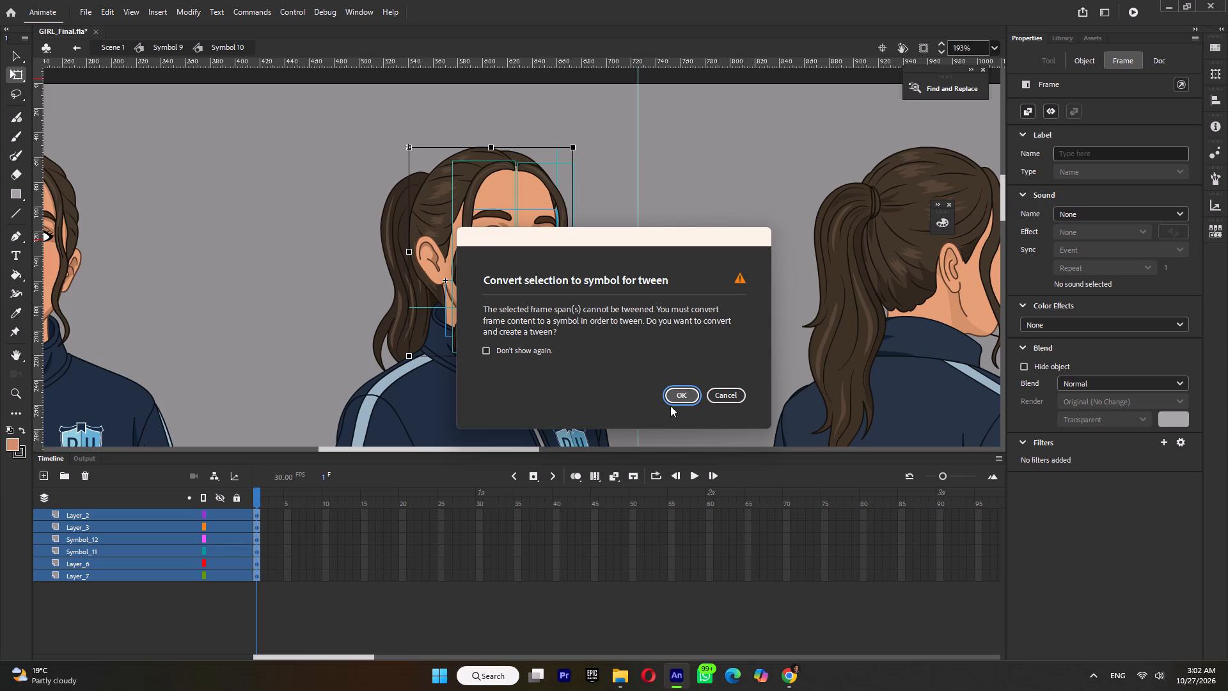
click(679, 397)
key(ctrl+m)
Extend the frames of all six head layers past frame 85 and return the playhead to frame 1.
drag(494, 516, 709, 690)
key(F5)
key(F5)
key(F5)
key(F5)
key(F5)
key(F5)
key(F5)
key(F5)
key(F5)
key(F5)
key(F5)
key(F5)
key(F5)
key(F5)
key(F5)
key(F5)
key(F5)
drag(326, 492, 98, 489)
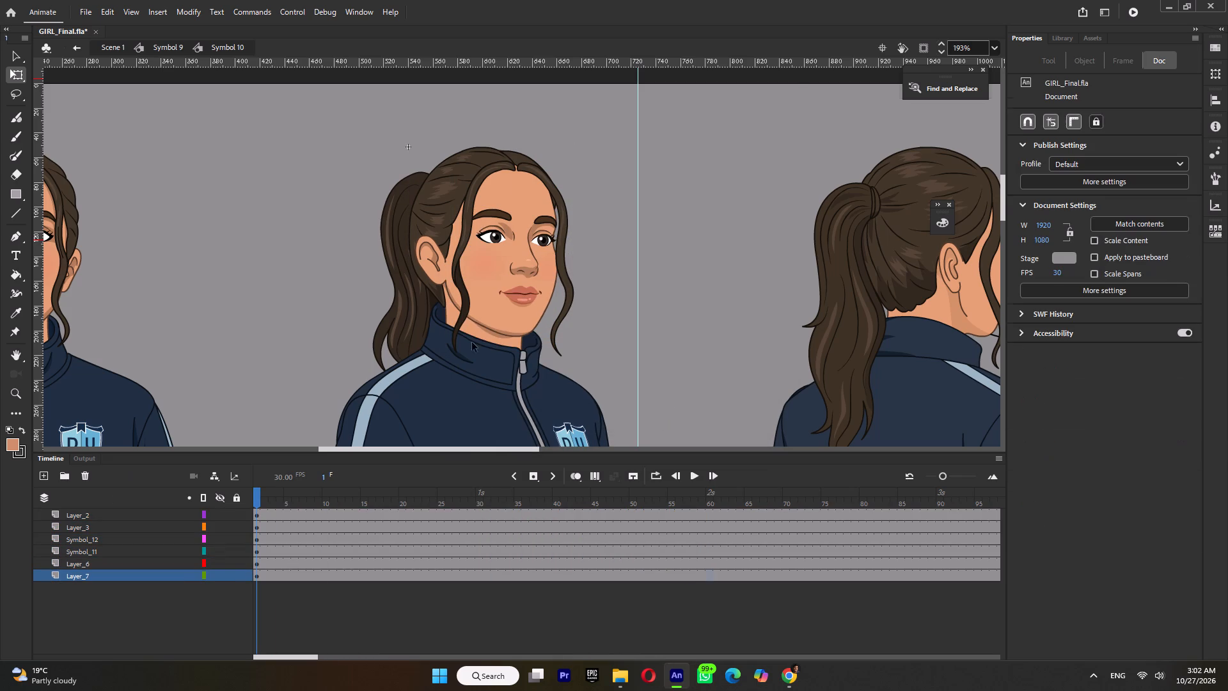
Set the looping of the mouth symbol, Symbol 12, to play a single frame.
click(512, 290)
click(1059, 287)
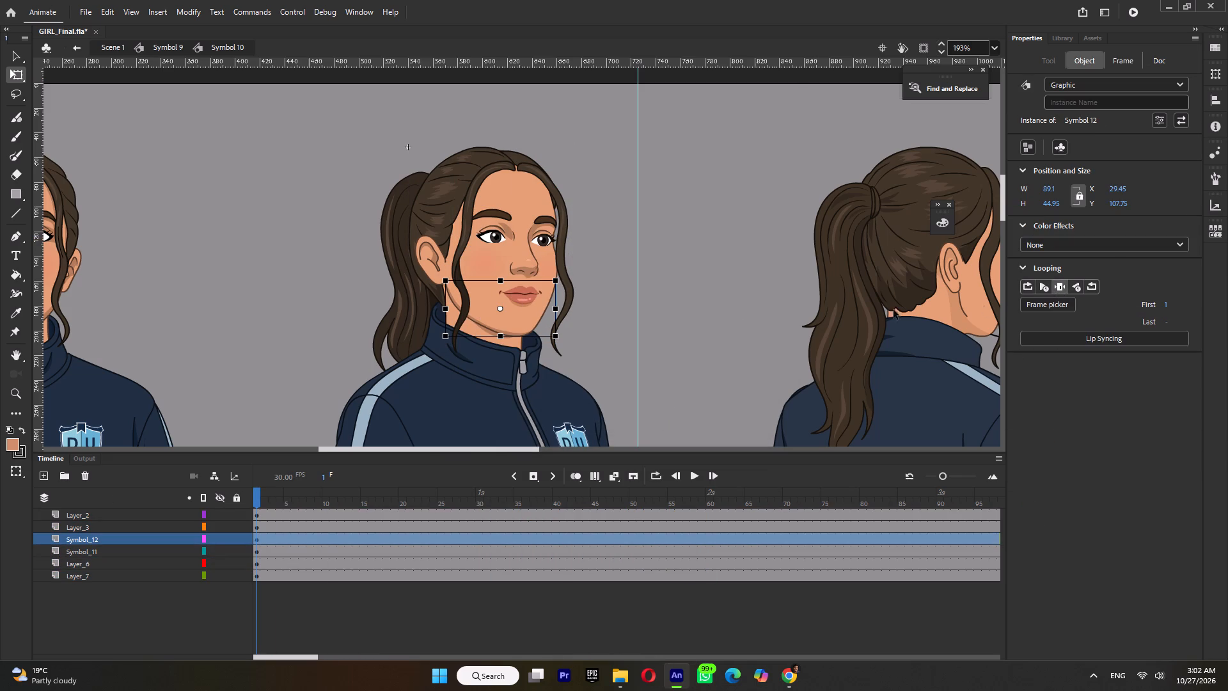
Inside the eyes symbol, lock the mask layer MergedLayer_2_copy and its masked Layer_3, then return to the head symbol.
double_click(492, 240)
ctrl+scroll(492, 240, up, 3)
click(502, 186)
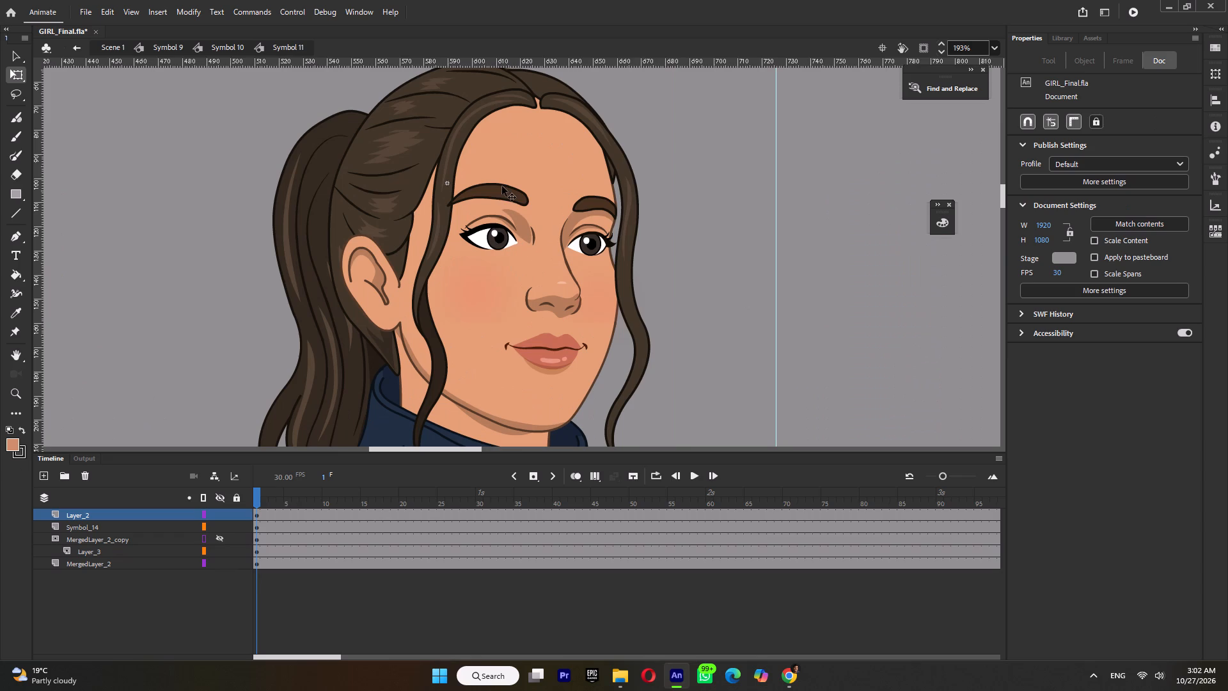
click(489, 246)
ctrl+scroll(496, 246, up, 9)
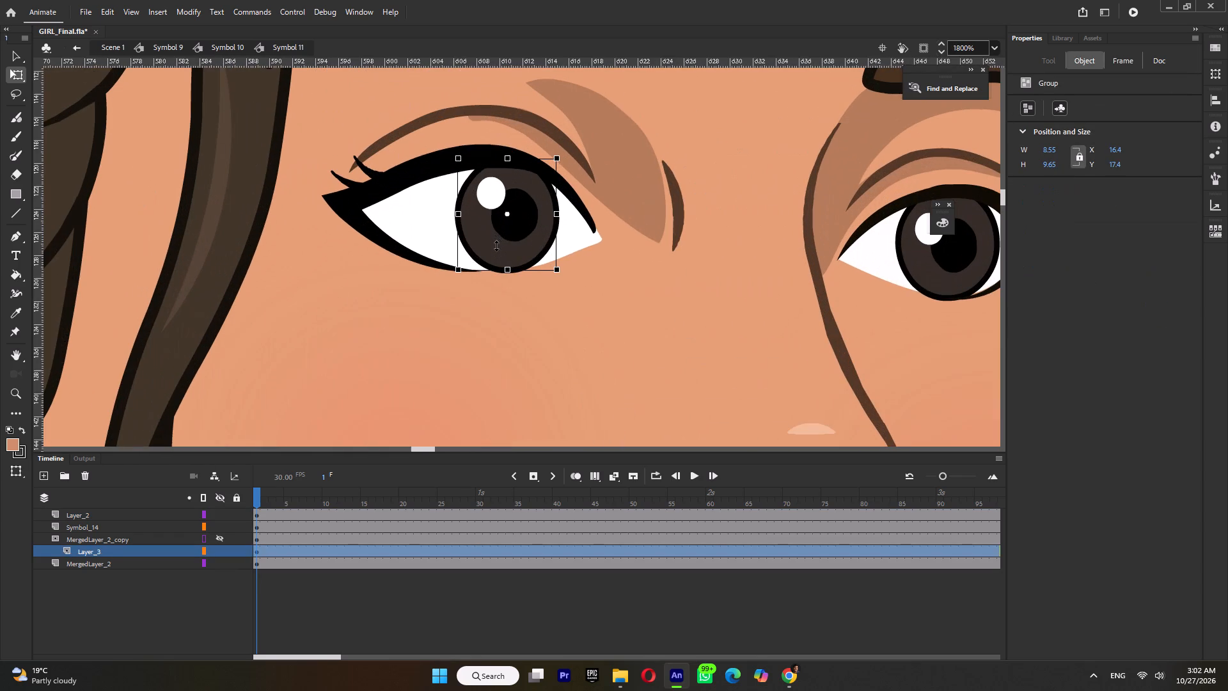
click(235, 537)
click(235, 546)
ctrl+scroll(540, 314, down, 5)
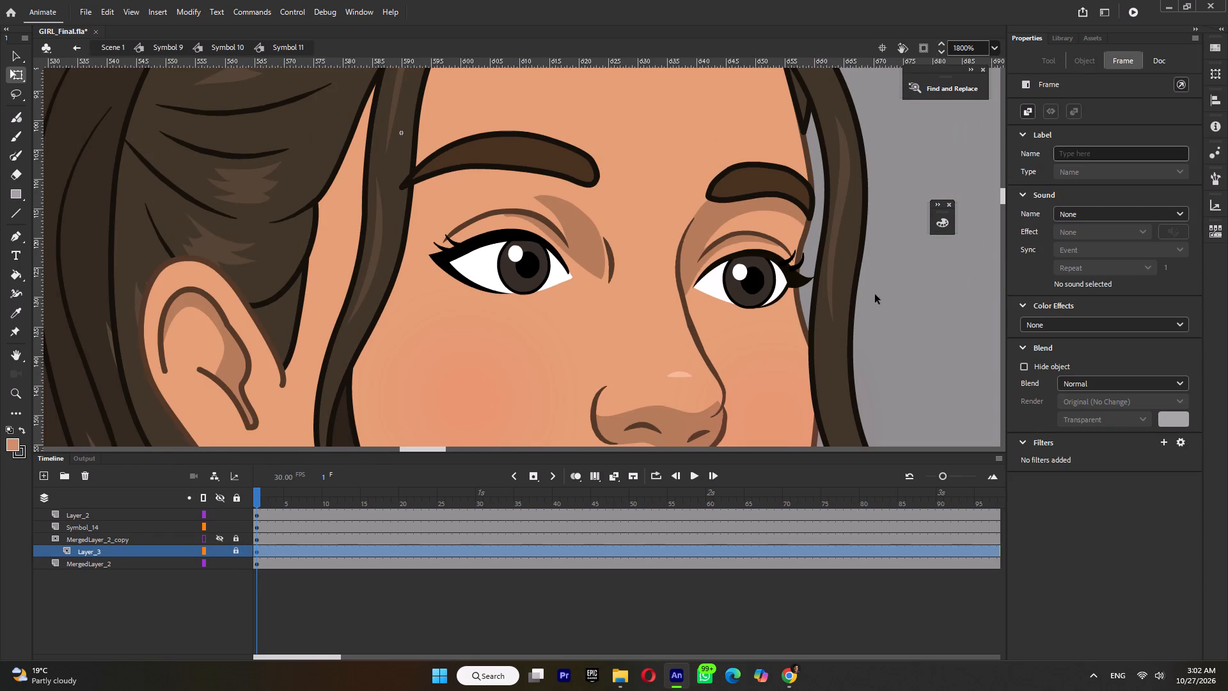
ctrl+double_click(922, 294)
Move the transformation points of the near and far front hair strands up toward the hair parting at the forehead.
ctrl+scroll(589, 303, down, 4)
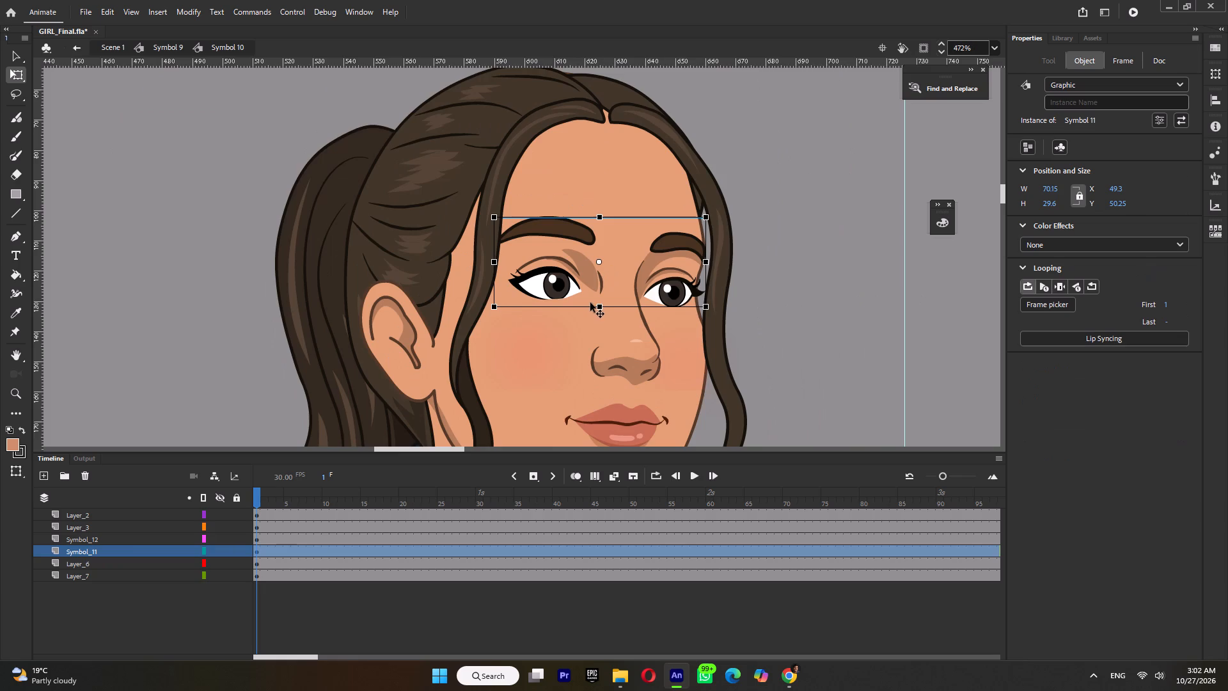
ctrl+scroll(632, 310, down, 3)
ctrl+scroll(654, 303, up, 5)
ctrl+scroll(657, 296, down, 4)
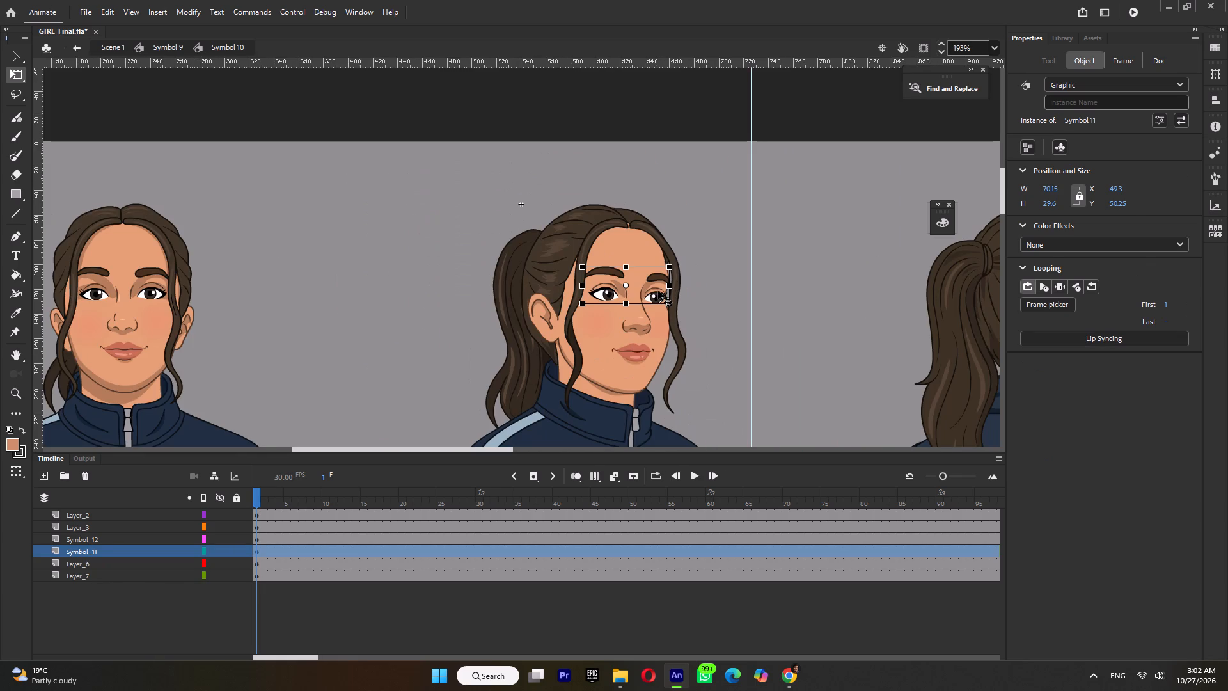
click(574, 362)
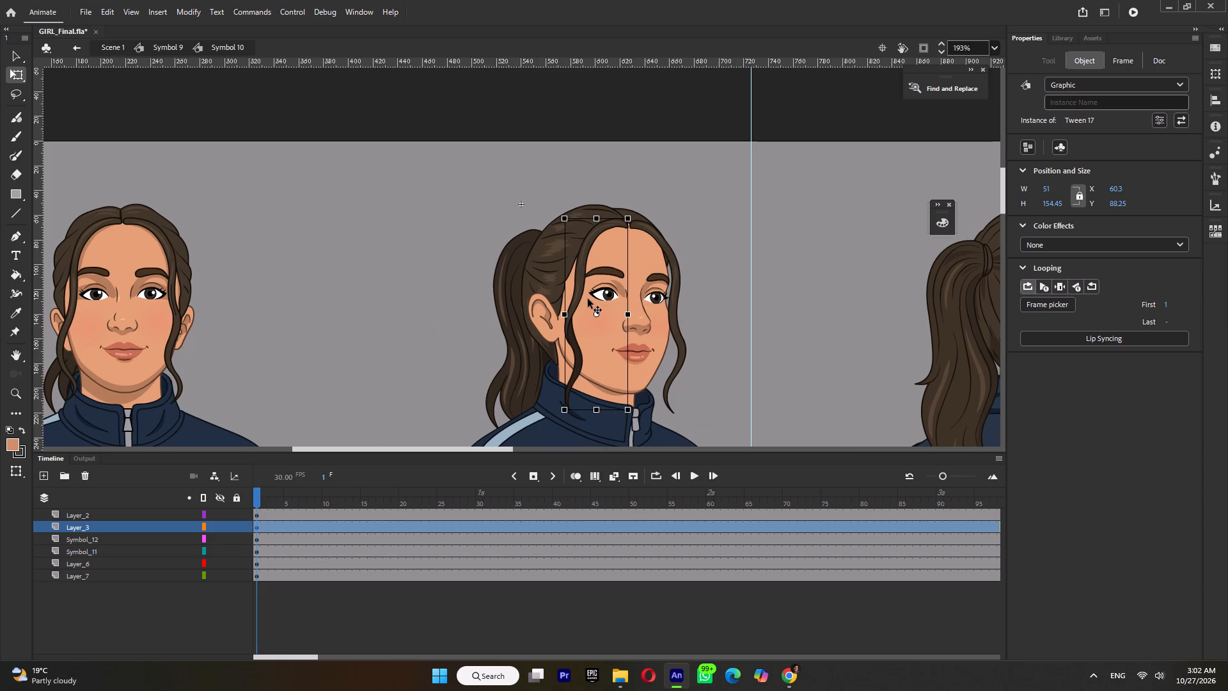
drag(596, 314, 627, 229)
click(650, 227)
drag(657, 317, 633, 251)
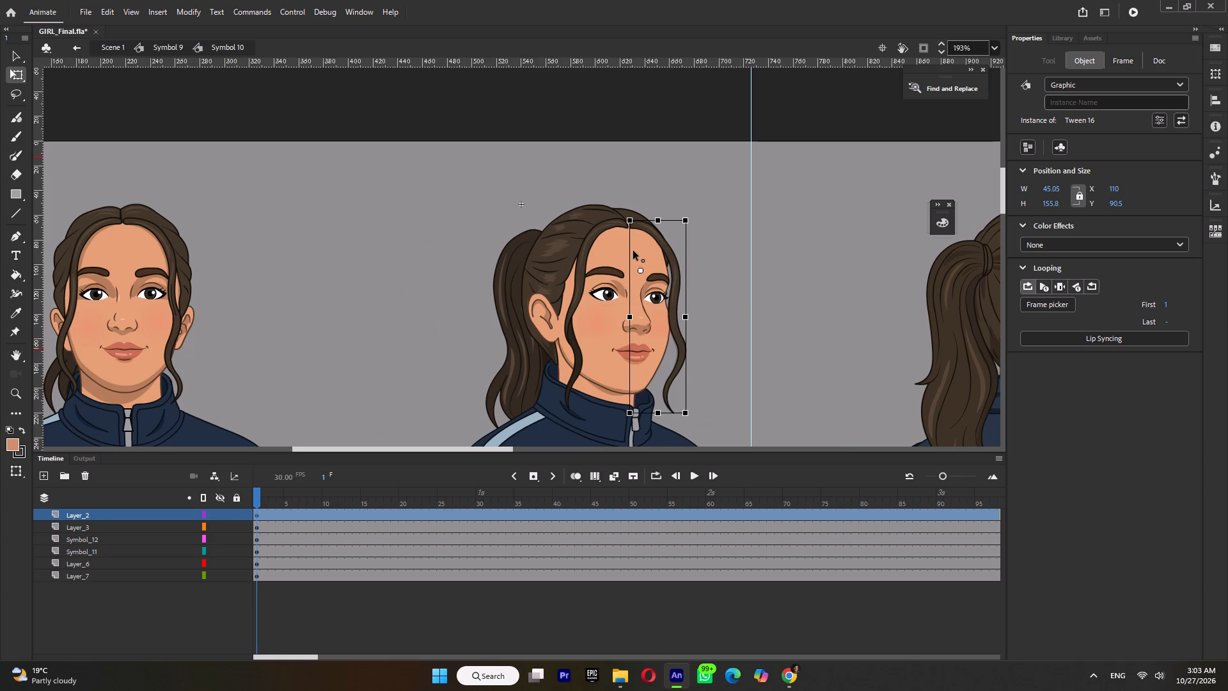
Place the far front hair strand's transformation point at the hair parting on the forehead and leave the head symbol.
drag(633, 251, 630, 223)
click(608, 351)
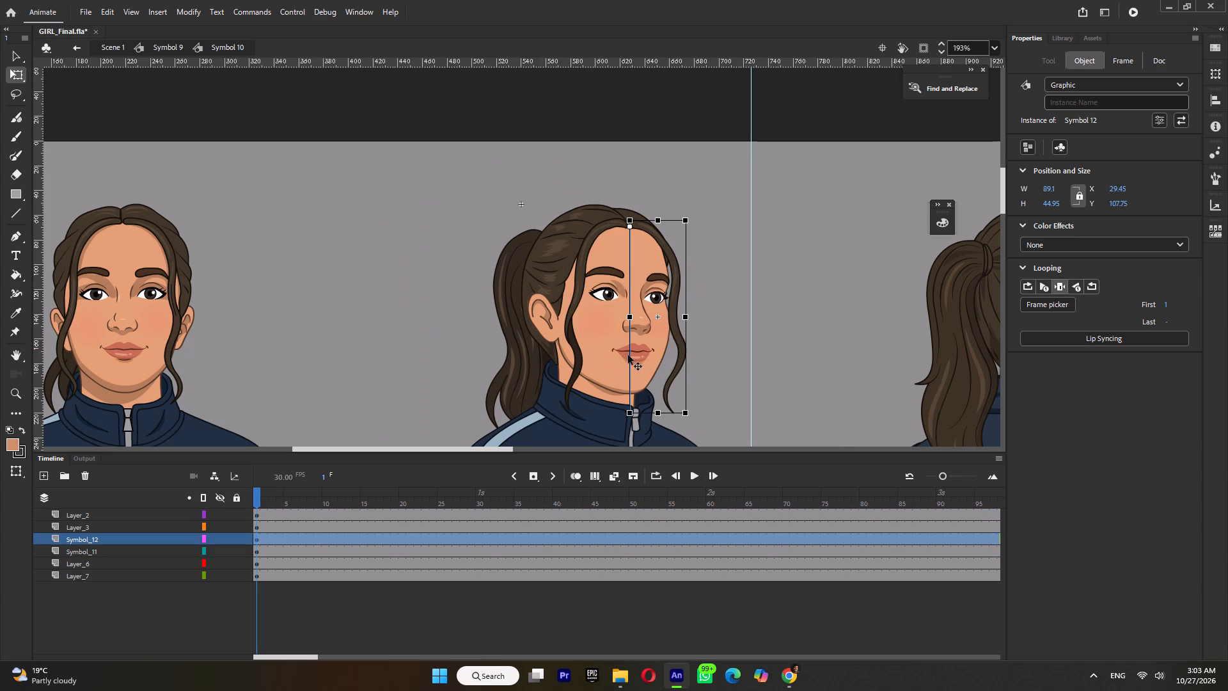
click(537, 314)
click(505, 285)
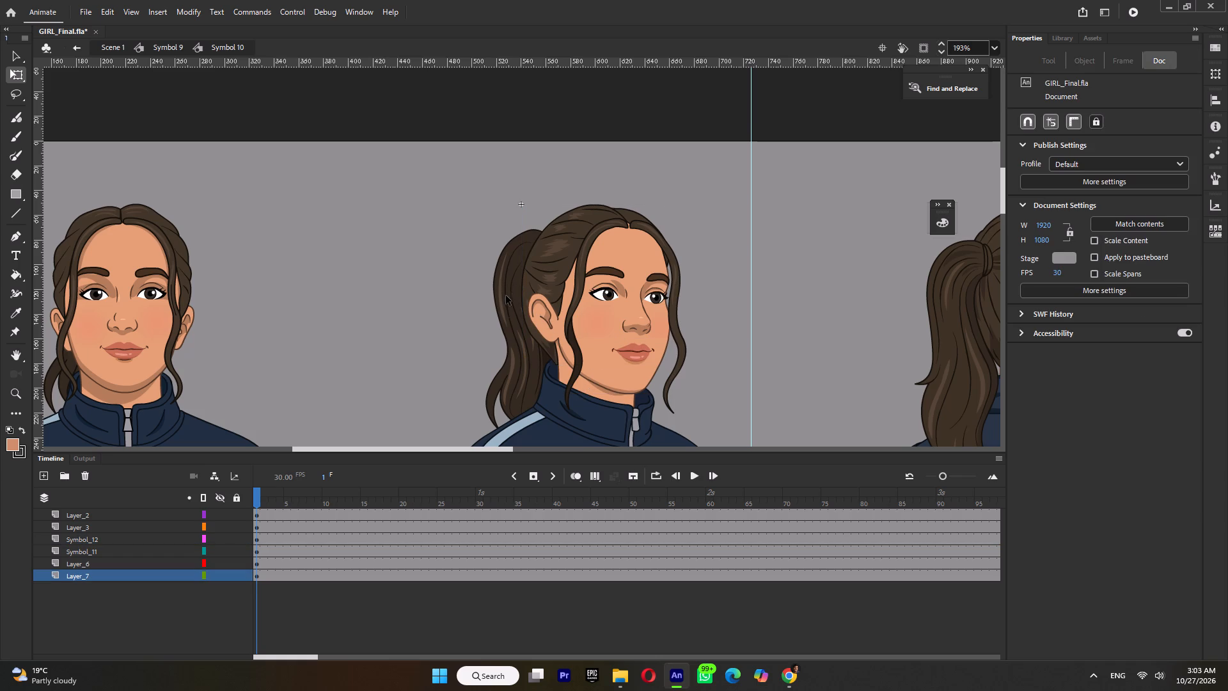
double_click(501, 321)
Save the file.
ctrl+scroll(533, 258, down, 4)
ctrl+scroll(677, 335, down, 5)
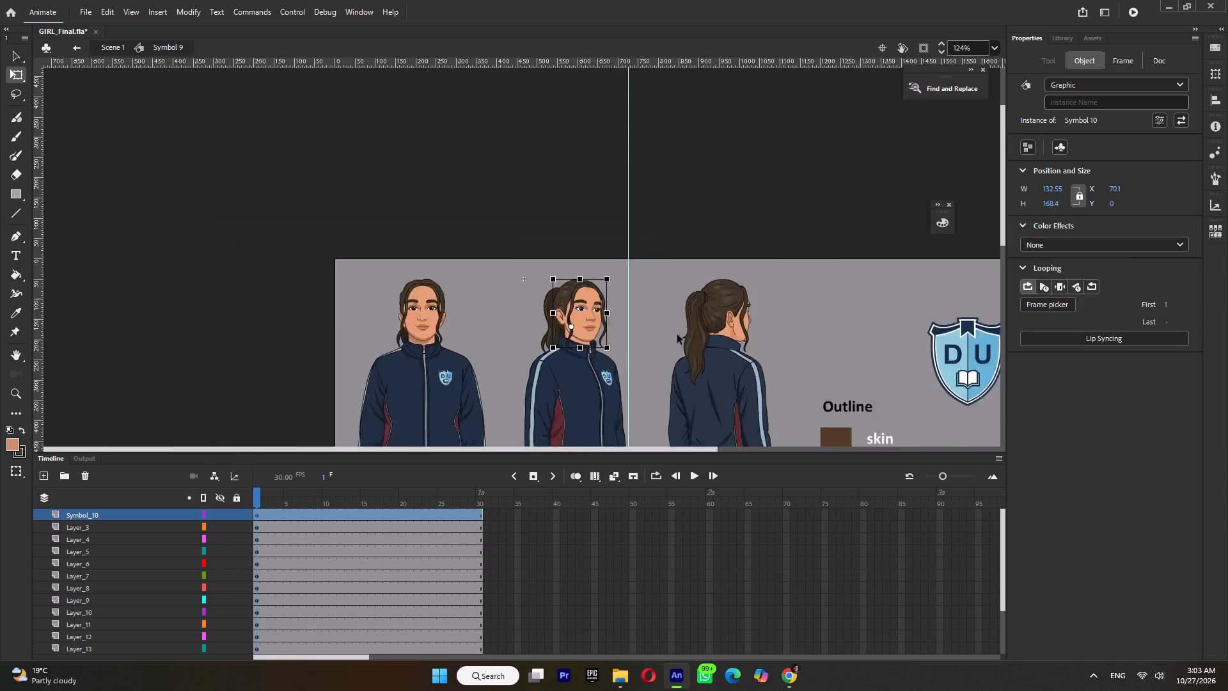
scroll(677, 335, down, 3)
scroll(552, 323, up, 1)
key(ctrl+s)
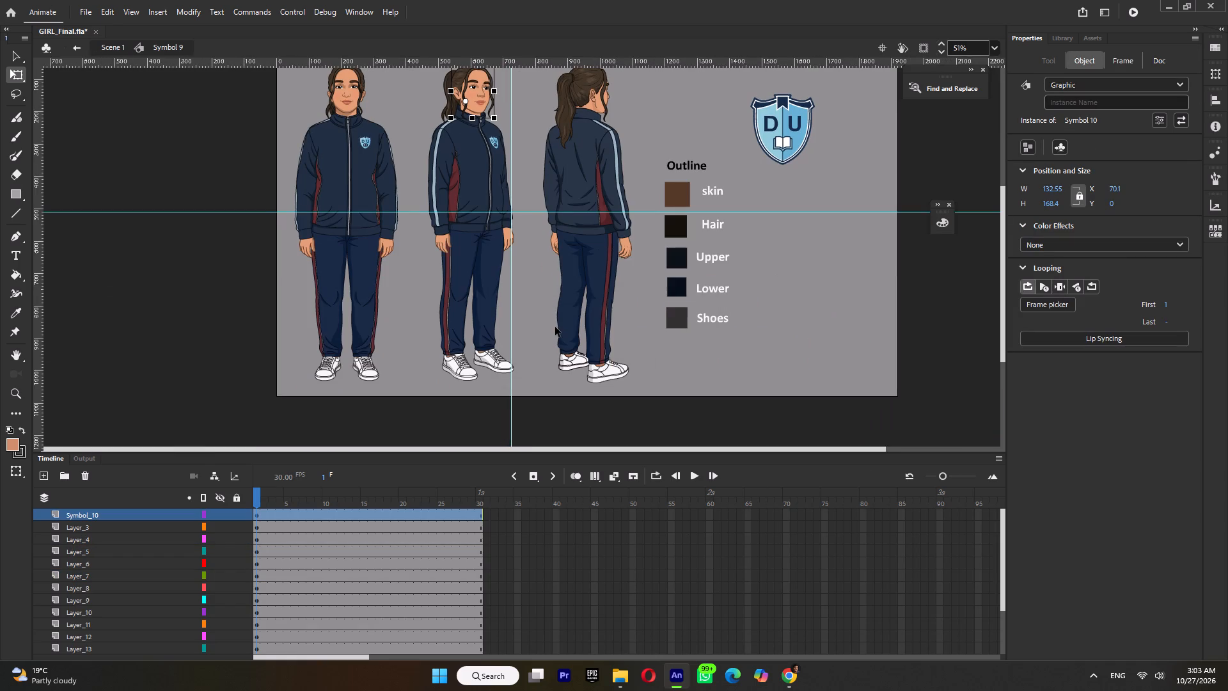
Return to Scene 1 and convert the back-view girl group into a graphic symbol.
click(582, 175)
triple_click(582, 175)
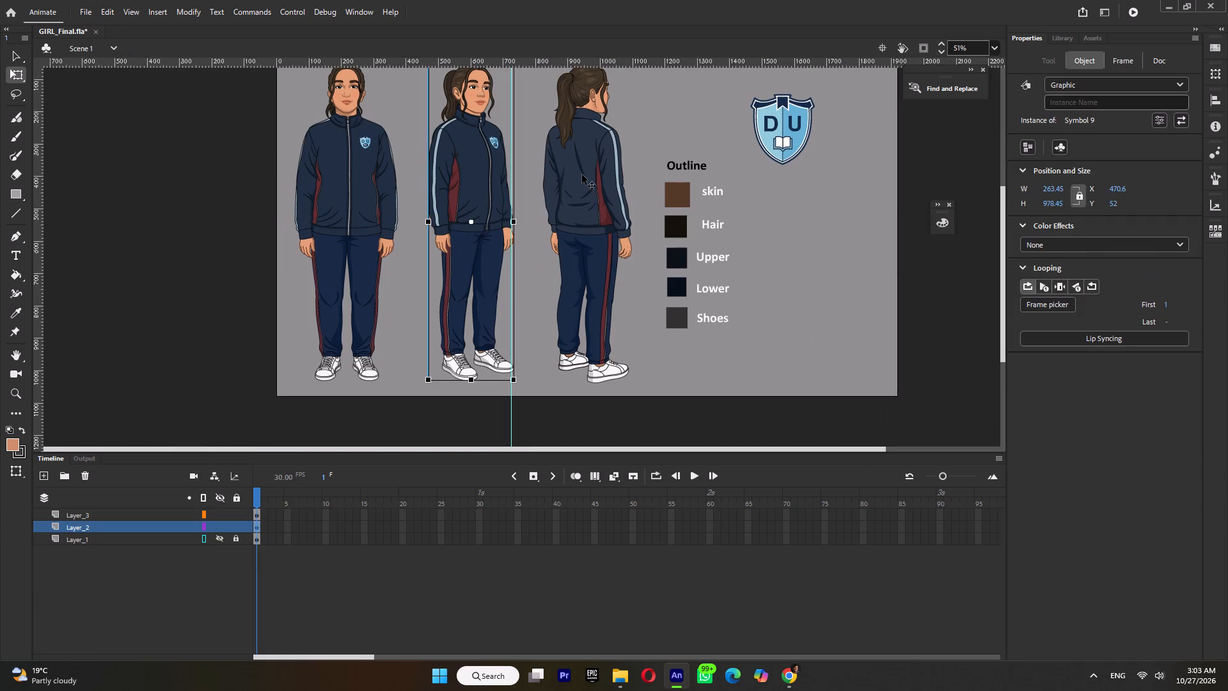
click(582, 175)
double_click(668, 179)
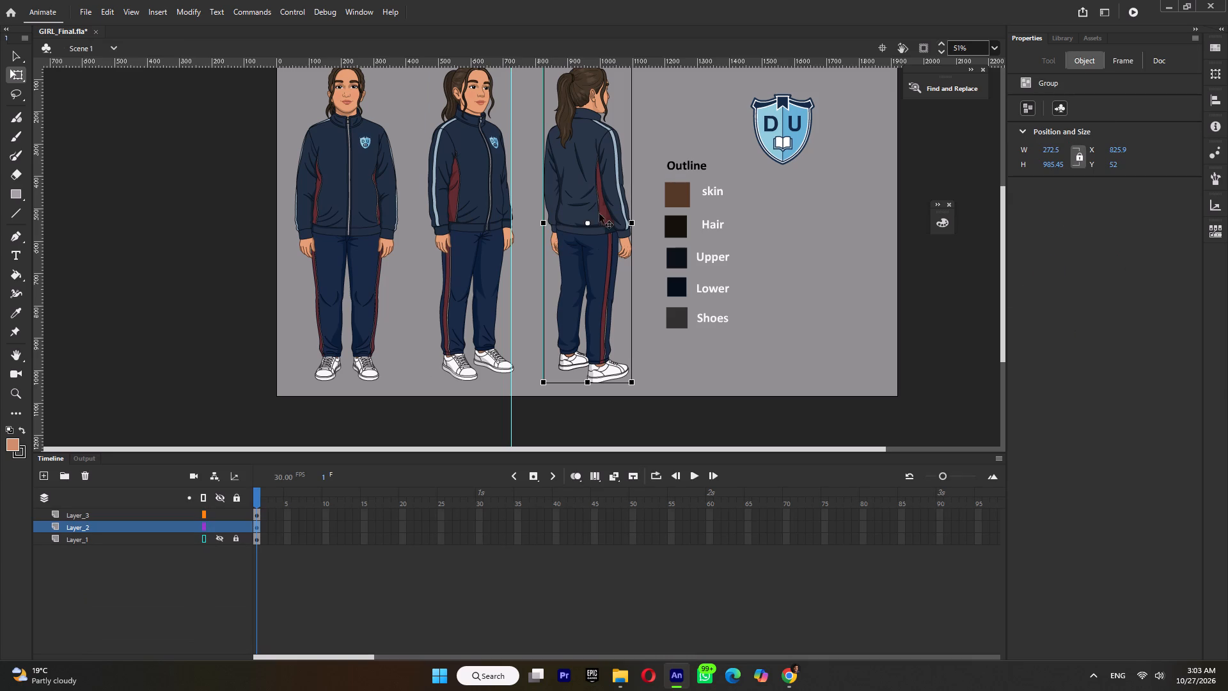
key(F8)
click(689, 169)
Inside the new back-view symbol, break the group apart and distribute its parts to separate layers.
double_click(606, 198)
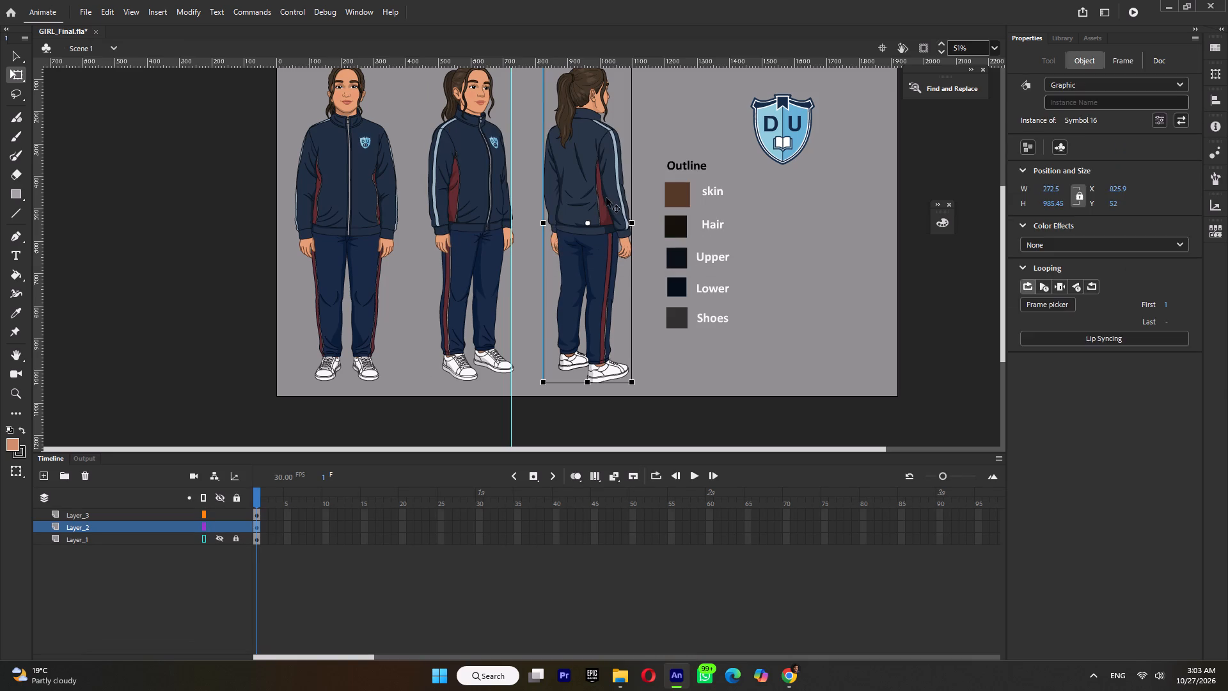
ctrl+scroll(591, 341, down, 5)
key(ctrl+b)
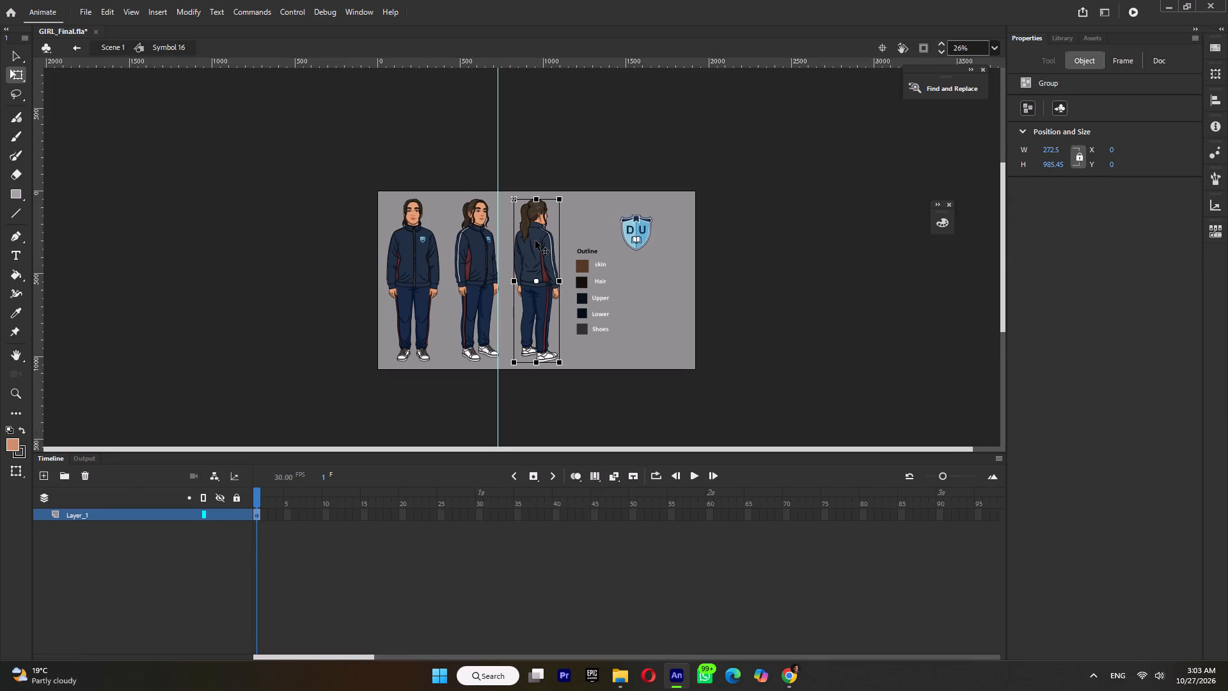
key(ctrl+shift+d)
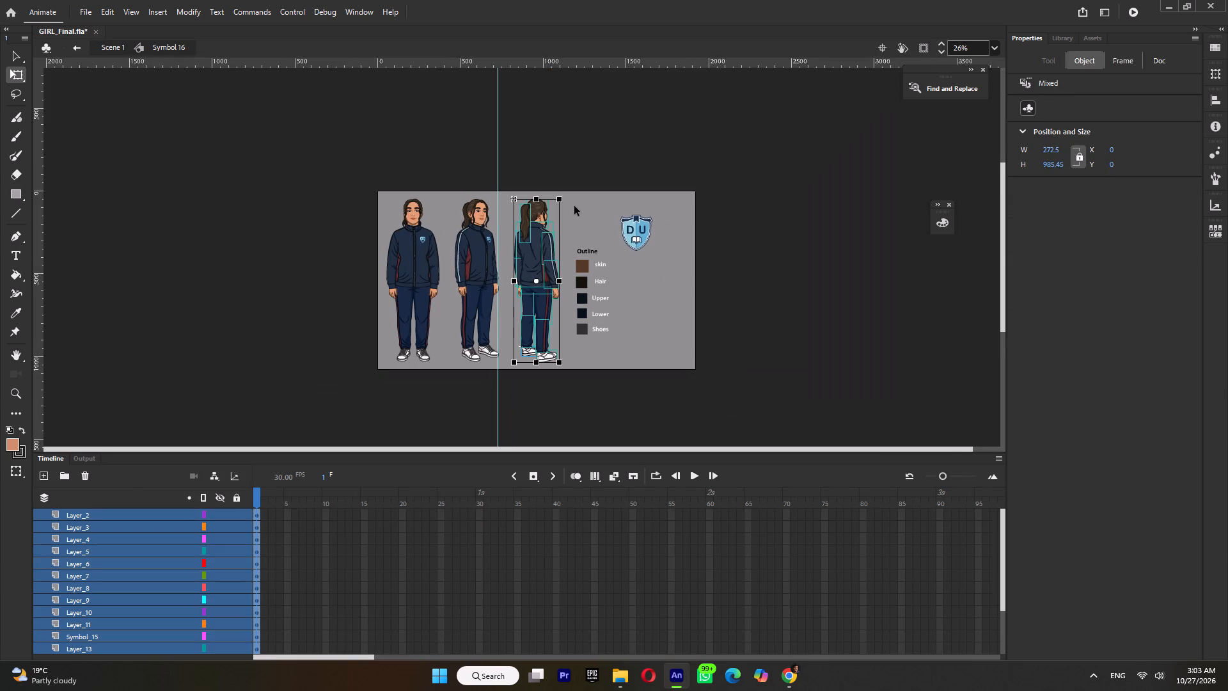
Turn the back-view parts into symbols by creating classic tweens over 30 frames on all layers, and remove the tweens.
key(ctrl+m)
click(681, 390)
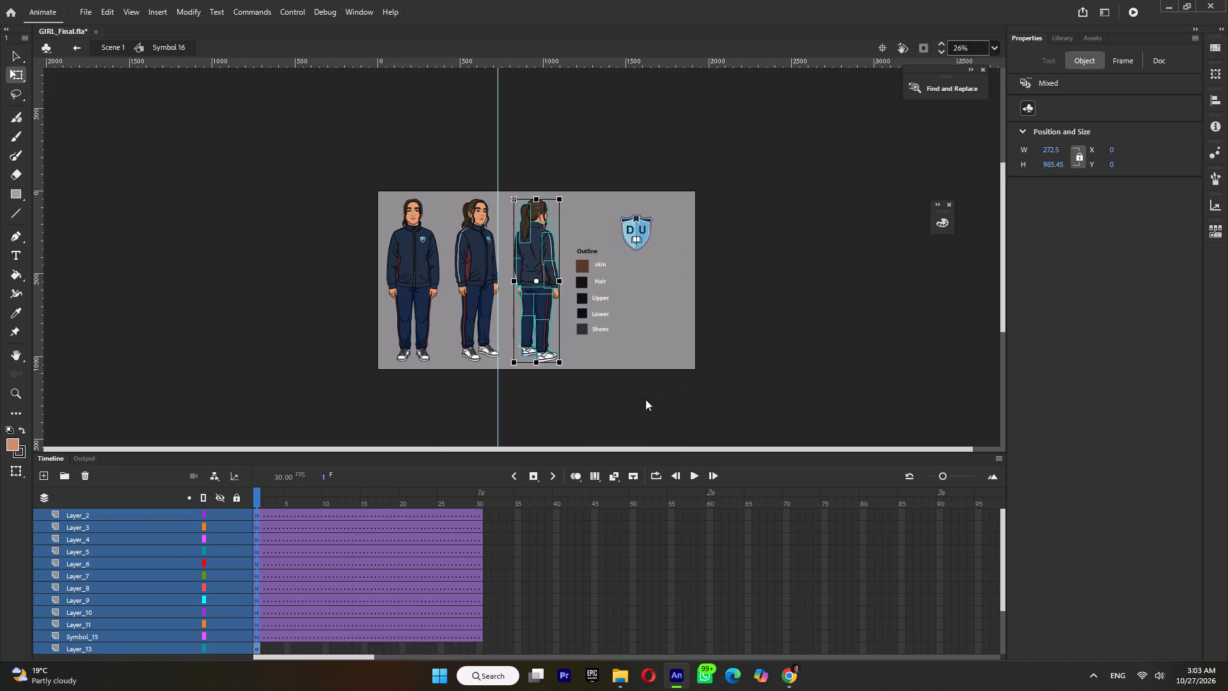
key(ctrl+m)
Set all back-view part instances to Graphic with looping set to play a single frame.
click(1080, 70)
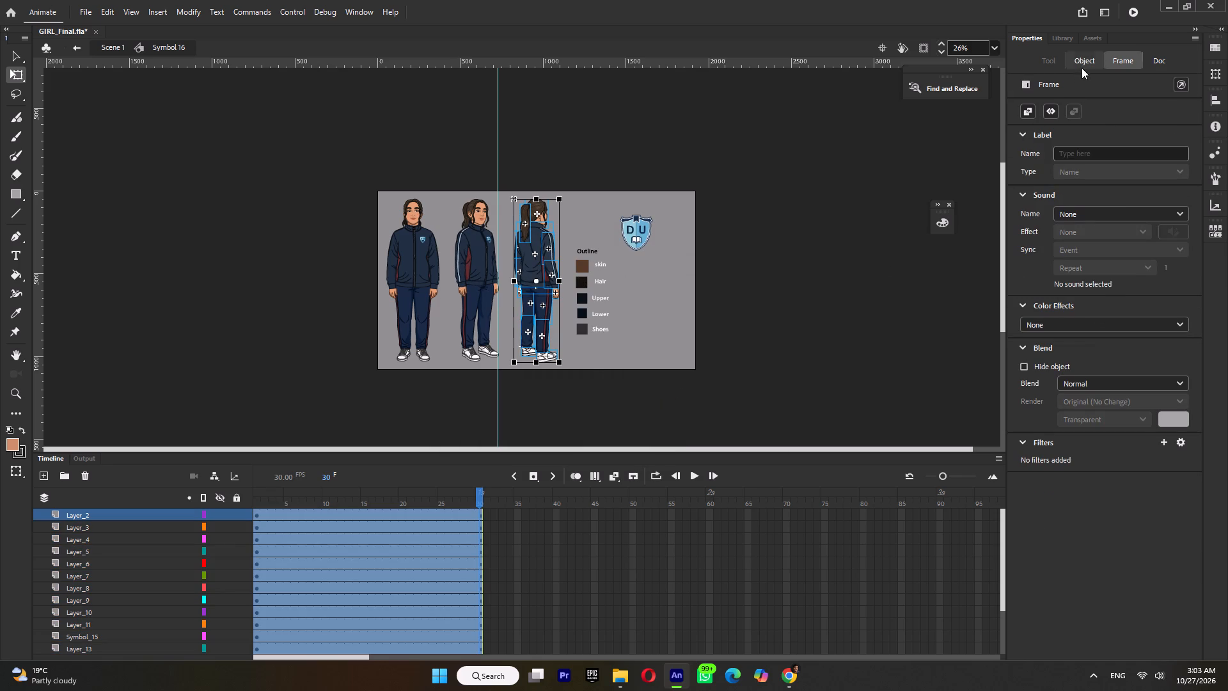
click(1082, 68)
click(1082, 82)
click(1072, 132)
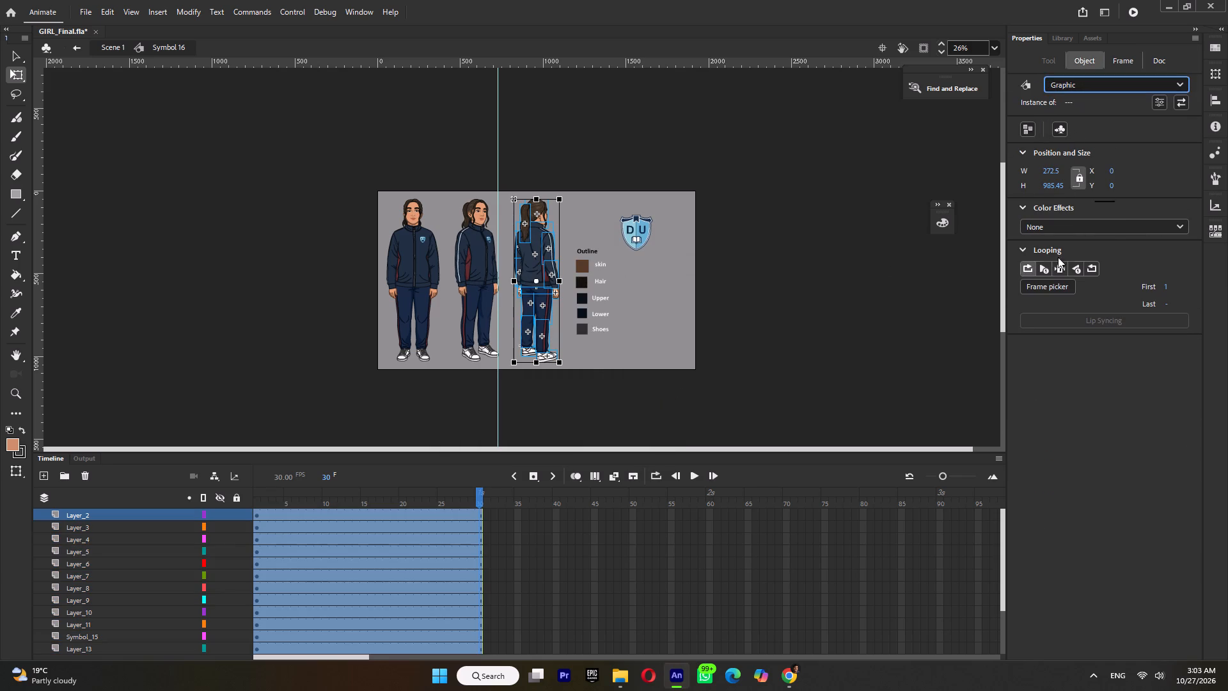
click(1057, 266)
click(748, 337)
Move the transformation points of the back-view ponytail to its hair tie and of the head to the base of the neck.
ctrl+scroll(510, 213, up, 4)
click(541, 217)
ctrl+scroll(540, 212, up, 7)
drag(533, 257, 563, 161)
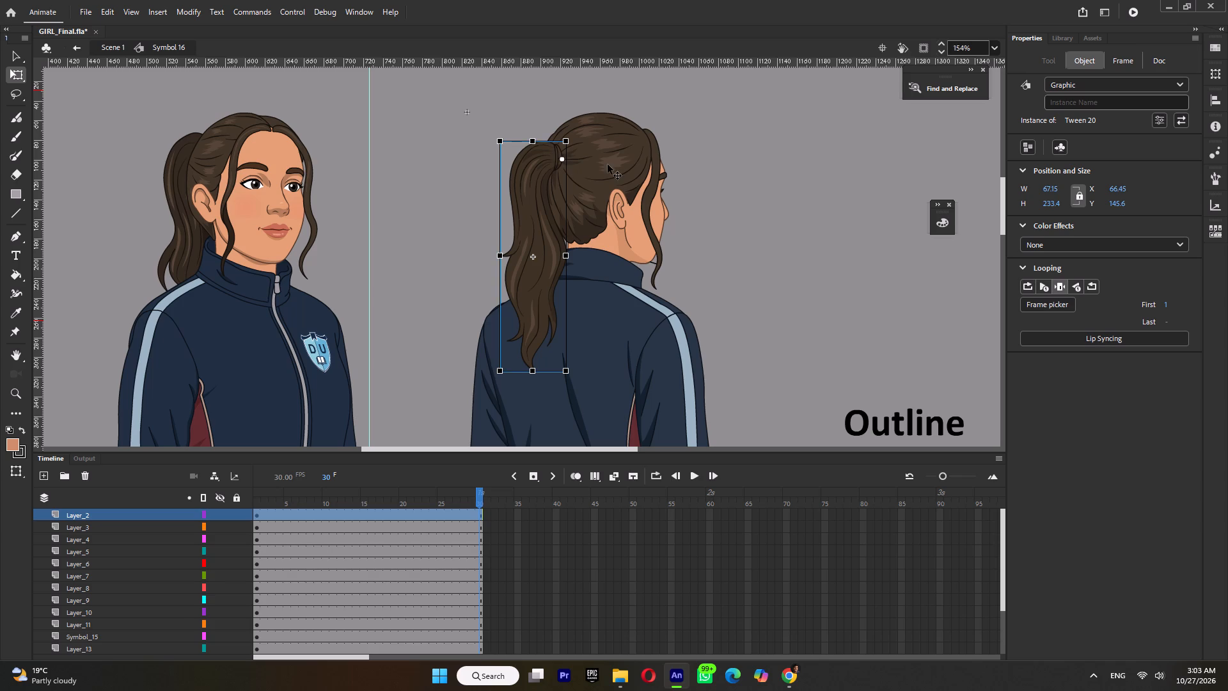
click(608, 164)
drag(606, 203, 597, 262)
Move the back-view torso's transformation point down to the middle of the jacket hem.
click(587, 298)
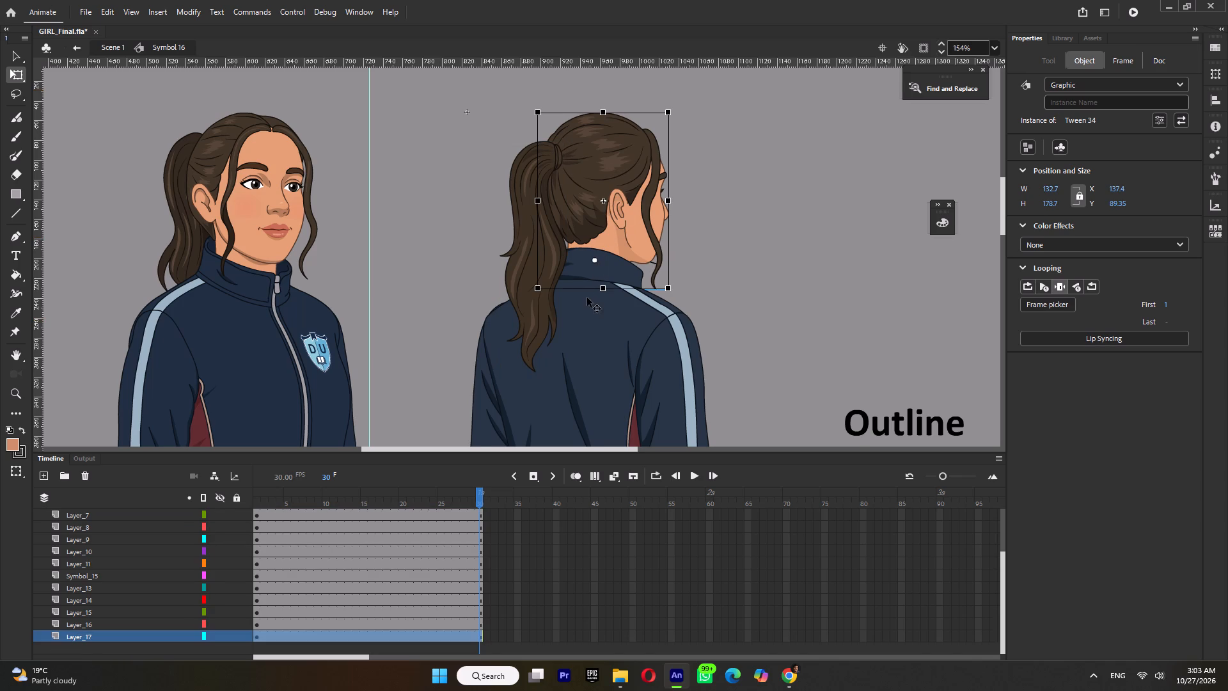
ctrl+scroll(643, 186, down, 5)
drag(618, 318, 615, 414)
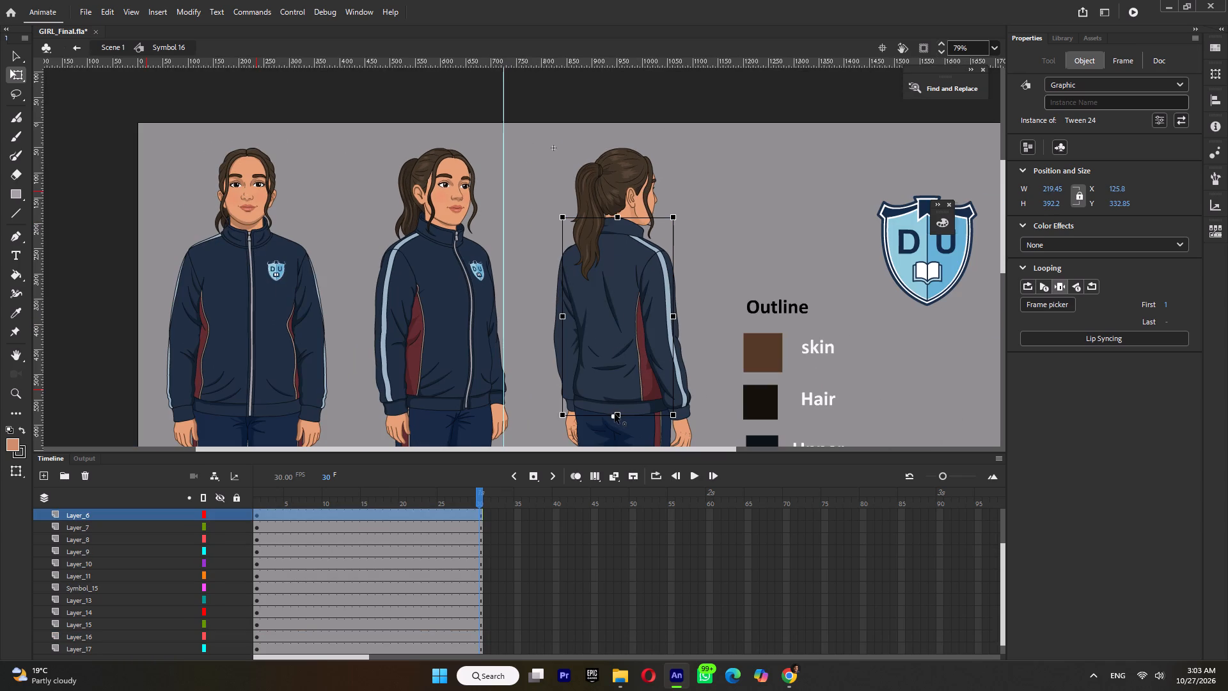
drag(615, 414, 615, 413)
Move the transformation points of both back-view upper arms up to the shoulder joints.
ctrl+scroll(641, 305, down, 4)
click(615, 308)
ctrl+scroll(613, 308, up, 6)
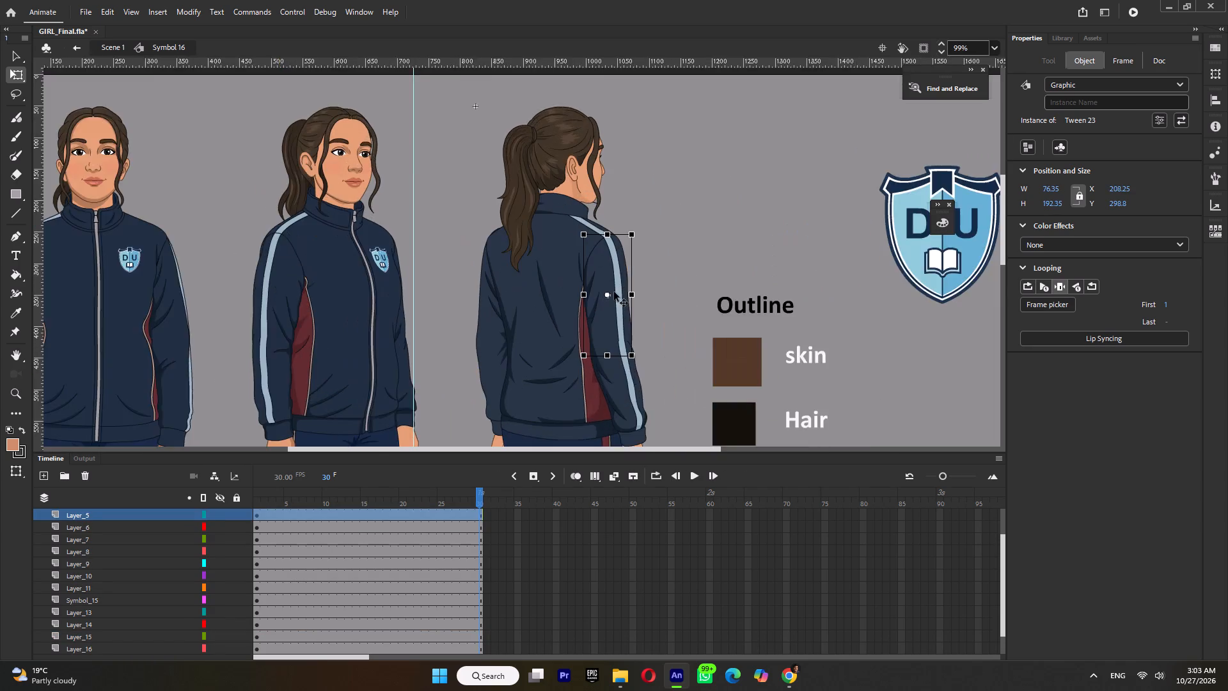
ctrl+scroll(613, 292, up, 2)
drag(605, 298, 606, 212)
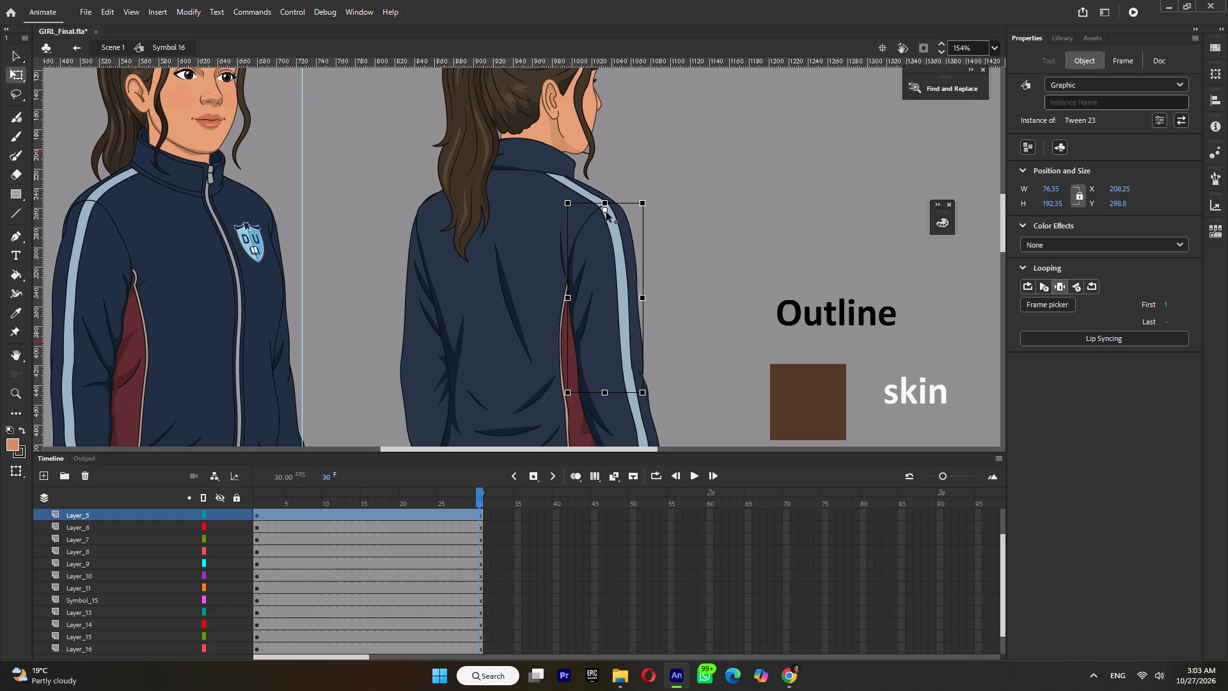
drag(606, 212, 606, 213)
click(414, 293)
drag(434, 287, 425, 248)
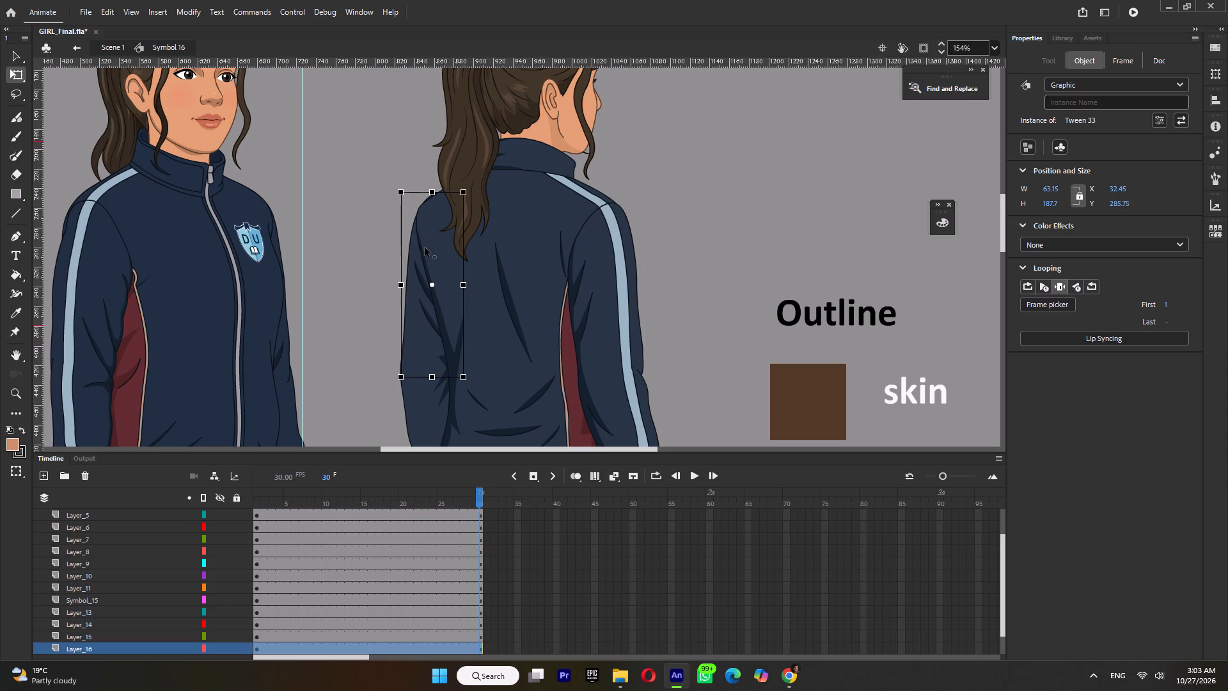
drag(425, 248, 432, 211)
Move the transformation points of both back-view forearms to the elbows and of both hands to the wrists.
ctrl+scroll(434, 196, down, 3)
click(425, 239)
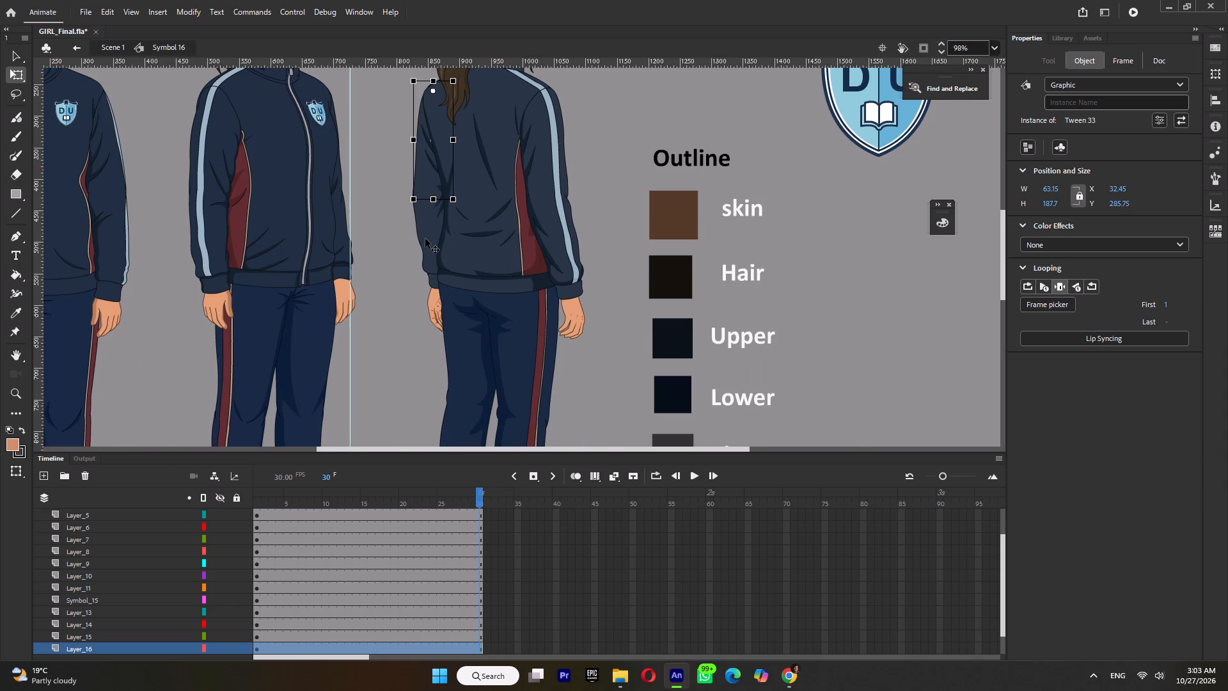
ctrl+scroll(430, 211, up, 1)
drag(434, 245, 429, 185)
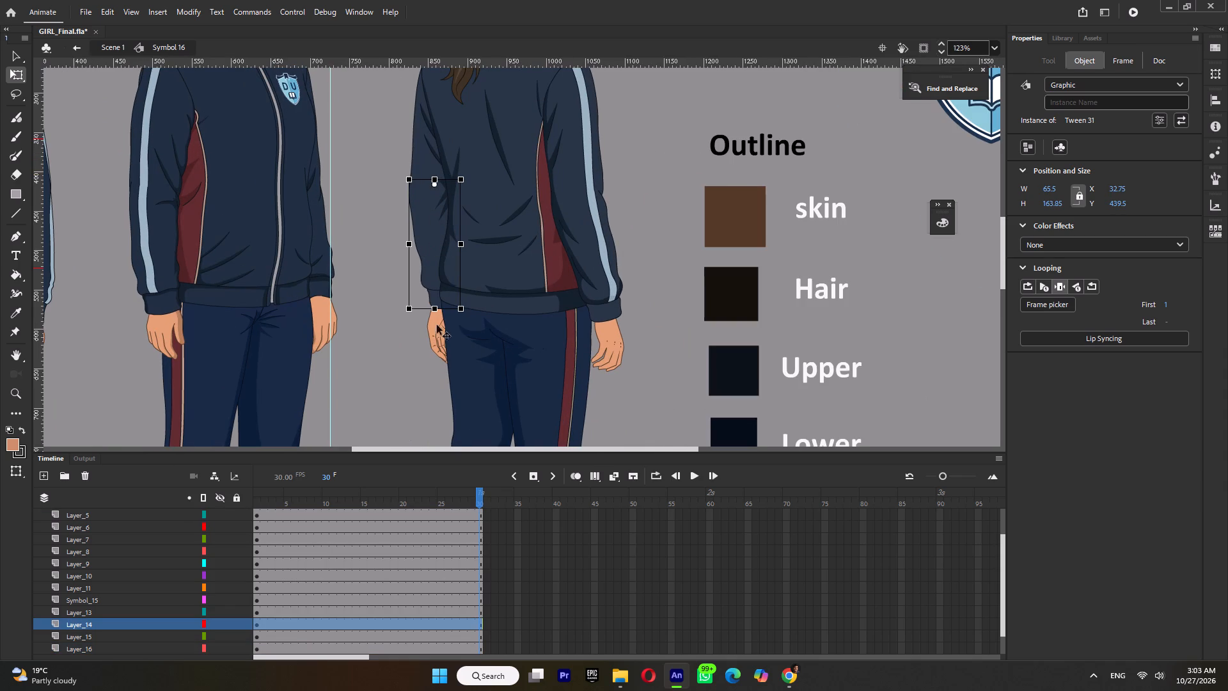
click(437, 346)
drag(441, 335, 441, 303)
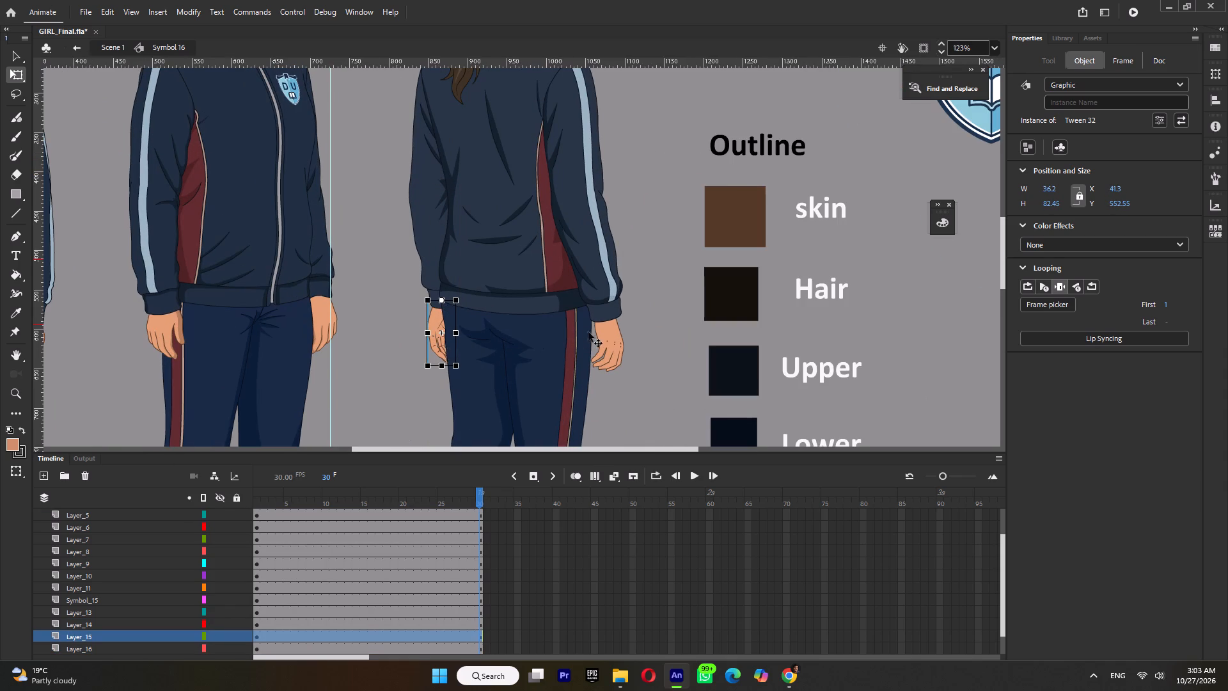
click(609, 344)
drag(607, 345, 605, 315)
click(606, 284)
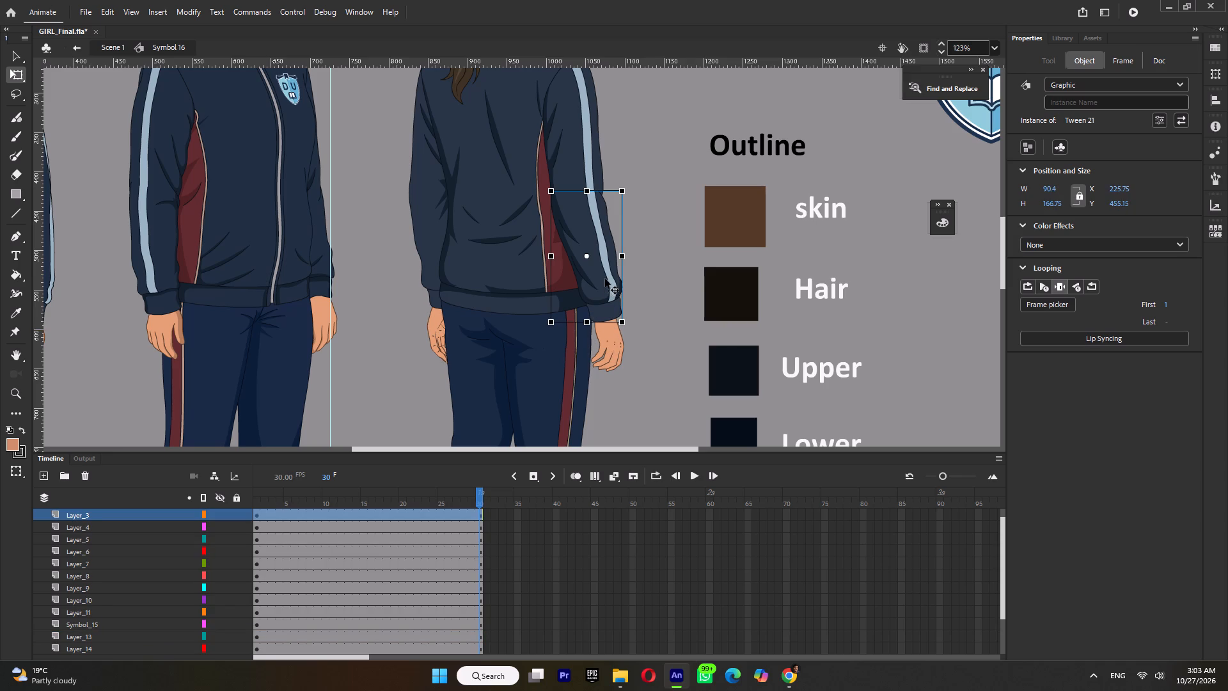
drag(588, 260, 577, 193)
Move the transformation points of both back-view upper legs up to the hip joints.
click(532, 355)
scroll(533, 345, down, 1)
drag(546, 292, 549, 212)
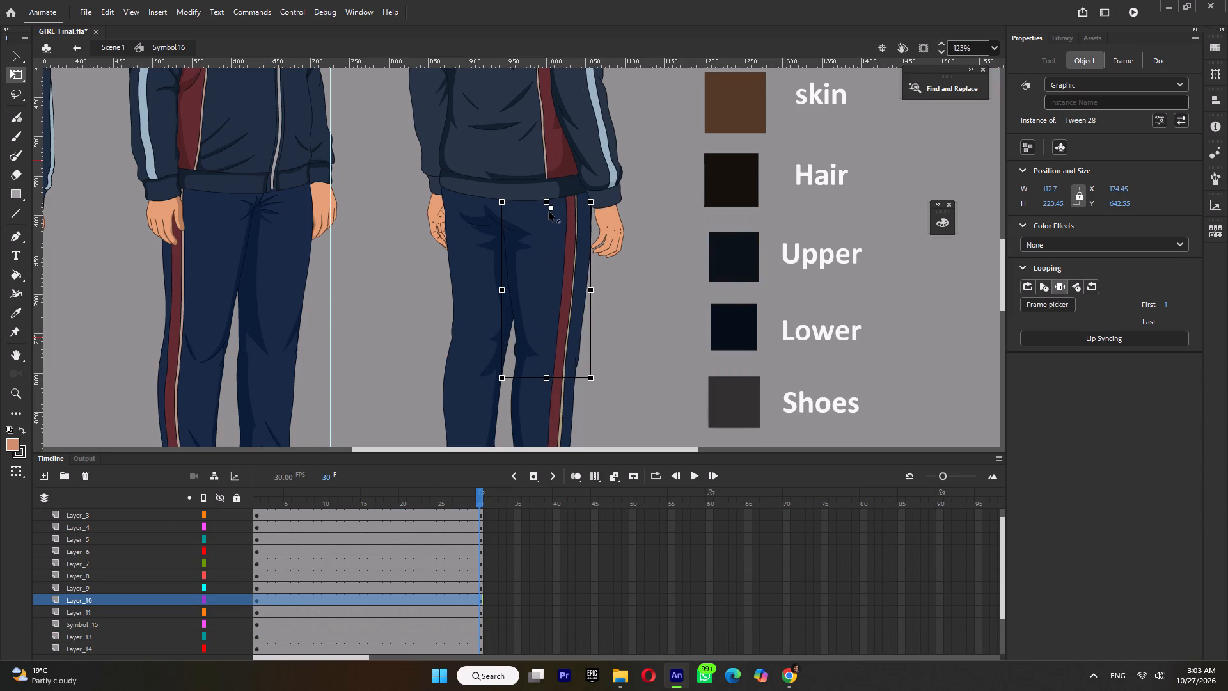
drag(549, 212, 548, 222)
click(463, 292)
drag(487, 280, 476, 220)
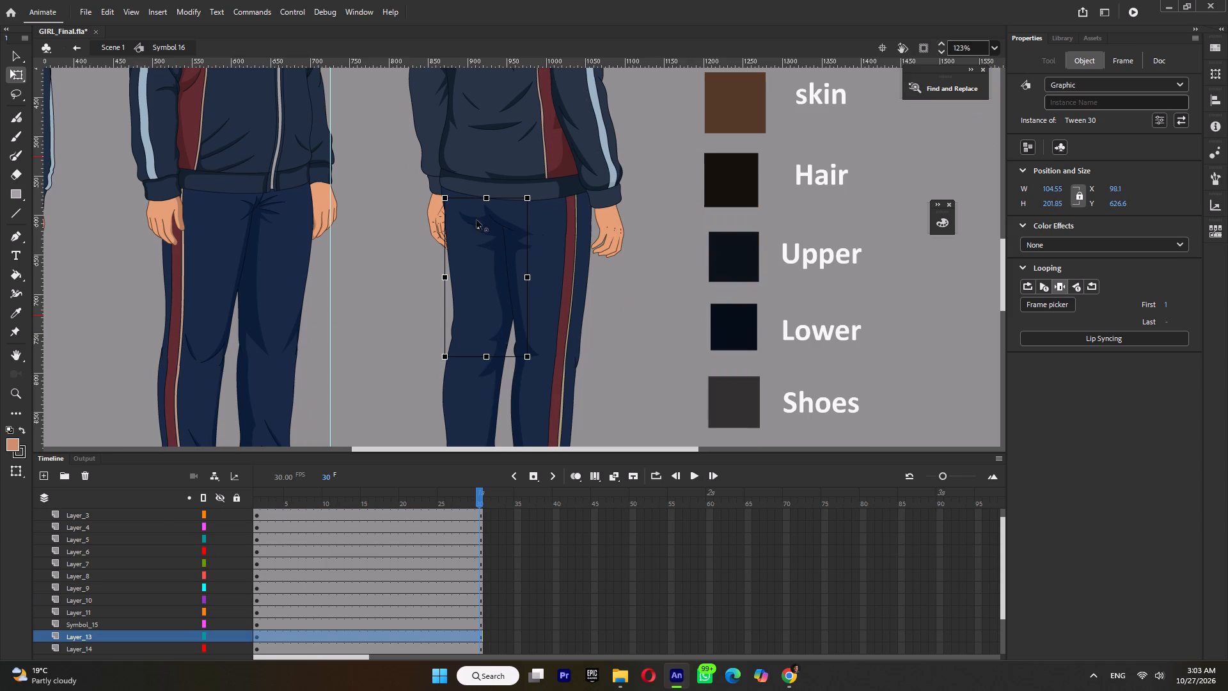
drag(476, 220, 473, 212)
Move the transformation points of both back-view lower legs down to the trouser cuffs at the ankles.
scroll(487, 276, down, 2)
click(468, 218)
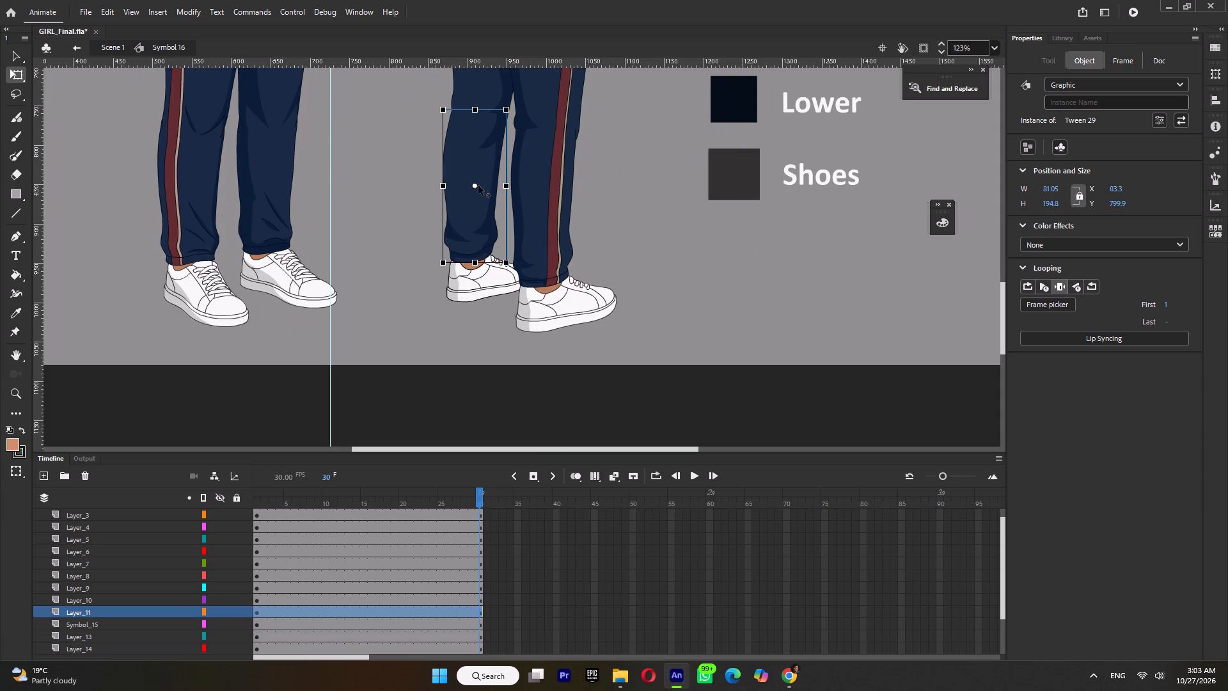
drag(476, 184, 475, 264)
click(530, 205)
drag(544, 209, 546, 289)
Move the transformation points of both back-view shoes down to the bottom of the soles.
click(476, 294)
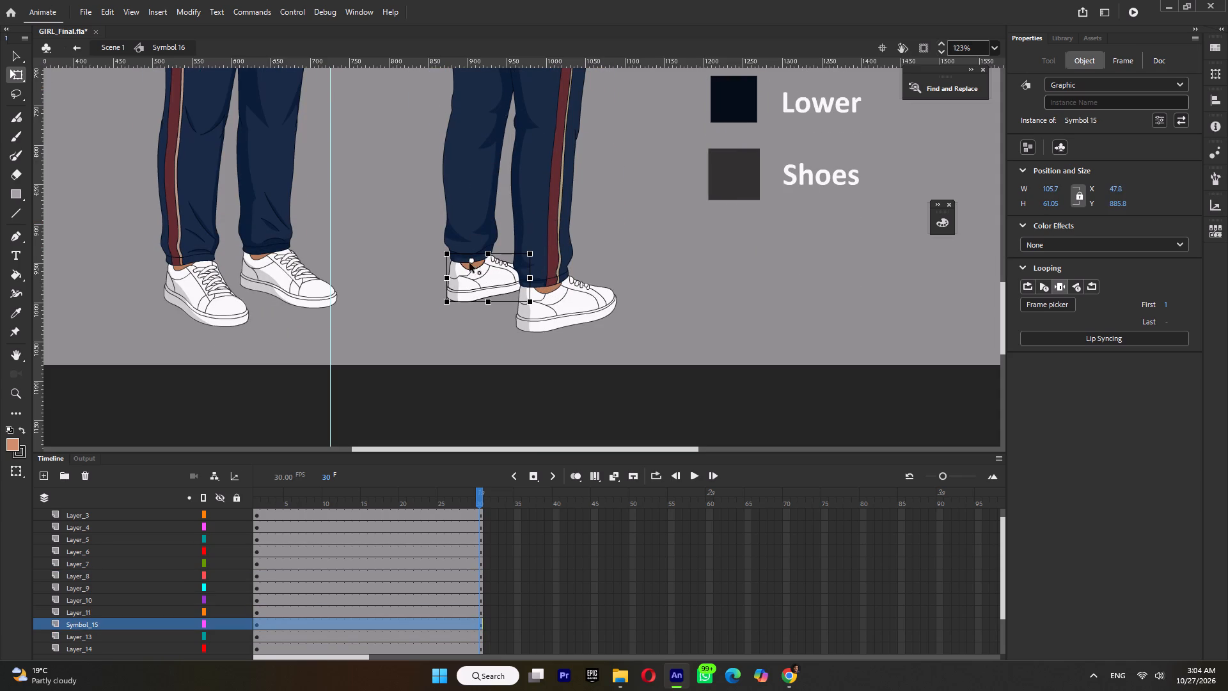
drag(470, 262, 475, 303)
click(583, 291)
drag(567, 304, 564, 317)
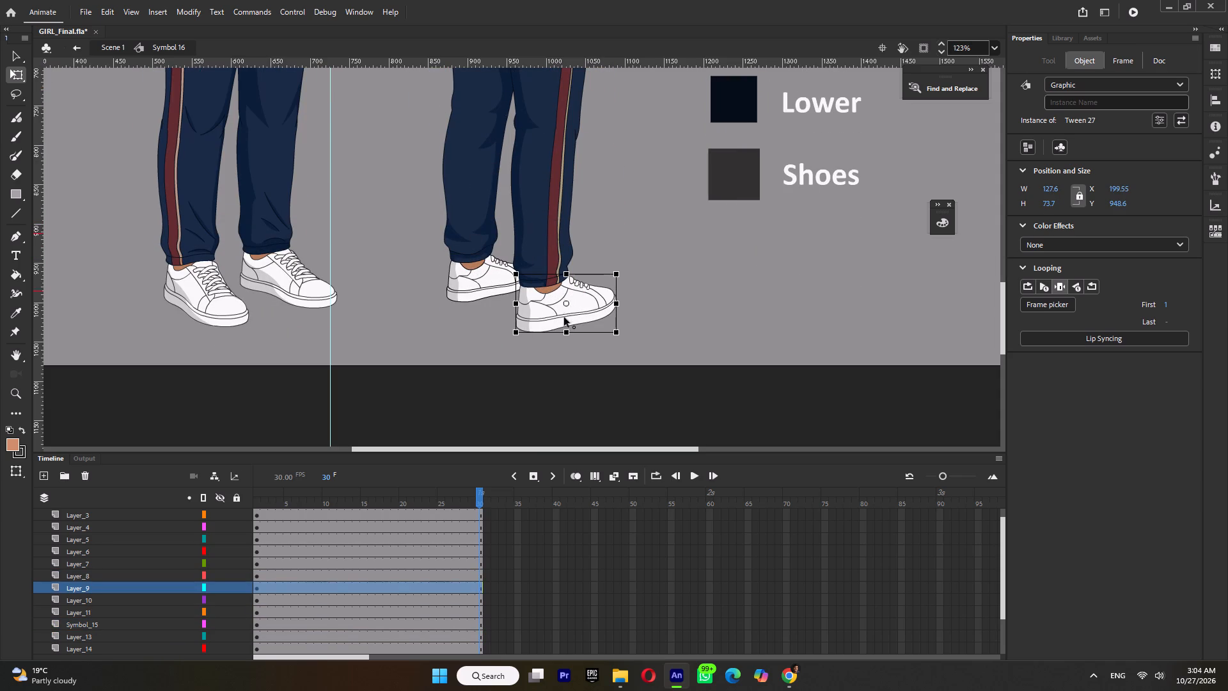
drag(564, 317, 563, 331)
Leave the back-view symbol, open the front-view girl symbol, Symbol 3, and distribute all its parts to separate layers.
ctrl+scroll(590, 282, down, 7)
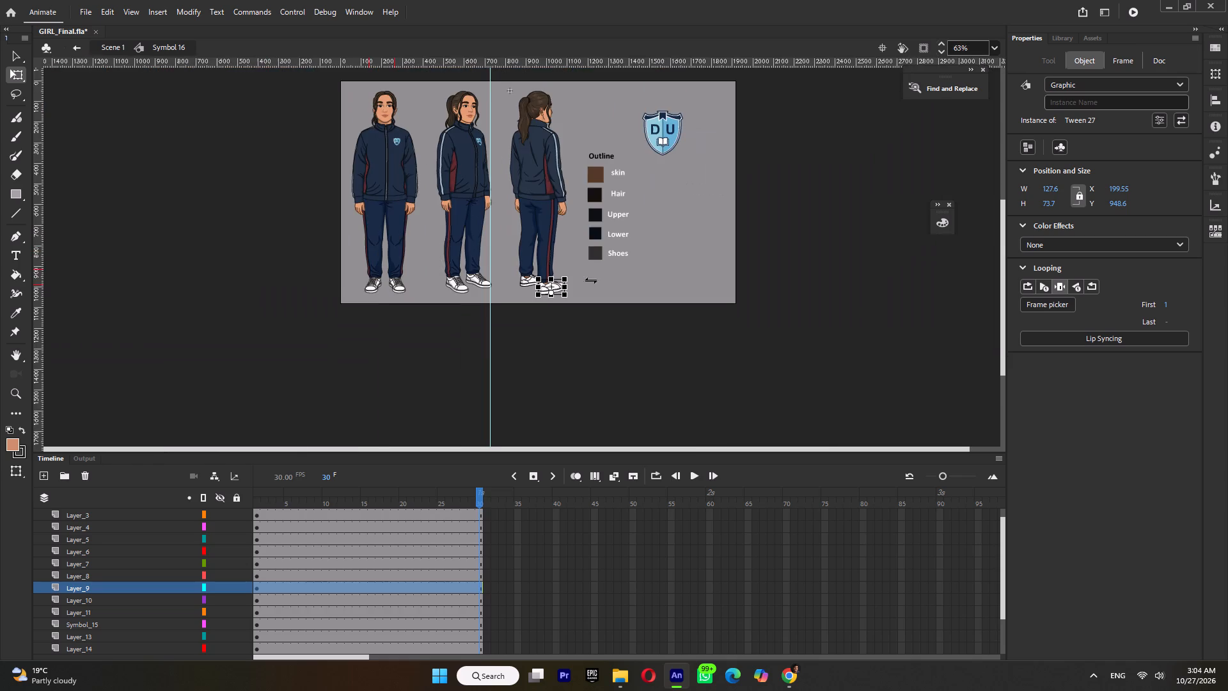
ctrl+scroll(430, 115, up, 3)
click(453, 209)
click(470, 235)
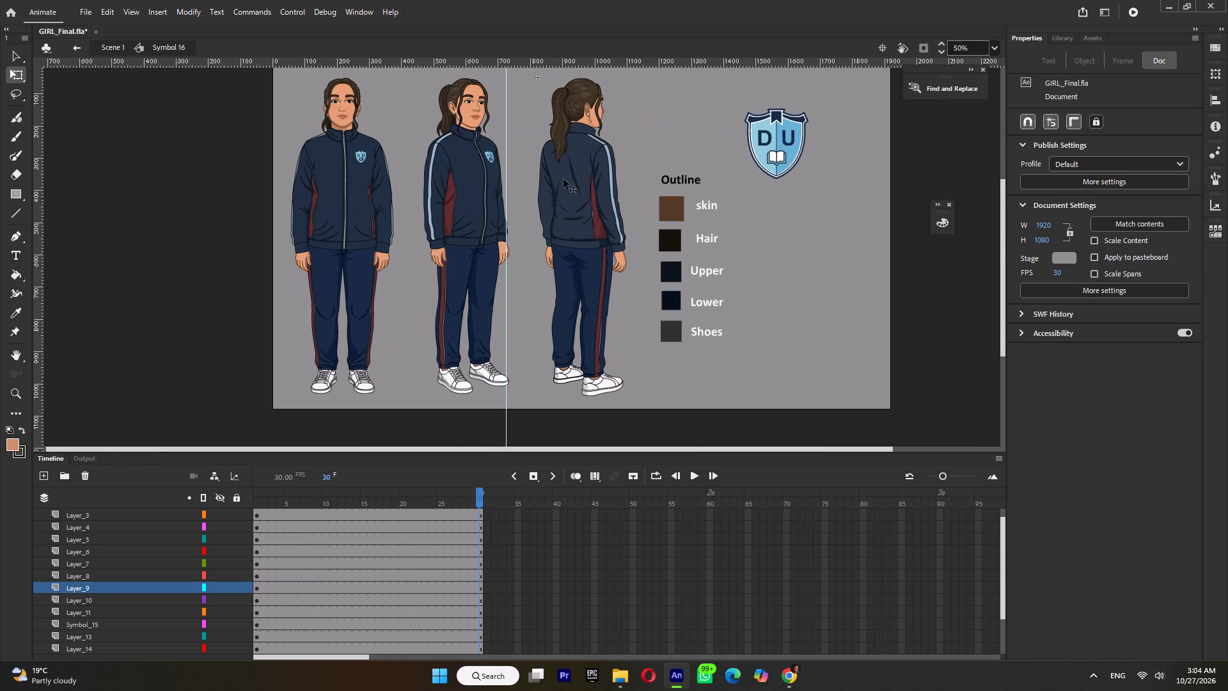
click(568, 170)
click(465, 190)
double_click(415, 194)
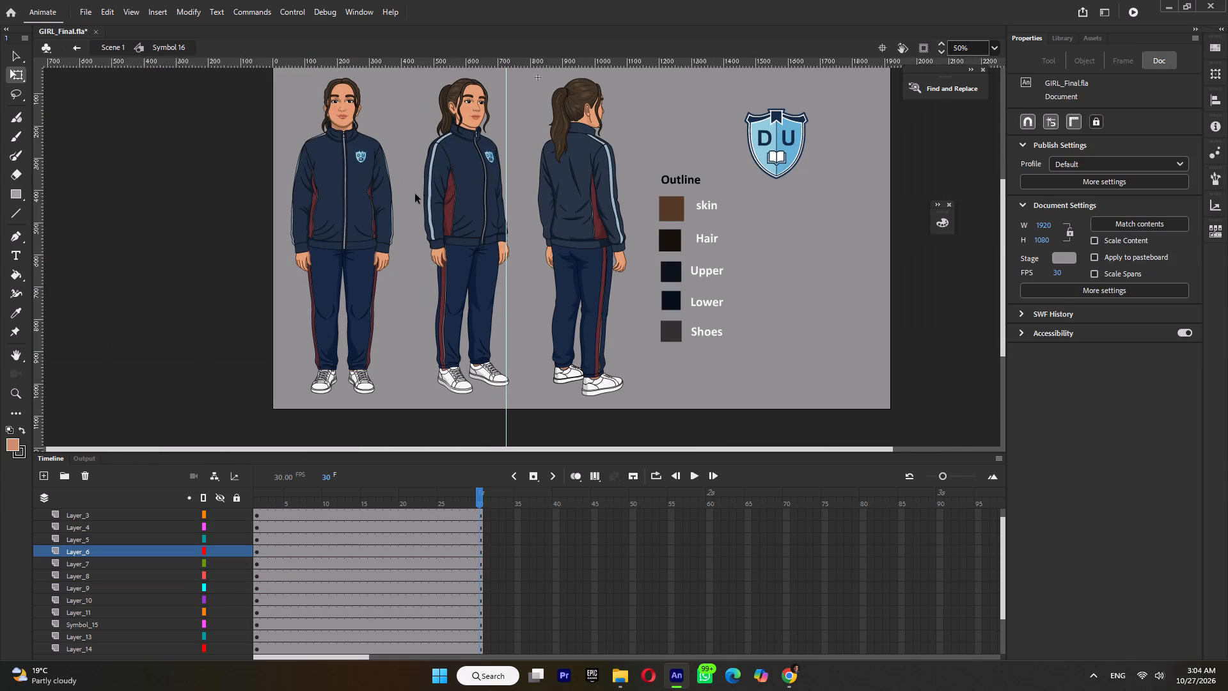
double_click(340, 202)
drag(232, 77, 437, 440)
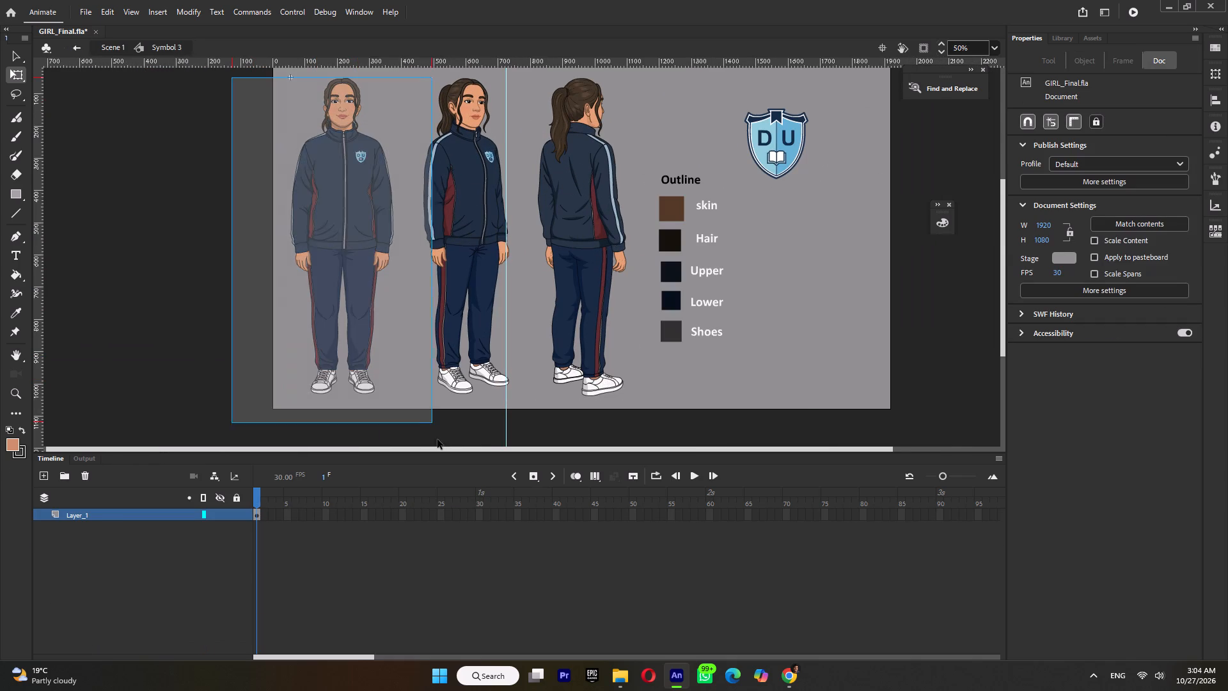
drag(437, 440, 442, 448)
key(ctrl+shift+d)
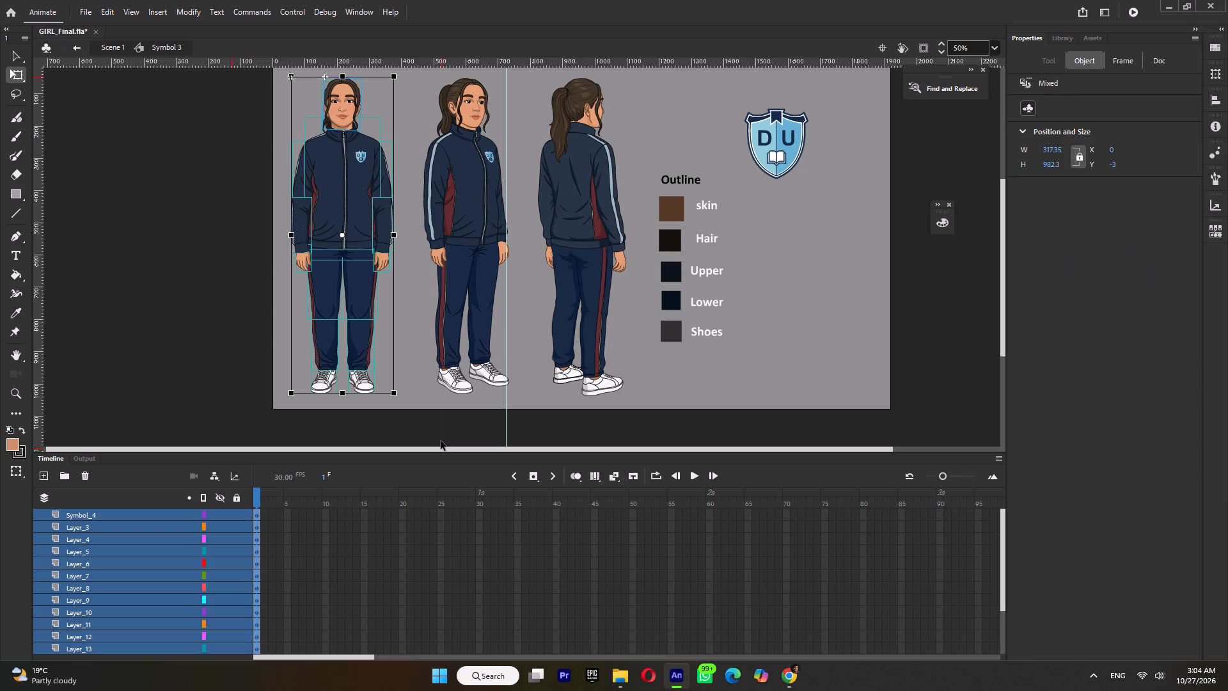
Turn the front-view parts into symbols by creating classic tweens over 30 frames on all layers, and remove the tweens.
key(ctrl+m)
click(684, 397)
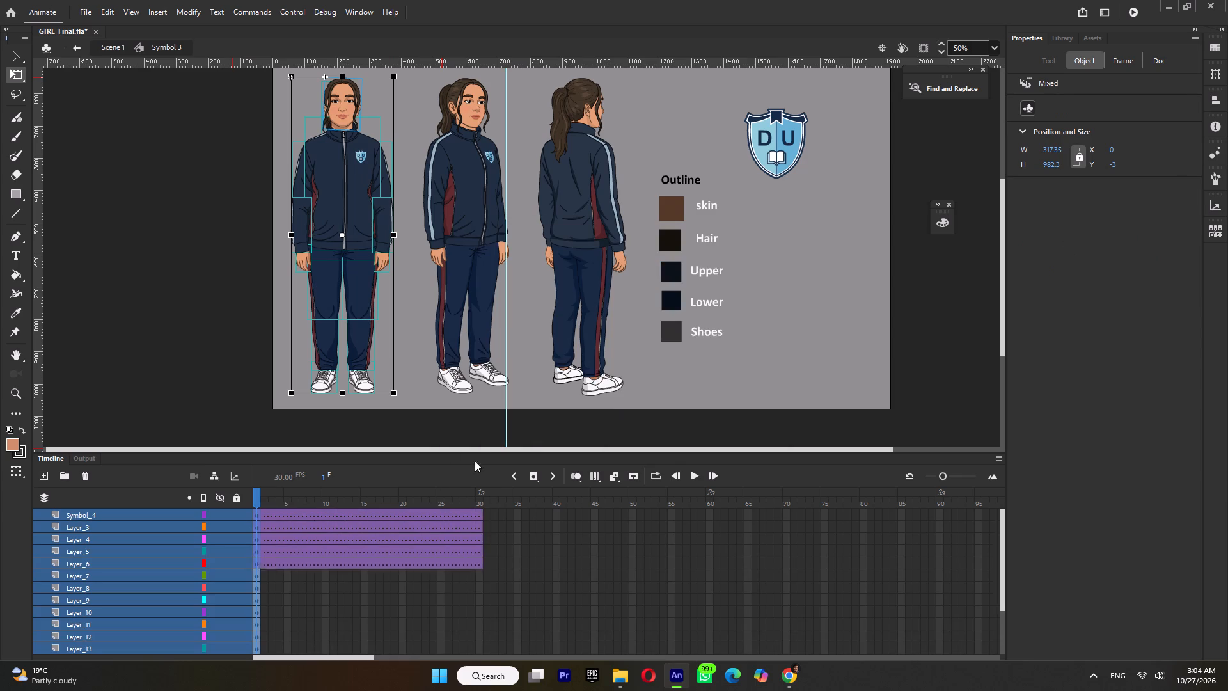
key(ctrl+m)
Set every front-view part except the head to play a single frame in its looping options.
shift+click(343, 107)
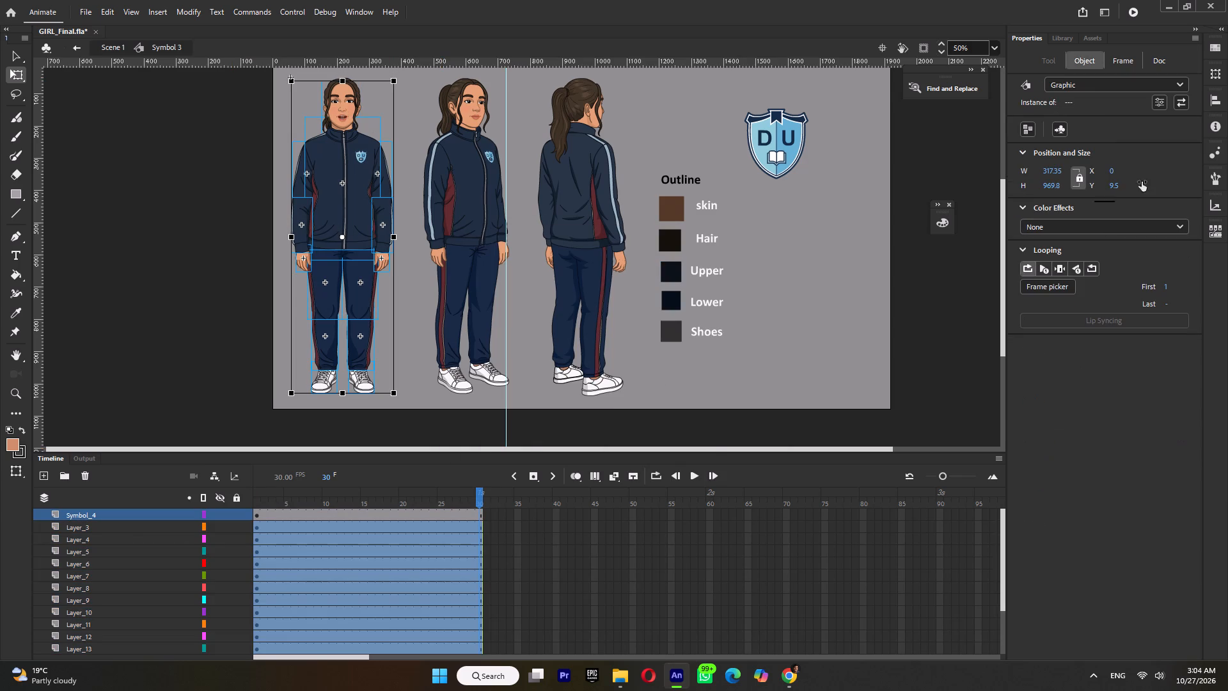
click(1059, 266)
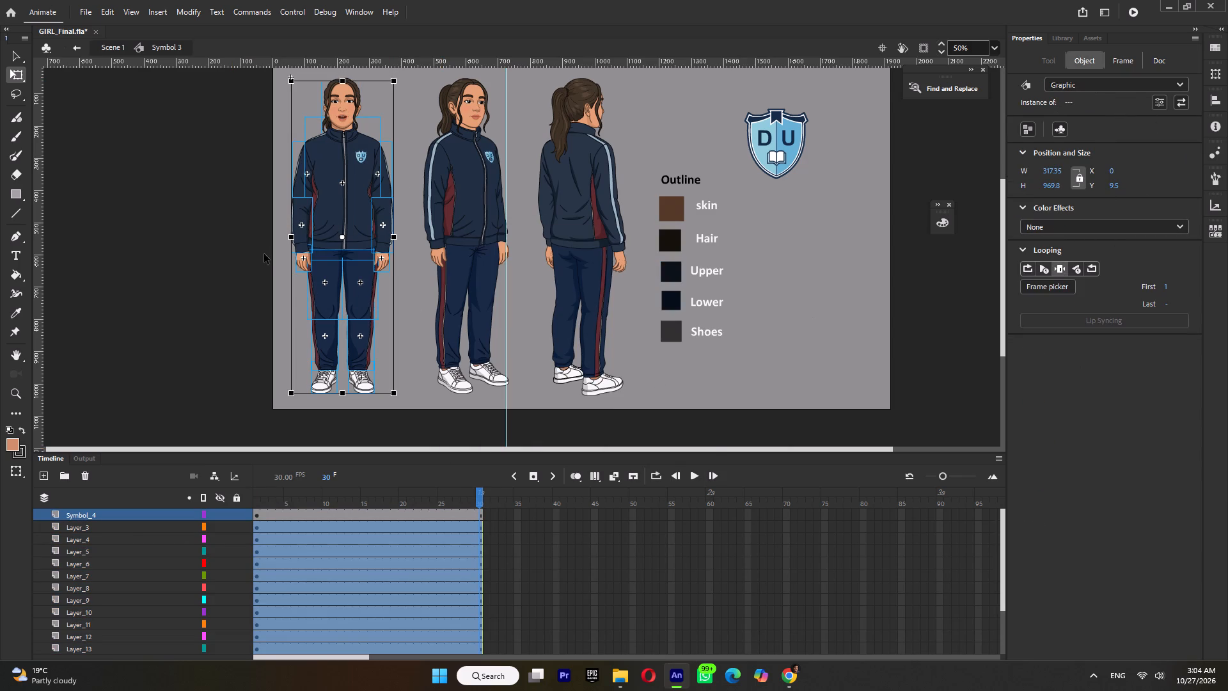
click(264, 254)
Move the front-view head's transformation point down to the chin.
ctrl+scroll(378, 68, up, 5)
ctrl+scroll(317, 113, up, 3)
click(307, 129)
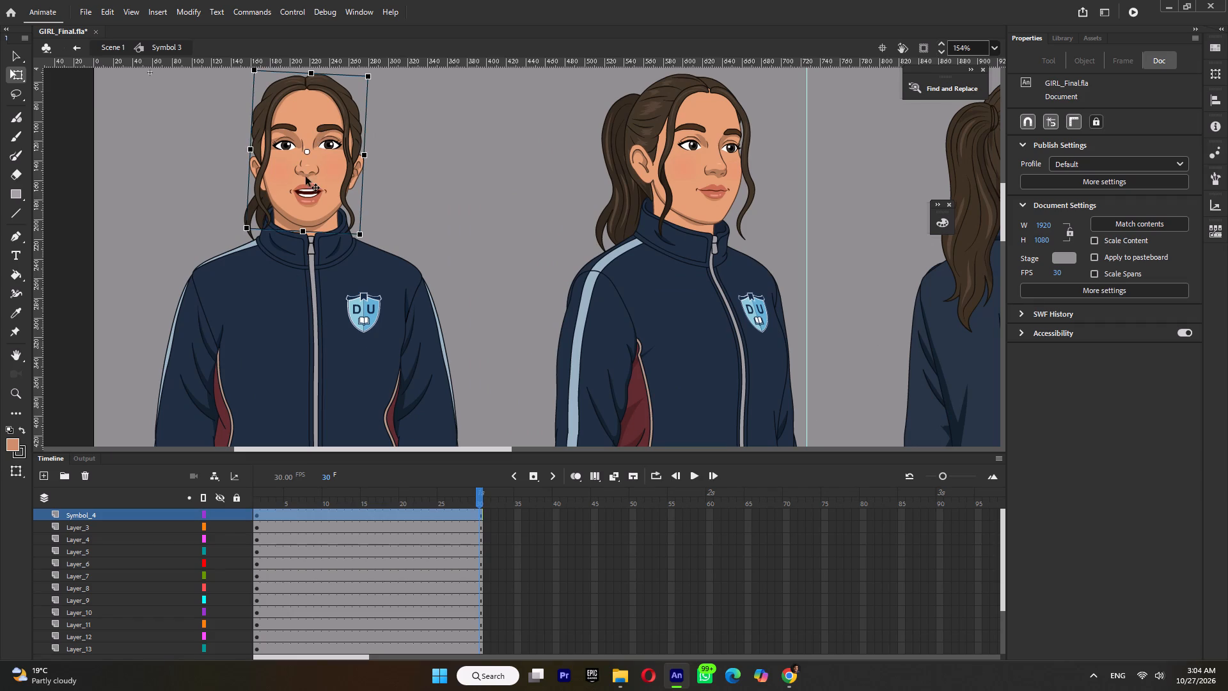
drag(306, 151, 304, 215)
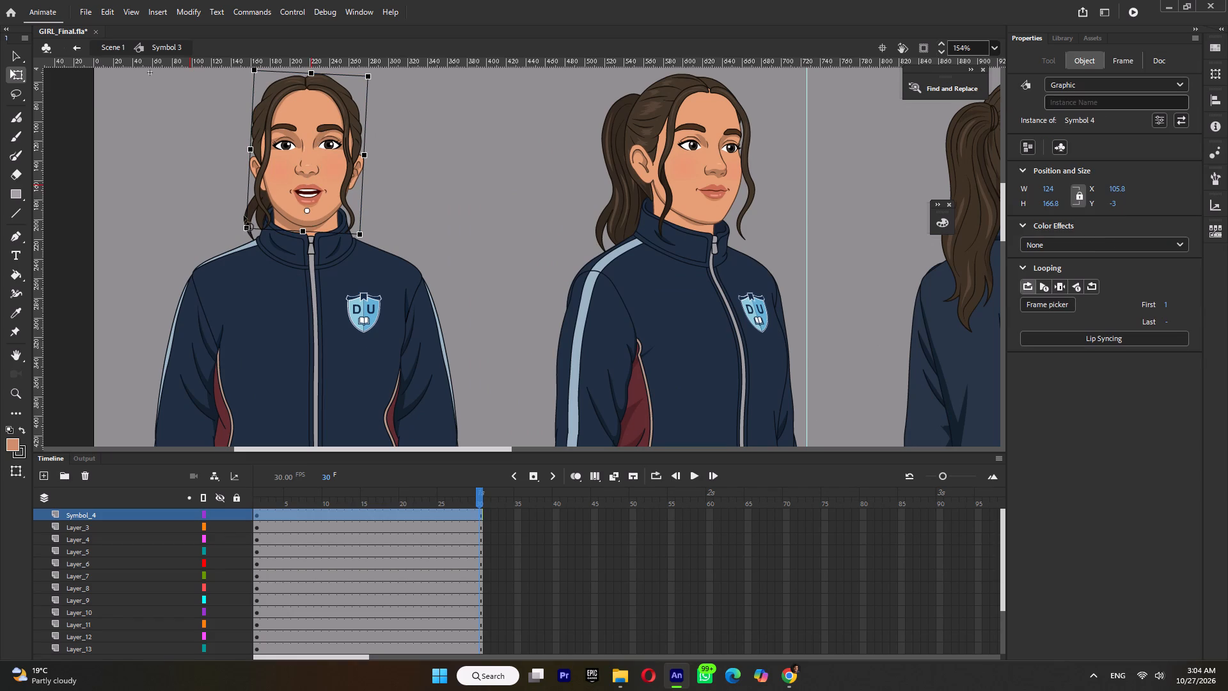
Move the transformation point of the ponytail behind the front-view head up to the upper head, where the hair attaches.
click(245, 210)
drag(276, 169, 294, 99)
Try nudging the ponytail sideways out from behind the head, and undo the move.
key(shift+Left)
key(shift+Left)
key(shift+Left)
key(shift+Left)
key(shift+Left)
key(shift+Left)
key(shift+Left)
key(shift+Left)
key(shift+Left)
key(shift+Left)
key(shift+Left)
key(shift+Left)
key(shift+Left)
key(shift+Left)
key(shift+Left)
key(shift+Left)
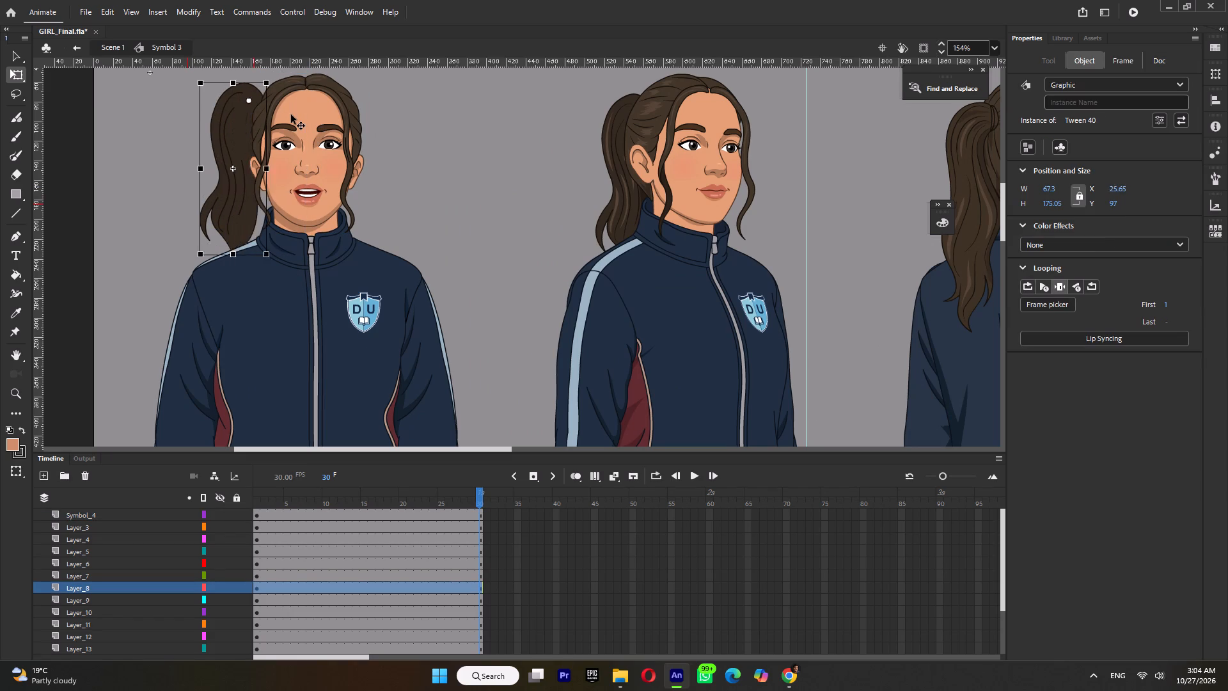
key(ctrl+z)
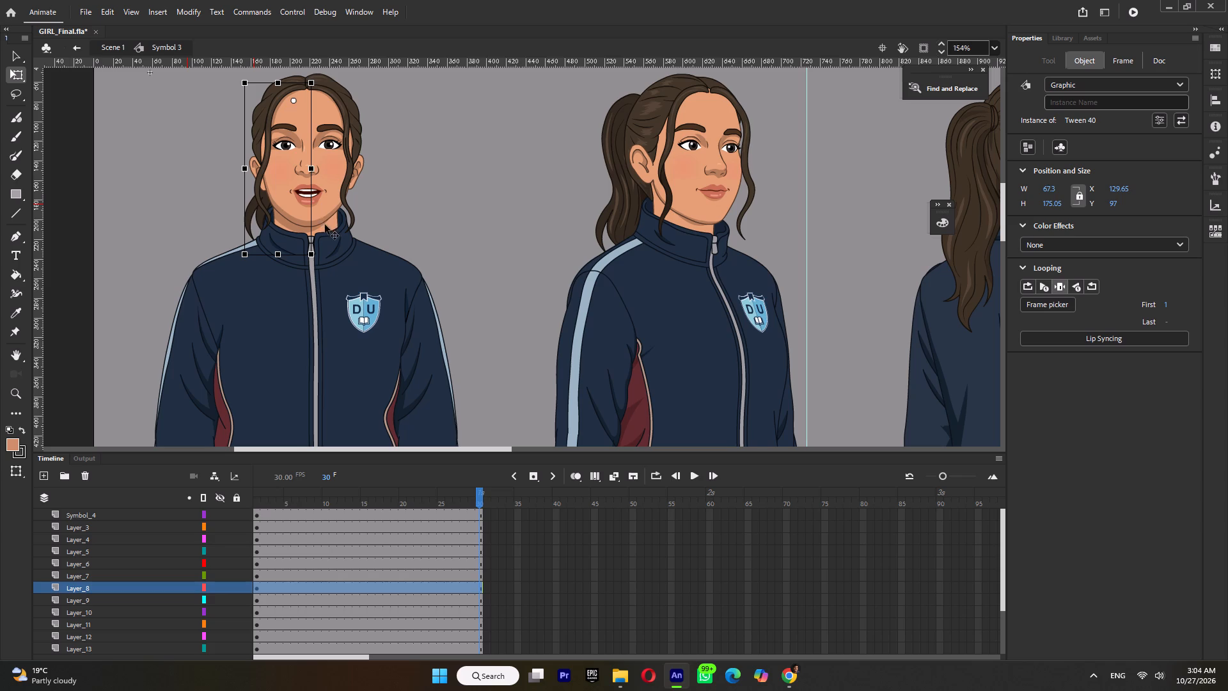
Move the front-view torso's transformation point down to the jacket's hem at the waist.
click(326, 207)
click(331, 248)
ctrl+scroll(334, 226, down, 5)
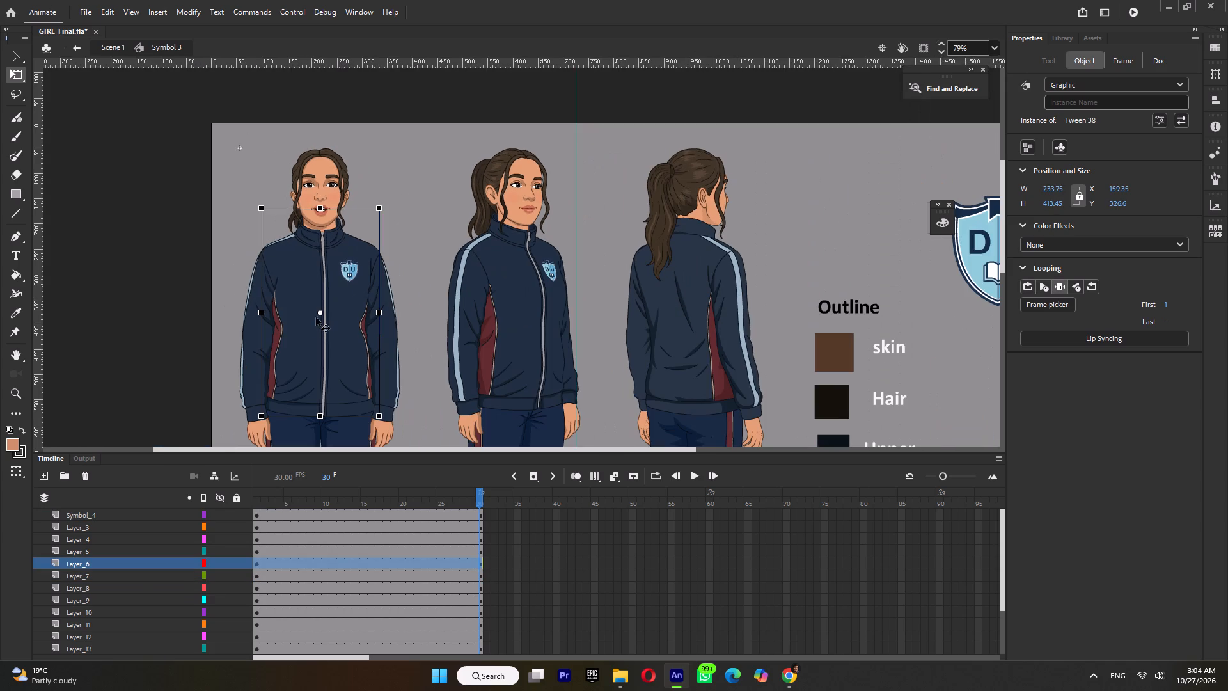
drag(320, 310, 324, 418)
Open the front-view torso symbol, examine the nested neck group and its skin shapes, and return to Symbol 3.
double_click(331, 334)
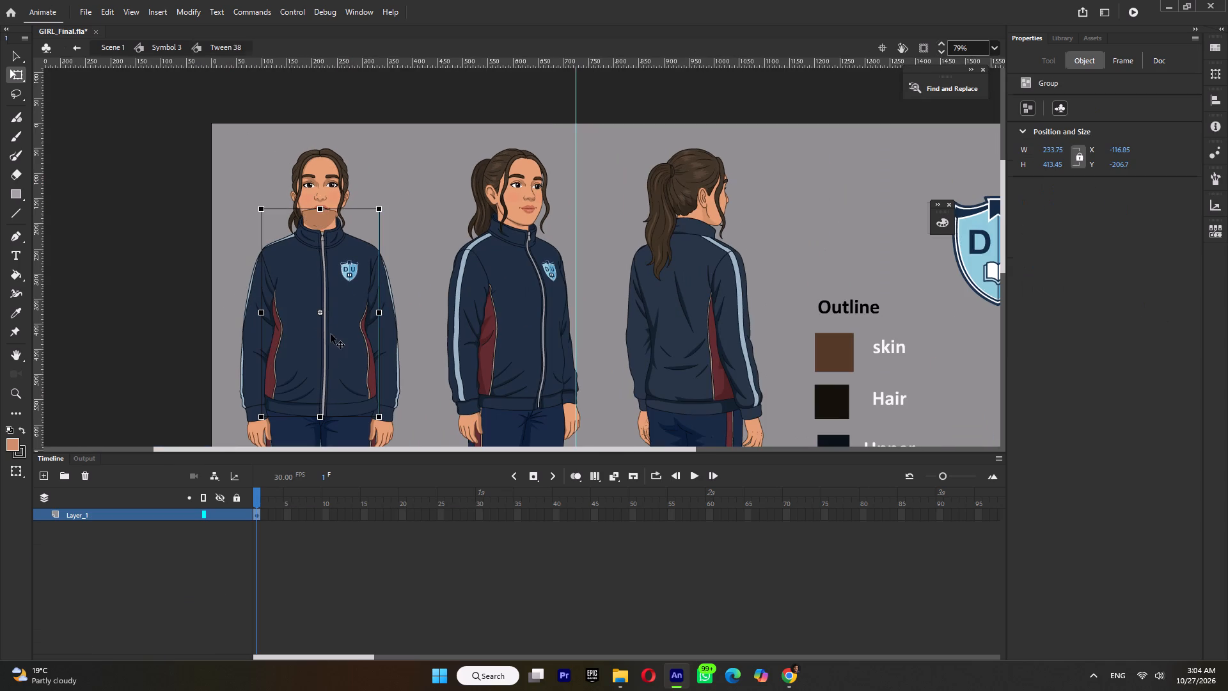
double_click(334, 264)
ctrl+scroll(319, 193, up, 4)
click(321, 238)
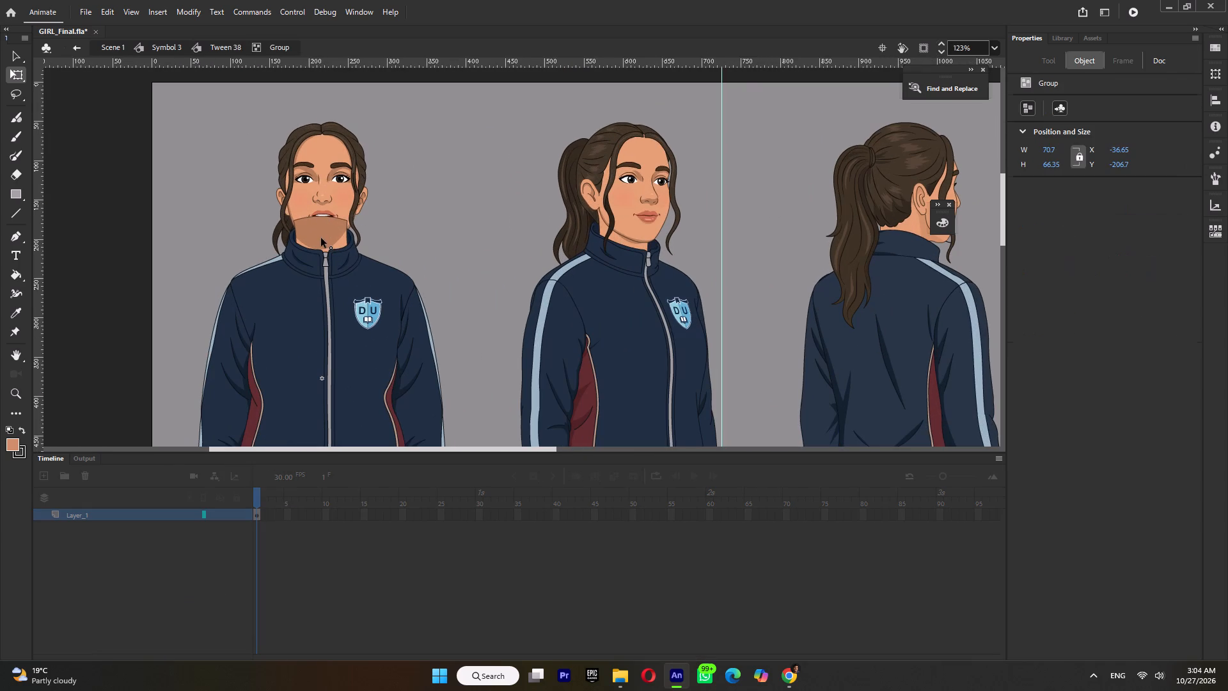
double_click(380, 223)
triple_click(319, 232)
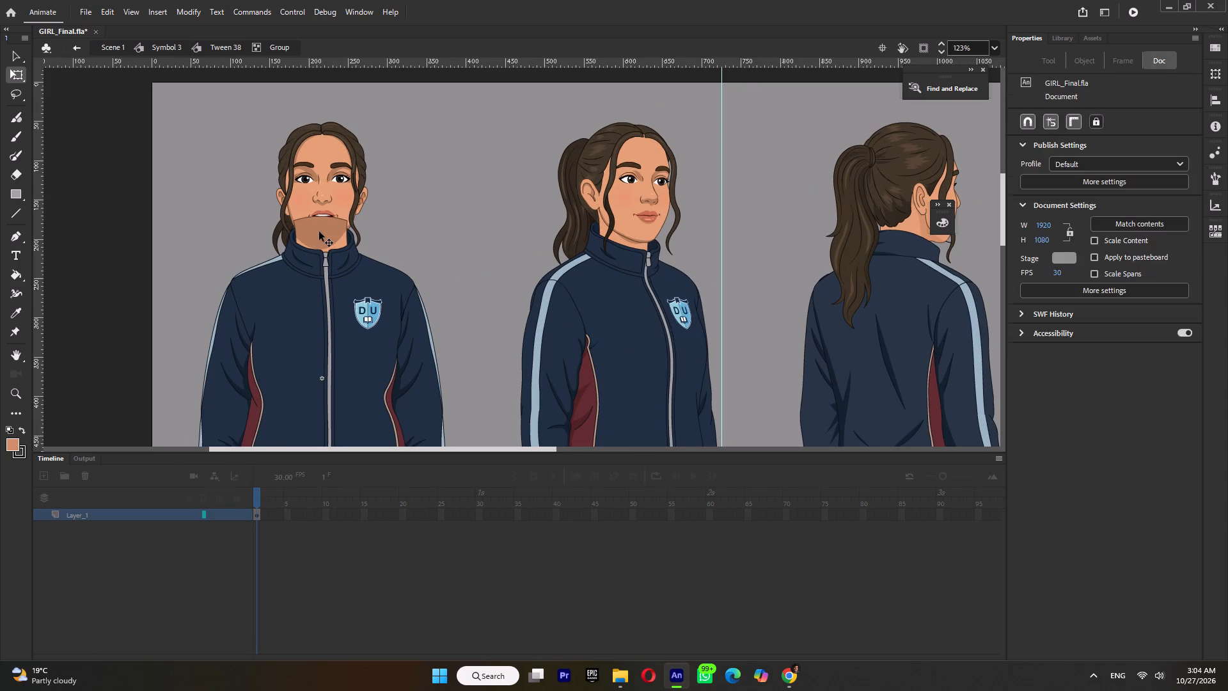
click(319, 232)
click(334, 242)
double_click(392, 229)
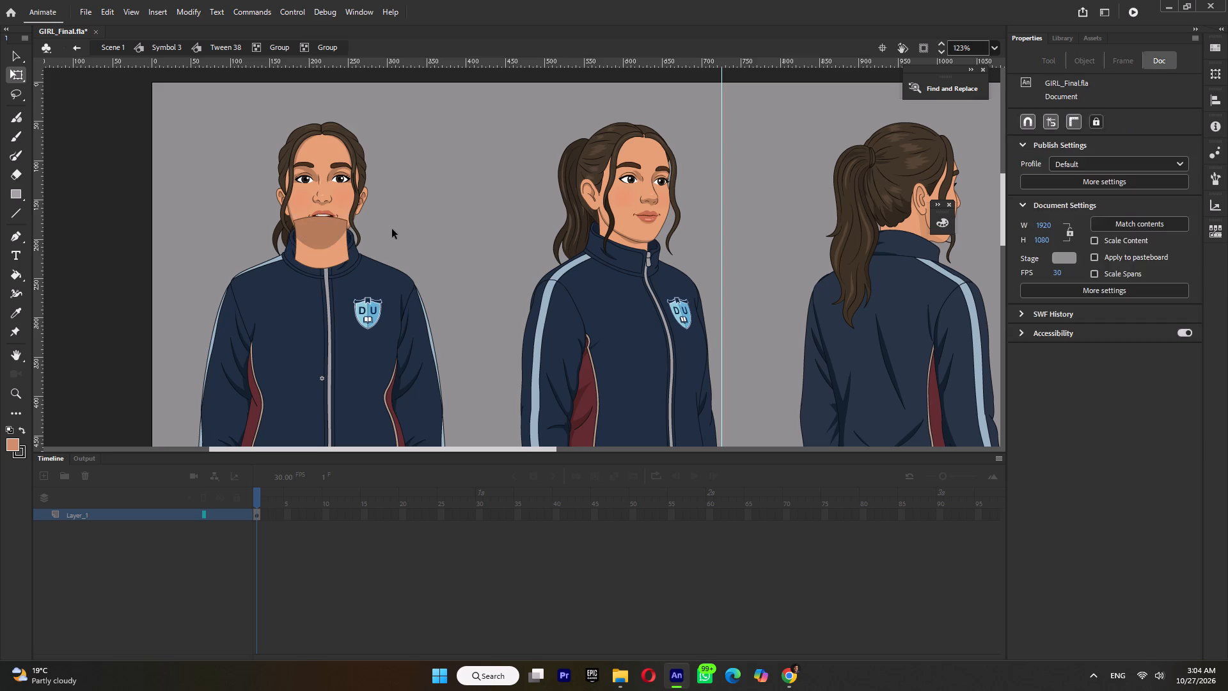
double_click(393, 228)
ctrl+scroll(393, 228, down, 4)
click(349, 220)
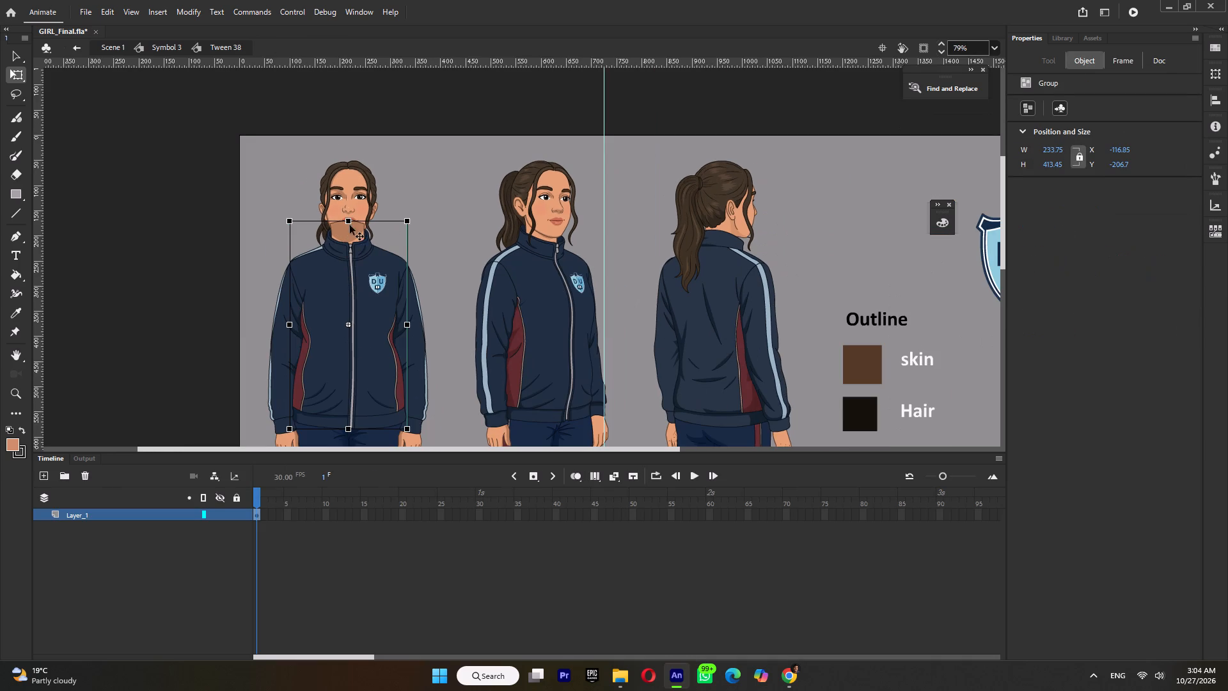
triple_click(351, 230)
click(351, 230)
click(351, 230)
triple_click(411, 239)
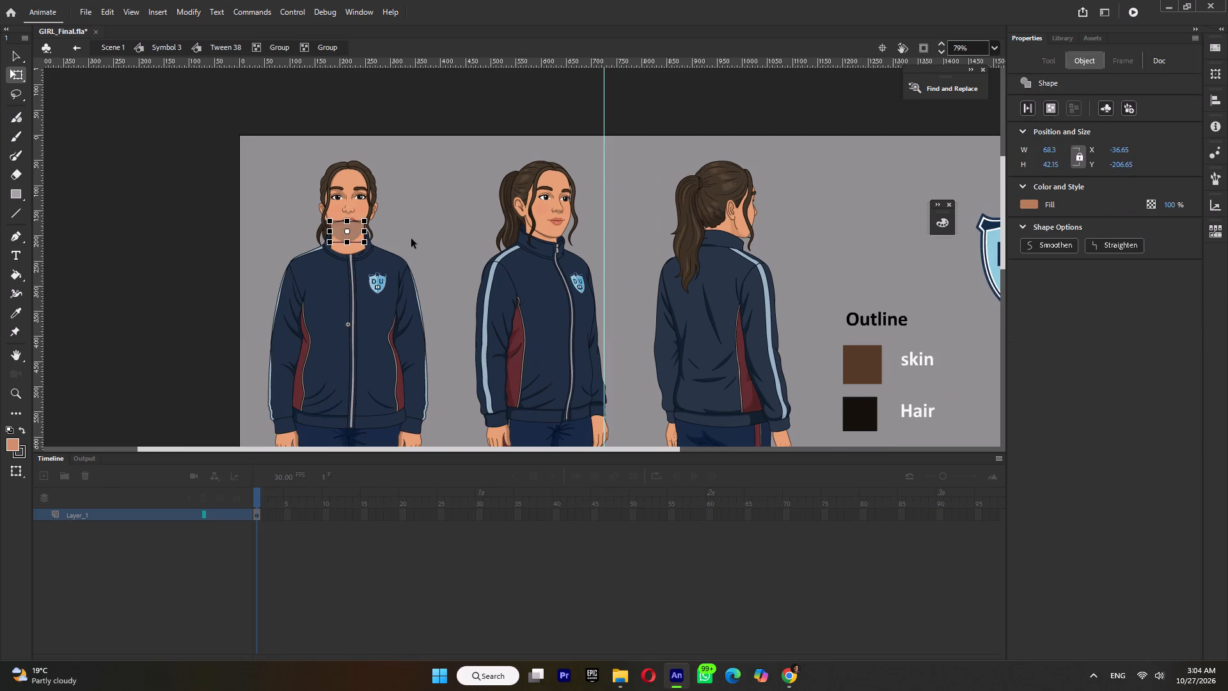
click(411, 239)
click(382, 273)
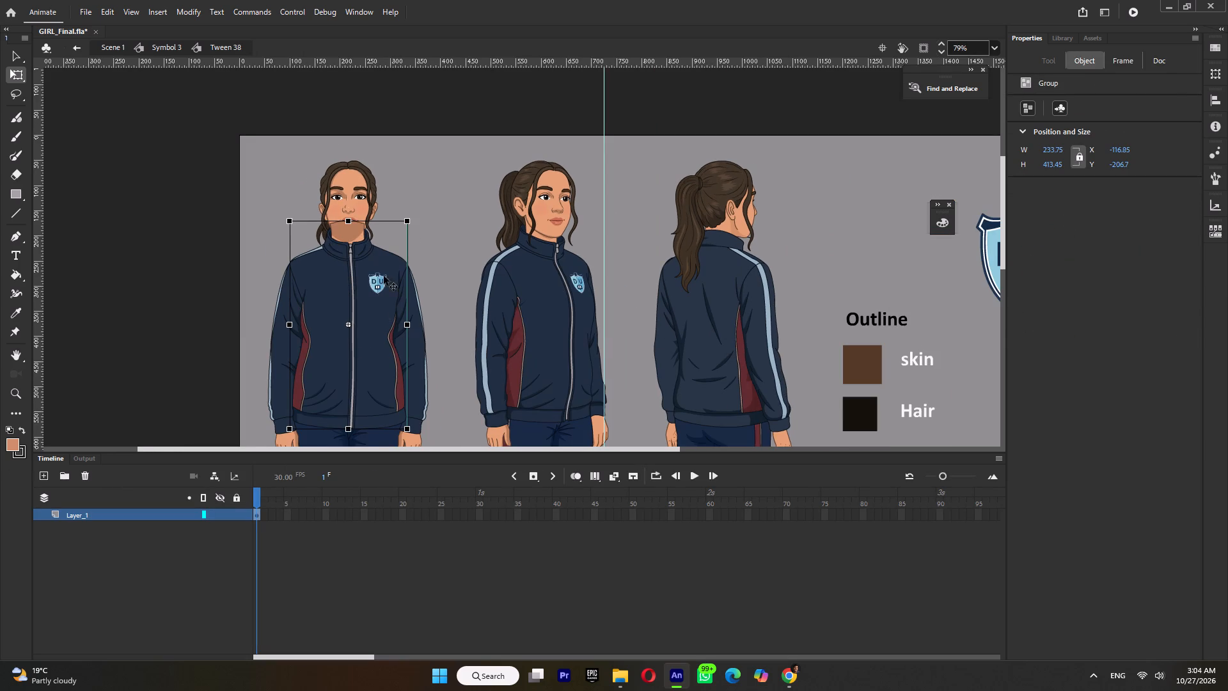
ctrl+scroll(389, 259, down, 5)
double_click(402, 256)
Move the transformation points of both front-view upper arms up to the shoulders.
click(388, 298)
ctrl+scroll(385, 300, up, 6)
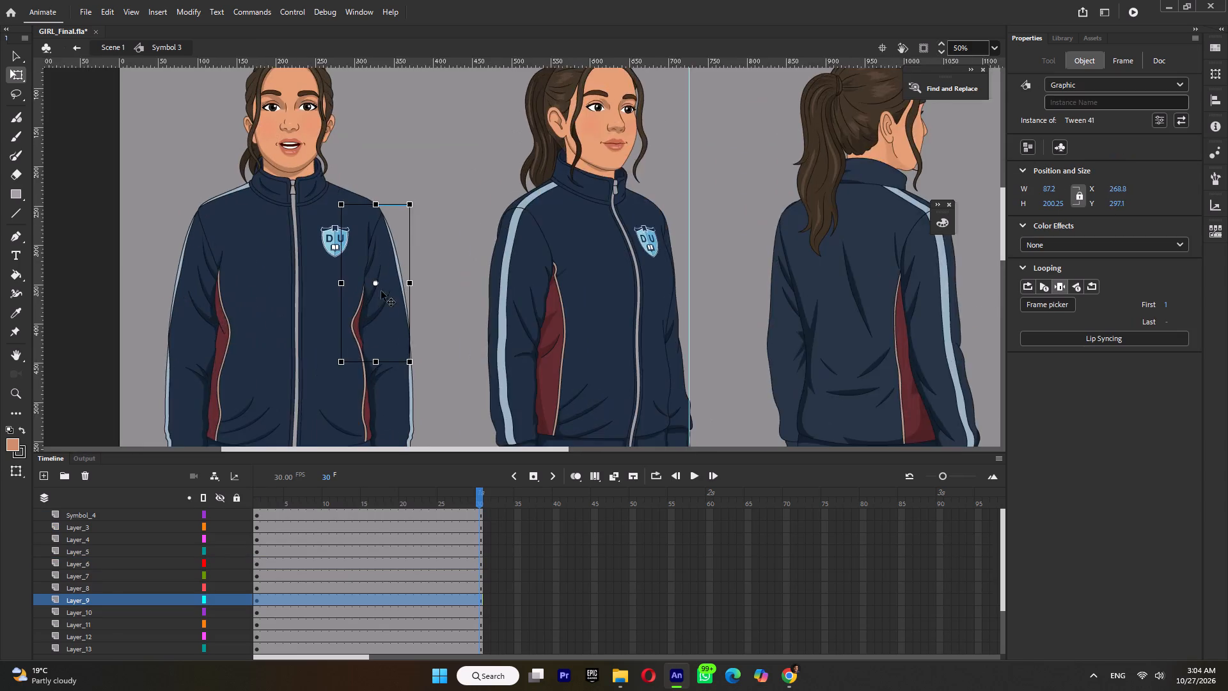
ctrl+scroll(371, 271, up, 3)
drag(377, 290, 375, 186)
click(88, 262)
drag(111, 296, 109, 176)
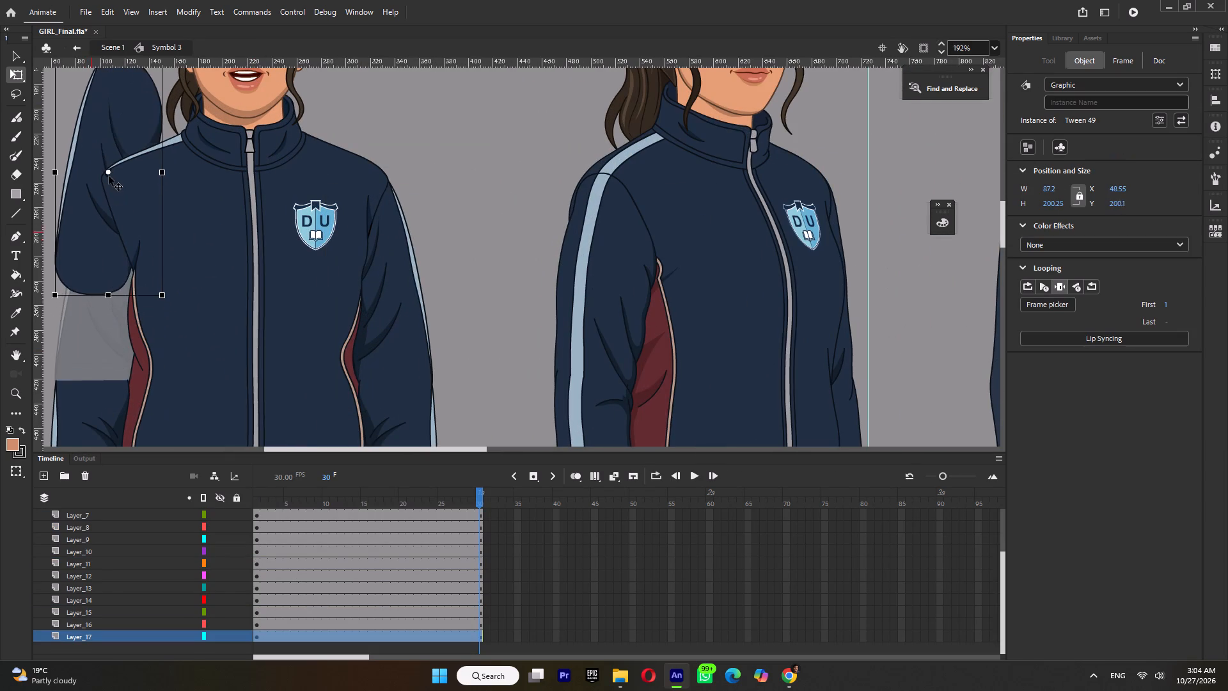
drag(109, 176, 111, 185)
key(ctrl+z)
drag(108, 291, 118, 180)
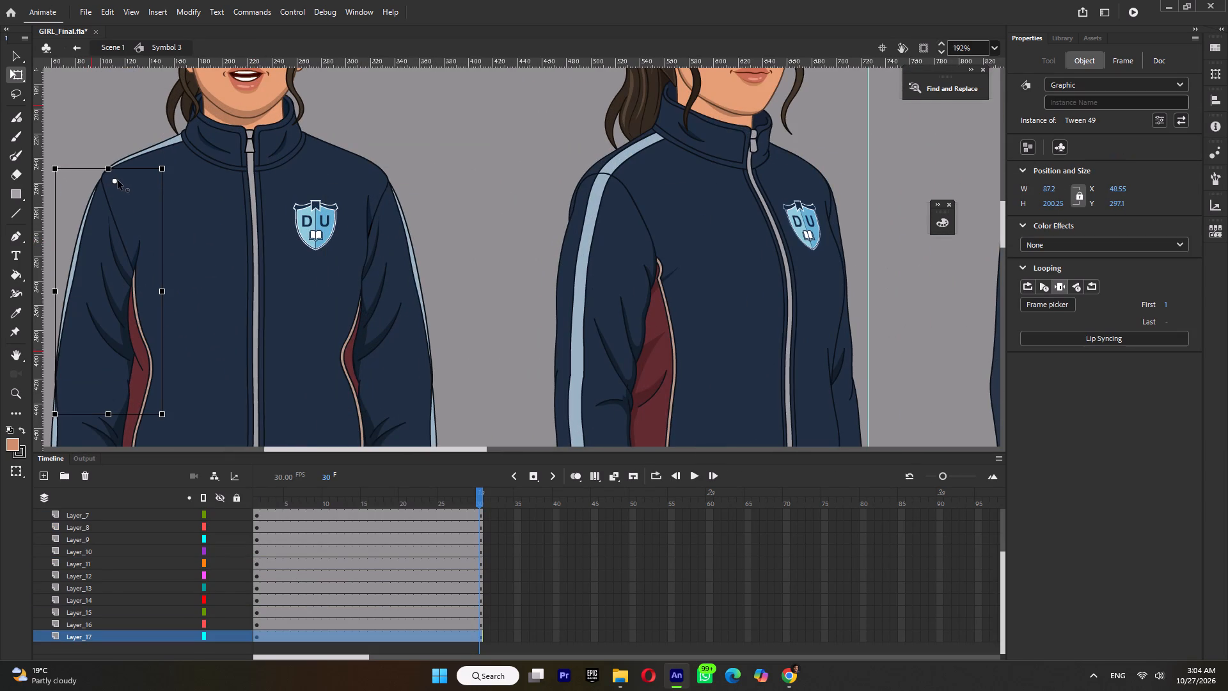
drag(118, 180, 119, 180)
Move the transformation point of the girl's right forearm up to the elbow.
ctrl+scroll(136, 159, down, 3)
ctrl+scroll(97, 337, up, 3)
click(94, 388)
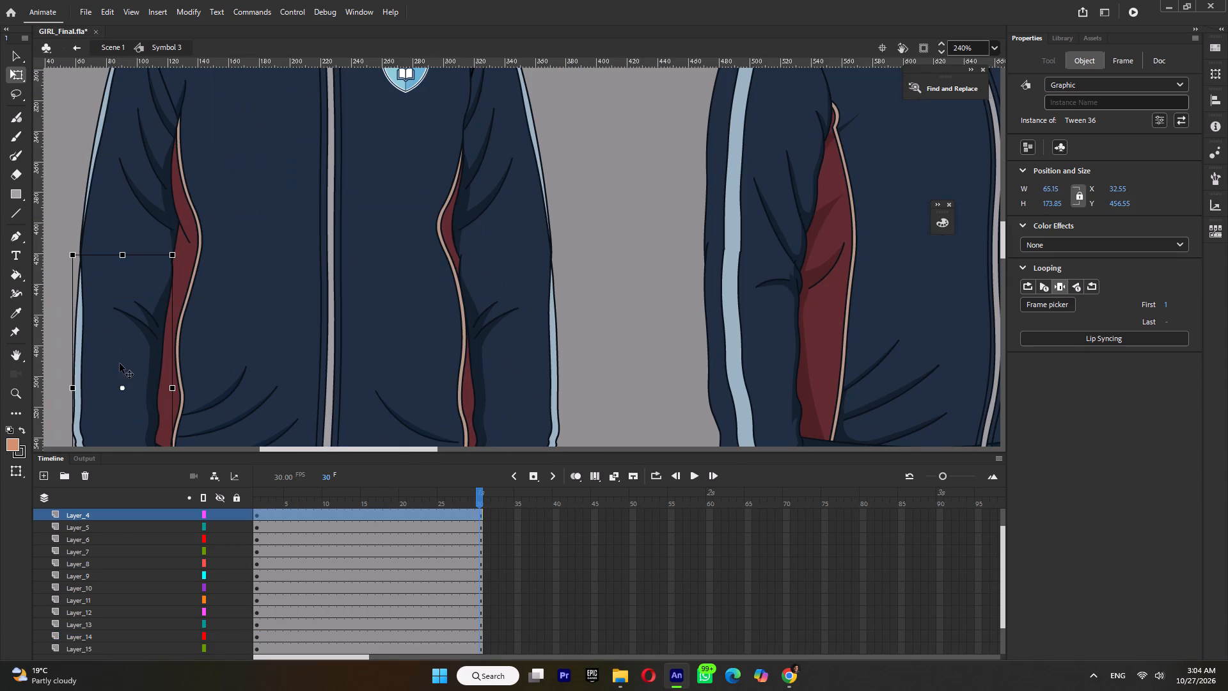
drag(120, 386, 125, 260)
click(113, 207)
click(111, 343)
Move the transformation points of both front-view hands up to the wrists inside the jacket cuffs.
ctrl+scroll(147, 248, down, 5)
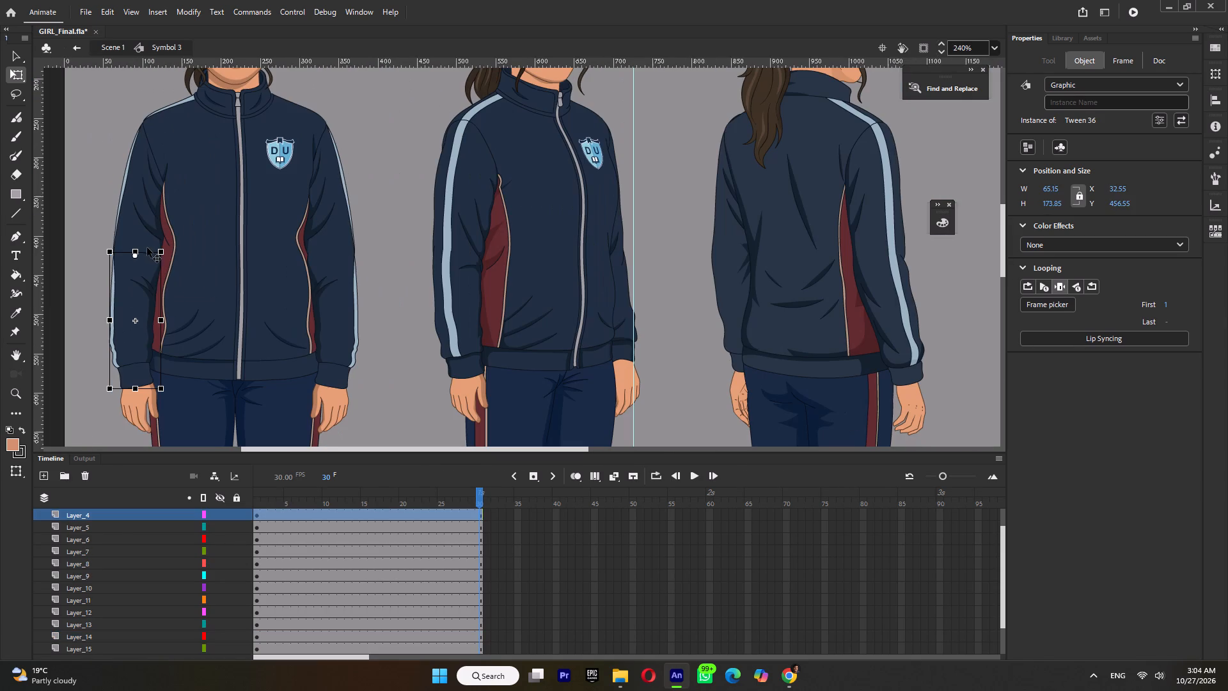
click(139, 413)
ctrl+scroll(142, 408, up, 4)
drag(139, 393, 126, 336)
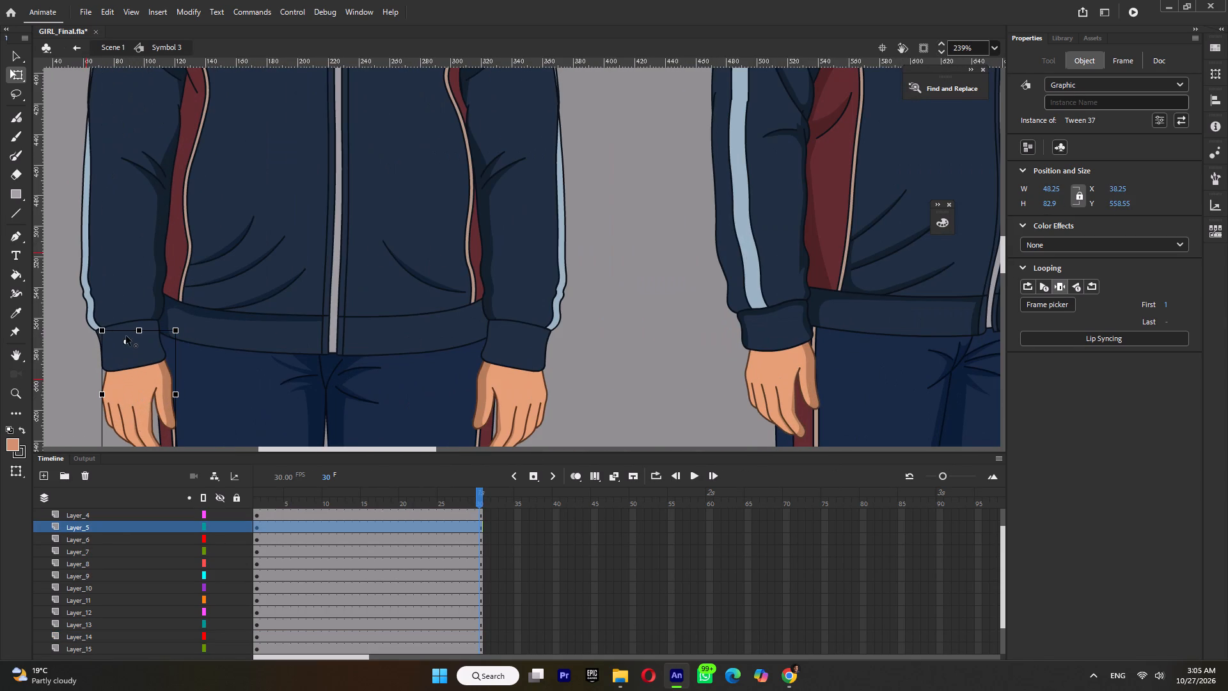
drag(126, 336, 128, 351)
click(510, 397)
drag(508, 391, 516, 348)
Move the transformation point of the girl's left forearm up to the elbow.
click(520, 278)
drag(516, 239, 514, 111)
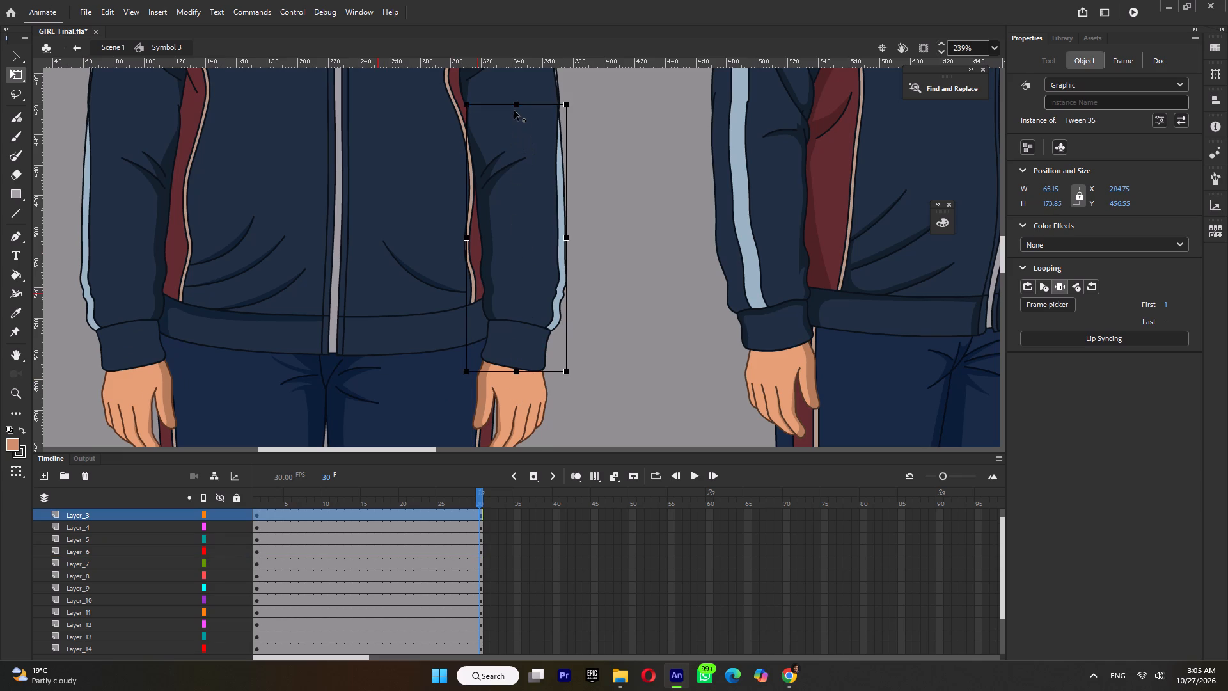
drag(514, 111, 512, 109)
click(513, 86)
scroll(512, 194, up, 2)
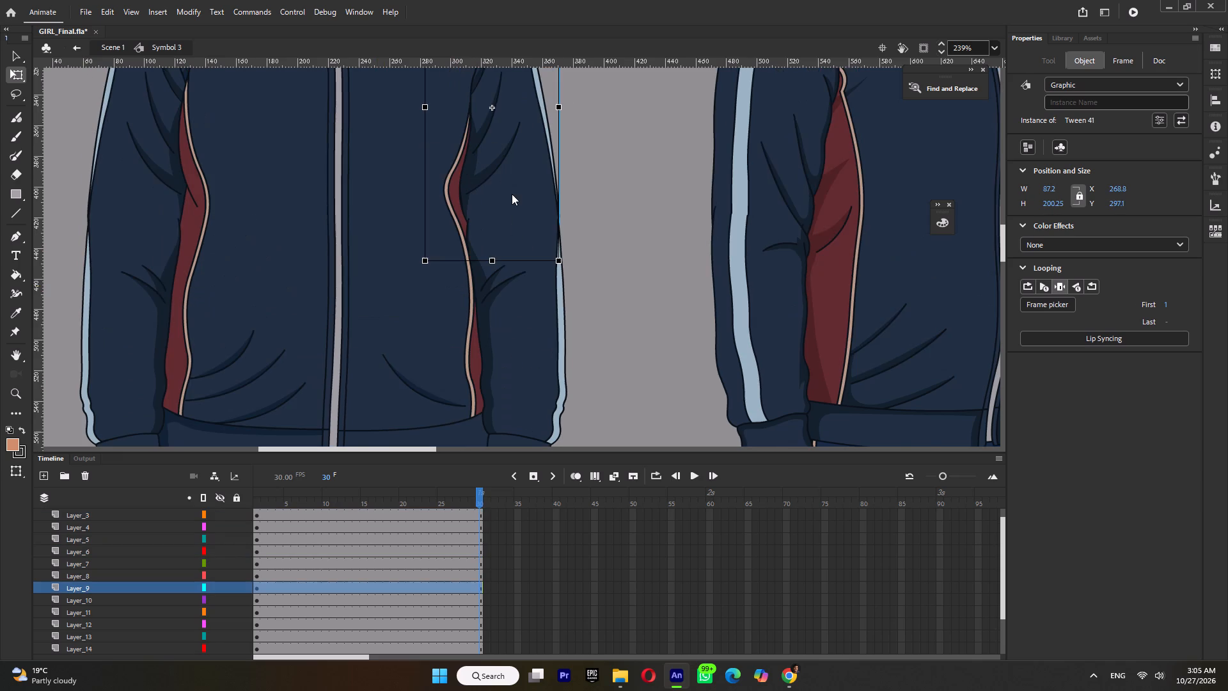
Move the transformation points of both front-view upper legs up to the hips just below the jacket hem.
ctrl+scroll(512, 194, down, 5)
scroll(508, 223, down, 2)
click(380, 226)
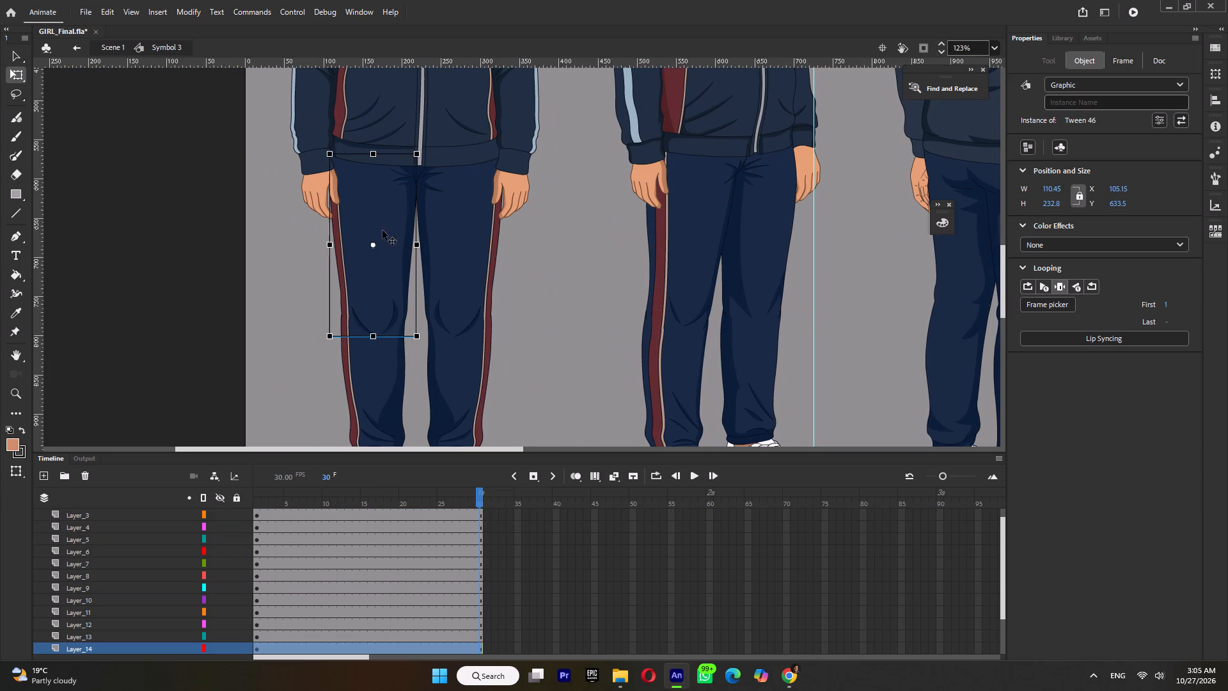
drag(372, 246, 362, 166)
click(452, 253)
drag(458, 248, 460, 166)
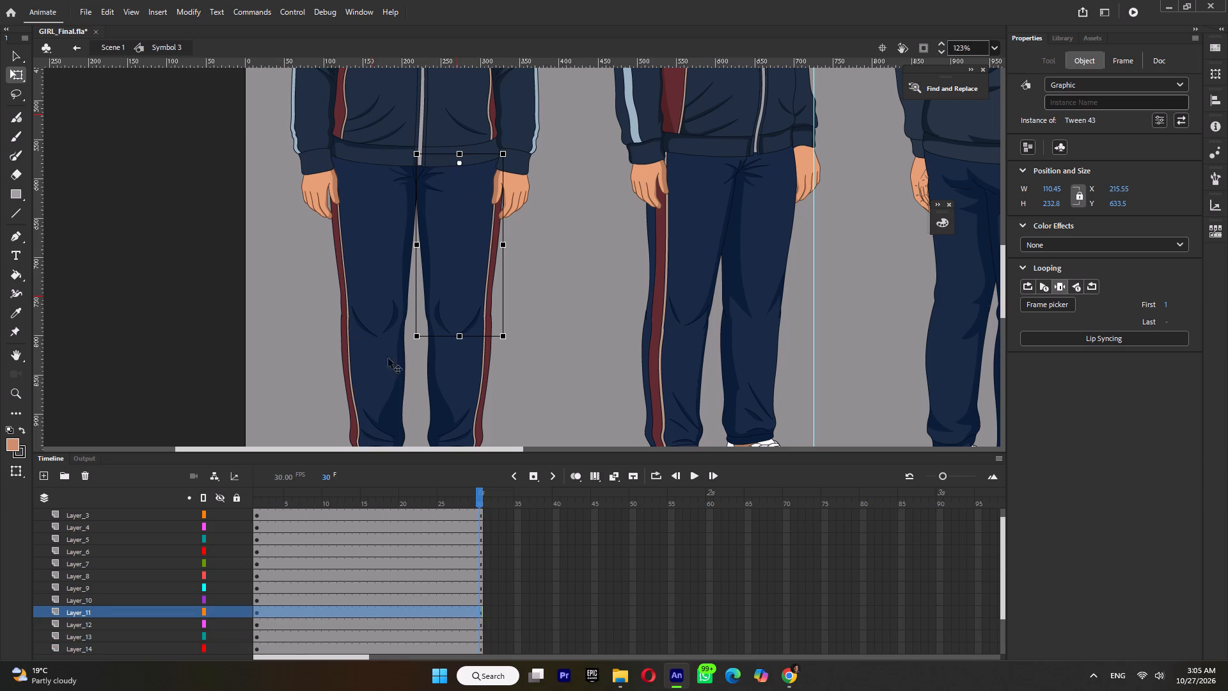
Move the transformation points of both front-view lower legs down to the trouser cuffs at the ankles.
drag(370, 410, 372, 404)
scroll(378, 316, down, 1)
drag(375, 257, 382, 338)
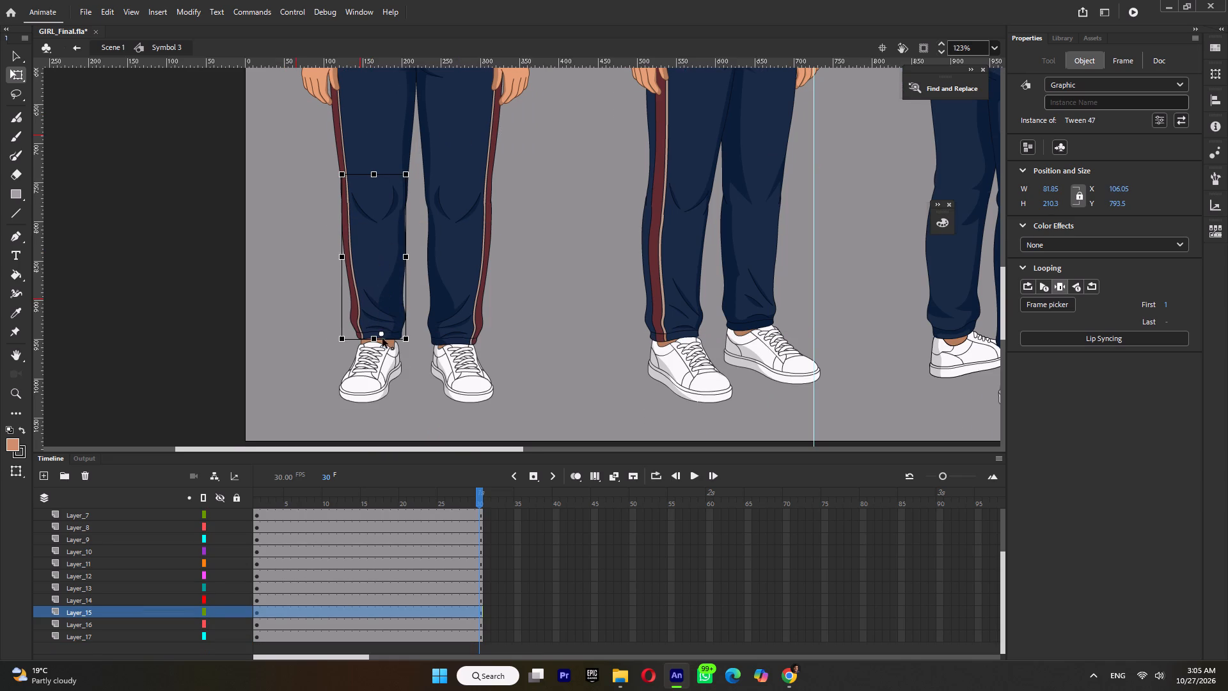
drag(382, 338, 379, 186)
drag(379, 186, 379, 187)
drag(379, 187, 380, 338)
click(446, 260)
drag(459, 263, 457, 278)
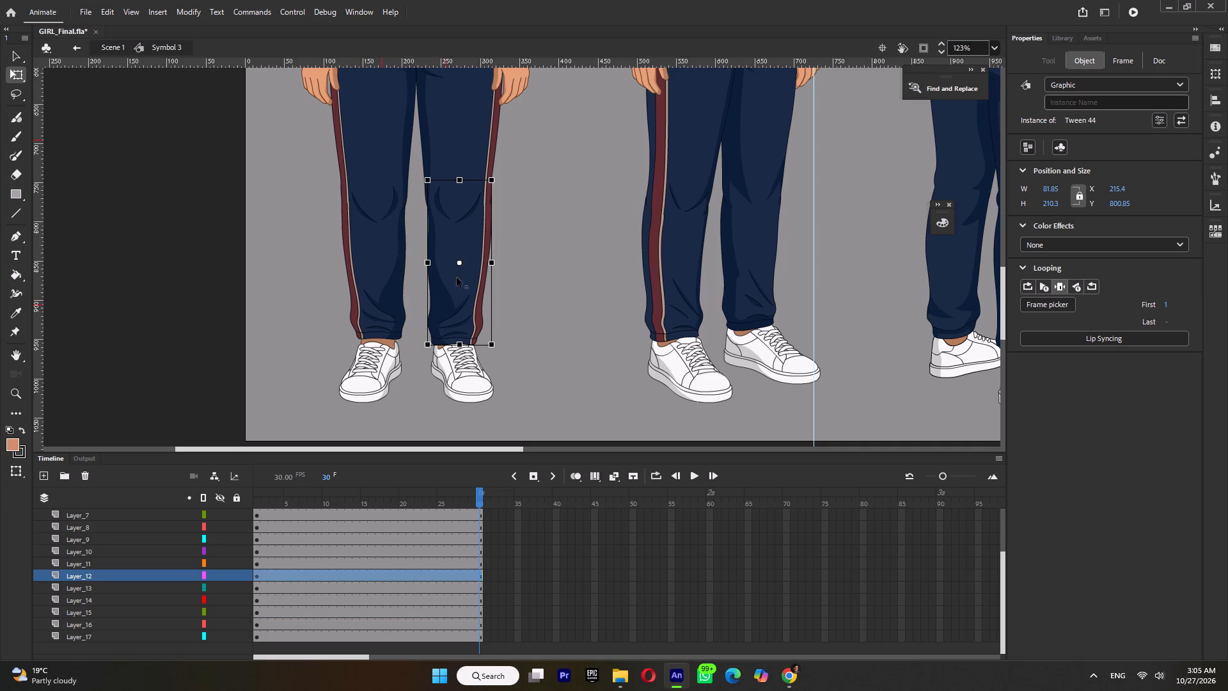
drag(457, 278, 453, 341)
Move the transformation points of both front-view shoes down to the bottom of the soles.
click(381, 388)
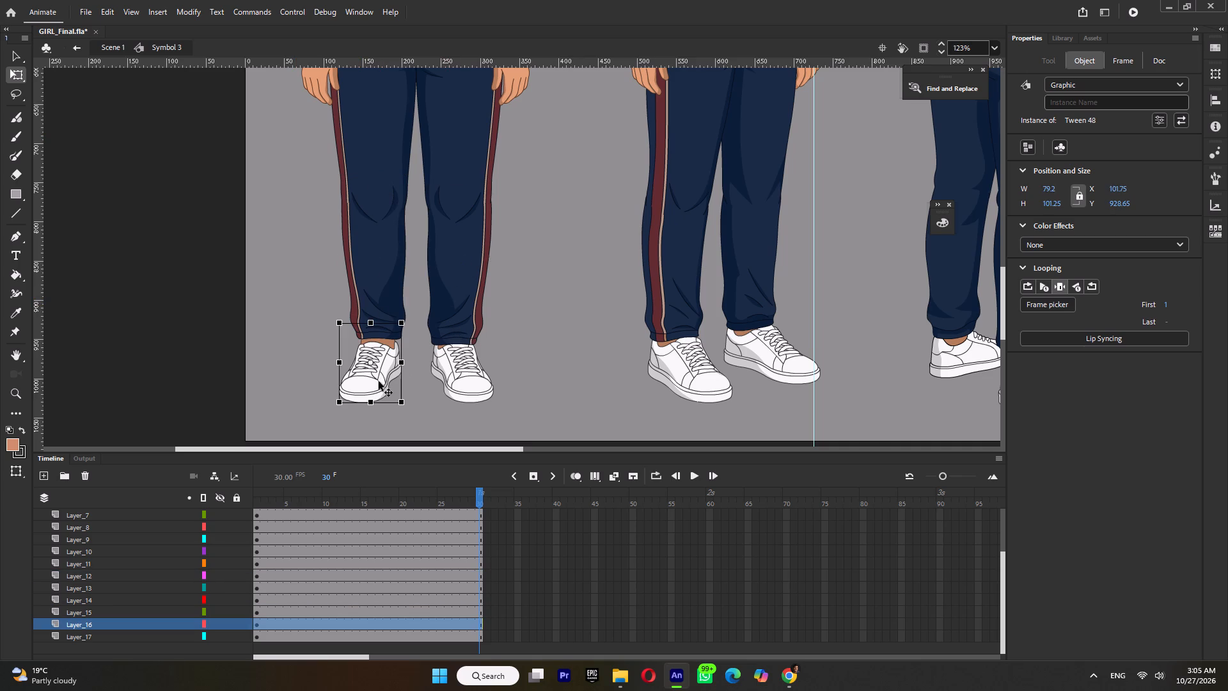
drag(372, 363, 377, 408)
click(452, 377)
drag(460, 362, 459, 396)
Open the front-view girl's head symbol at frame 1, break it apart and distribute its parts to separate layers.
ctrl+scroll(463, 386, down, 5)
ctrl+click(494, 316)
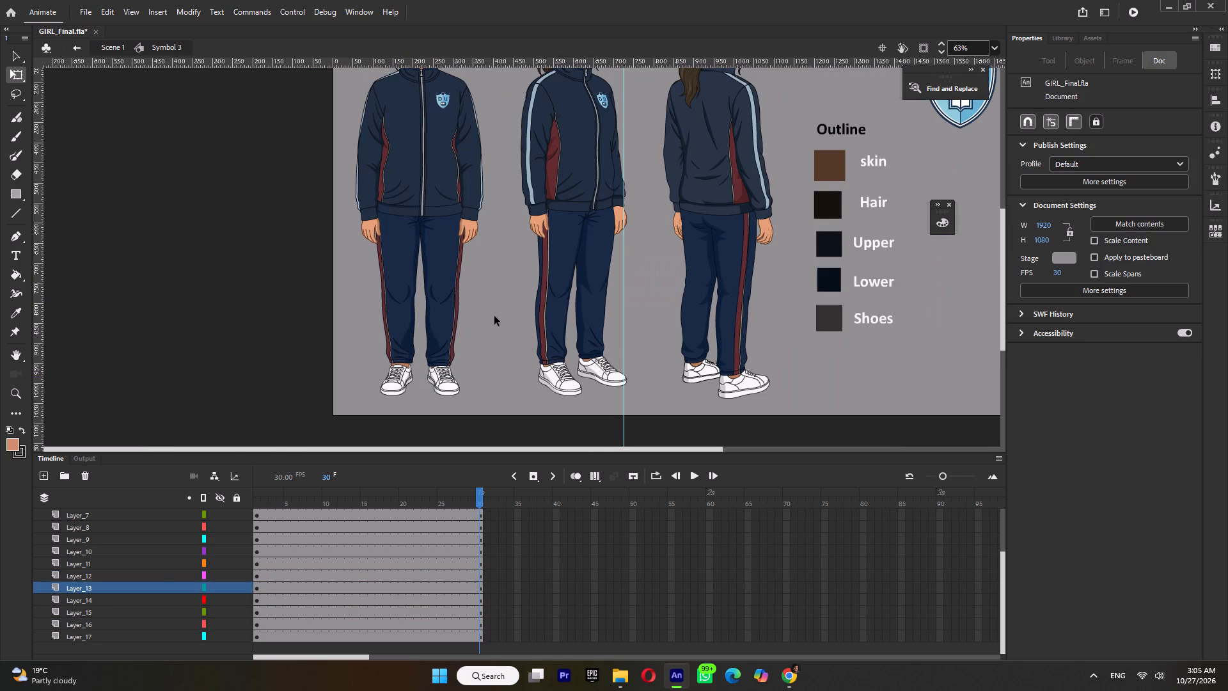
ctrl+scroll(494, 316, down, 3)
ctrl+scroll(297, 97, up, 3)
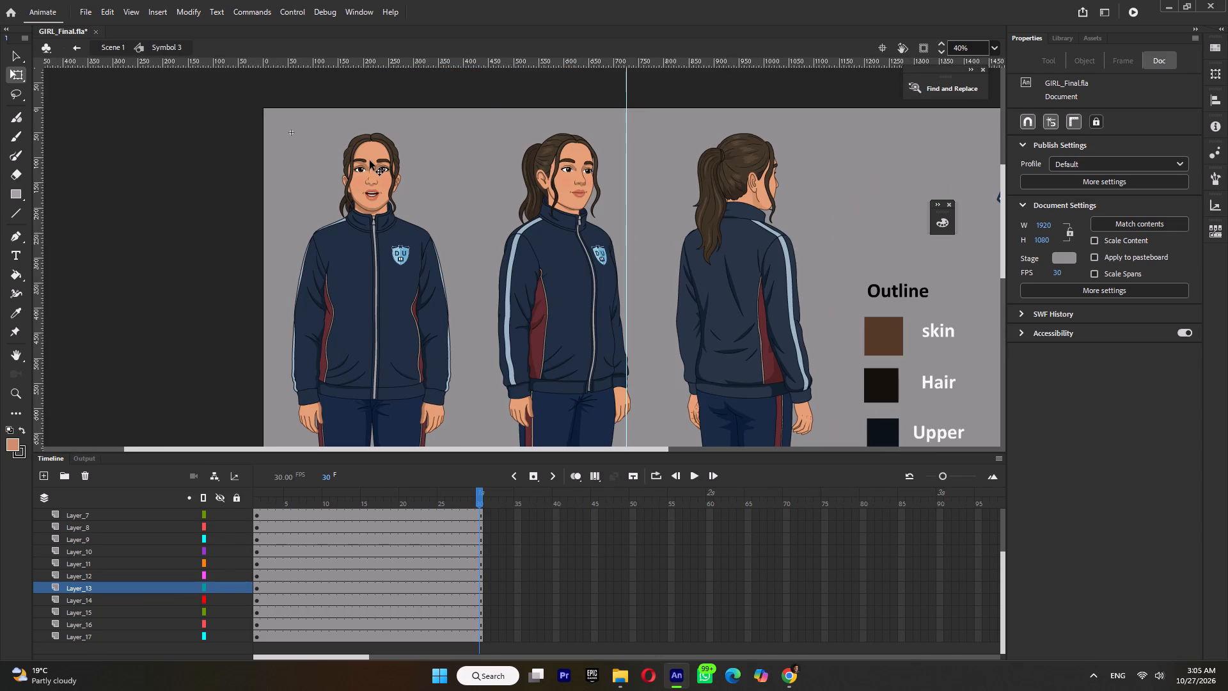
double_click(370, 161)
drag(292, 495, 169, 494)
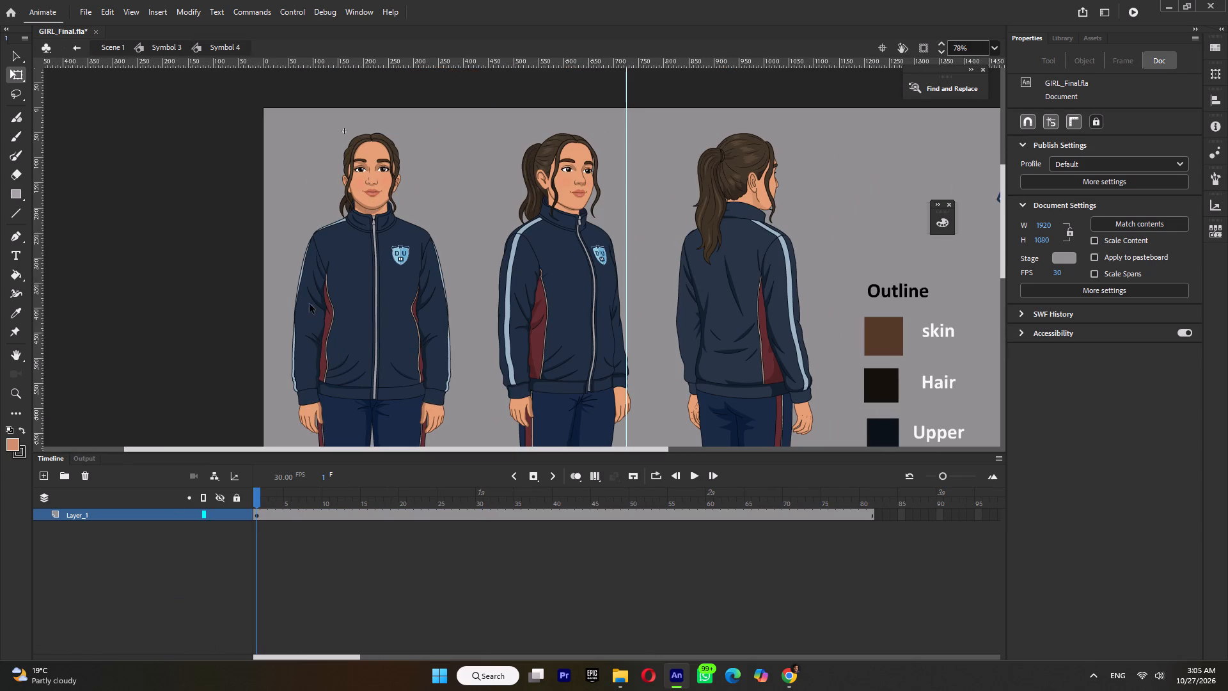
click(375, 158)
key(ctrl+b)
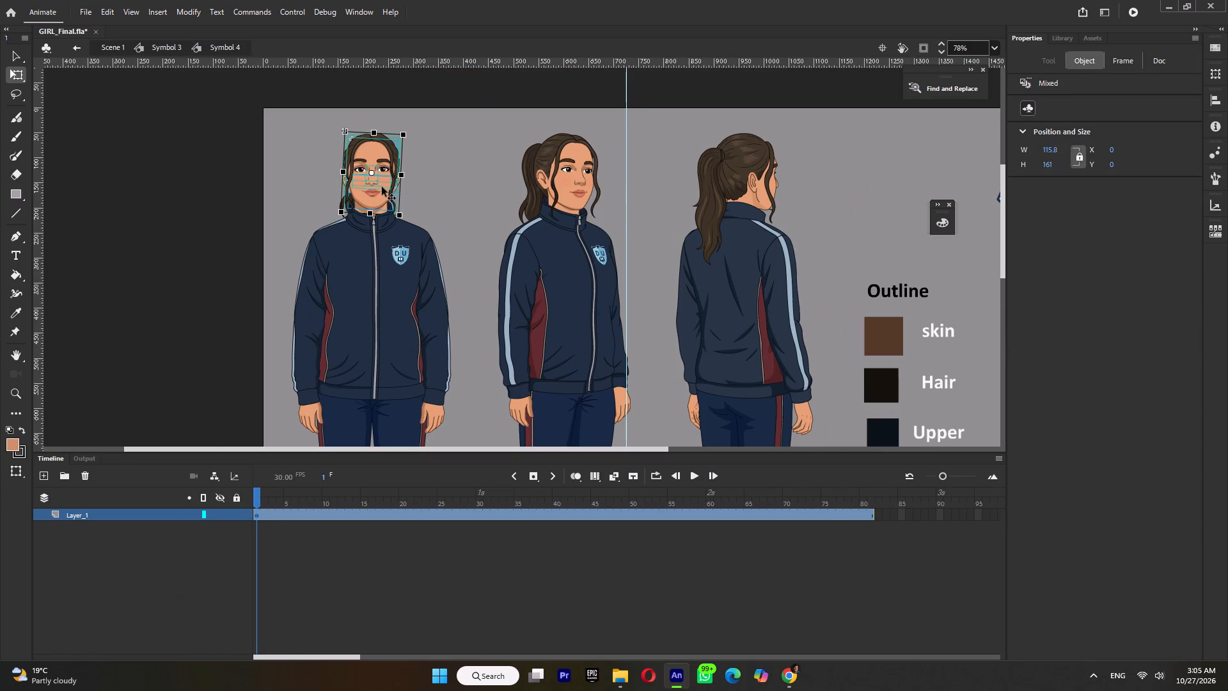
ctrl+scroll(386, 152, up, 6)
click(492, 177)
click(383, 195)
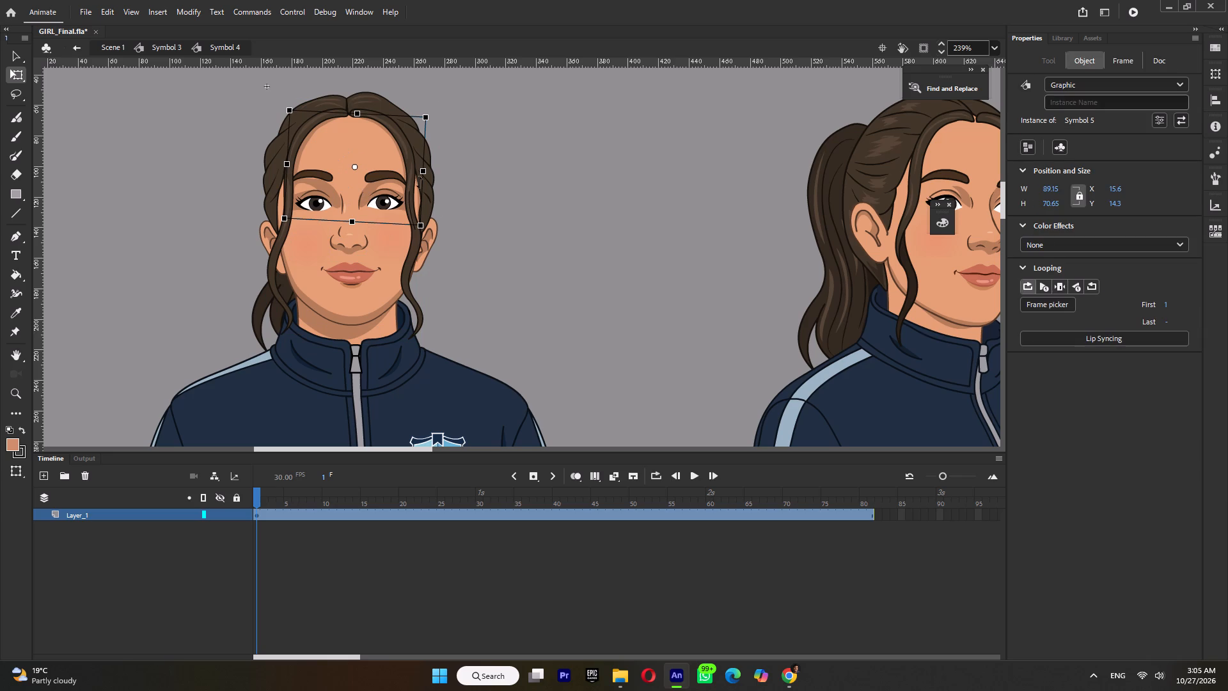
drag(503, 99, 118, 430)
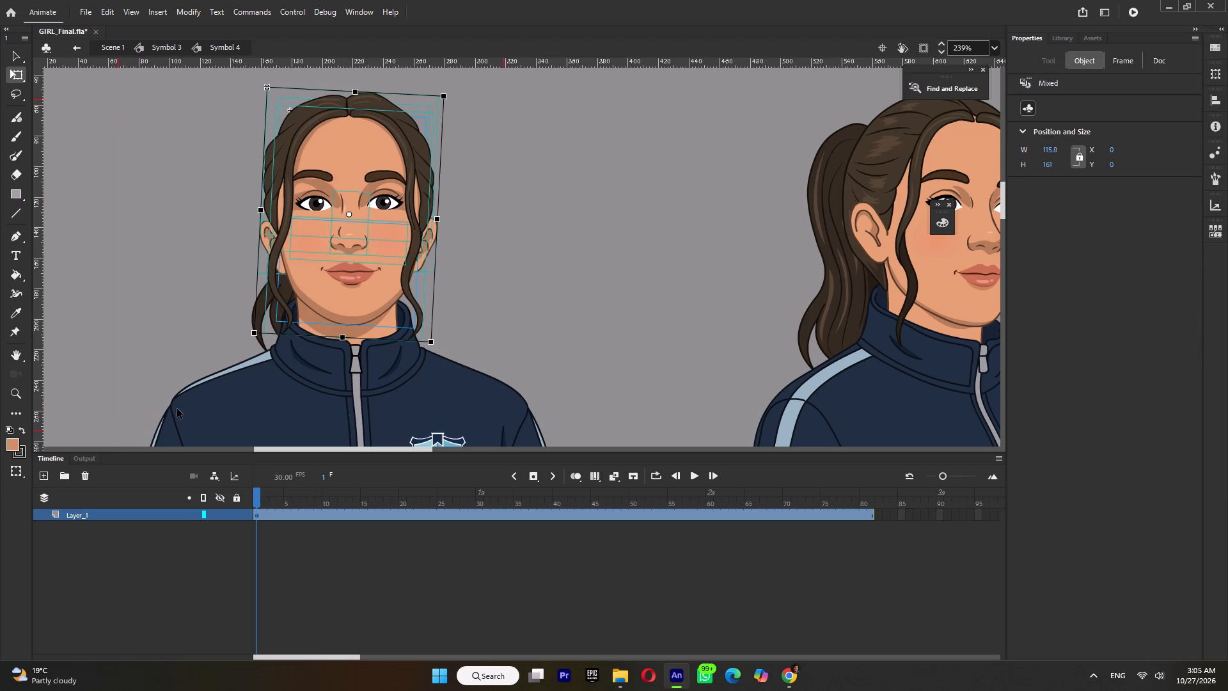
key(ctrl+shift+d)
Convert the distributed head parts to graphic symbols by creating classic tweens on their layers and removing those tweens.
key(ctrl+m)
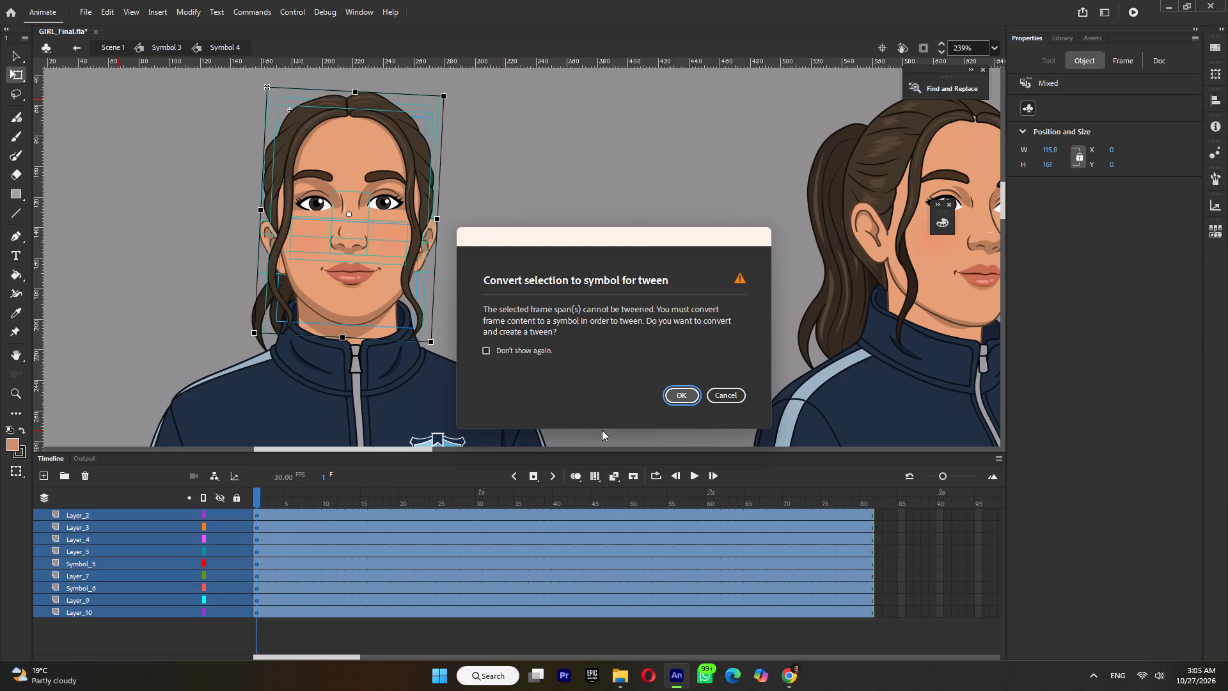
click(688, 397)
key(ctrl+m)
click(468, 301)
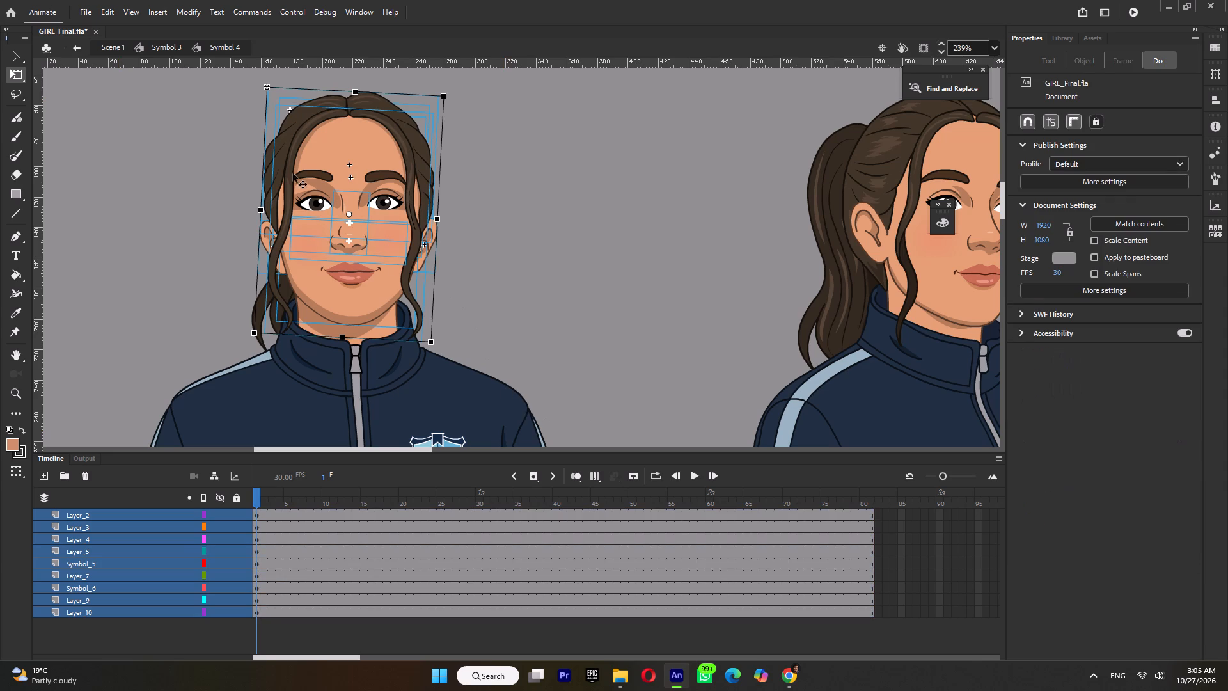
Break apart the front hair symbol framing the face and distribute its two halves to separate layers.
click(295, 170)
drag(293, 201, 271, 202)
key(ctrl+z)
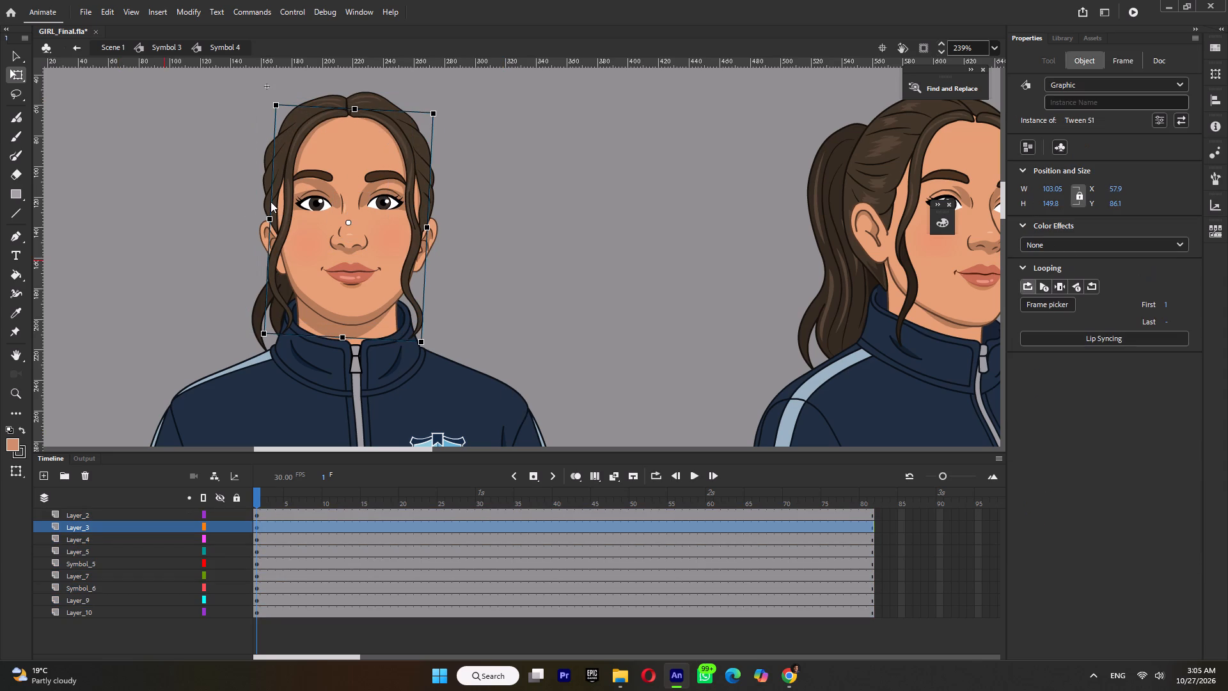
key(ctrl+b)
key(ctrl+b)
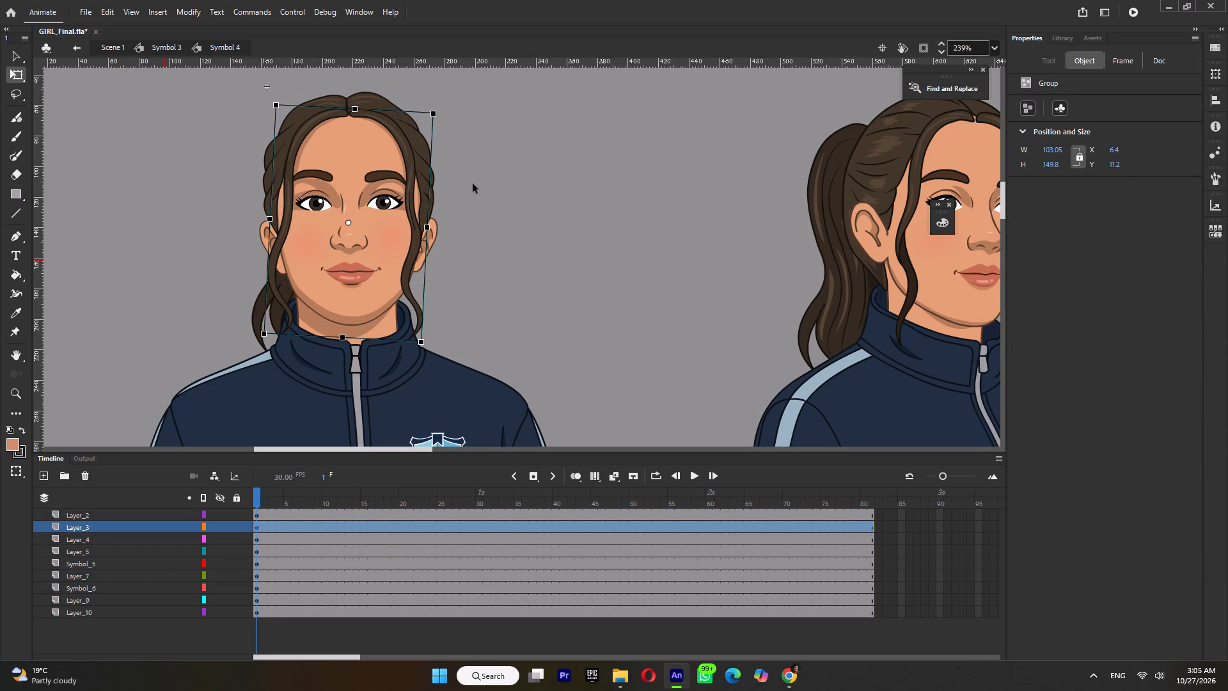
ctrl+click(472, 184)
click(400, 134)
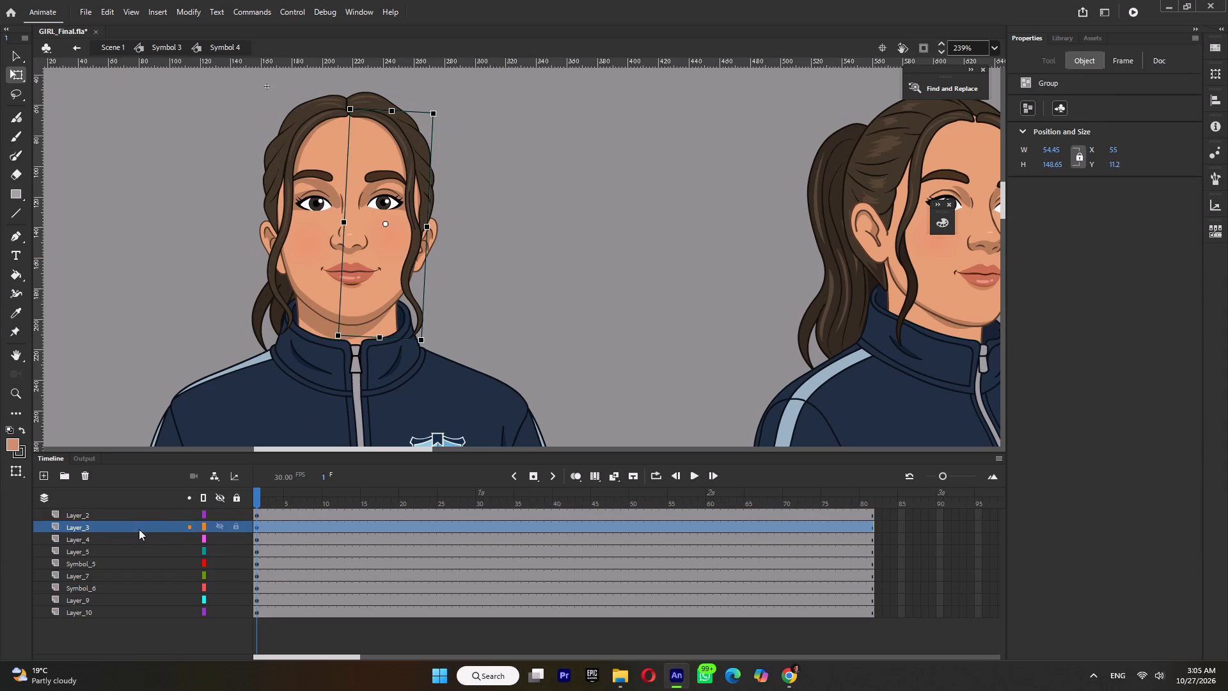
click(134, 531)
key(ctrl+shift+d)
click(530, 184)
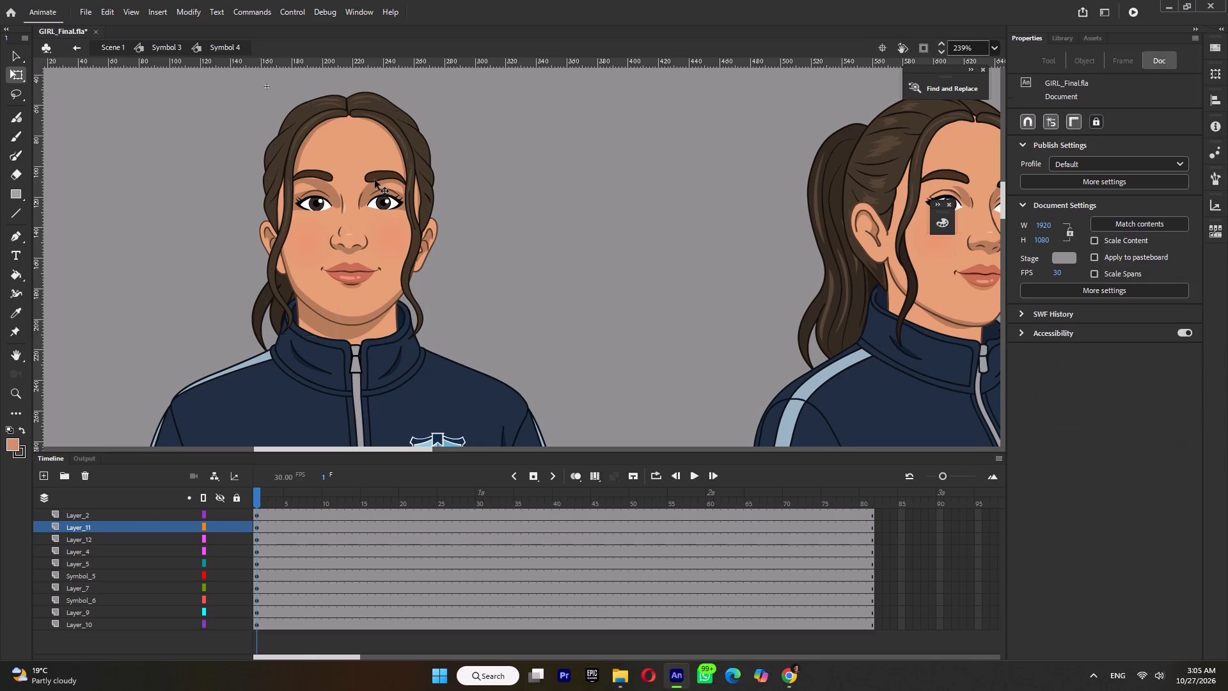
Convert the two front hair halves to graphic symbols through temporary classic tweens, and return to frame 1.
double_click(281, 504)
key(ctrl+m)
key(ctrl+m)
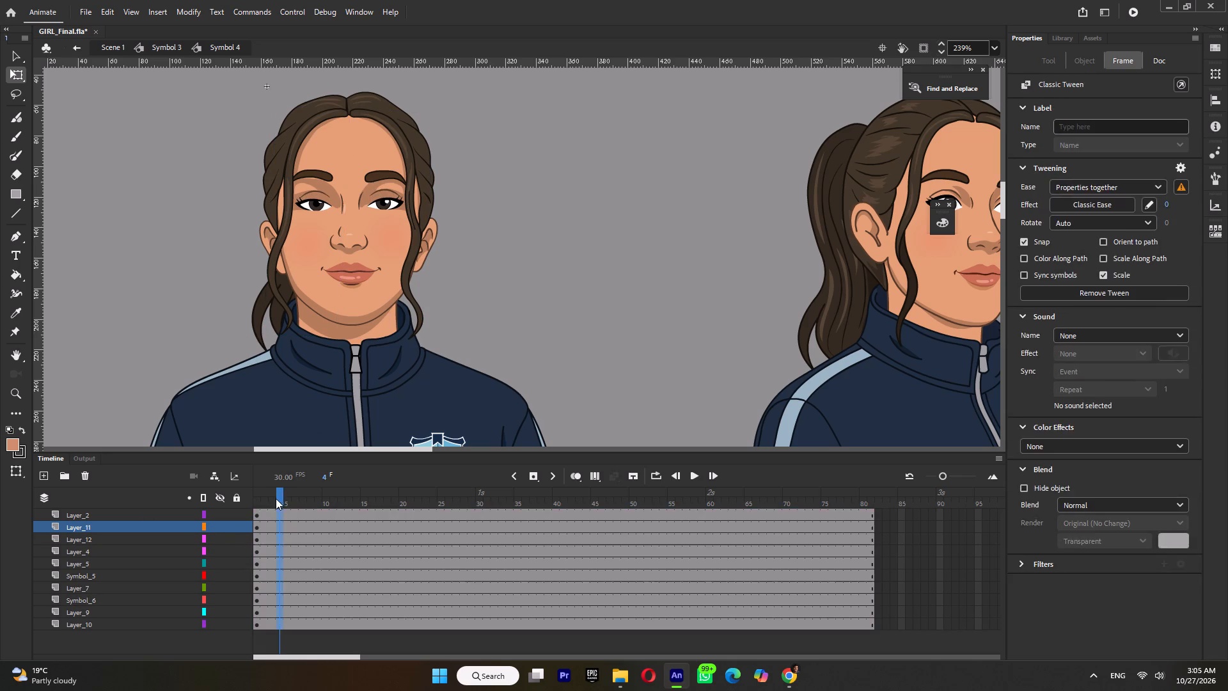
drag(271, 498, 181, 493)
Set the looping of every head part except the eye symbol, Symbol 5, to a single frame.
drag(159, 103, 602, 429)
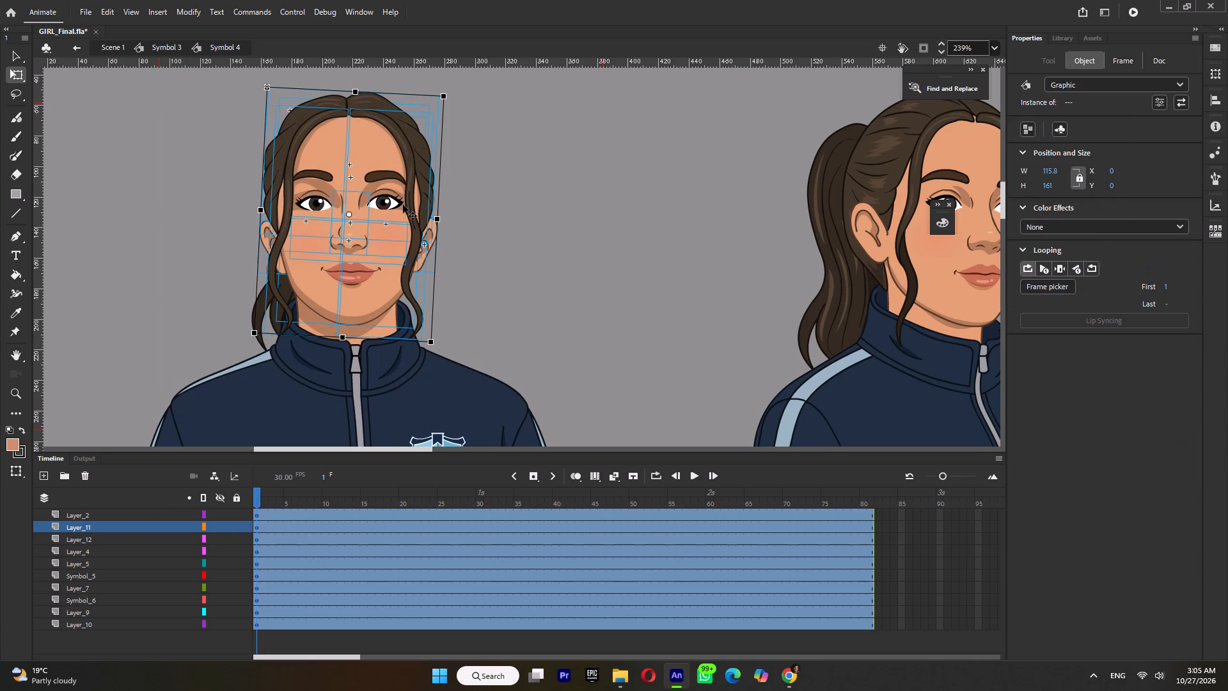
shift+click(381, 196)
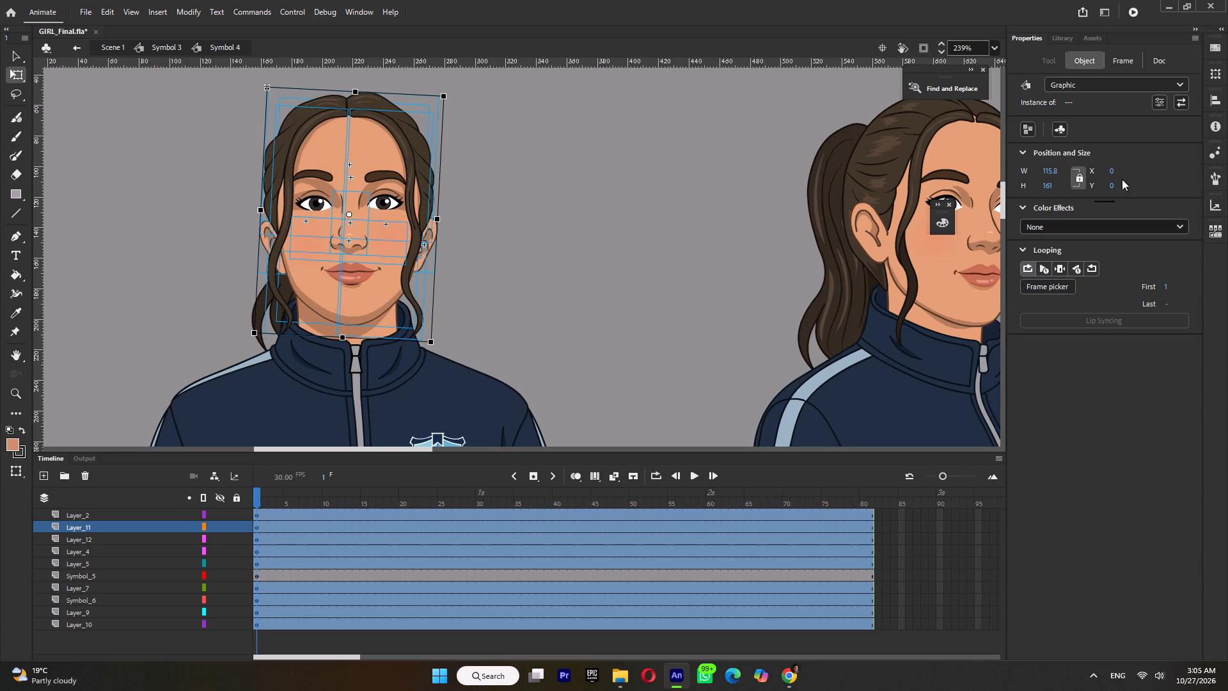
click(1058, 269)
click(636, 295)
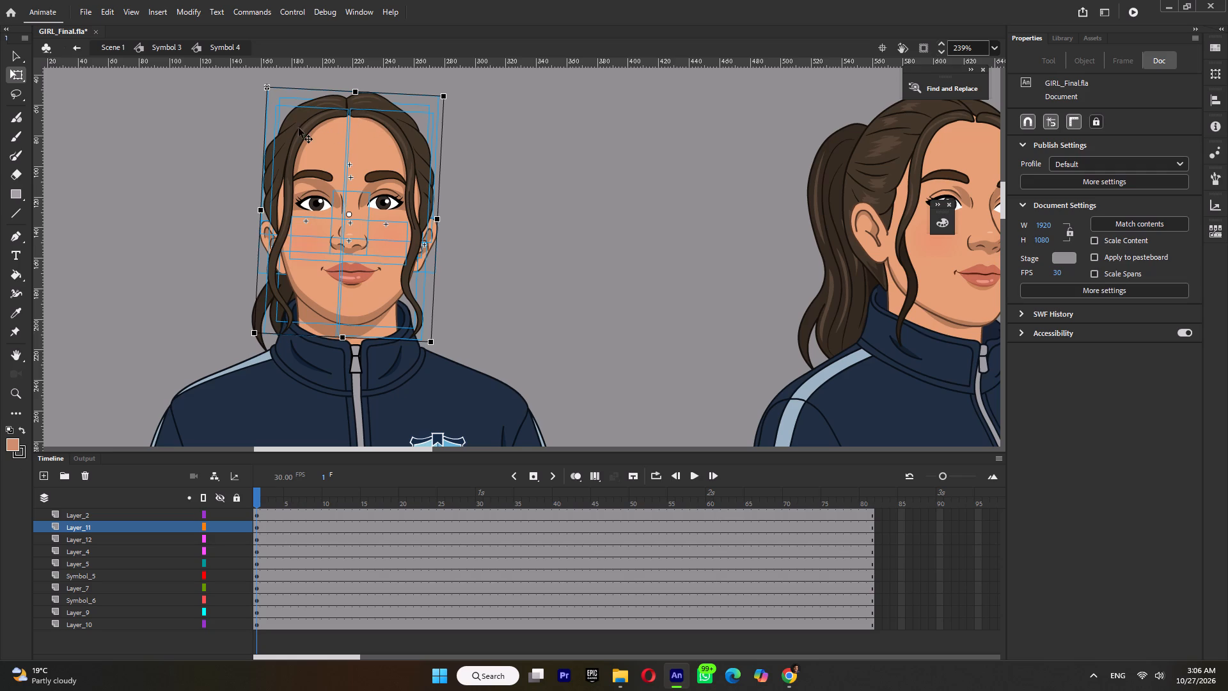
Move the transformation points of both front hair halves up to the parting at the top of the forehead.
click(299, 128)
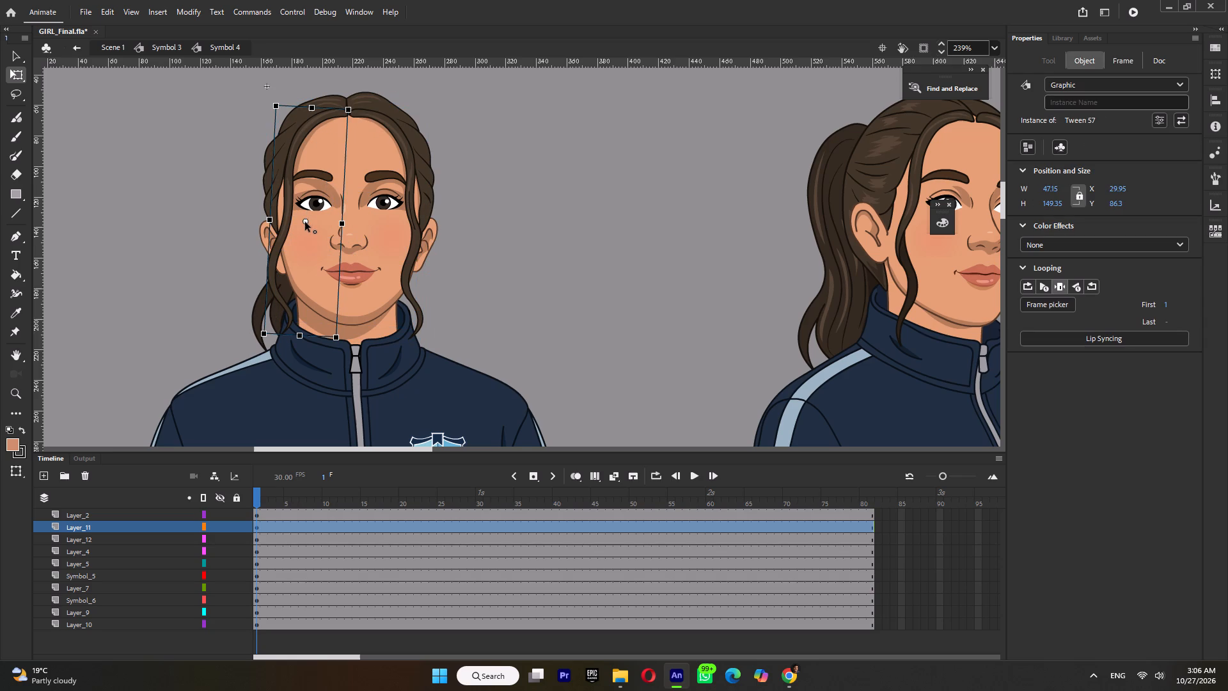
drag(305, 223, 343, 118)
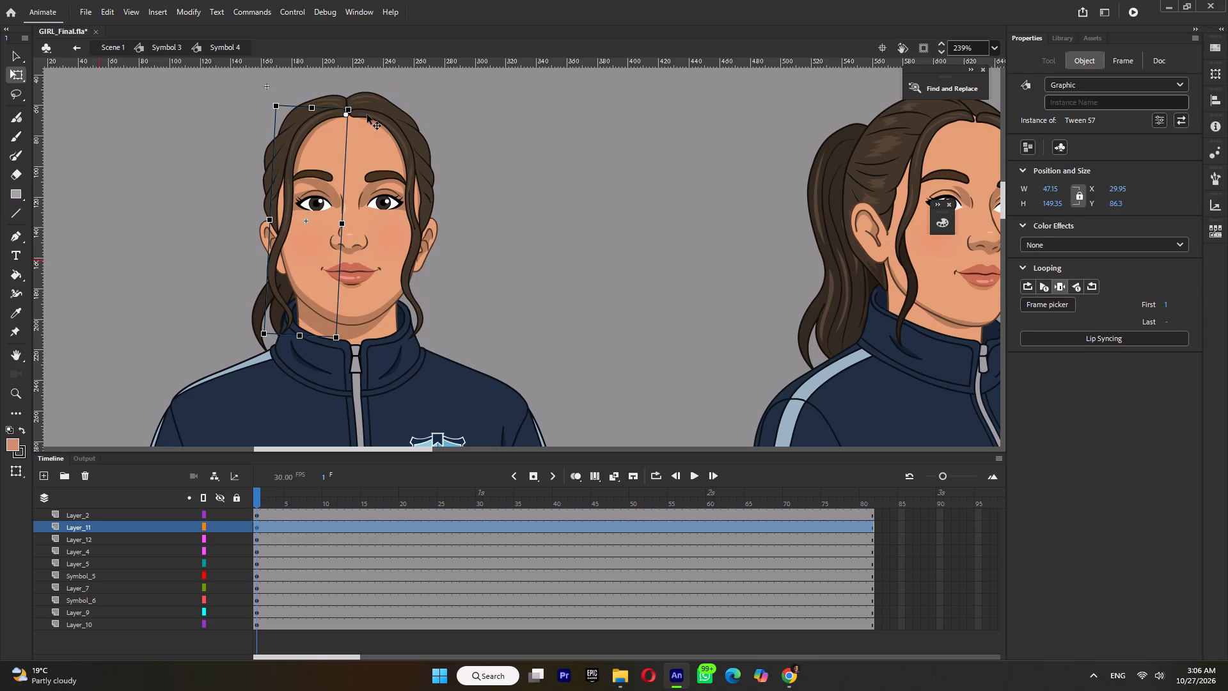
click(367, 113)
drag(385, 226, 348, 113)
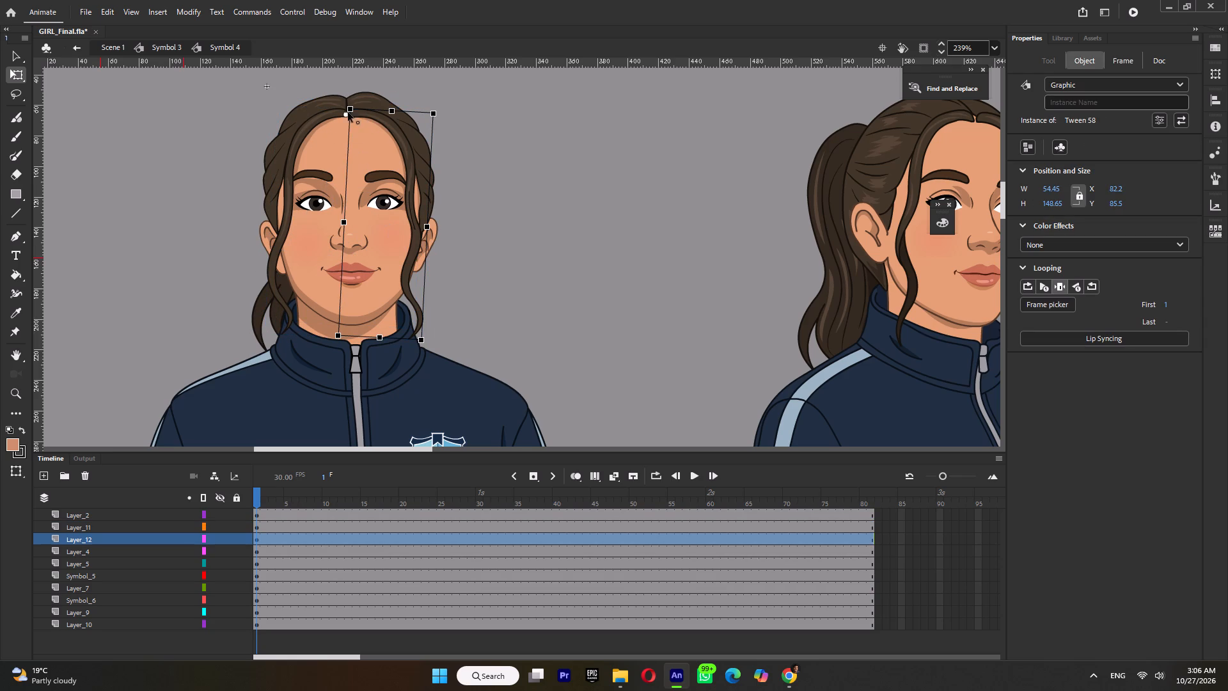
drag(348, 113, 349, 115)
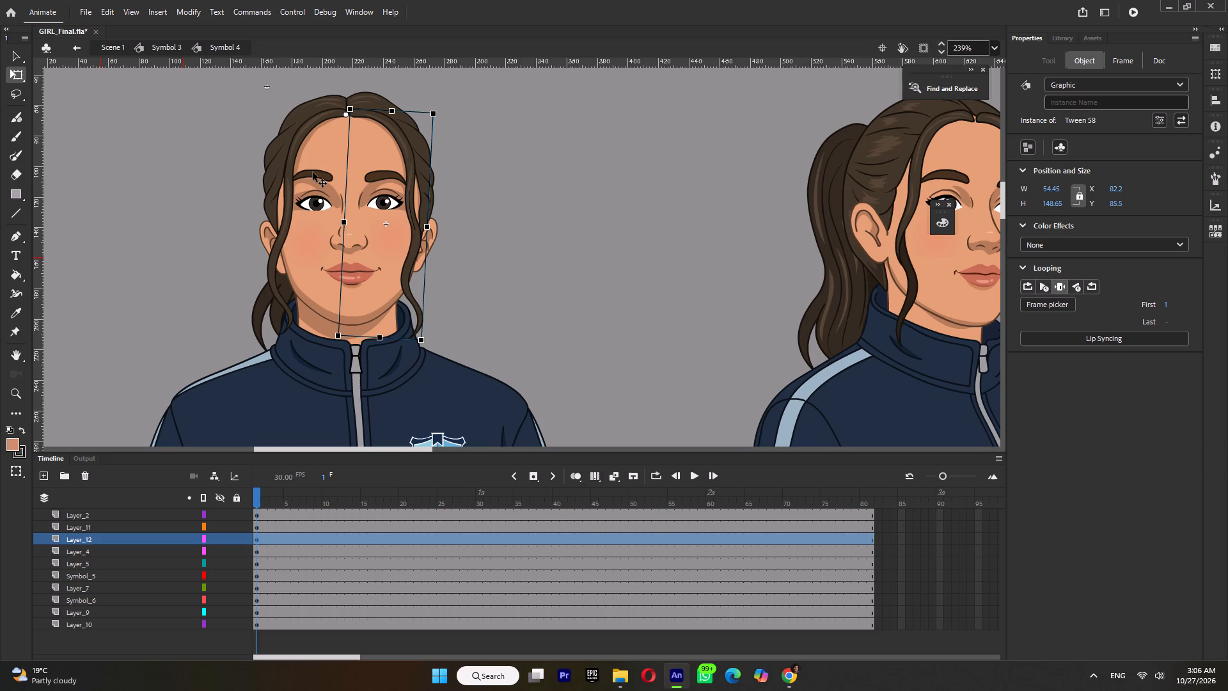
Inside the eye symbol, Symbol 5, group the artwork on Layer_6 and lock that layer.
click(313, 171)
click(315, 210)
double_click(315, 208)
ctrl+scroll(317, 203, up, 4)
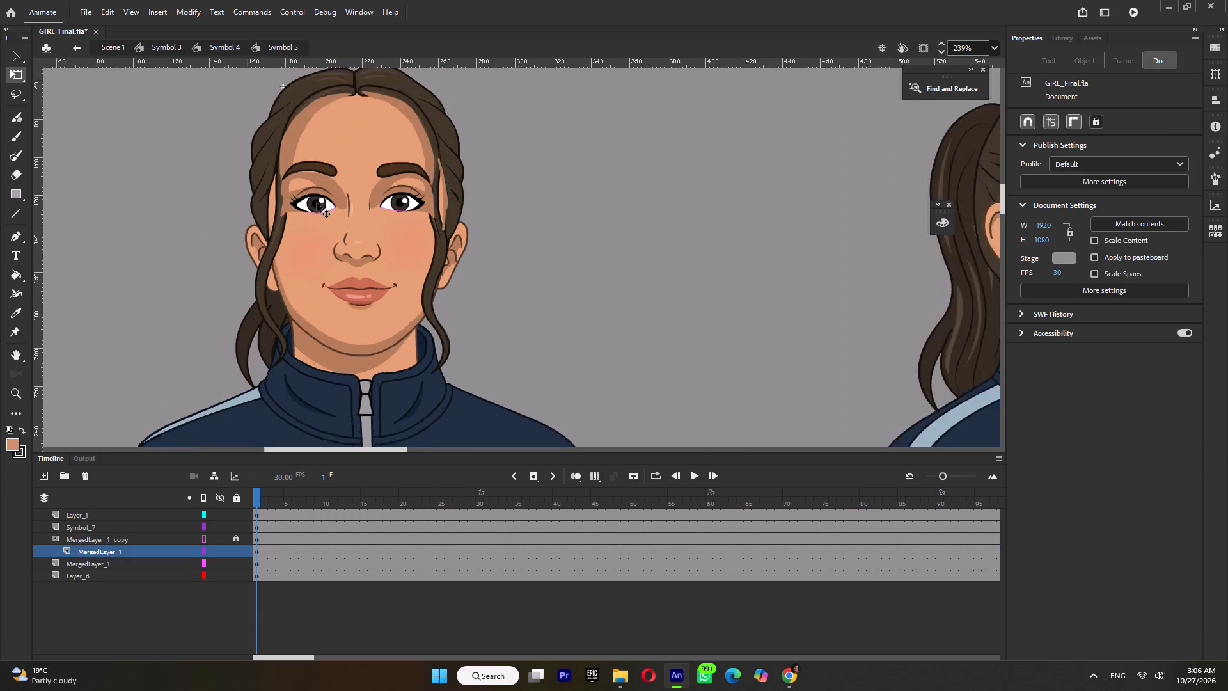
click(313, 209)
click(327, 147)
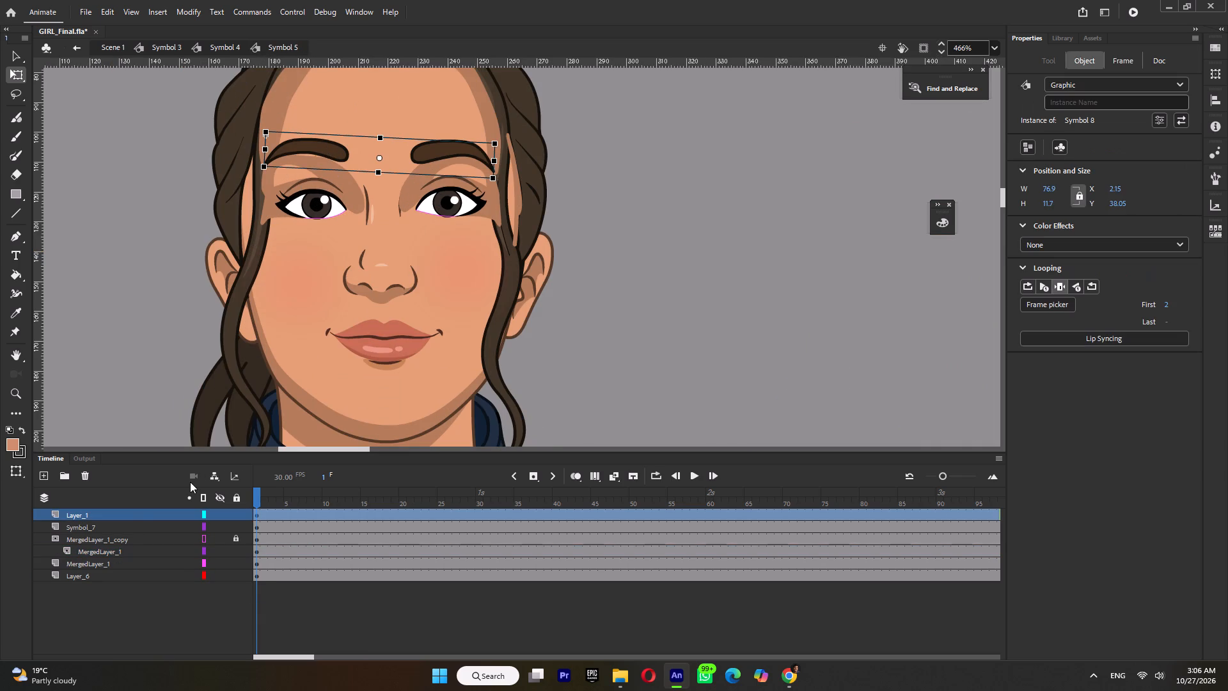
click(73, 579)
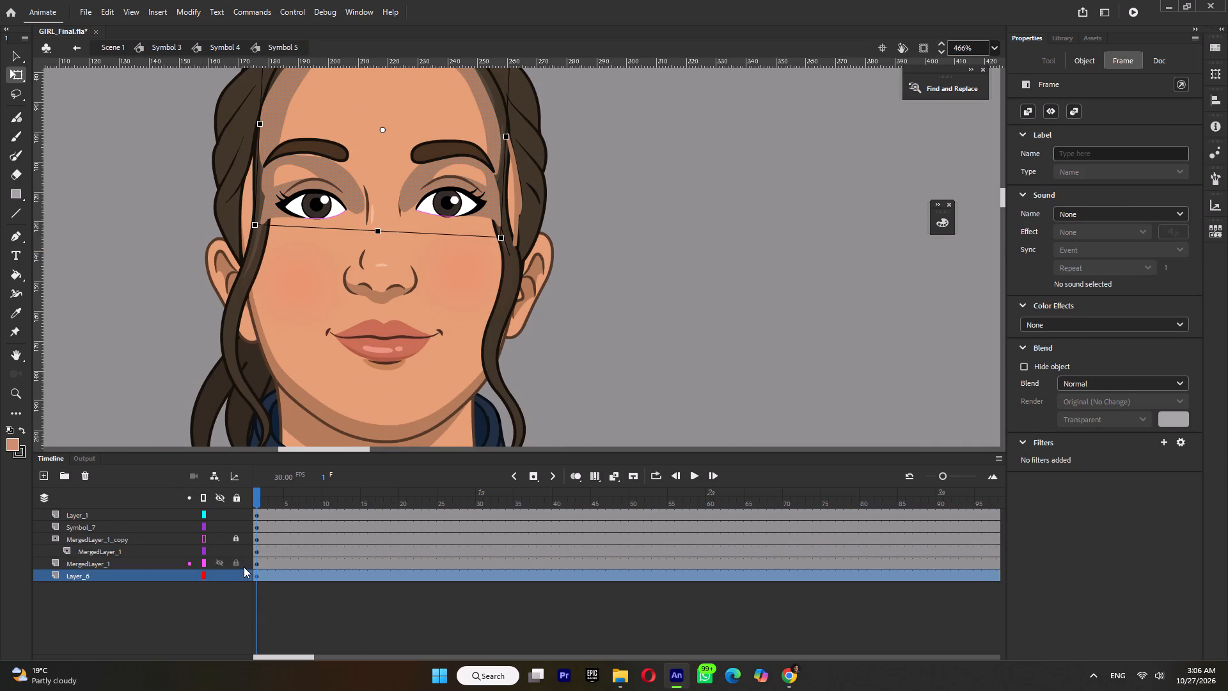
key(ctrl+g)
click(238, 576)
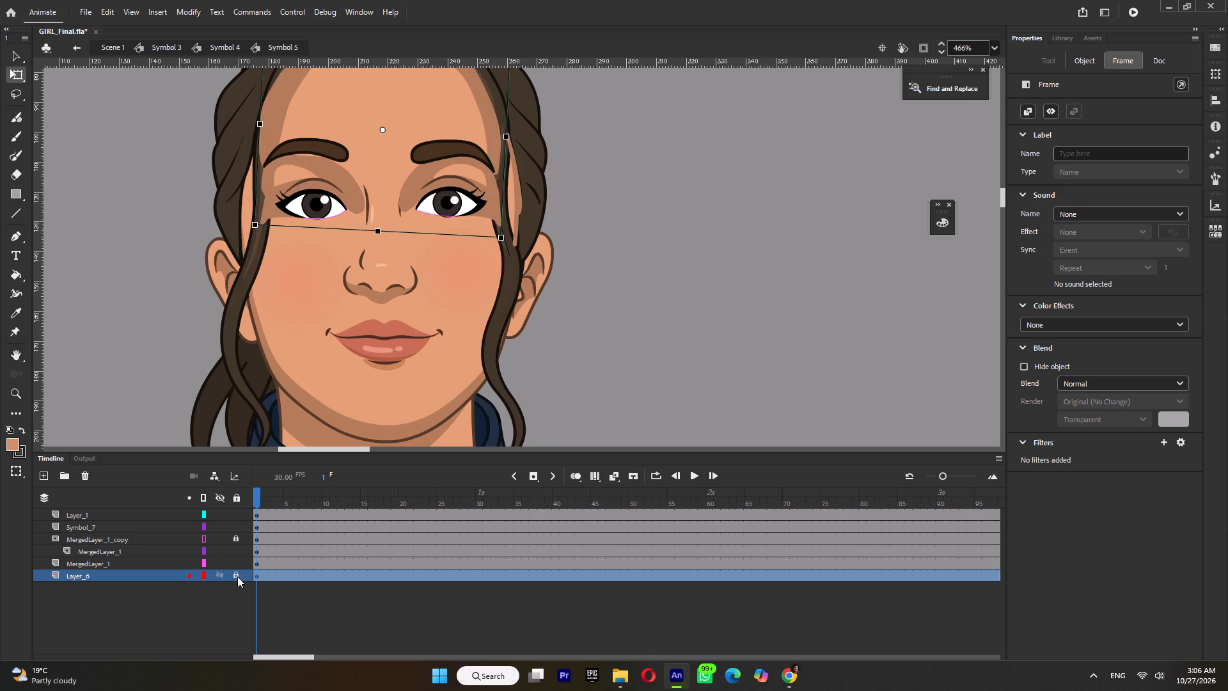
Check the nose and mouth symbols of the front-view head and return to the main scene.
double_click(718, 302)
click(391, 293)
click(457, 275)
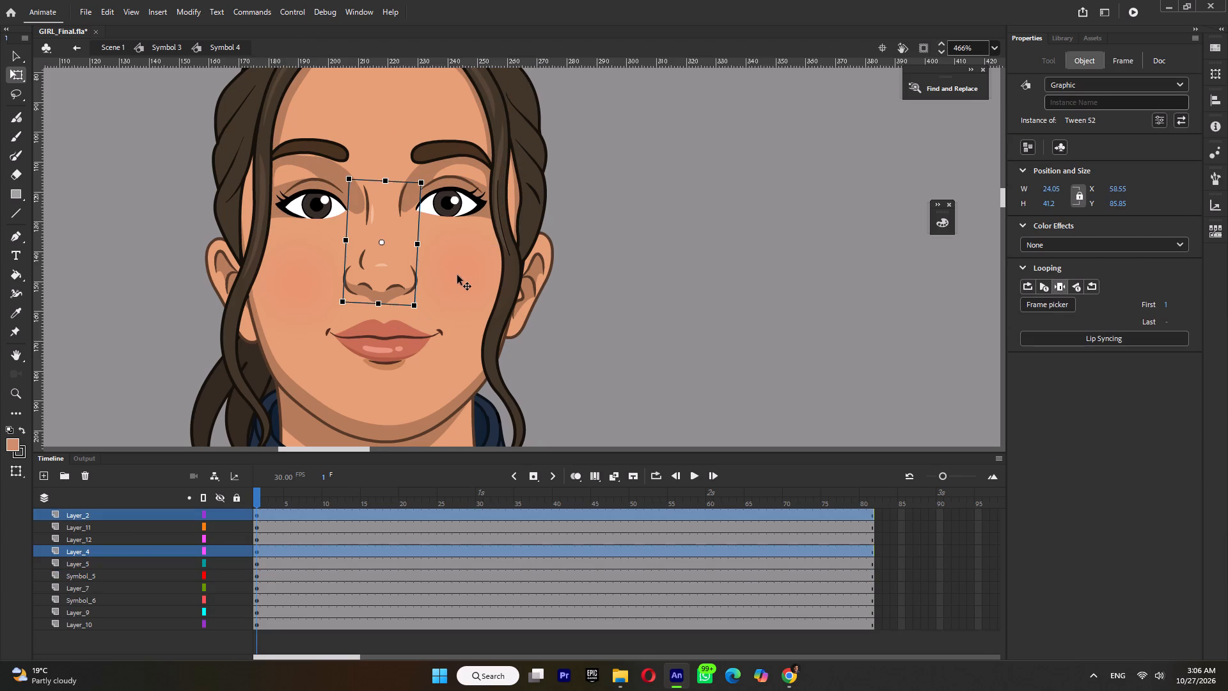
click(375, 369)
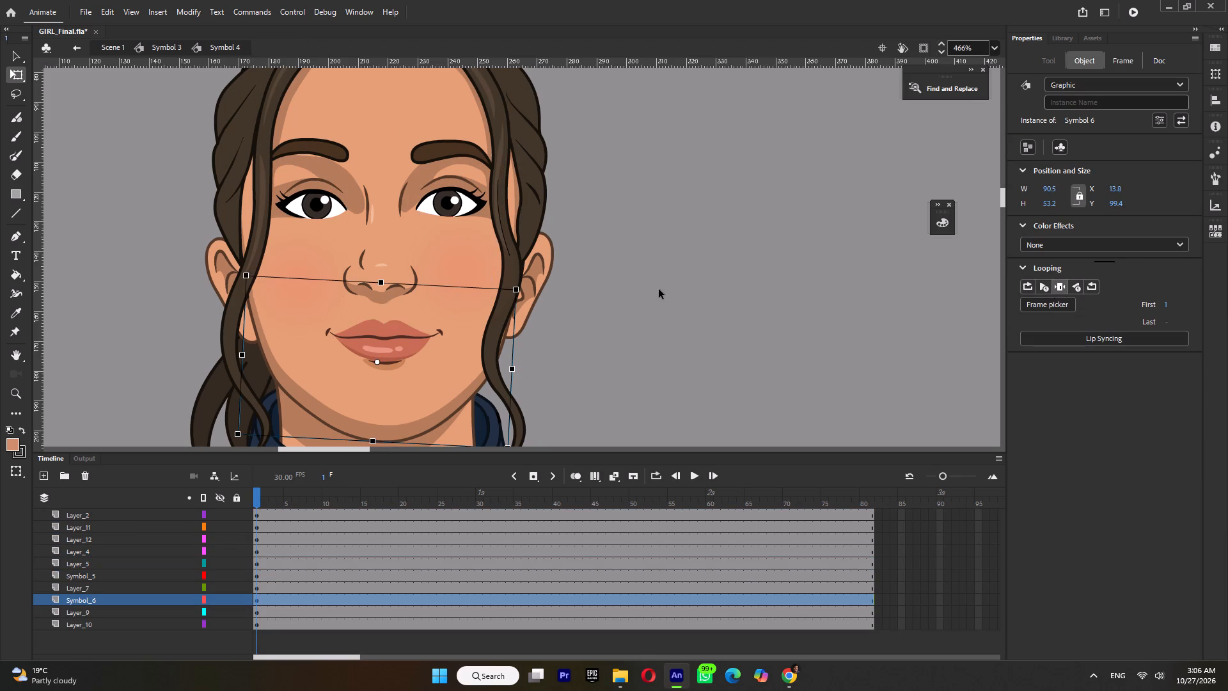
ctrl+double_click(659, 289)
ctrl+scroll(585, 265, down, 6)
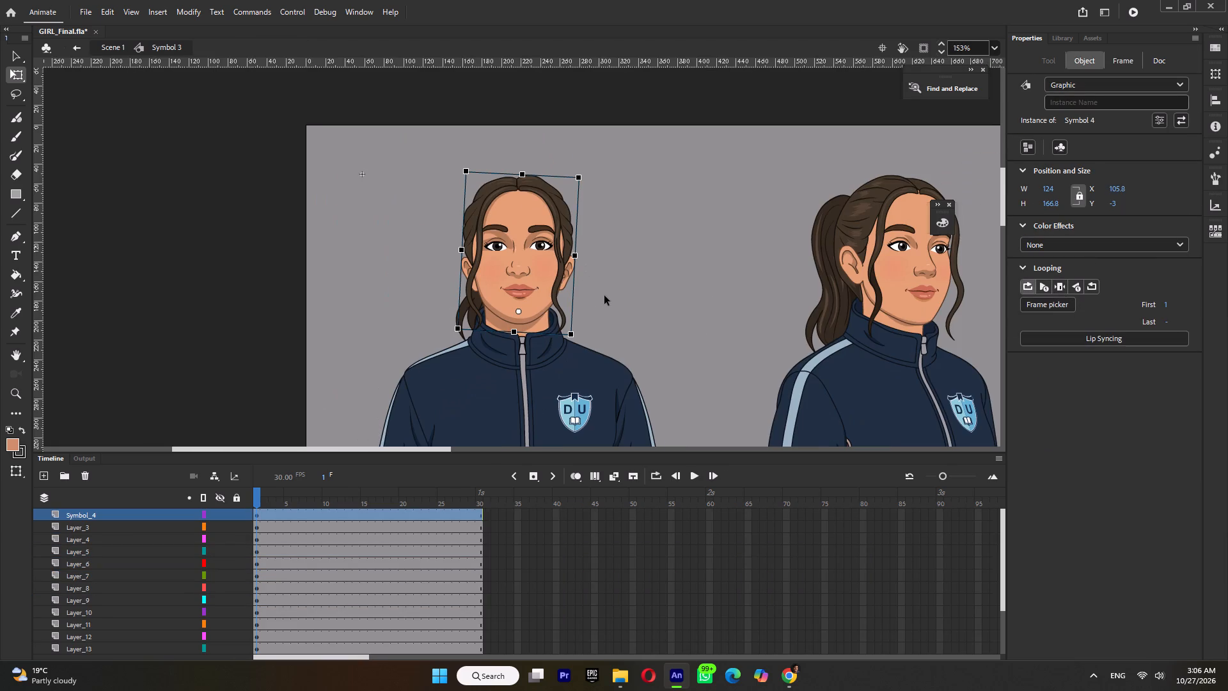
double_click(604, 296)
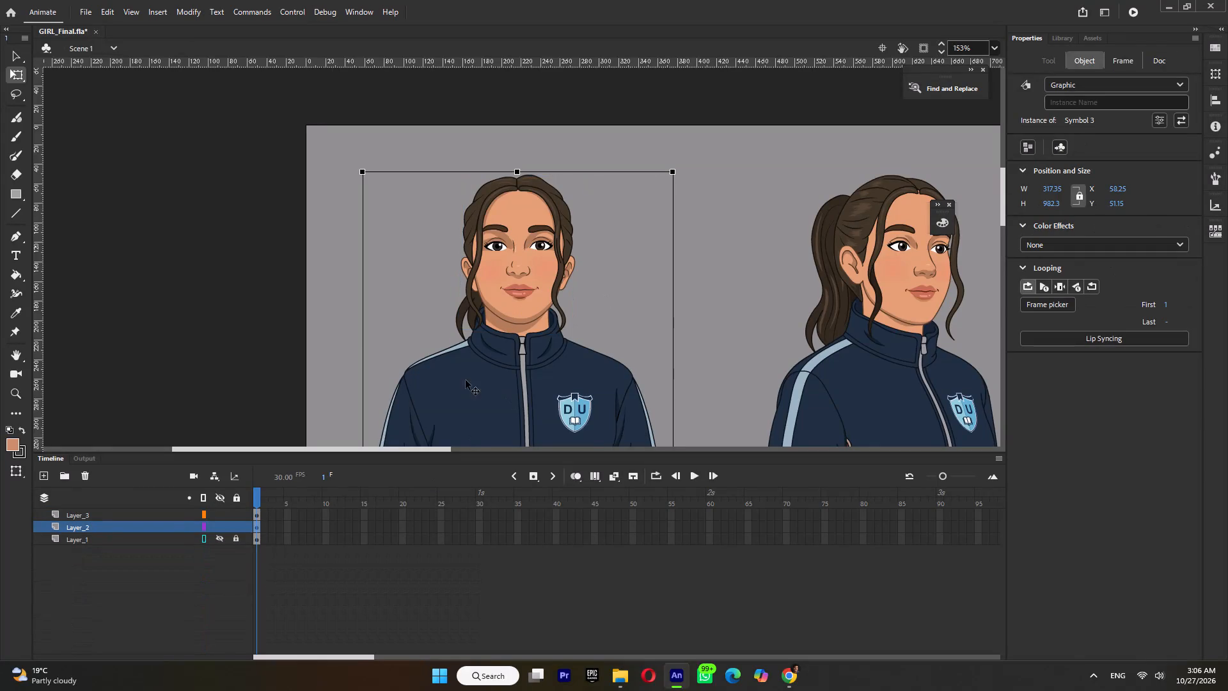
Extend all layers of the front-view body symbol, Symbol 3, beyond frame 85.
triple_click(503, 269)
ctrl+scroll(503, 269, down, 4)
click(592, 285)
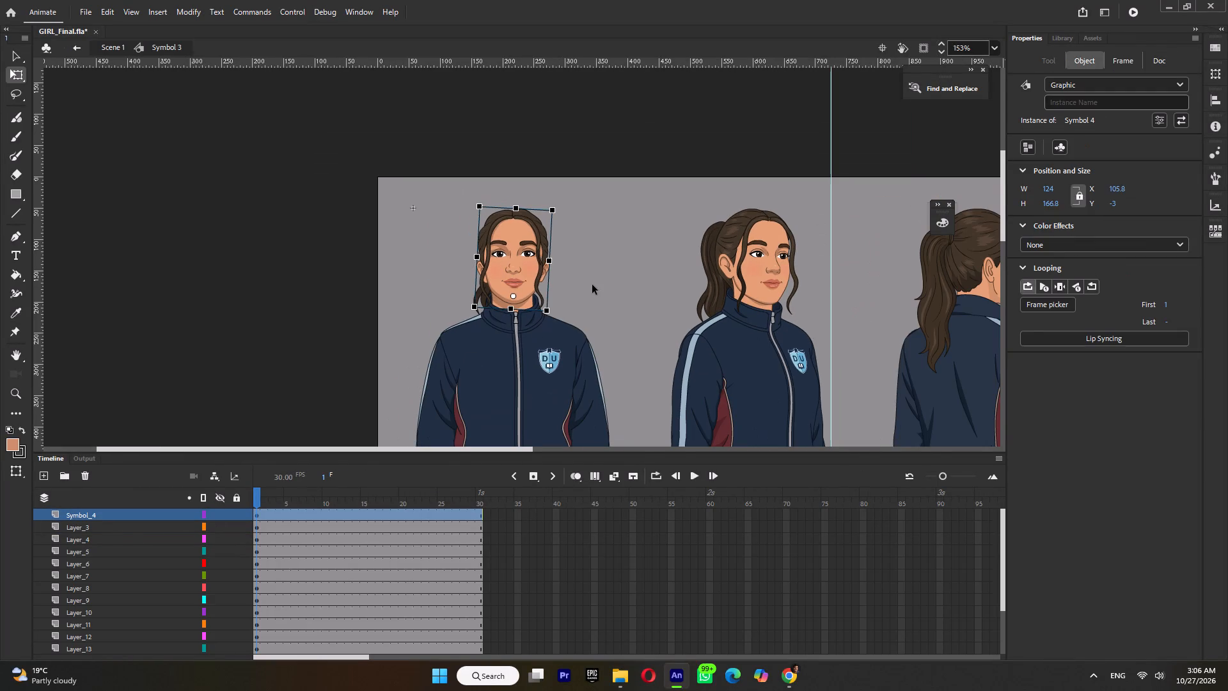
ctrl+scroll(592, 273, down, 4)
scroll(573, 514, up, 4)
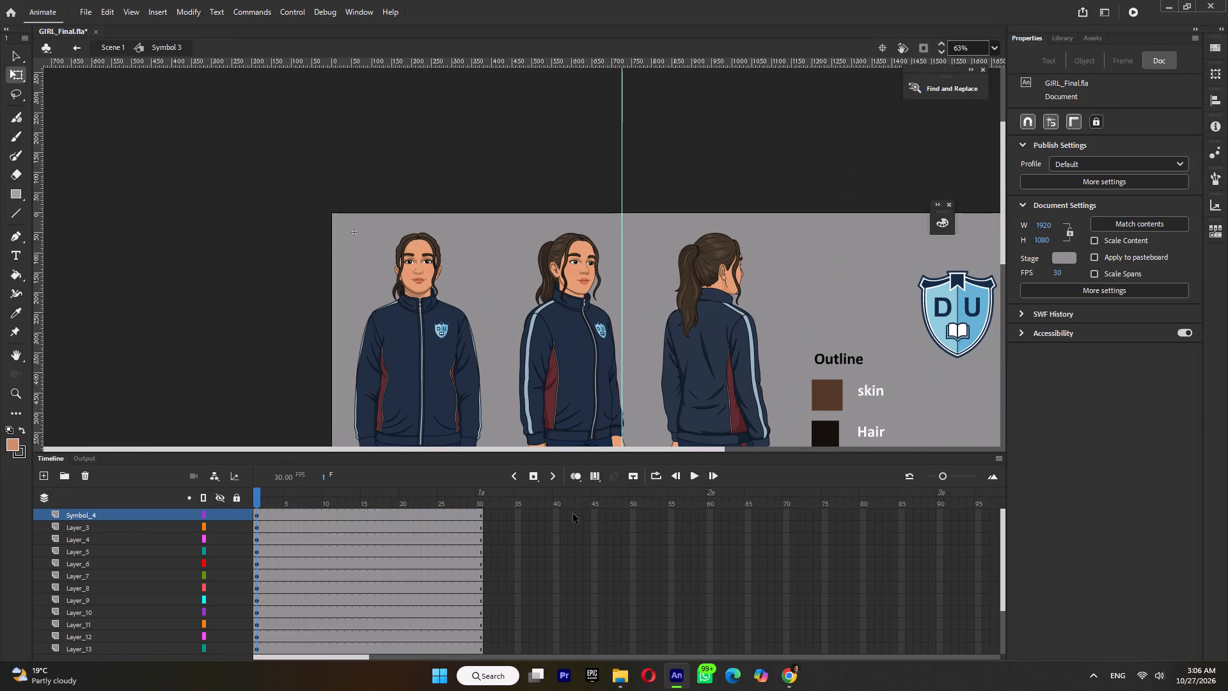
double_click(582, 490)
key(F5)
key(F5)
key(F5)
key(F5)
key(F5)
key(F5)
key(F5)
scroll(620, 514, up, 5)
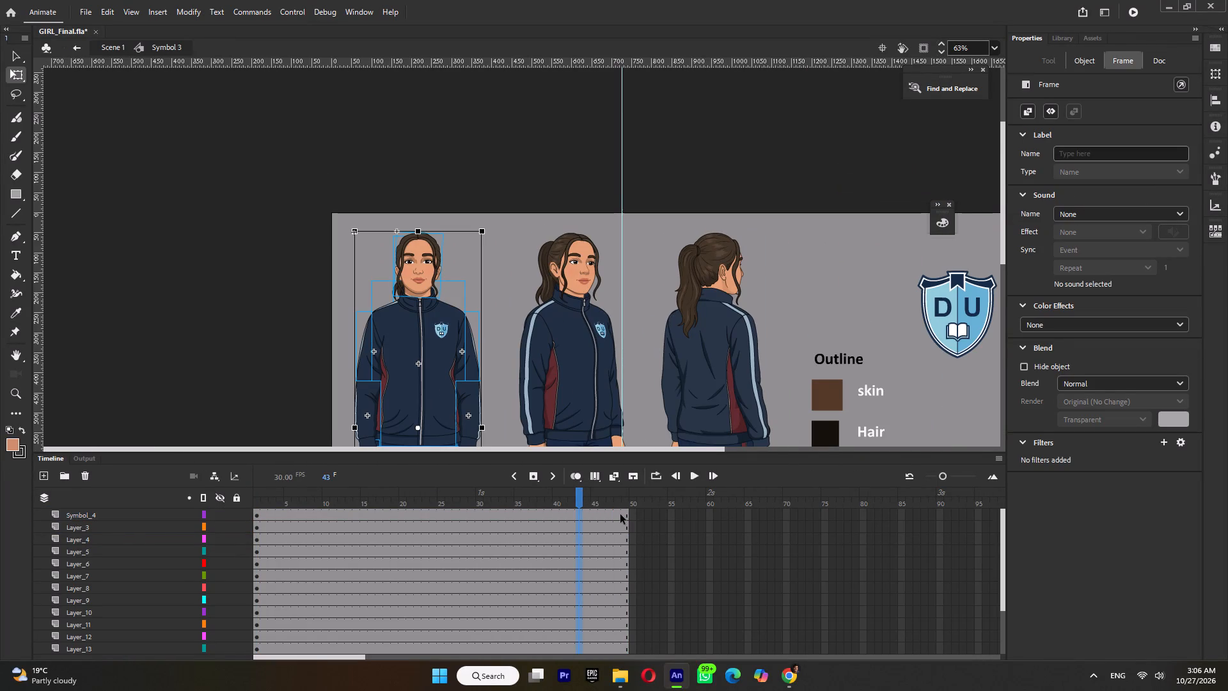
drag(597, 514, 743, 690)
key(F5)
key(F5)
key(F5)
key(F5)
key(F5)
key(F5)
key(F5)
key(F5)
key(F5)
key(F5)
key(F5)
scroll(681, 540, down, 6)
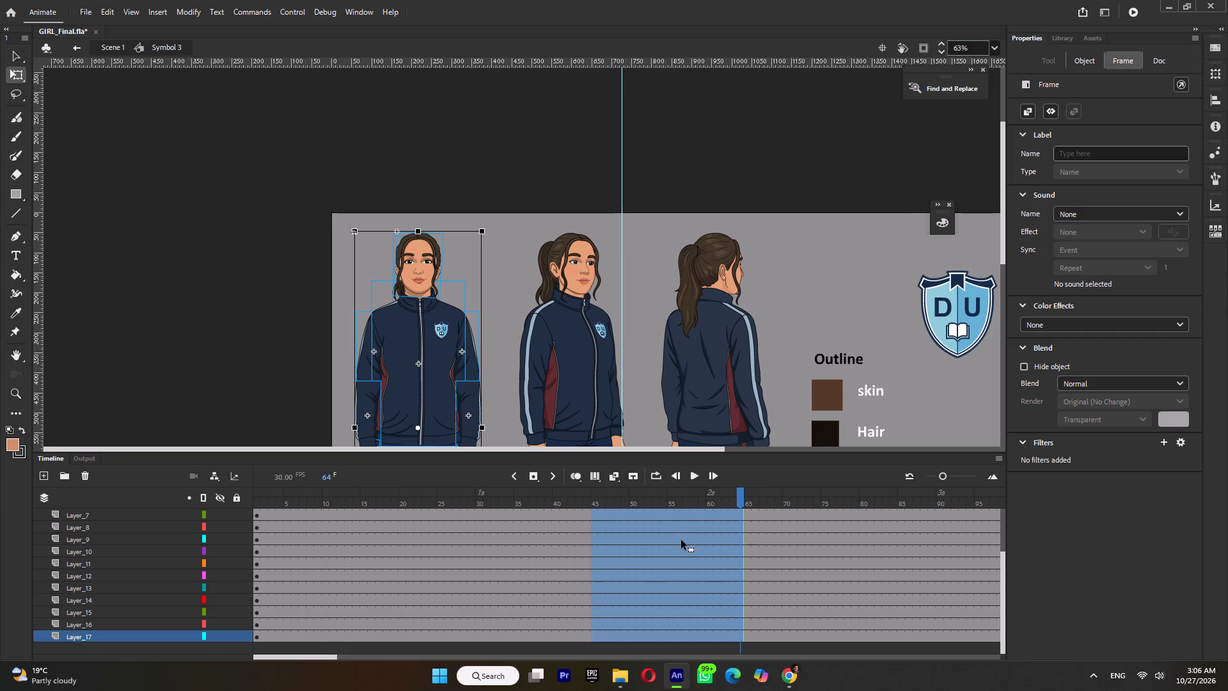
scroll(681, 540, up, 11)
Extend all layers of the front-view head symbol, Symbol 4, beyond frame 110.
double_click(410, 268)
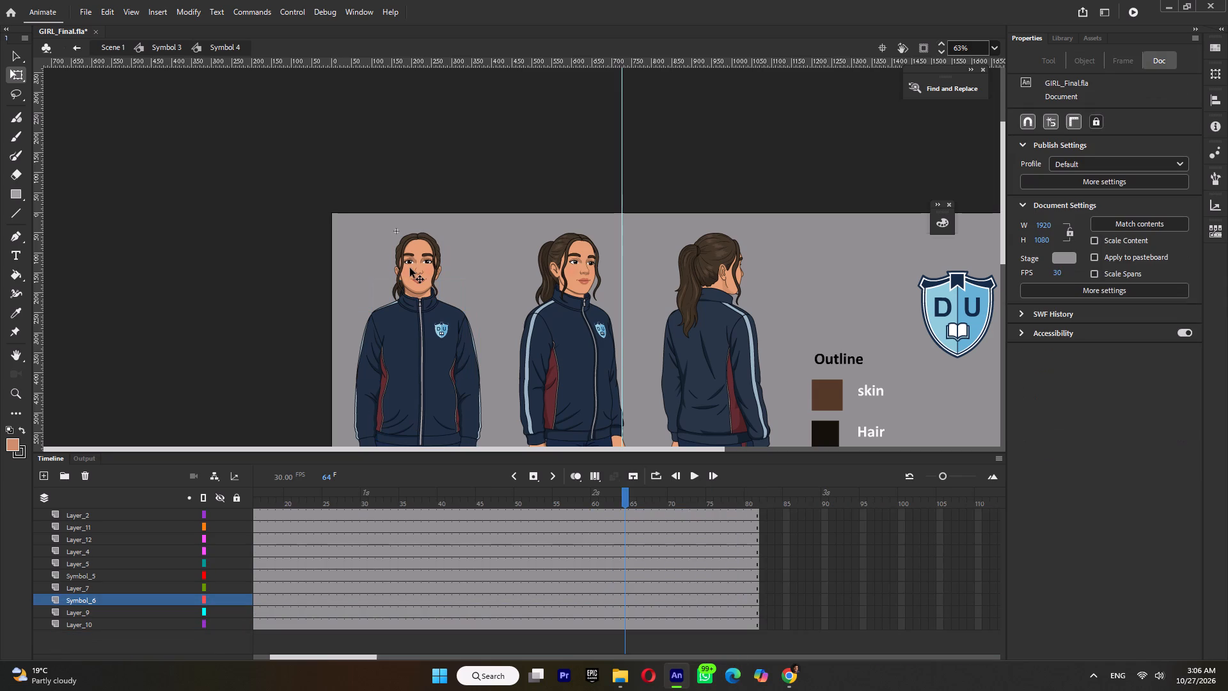
scroll(692, 501, up, 4)
drag(785, 514, 953, 690)
key(F5)
key(F5)
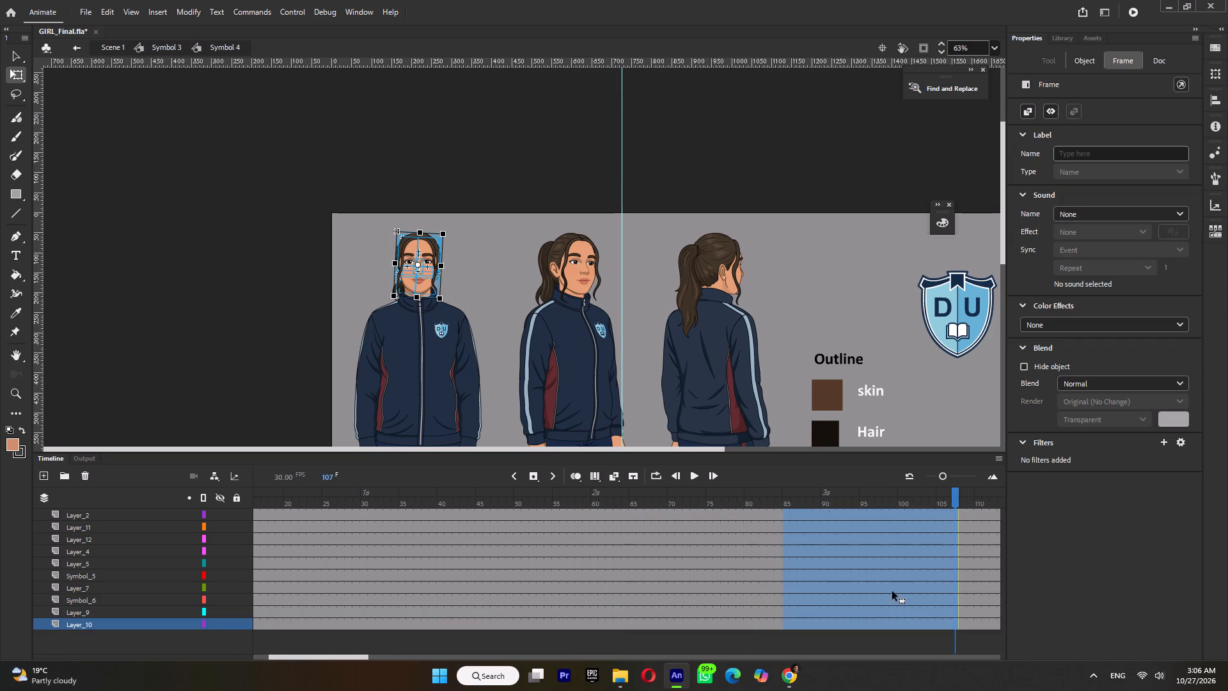
key(F5)
key(F5)
click(484, 244)
click(433, 255)
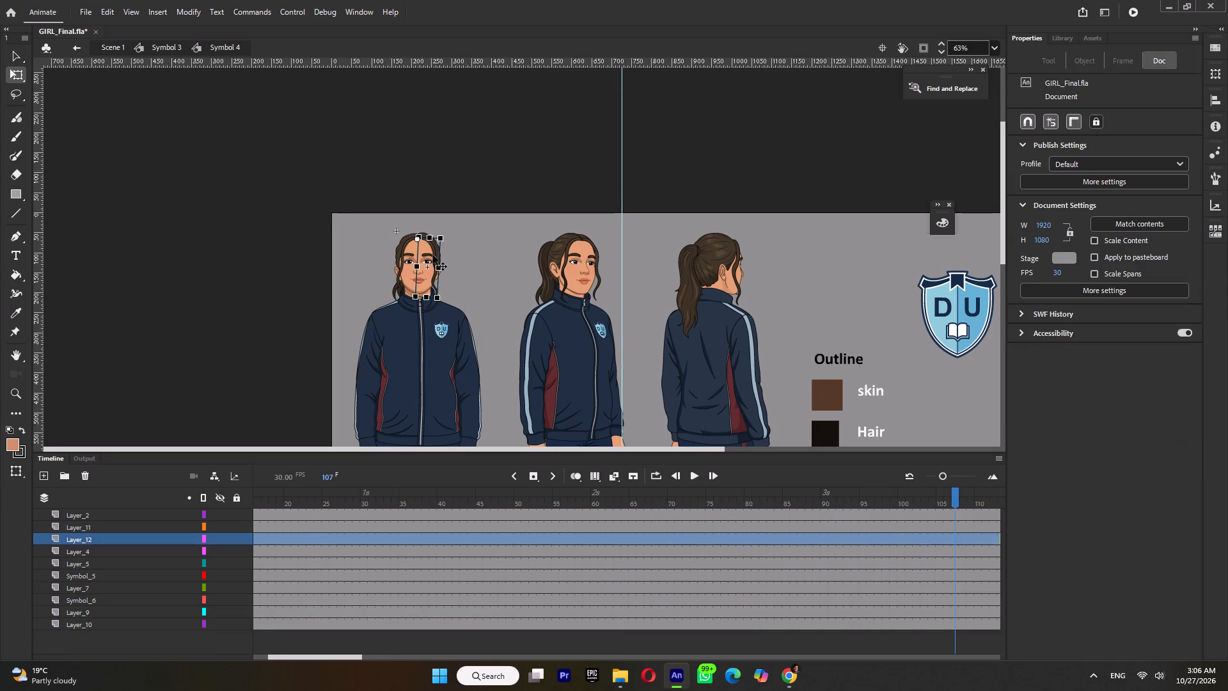
Check the timeline of the eye symbol, Symbol 5, out to frame 255 and back to frame 1, saving the file.
ctrl+scroll(409, 274, up, 4)
key(ctrl+s)
double_click(538, 232)
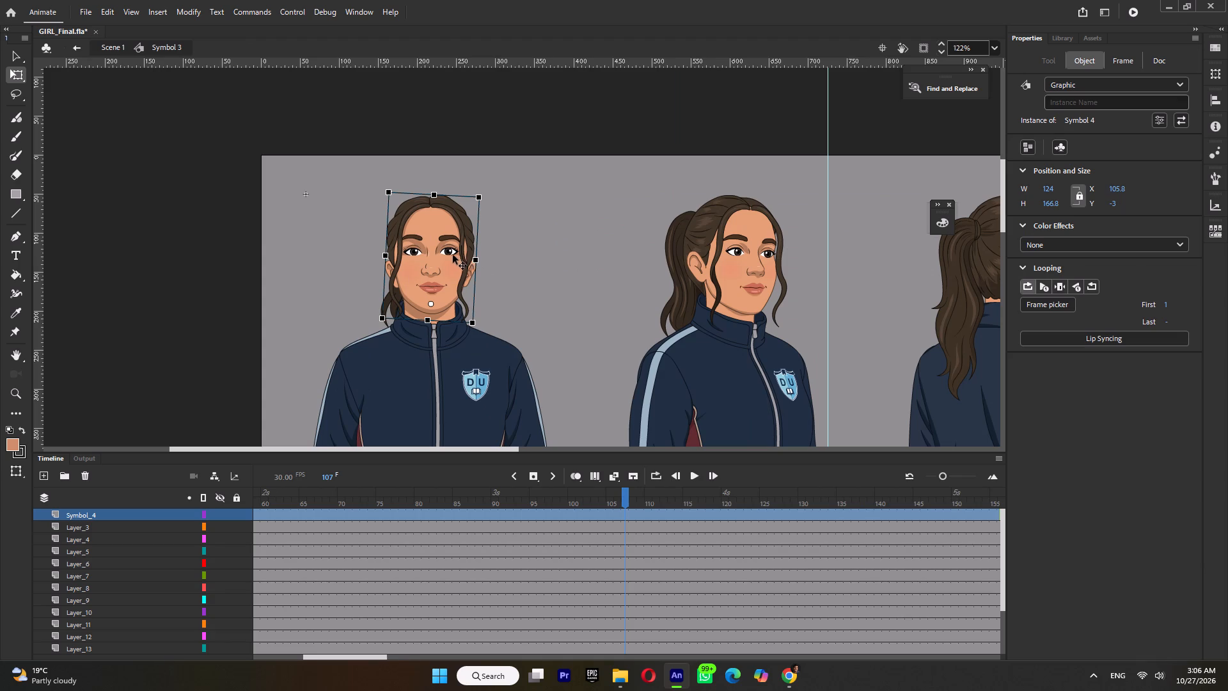
double_click(452, 254)
ctrl+scroll(450, 250, up, 4)
double_click(450, 250)
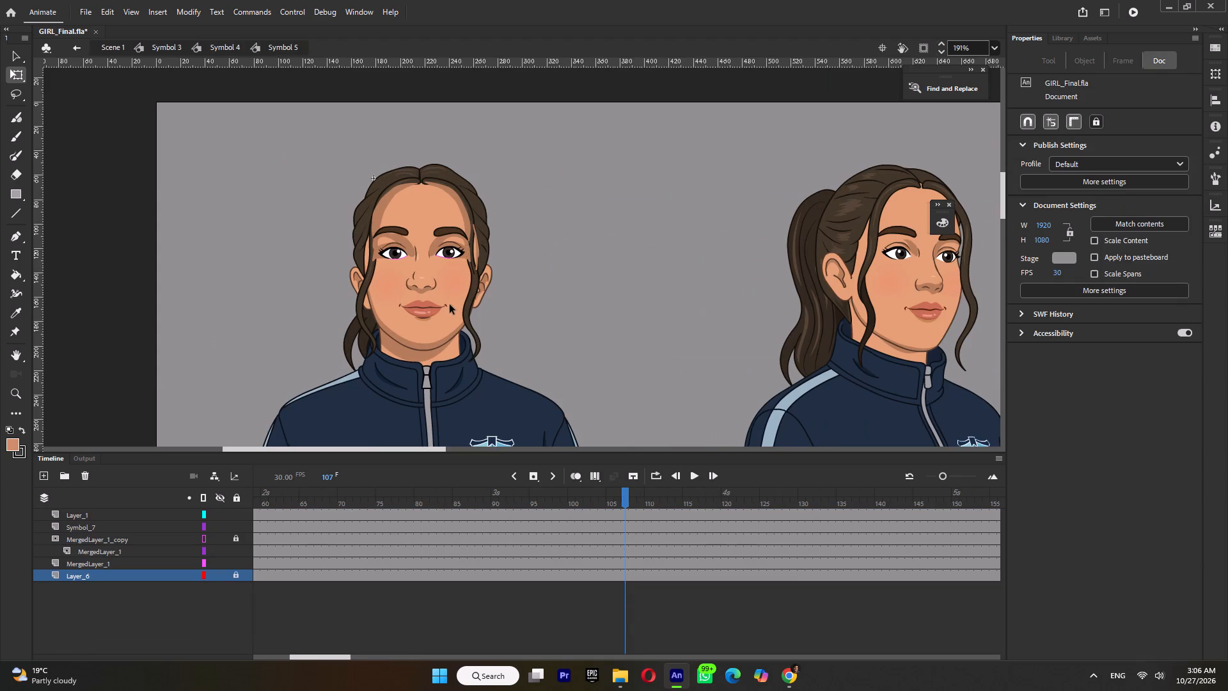
click(450, 249)
drag(661, 494, 1227, 546)
key(ctrl+s)
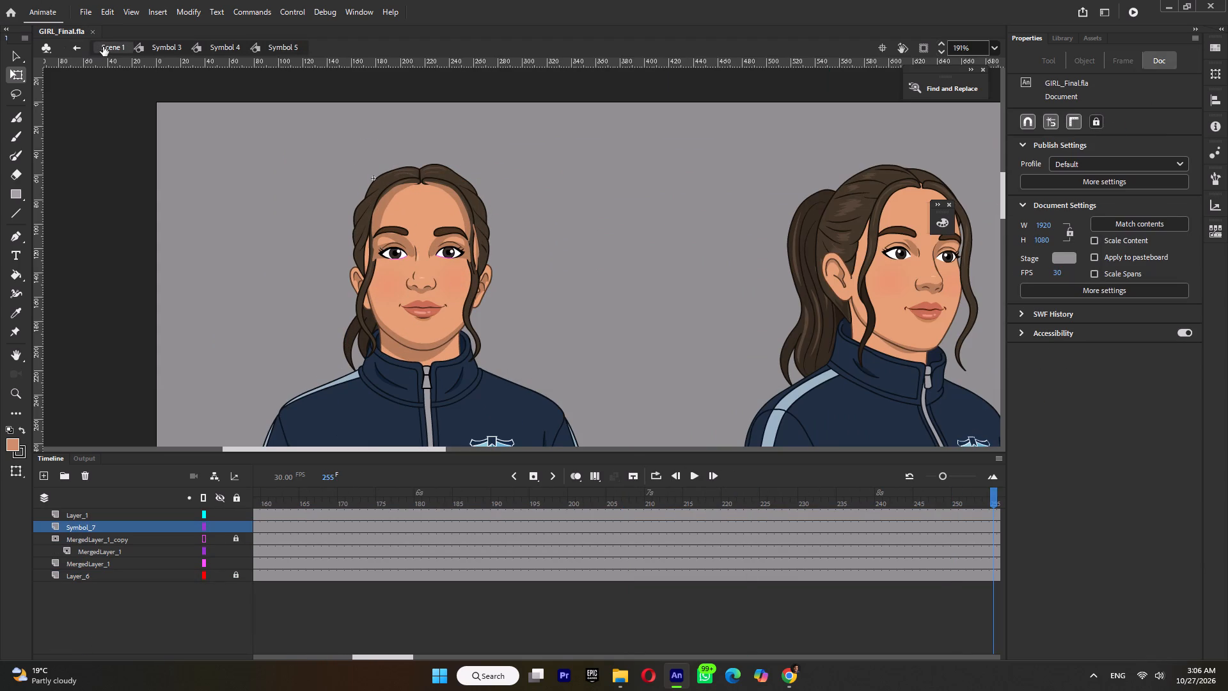
drag(291, 498, 74, 520)
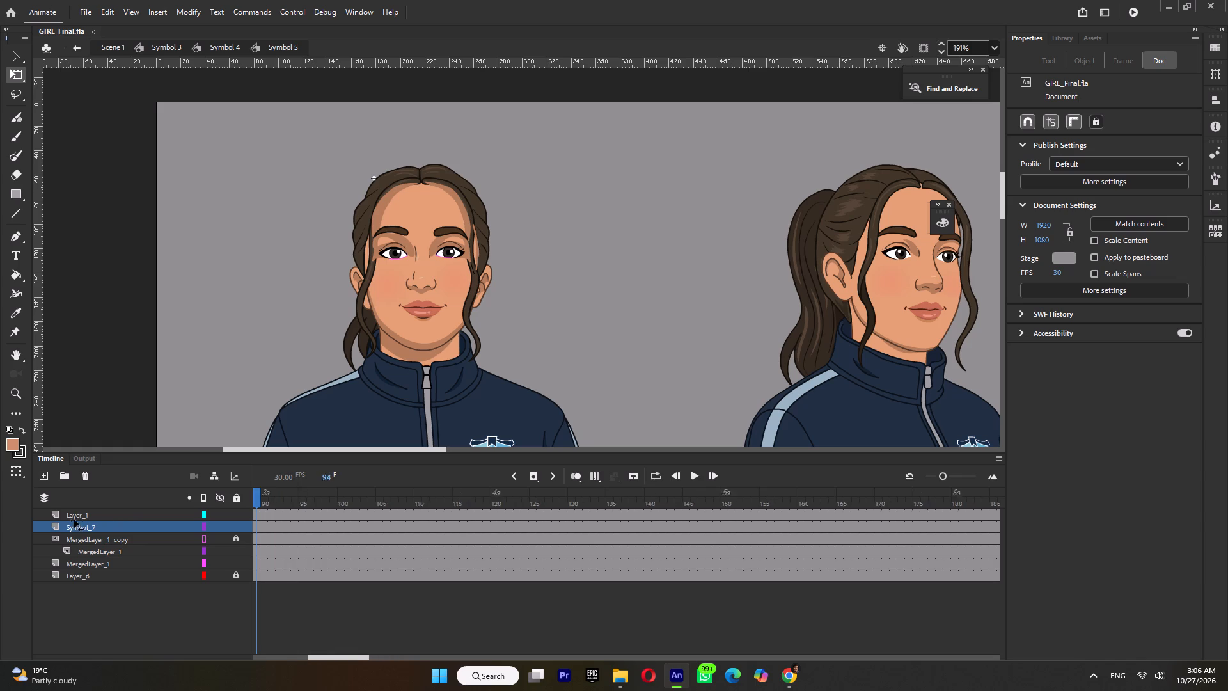
drag(74, 520, 1, 518)
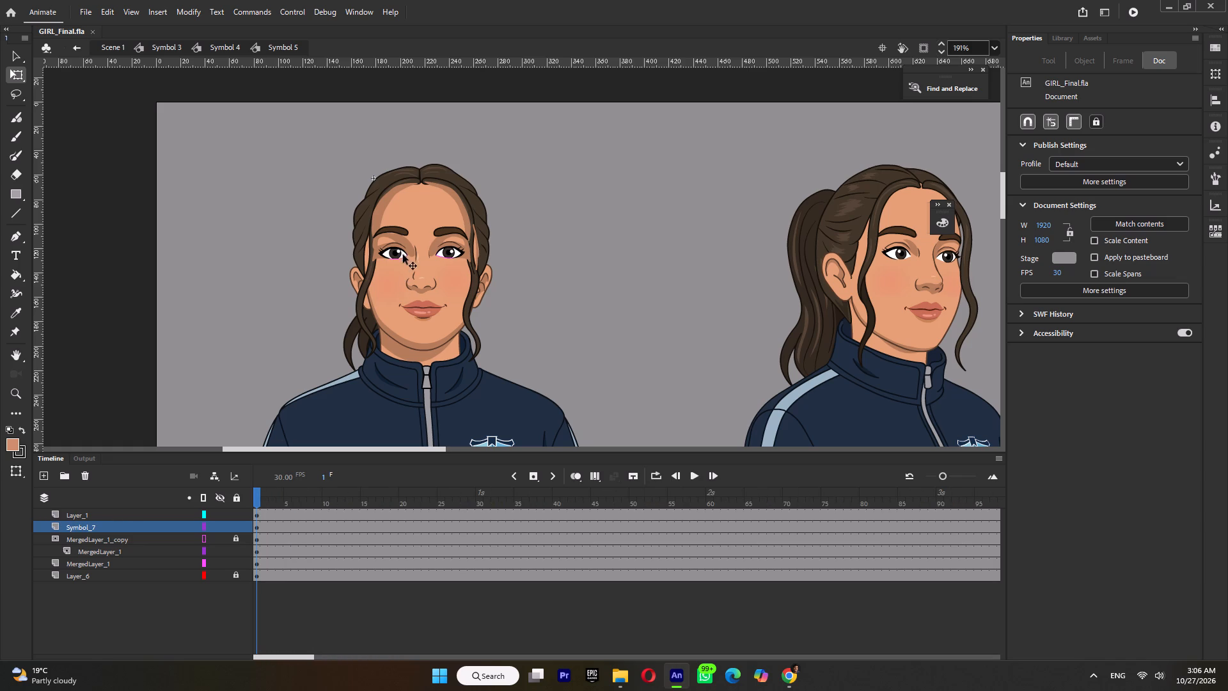
key(ctrl+s)
Return to the main scene, save GIRL_Final.fla and close it.
click(109, 48)
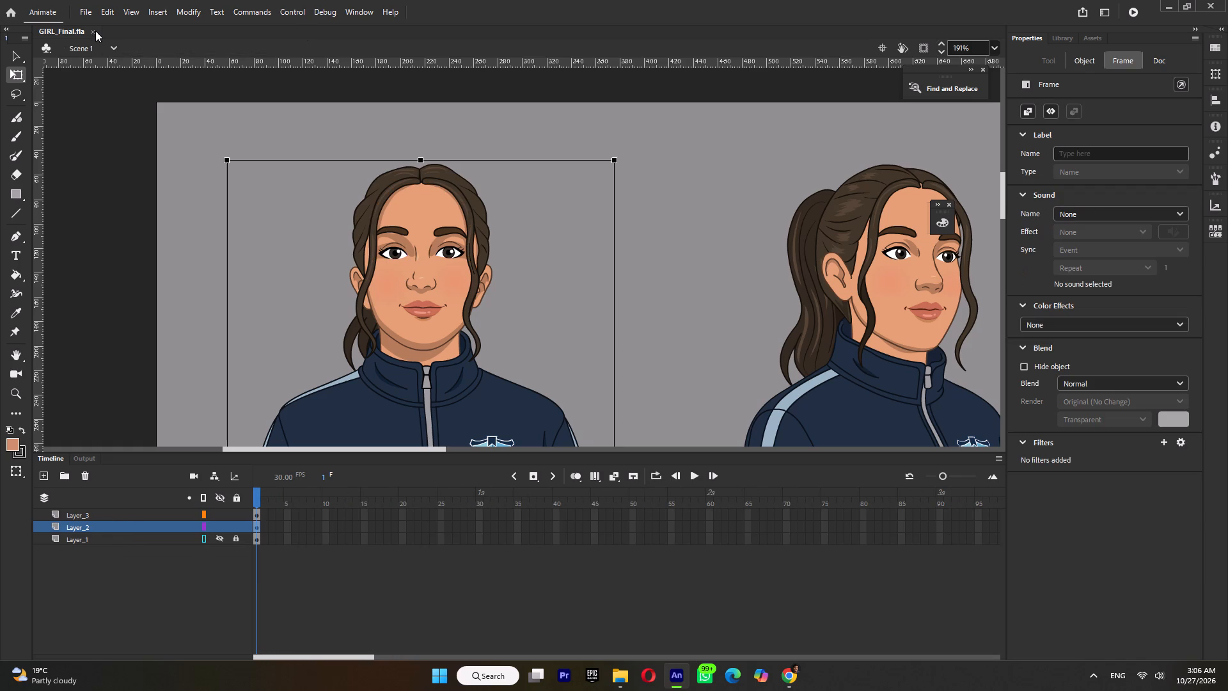
key(ctrl+s)
ctrl+scroll(476, 253, down, 11)
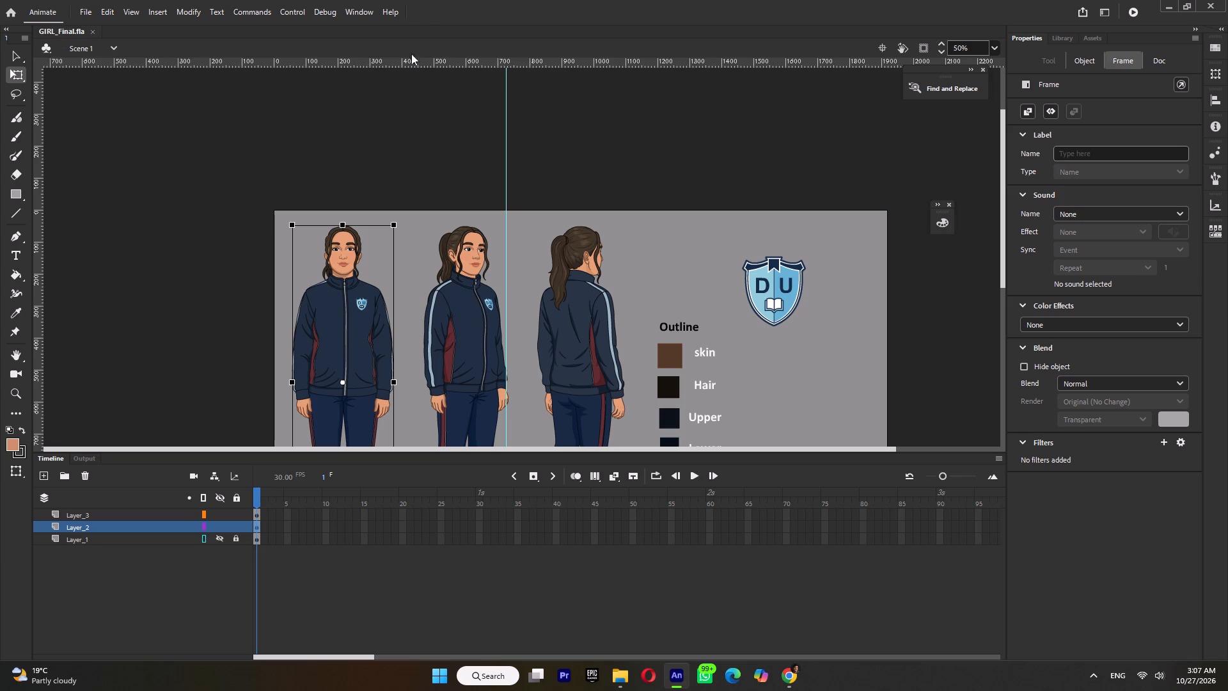
key(ctrl+s)
click(92, 30)
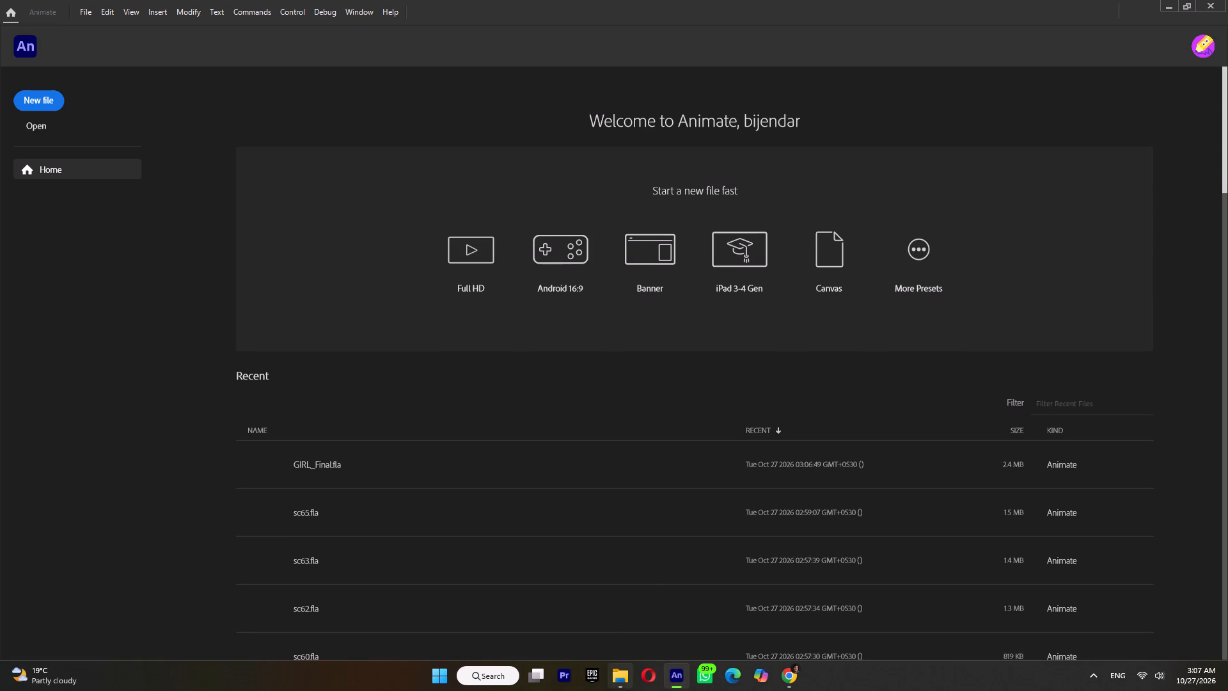
Open TEACHER_Final.fla from the ep06 folder.
click(627, 690)
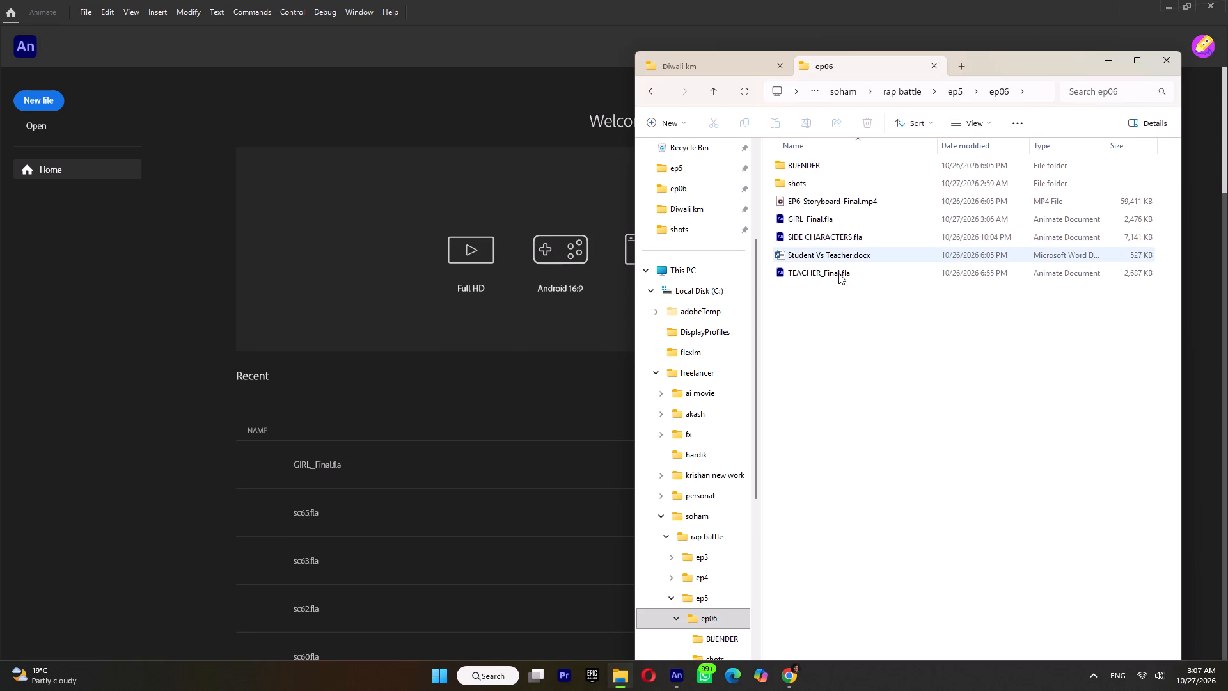
double_click(838, 271)
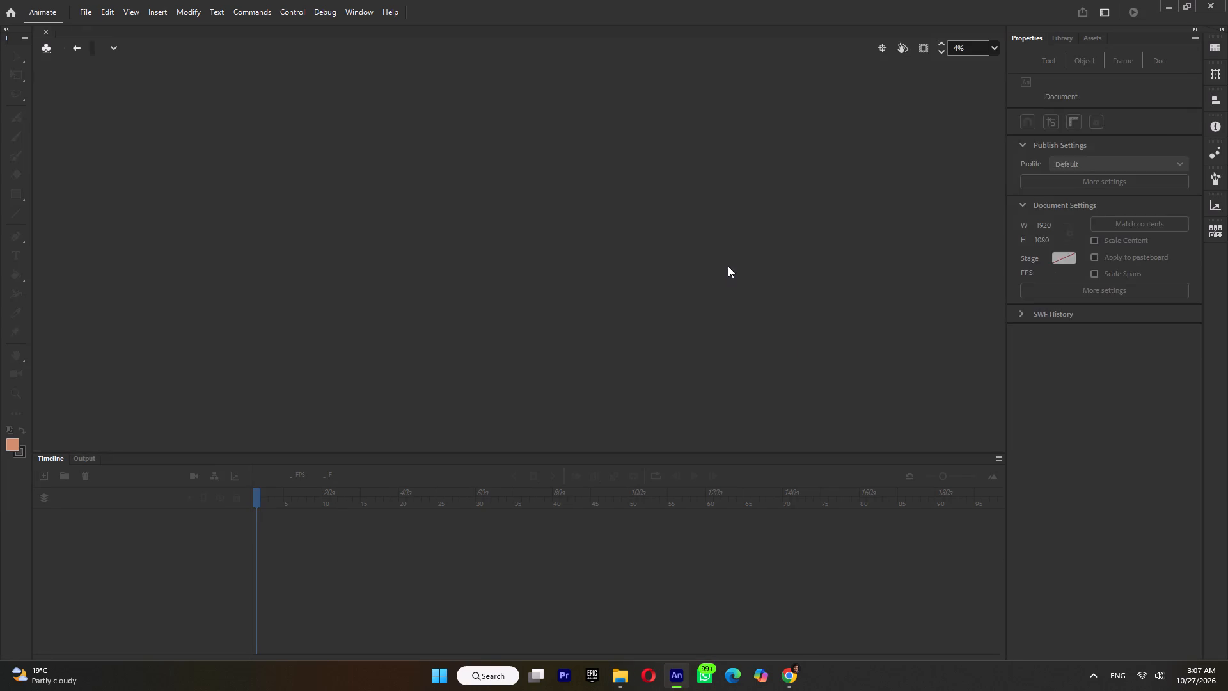
Inside the teacher's three-quarter body symbol, Symbol 15, distribute all body parts to separate layers.
ctrl+scroll(720, 273, down, 8)
double_click(517, 242)
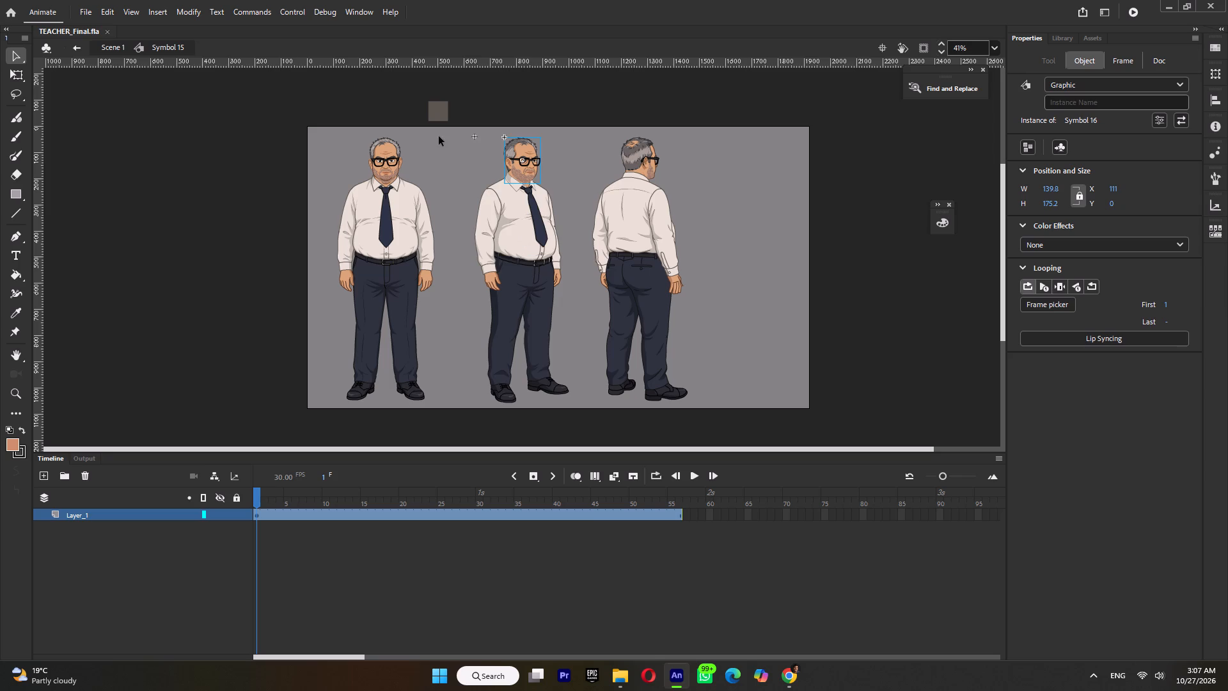
drag(439, 136, 589, 530)
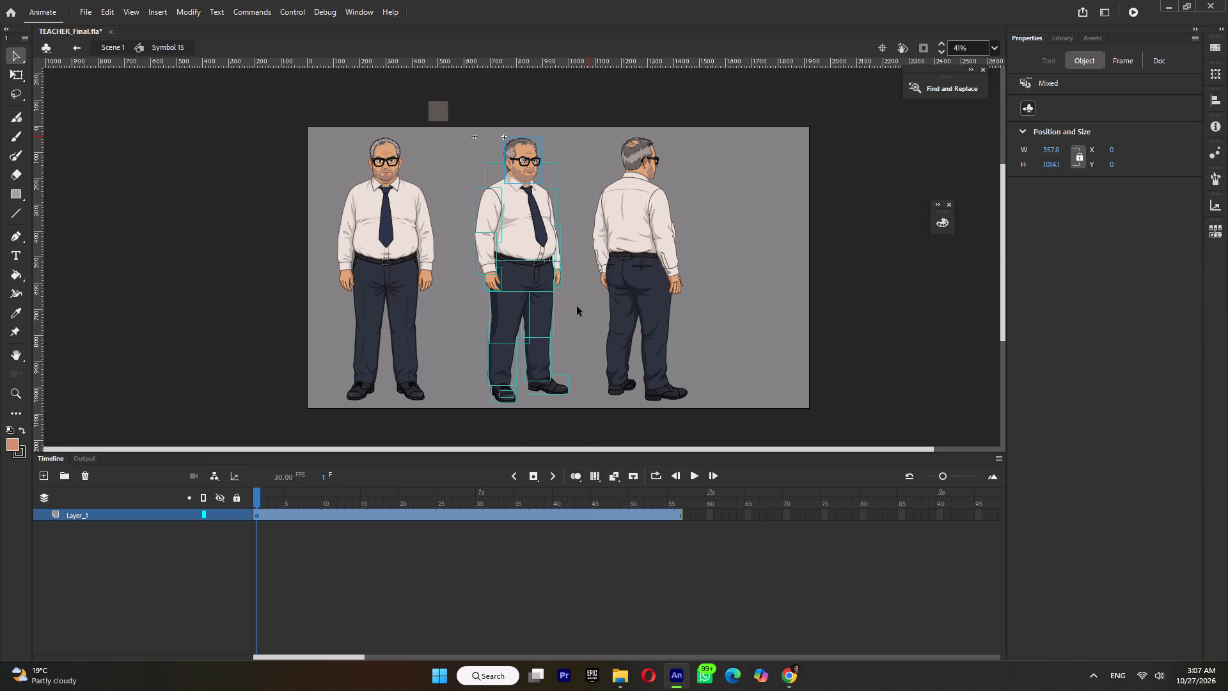
key(ctrl+shift+d)
Convert the ungrouped body parts on the distributed layers to graphic symbols through the tween conversion, leaving the layers without tweens.
key(ctrl+m)
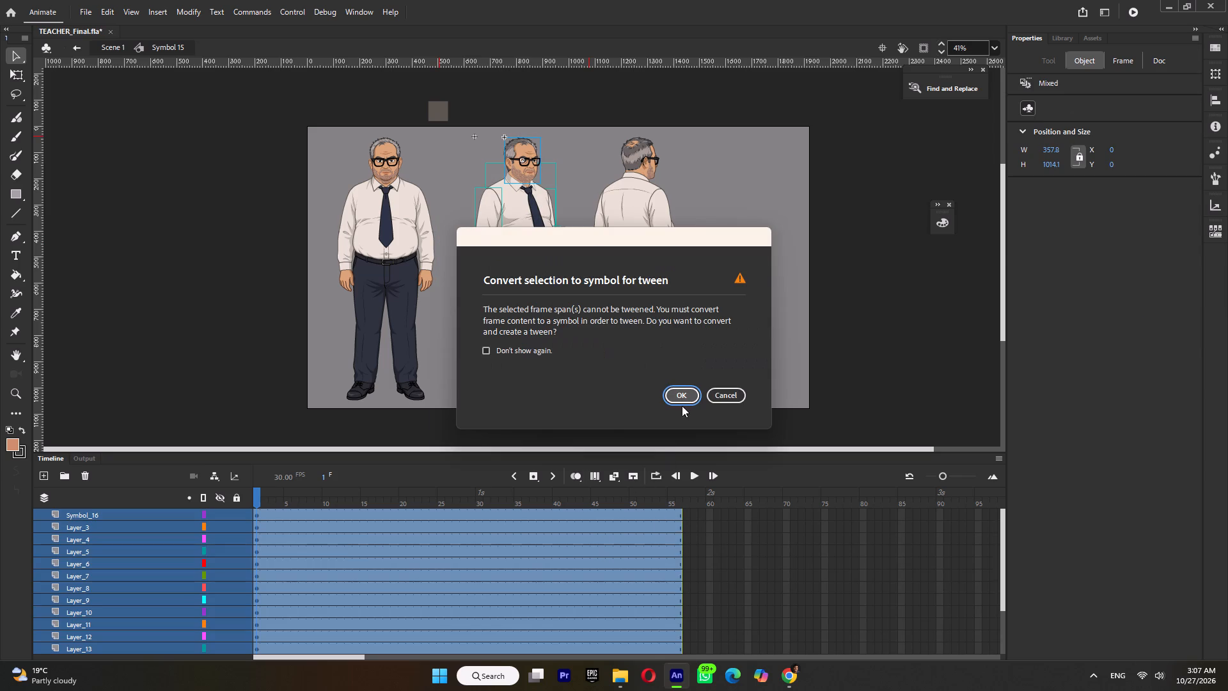
click(682, 408)
click(677, 390)
key(ctrl+m)
shift+click(527, 146)
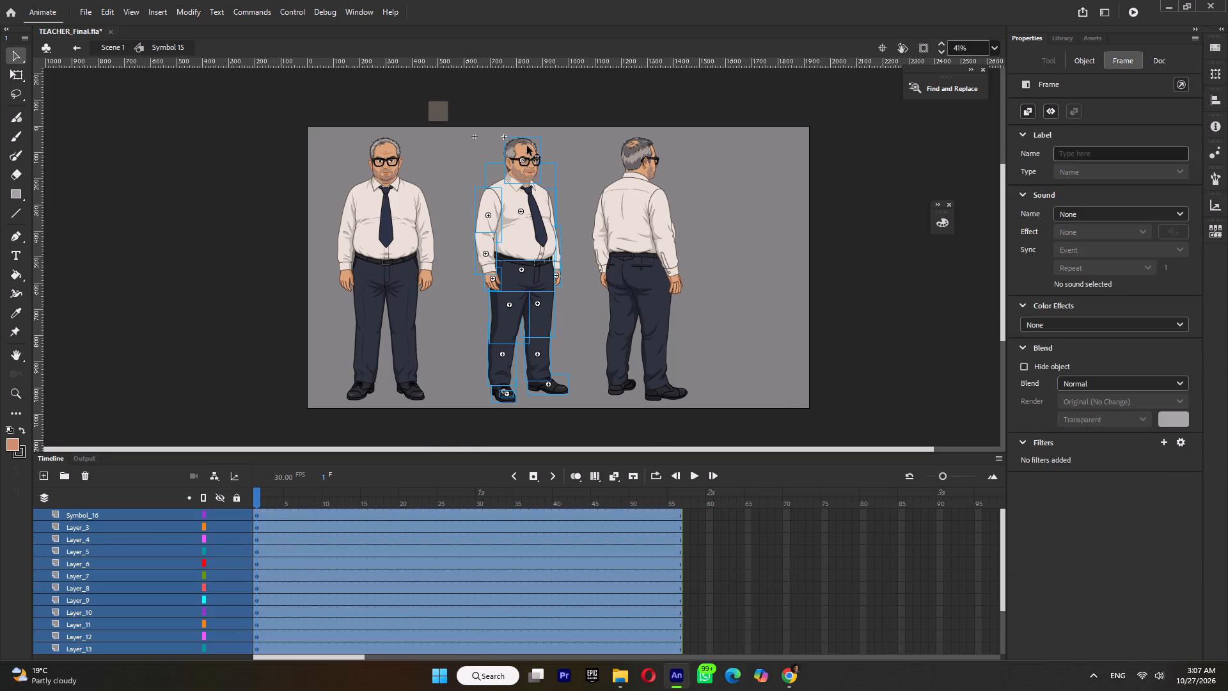
click(1061, 266)
click(716, 325)
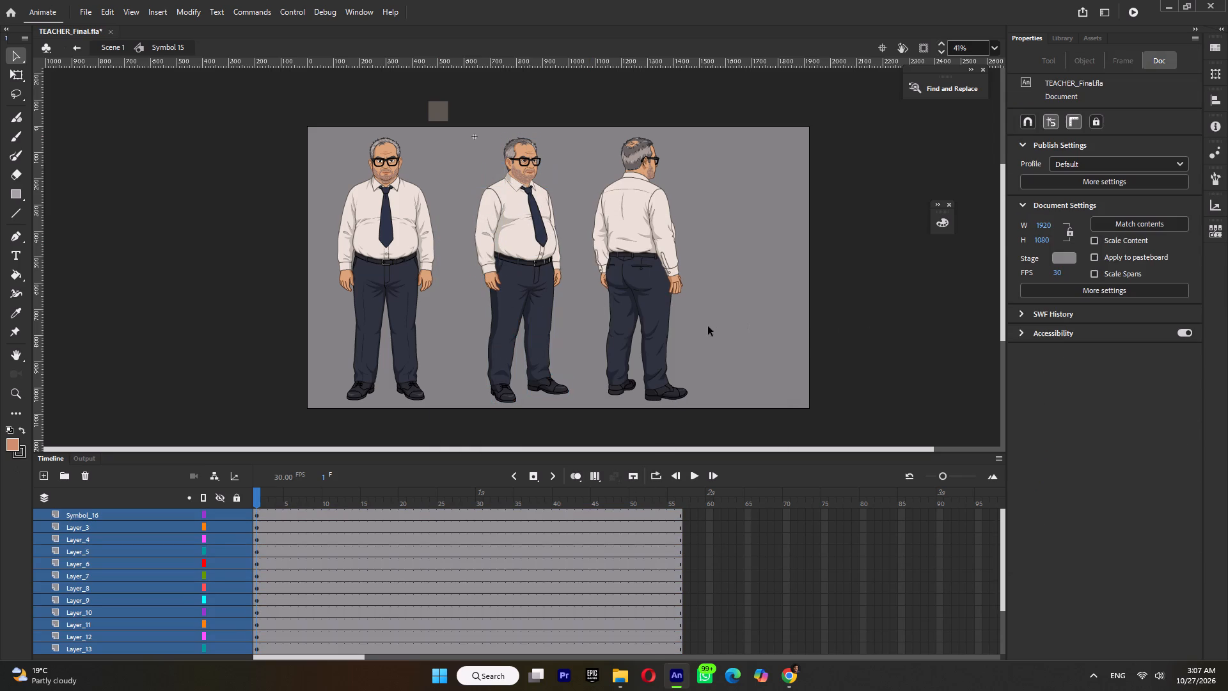
Move the pivots of both lower legs in the teacher's three-quarter view down to the ankles.
ctrl+scroll(501, 343, up, 3)
click(502, 371)
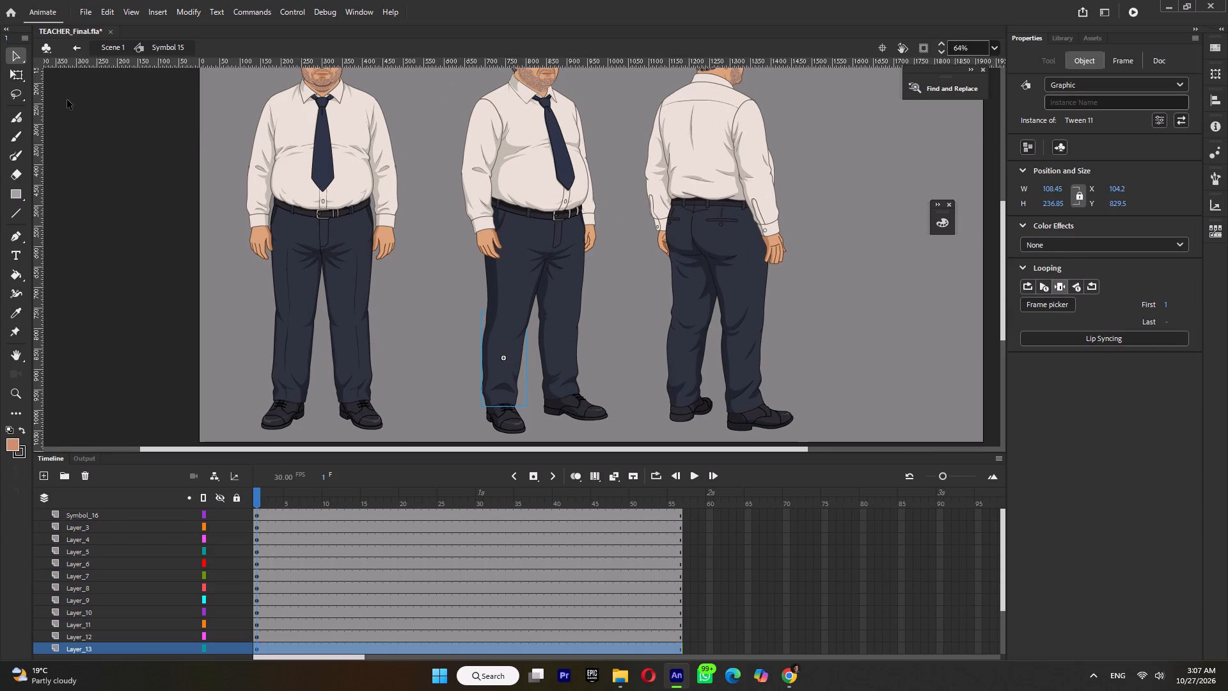
click(15, 73)
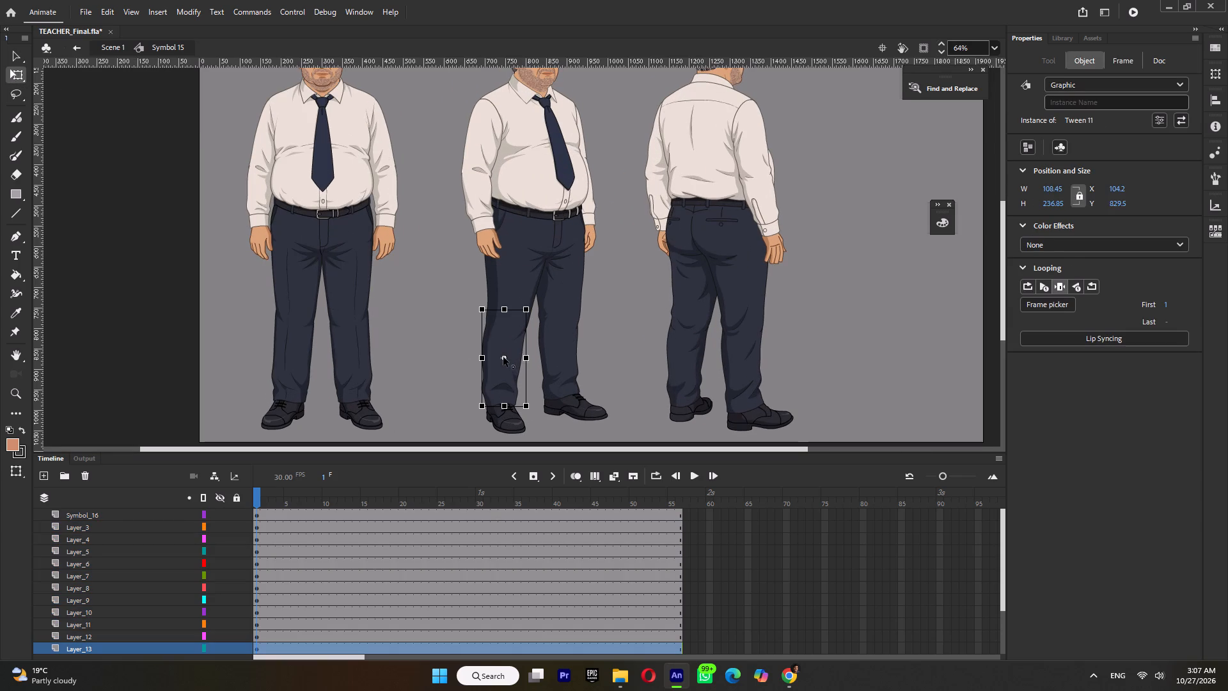
drag(503, 357, 500, 405)
click(562, 355)
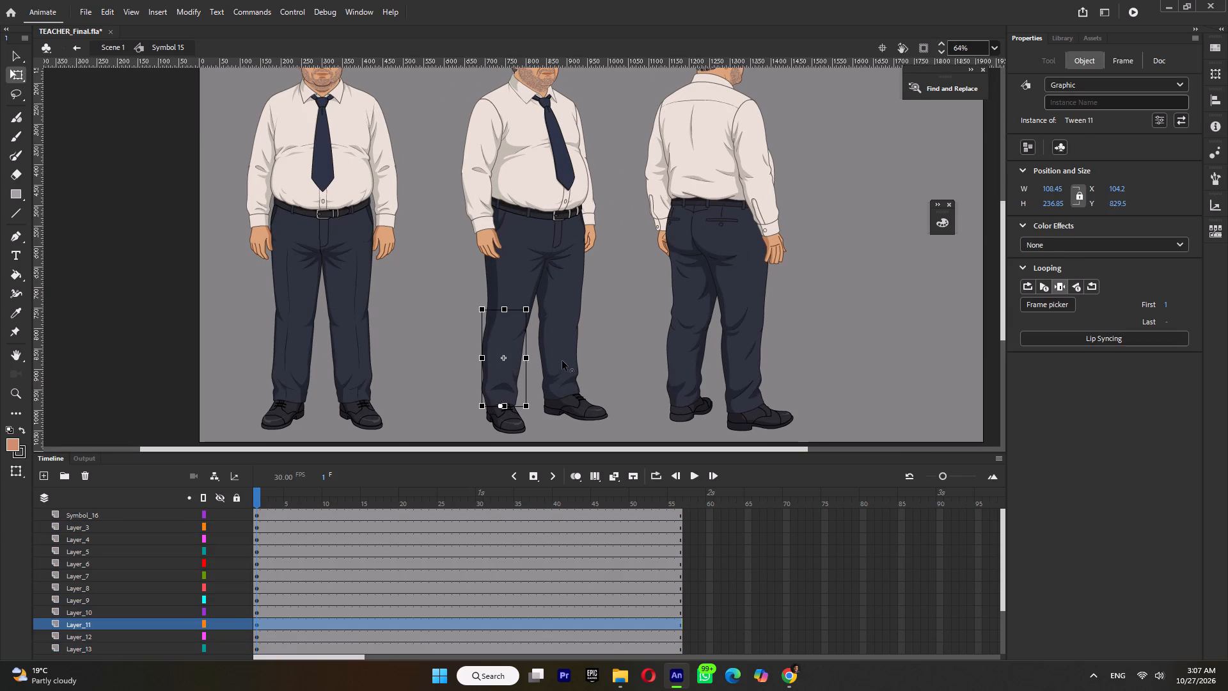
drag(560, 358, 561, 398)
Move the pivots of both thighs up to the hips and the torso's pivot down to the waist.
click(566, 277)
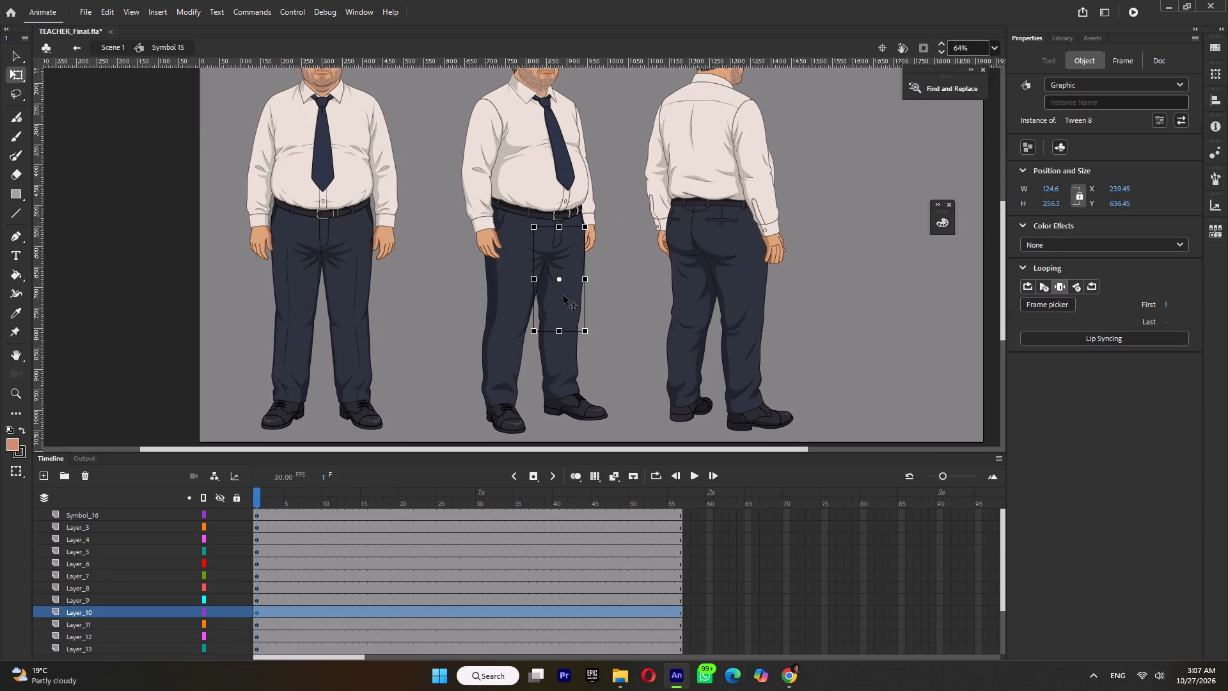
drag(559, 280, 562, 237)
click(502, 294)
drag(514, 281, 512, 228)
click(518, 172)
drag(534, 134, 535, 209)
Align the near arm's pivots: upper arm at the shoulder, forearm at the elbow and hand at the wrist.
click(466, 141)
drag(482, 139, 486, 103)
click(476, 226)
drag(479, 203, 475, 170)
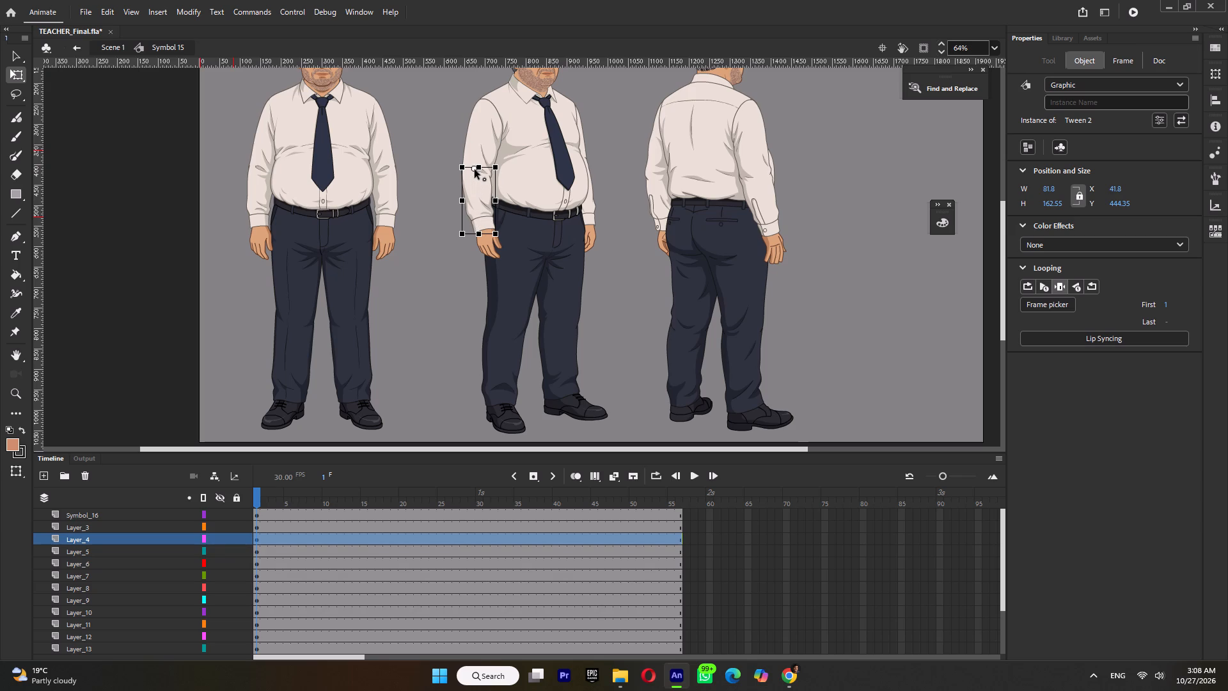
drag(475, 170, 475, 170)
click(485, 253)
drag(488, 242, 485, 232)
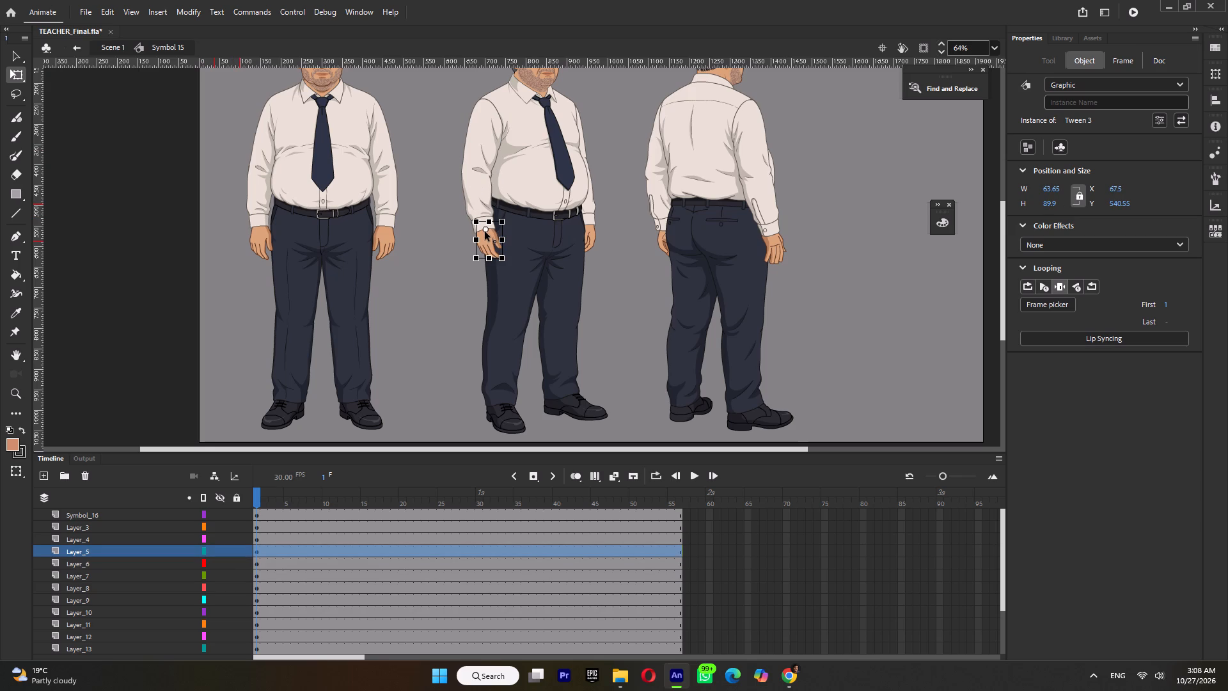
drag(485, 232, 484, 231)
Align the far arm's pivots: hand at the wrist, forearm at the elbow and upper arm at the shoulder.
click(590, 234)
drag(587, 235, 590, 223)
click(594, 200)
drag(581, 192, 576, 163)
click(588, 134)
click(586, 138)
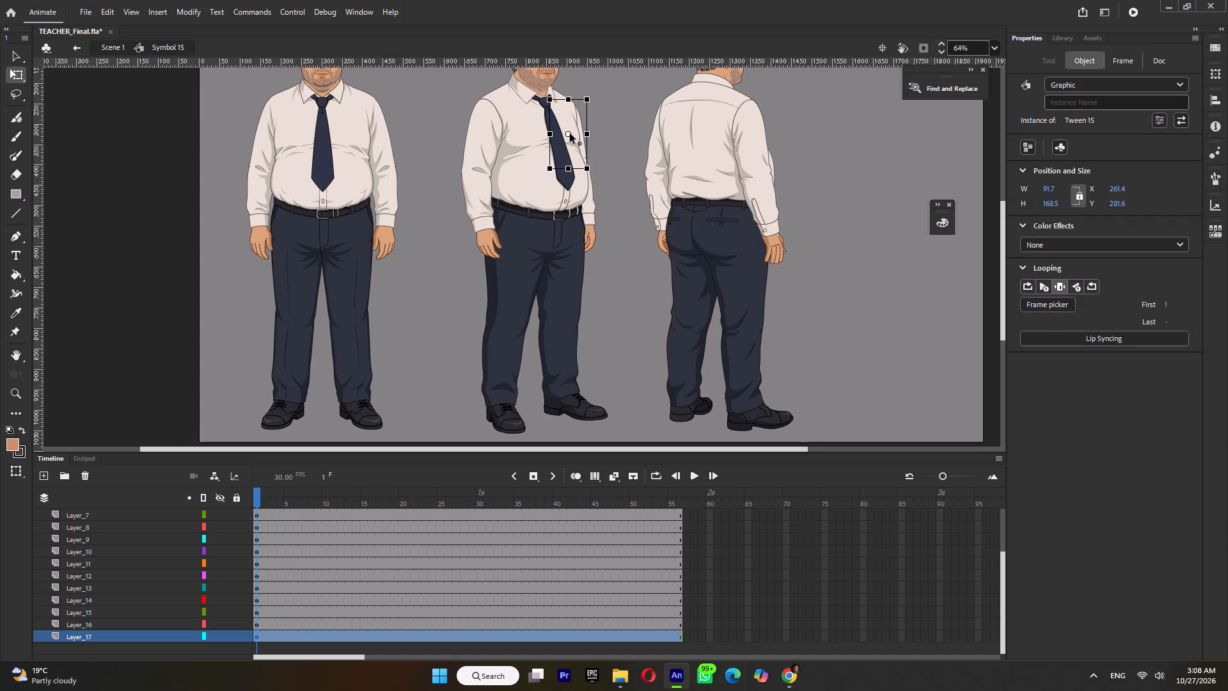
drag(570, 134, 571, 106)
Place the pivot of the three-quarter head, Symbol 16, behind the jaw near the neck, checking it with a trial rotation.
scroll(599, 169, up, 2)
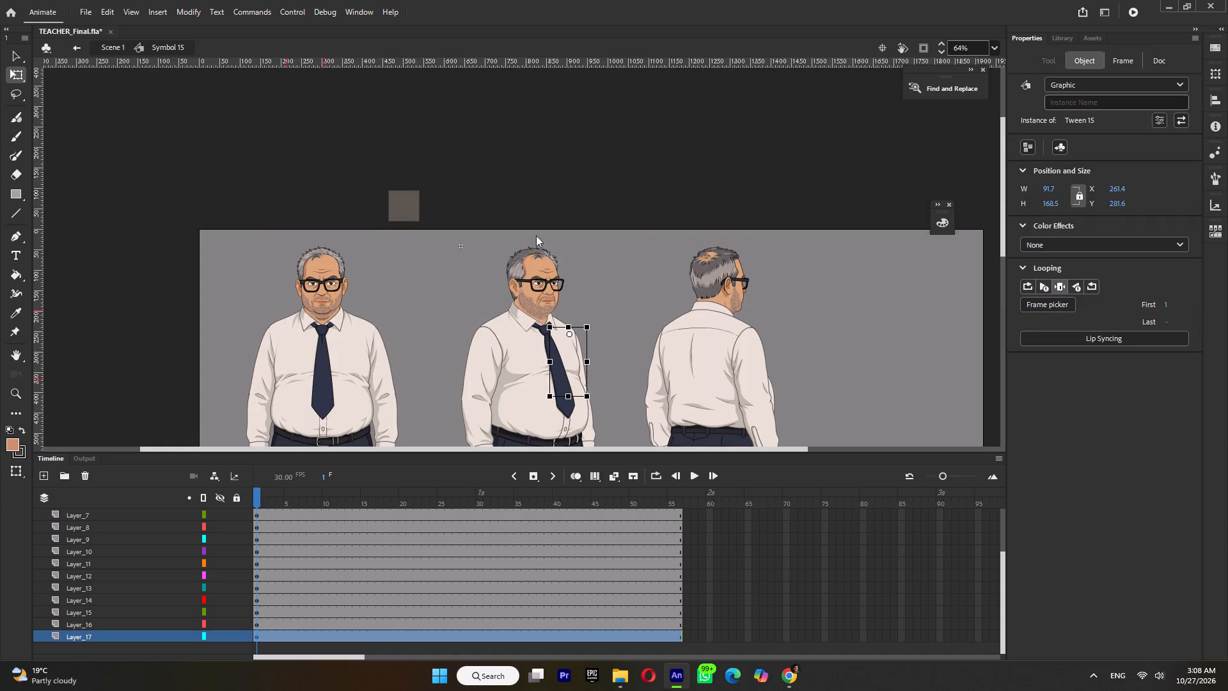
click(538, 278)
ctrl+scroll(542, 312, up, 4)
drag(531, 264, 519, 293)
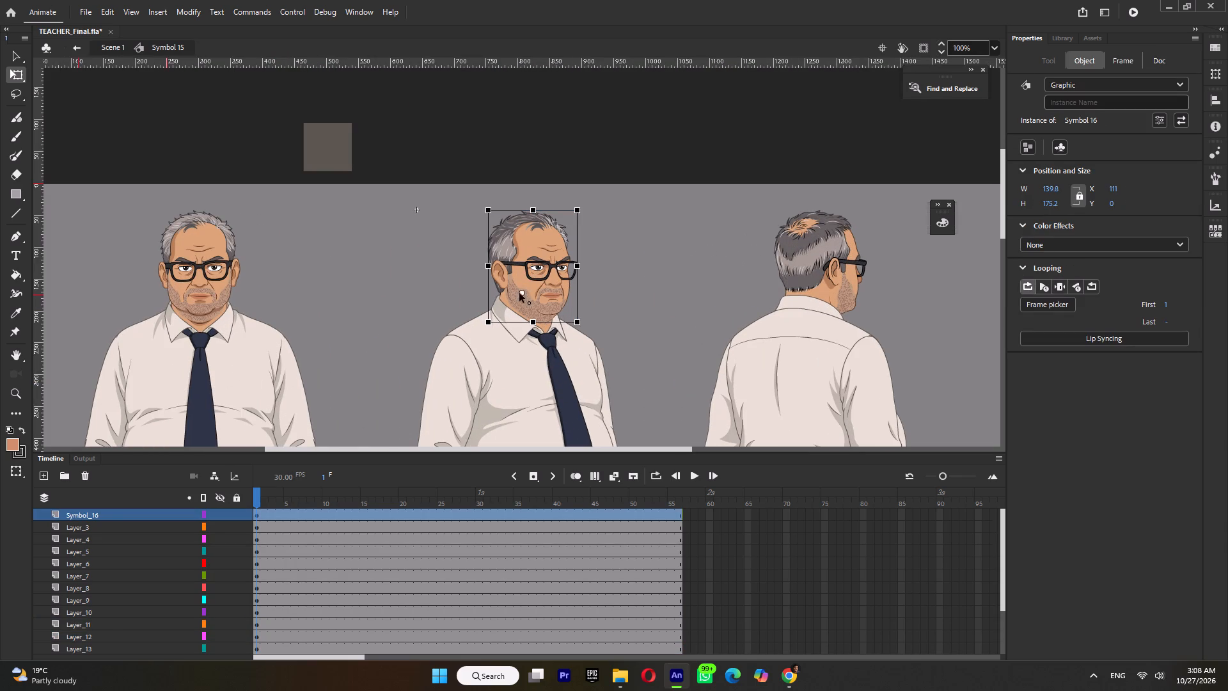
drag(519, 293, 513, 290)
drag(585, 207, 595, 222)
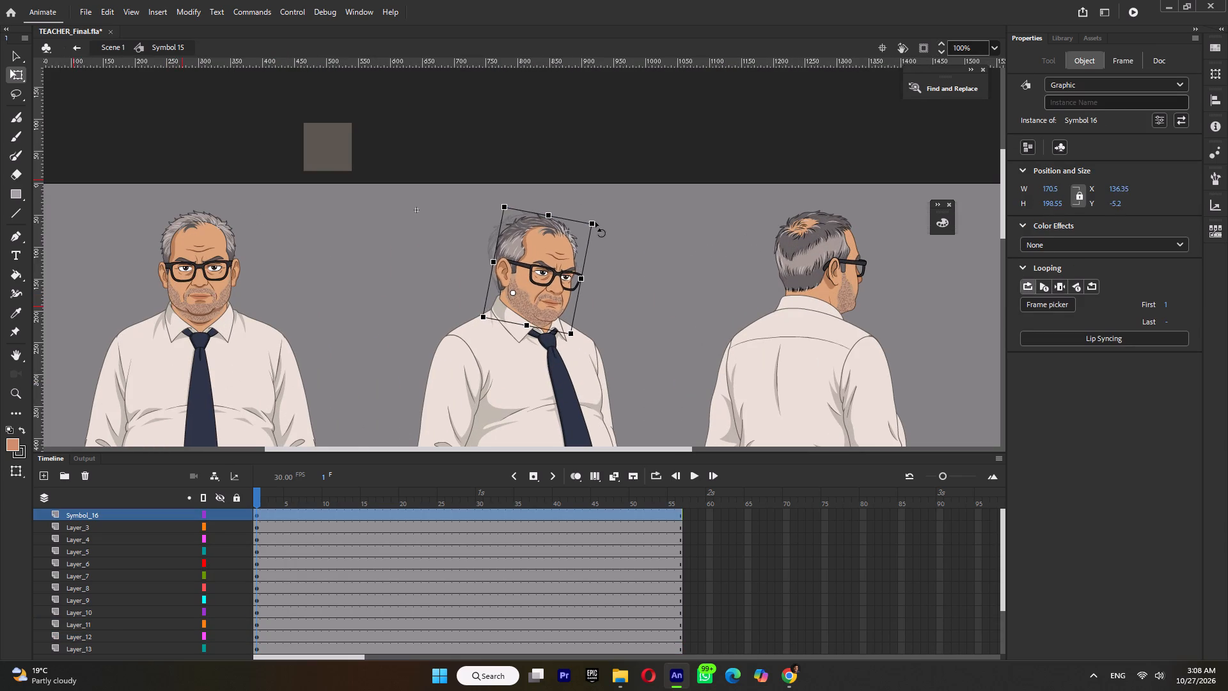
drag(595, 222, 576, 216)
key(ctrl+z)
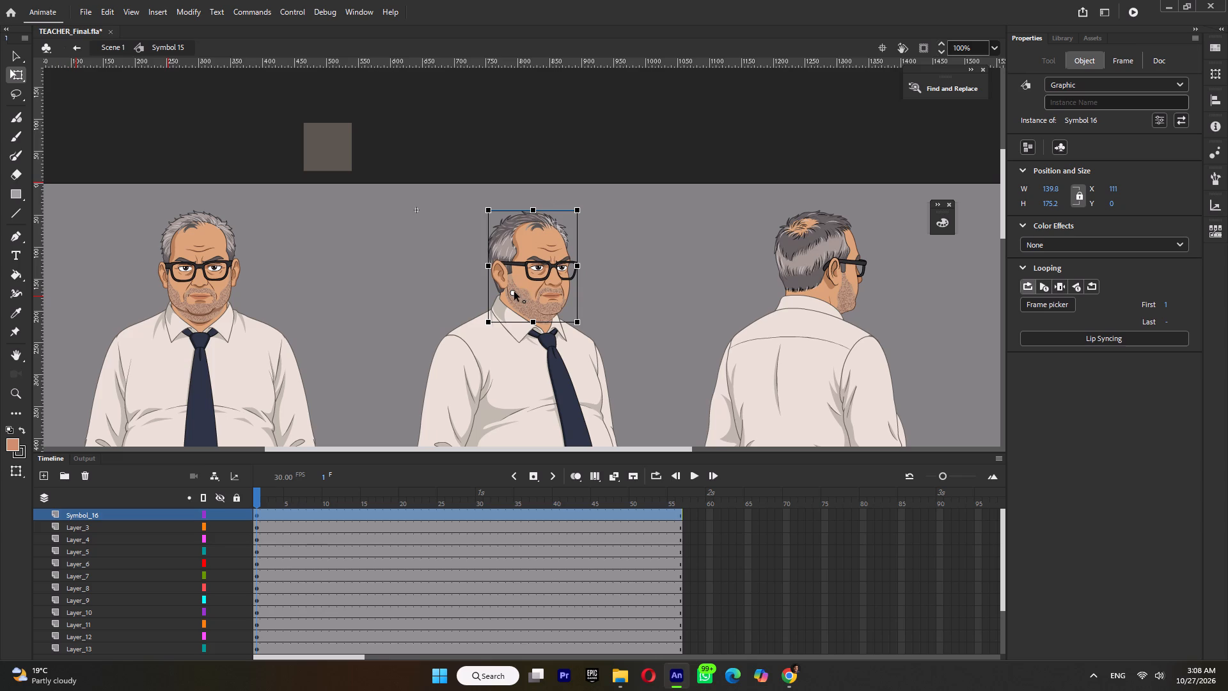
click(514, 292)
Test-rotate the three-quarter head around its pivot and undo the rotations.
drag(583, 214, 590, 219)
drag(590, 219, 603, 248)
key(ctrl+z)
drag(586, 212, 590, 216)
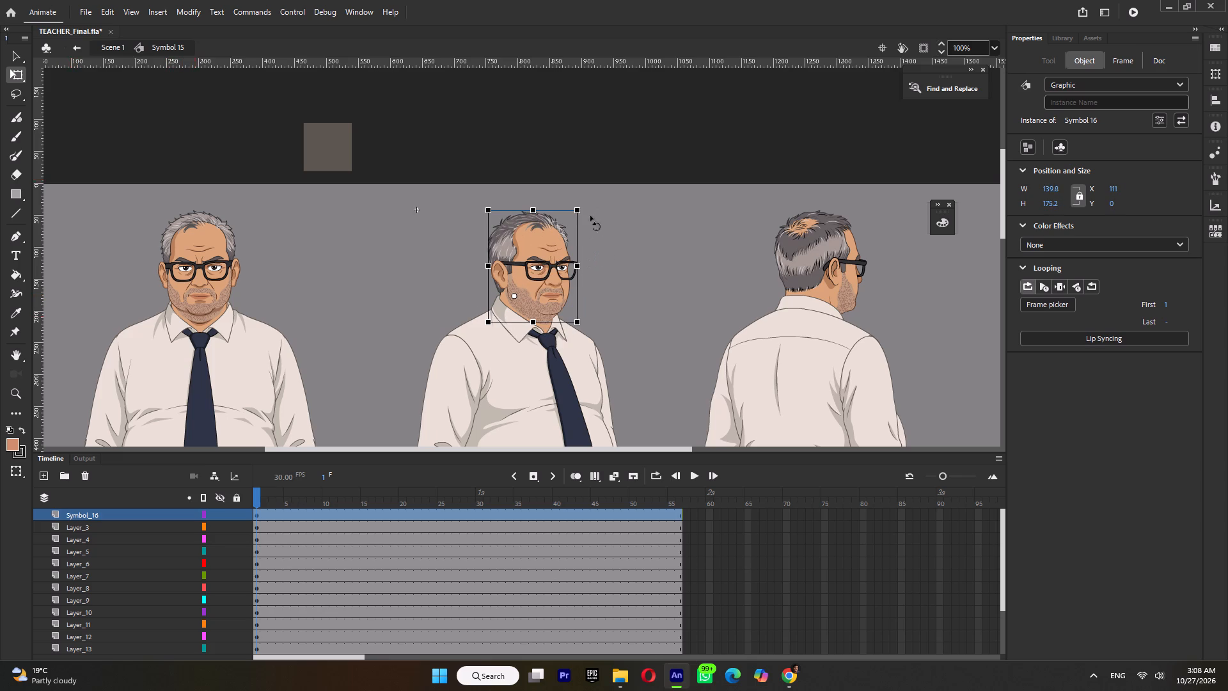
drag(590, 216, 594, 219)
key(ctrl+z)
Inside the head symbol, Symbol 16, examine the group holding the glasses, ear and eye symbol.
ctrl+scroll(529, 259, up, 3)
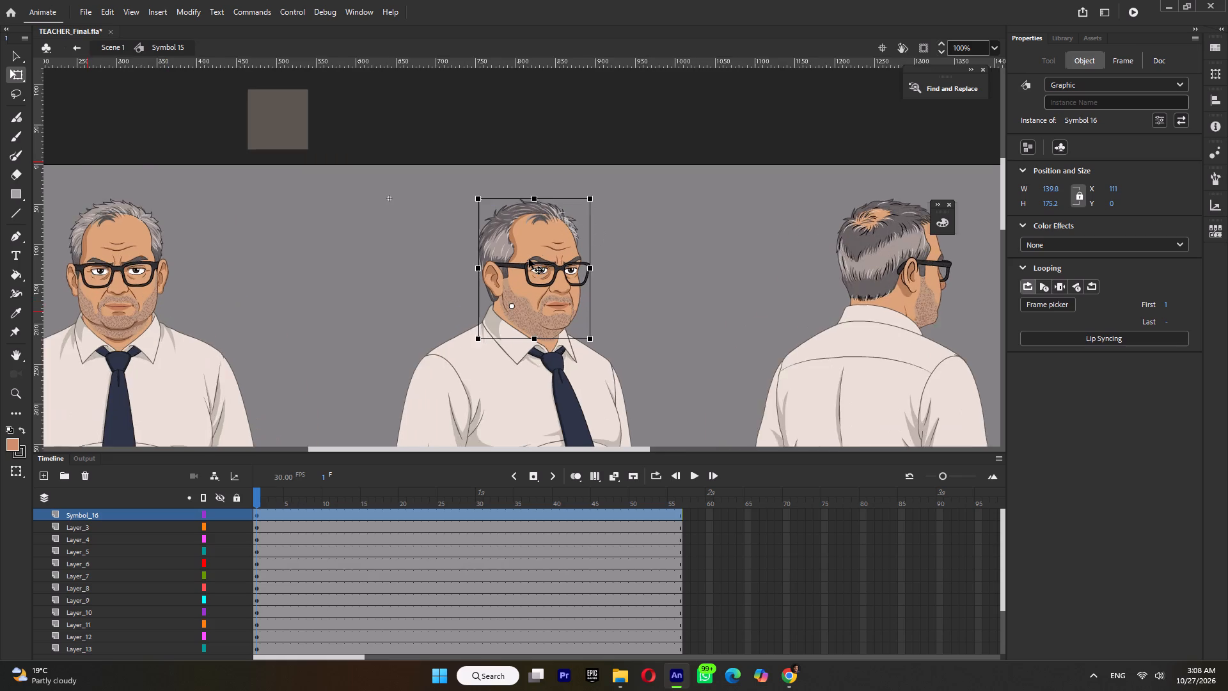
double_click(528, 259)
click(549, 287)
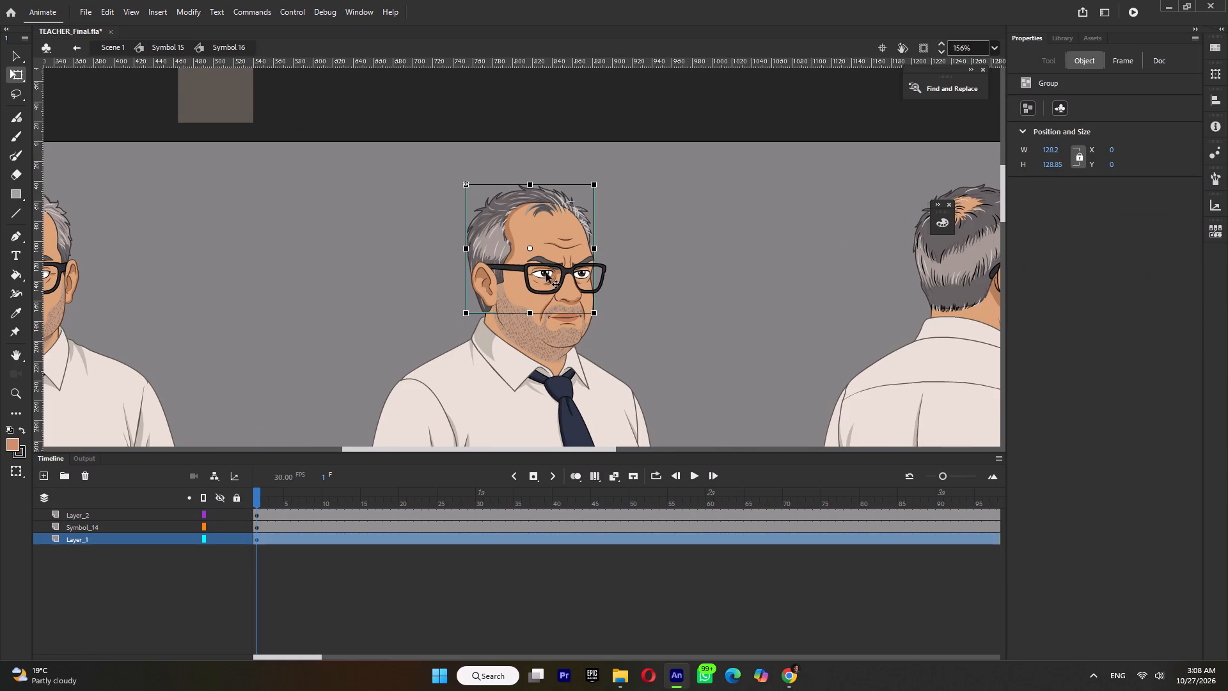
click(544, 273)
ctrl+scroll(548, 263, up, 3)
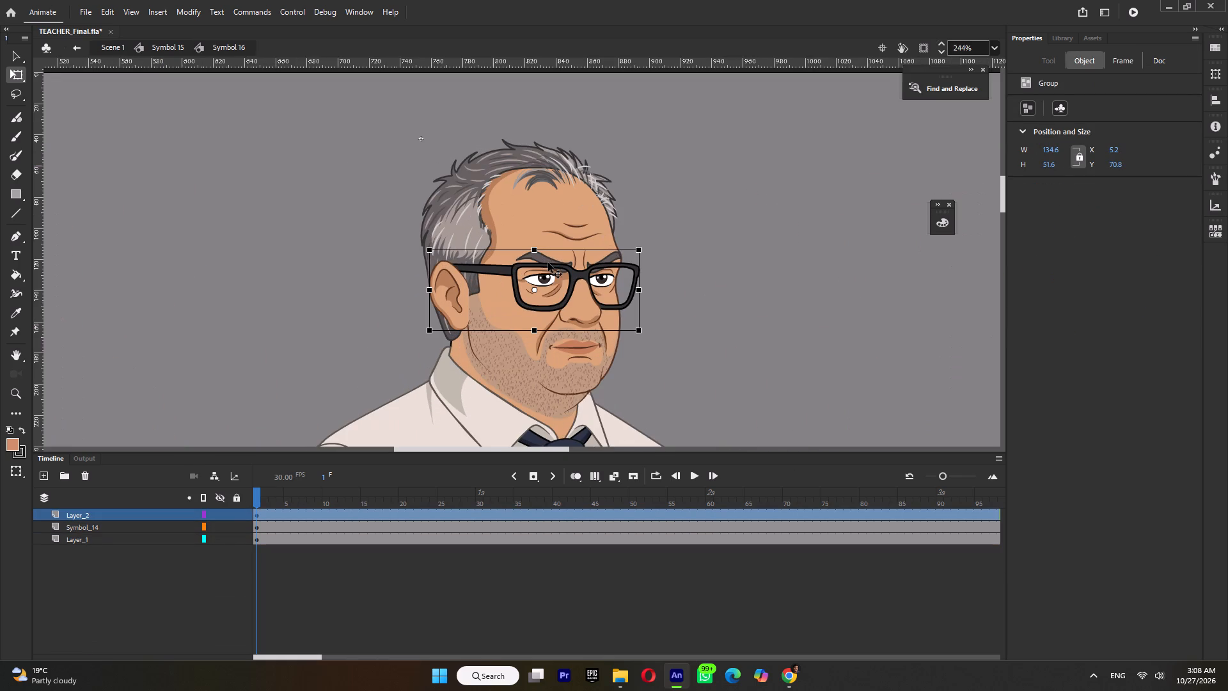
click(546, 260)
double_click(546, 258)
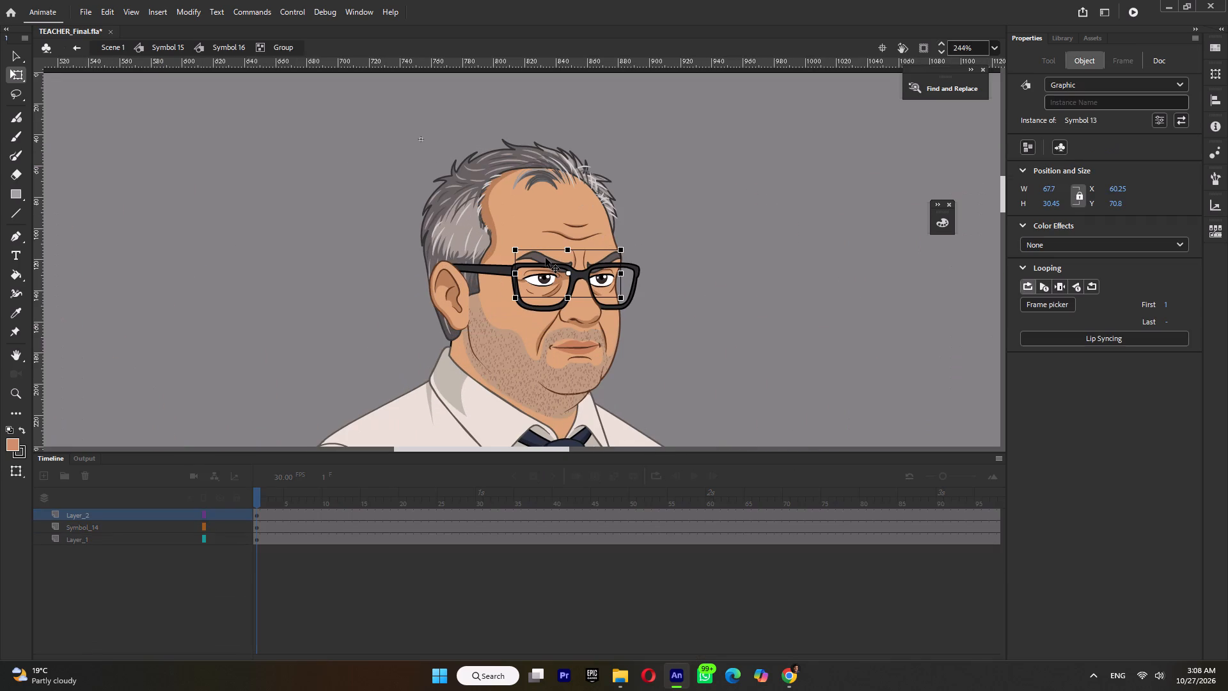
double_click(546, 258)
triple_click(664, 247)
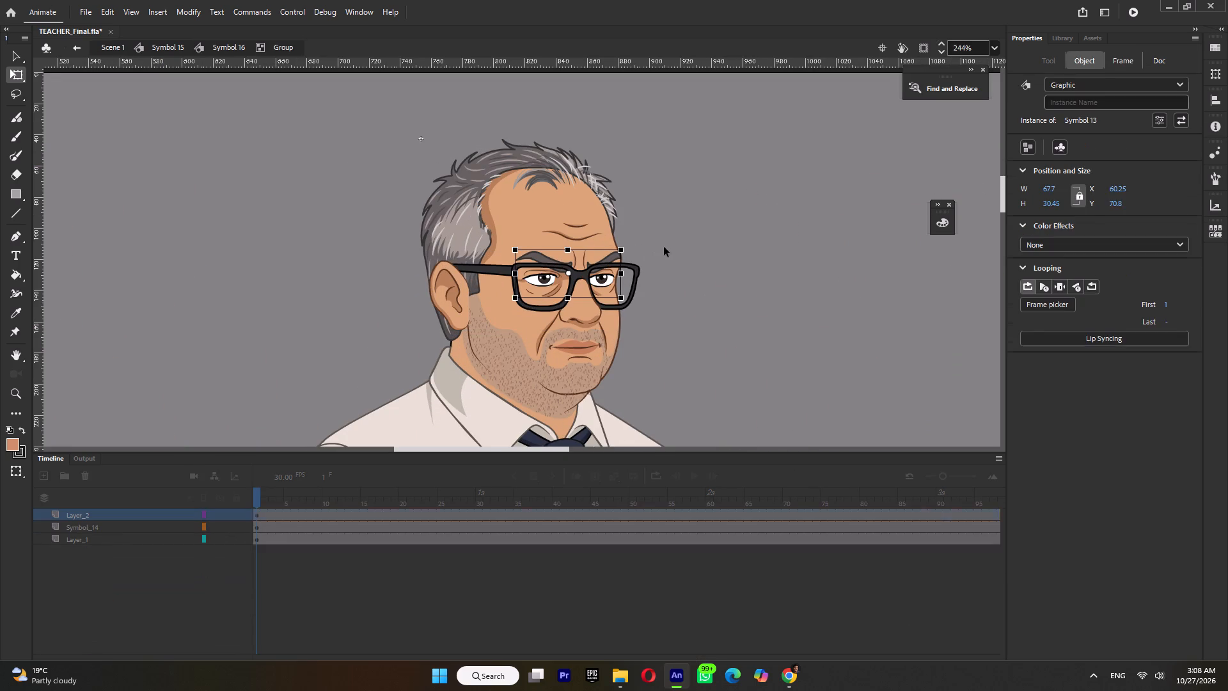
click(664, 247)
Distribute all parts of the teacher's three-quarter head symbol, Symbol 16, to separate layers.
ctrl+scroll(661, 253, down, 2)
drag(686, 167, 354, 516)
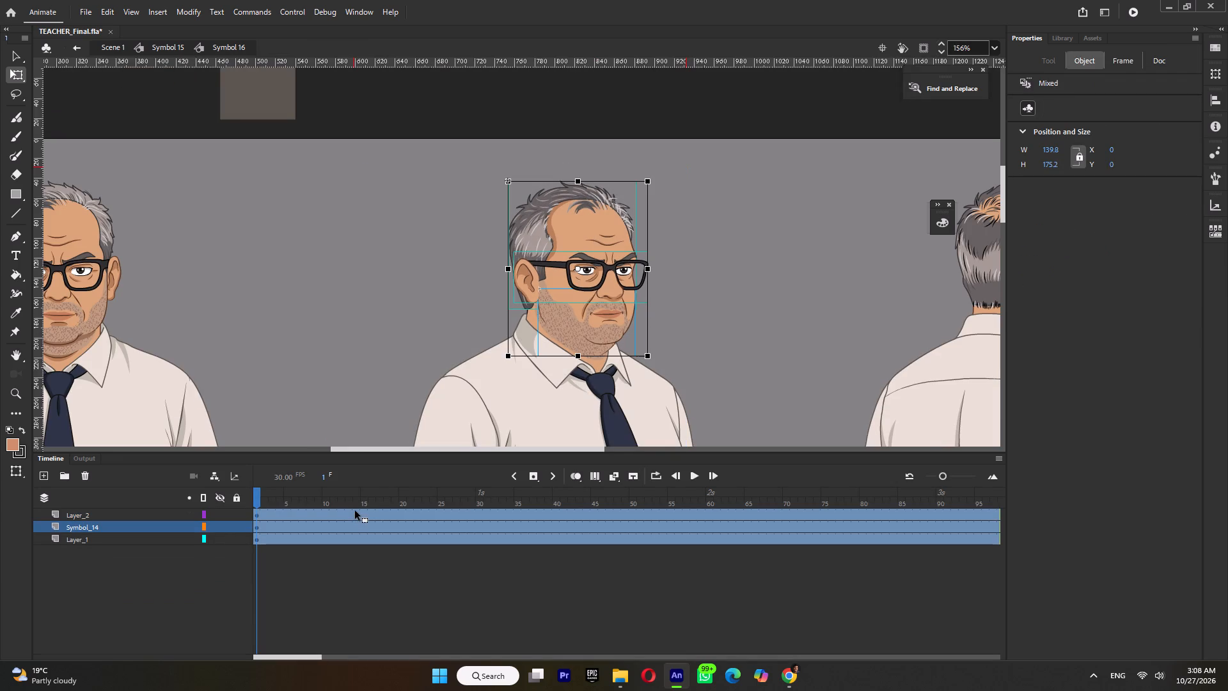
key(ctrl+shift+d)
click(338, 320)
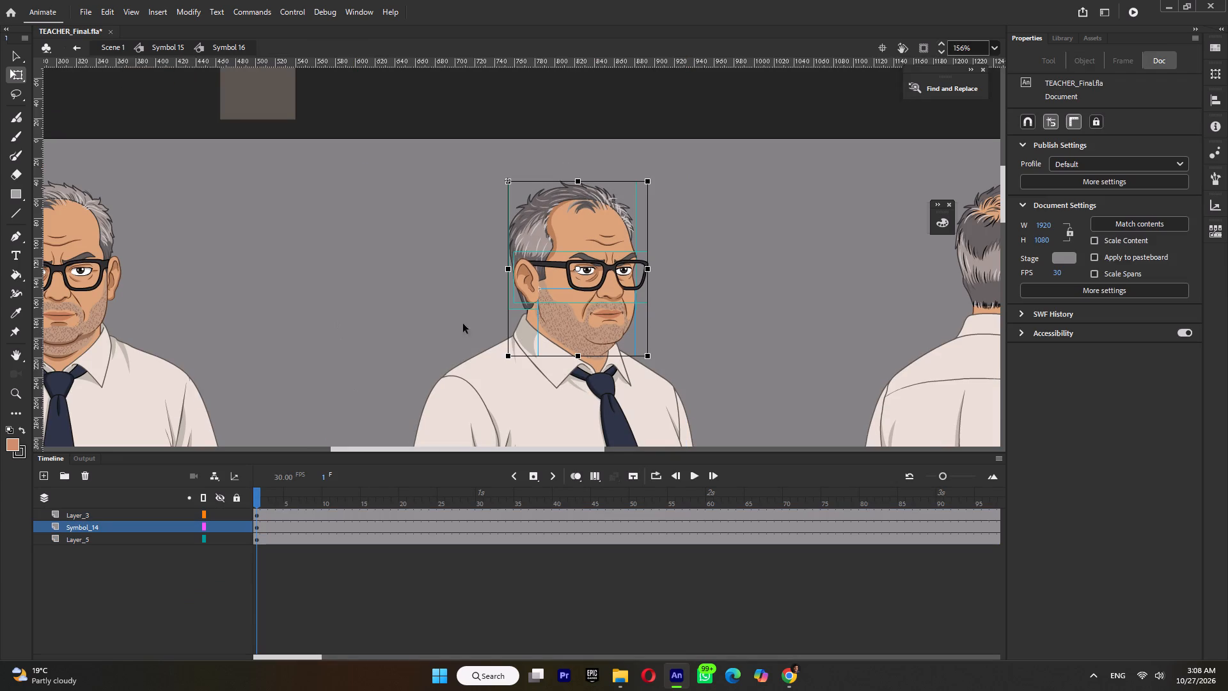
Break apart the glasses, ear and eyes group inside the head symbol, Symbol 16.
click(565, 267)
key(ctrl+b)
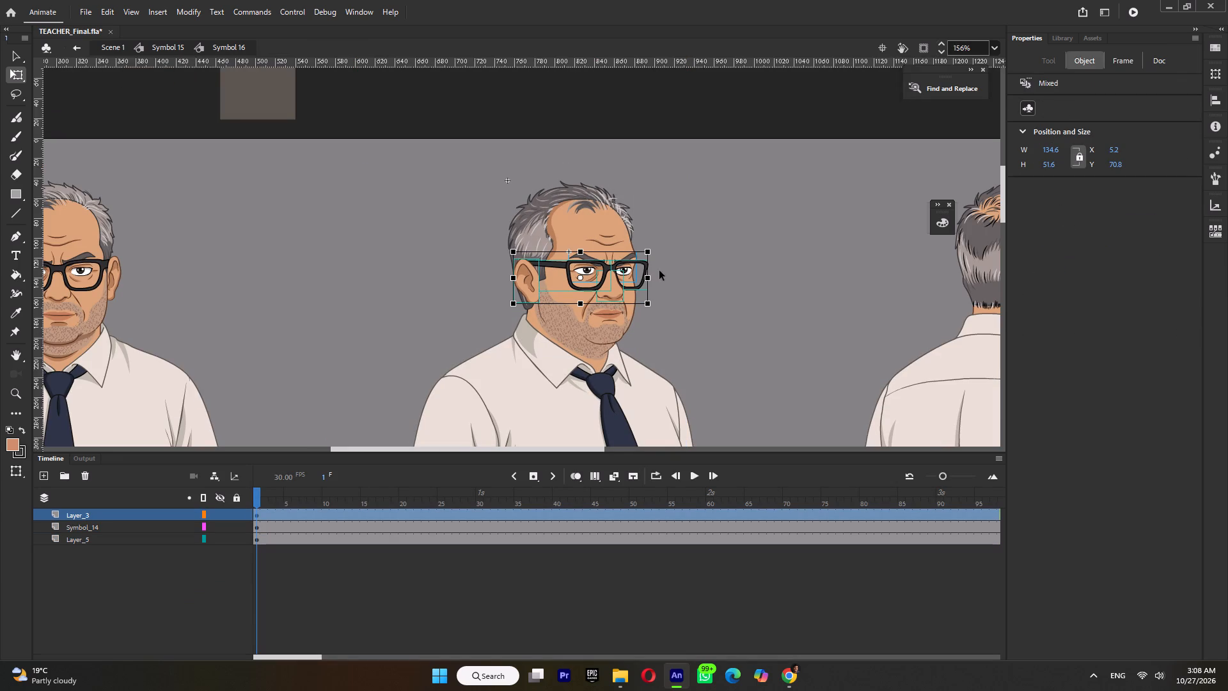
Examine the separated ear, nose and two glasses pieces of the three-quarter head, undoing any trial move.
ctrl+scroll(643, 290, up, 7)
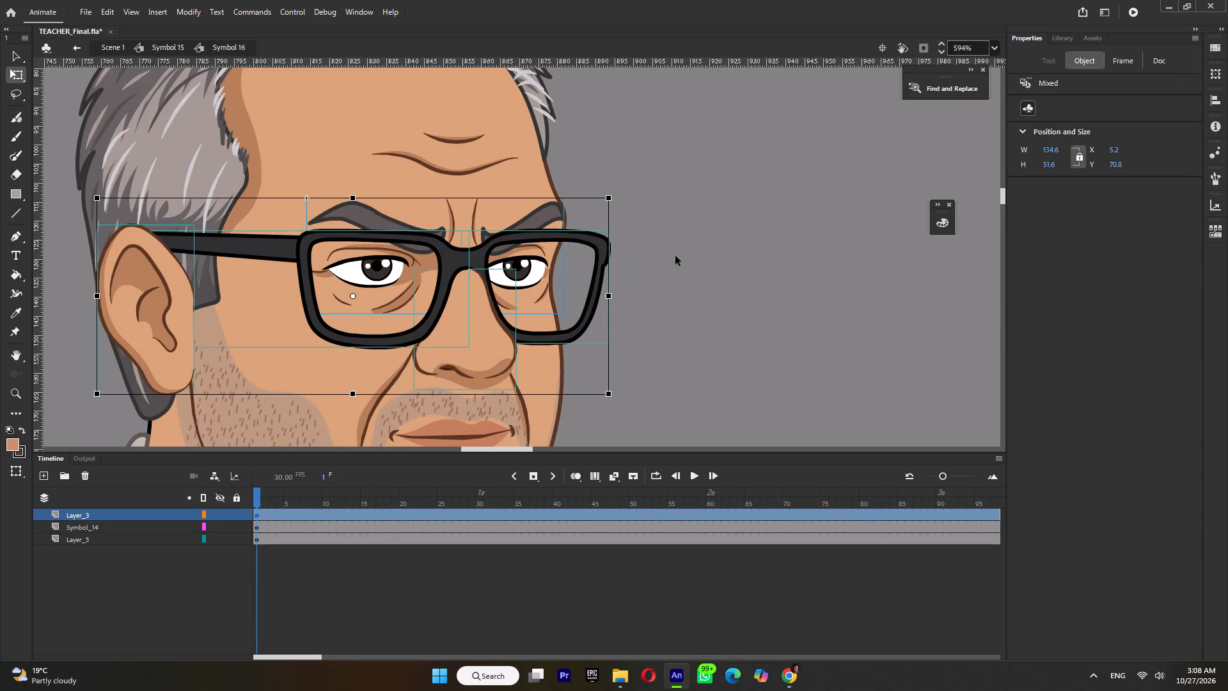
click(41, 346)
click(39, 316)
click(47, 312)
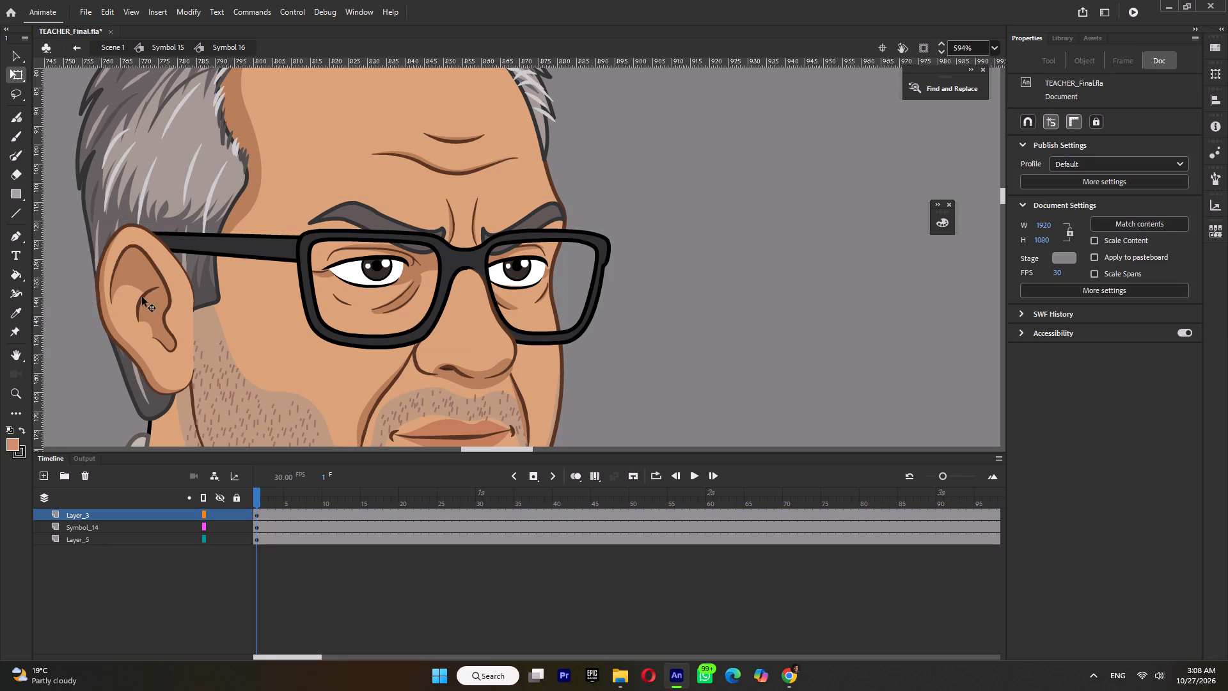
click(137, 298)
shift+click(299, 252)
shift+click(491, 345)
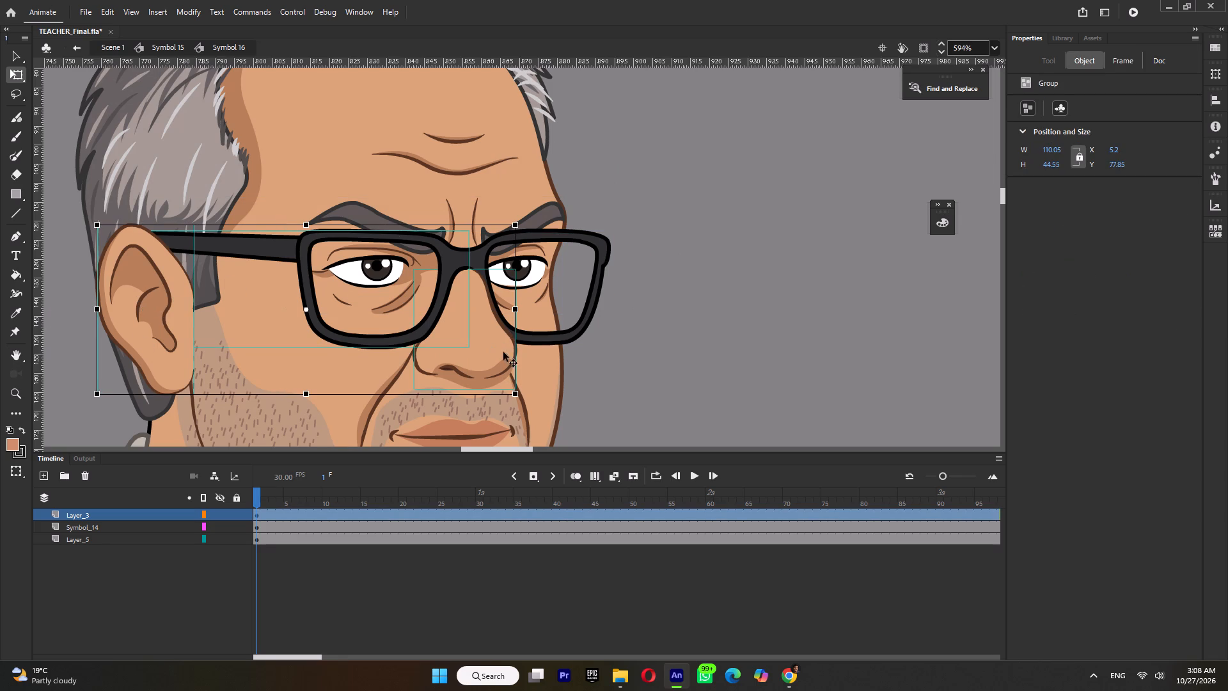
shift+click(531, 337)
drag(483, 253, 482, 303)
key(ctrl+z)
ctrl+scroll(481, 257, down, 4)
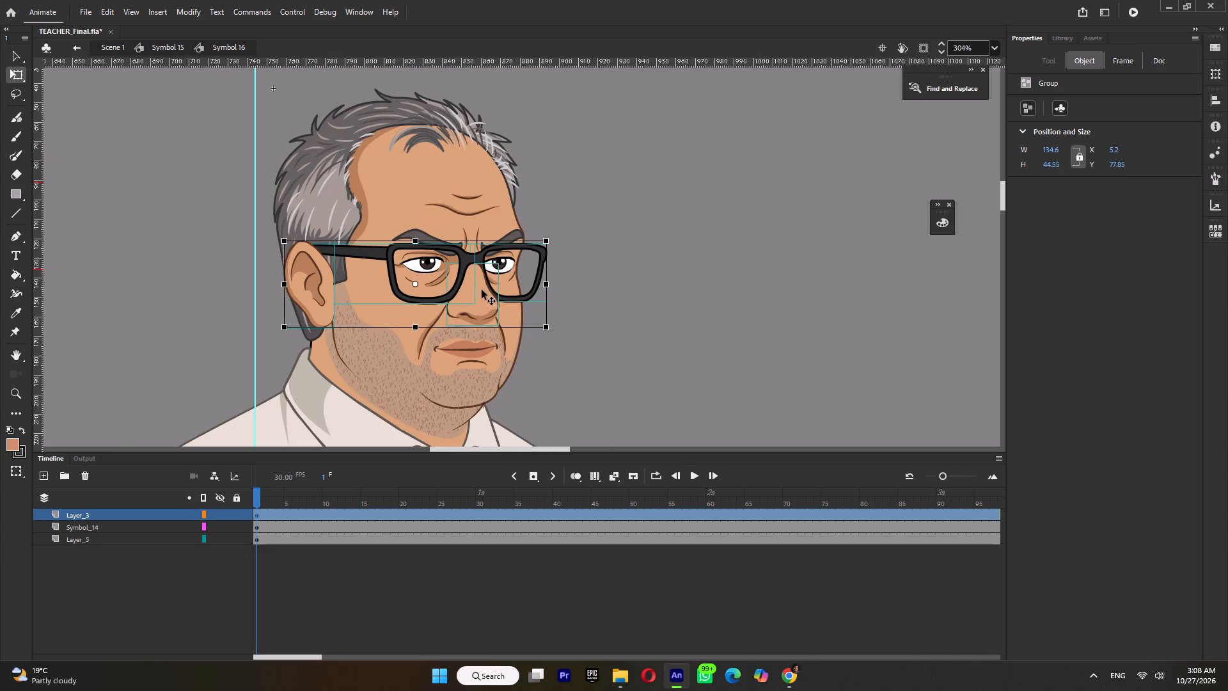
shift+click(488, 308)
shift+click(307, 299)
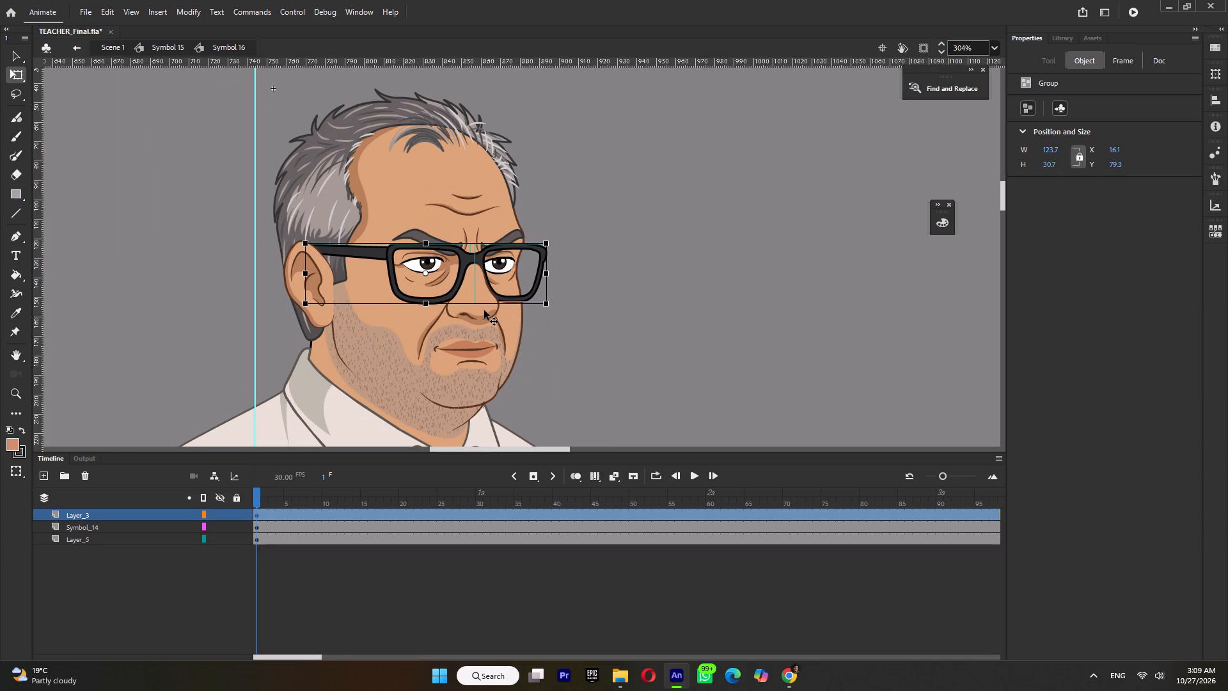
shift+click(484, 310)
Distribute all the pieces on Layer_3 of Symbol 16 to separate layers.
click(106, 512)
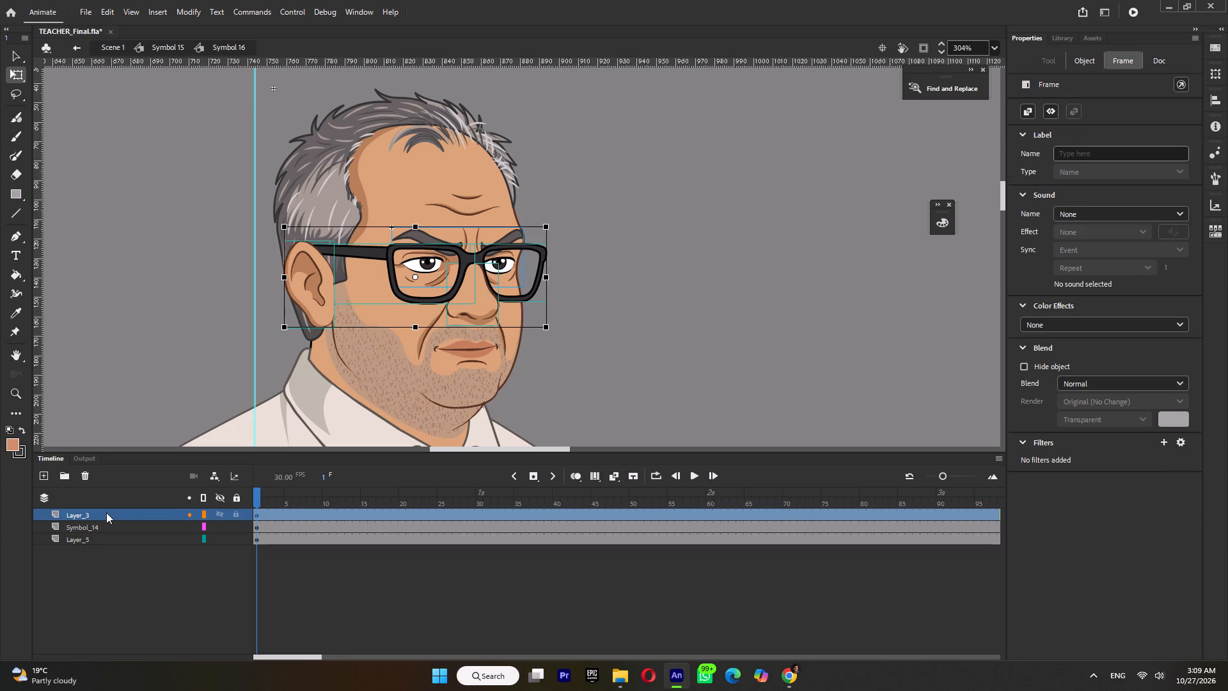
key(ctrl+shift+d)
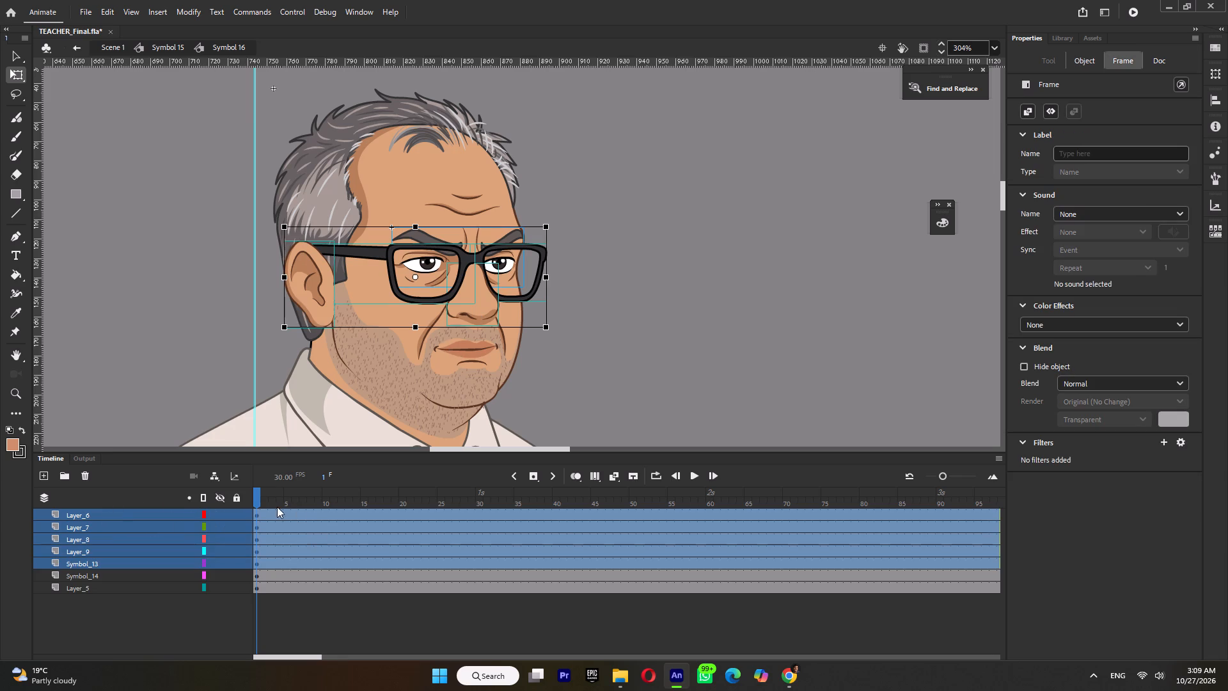
Convert the newly layered loose face pieces in Symbol 16 into graphic symbols.
double_click(279, 493)
key(ctrl+m)
key(ctrl+m)
drag(272, 493, 177, 495)
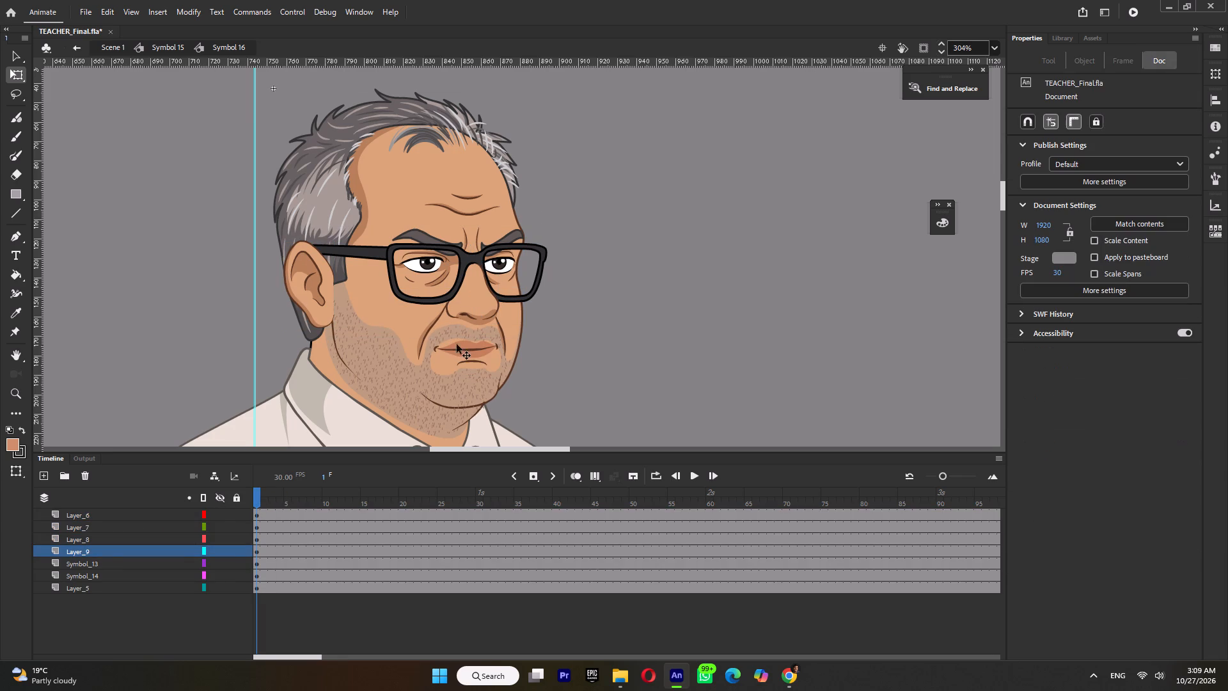
Place the pivot of the near-side glasses piece at the end of its temple, beside the ear.
click(654, 210)
click(439, 250)
drag(392, 274, 391, 274)
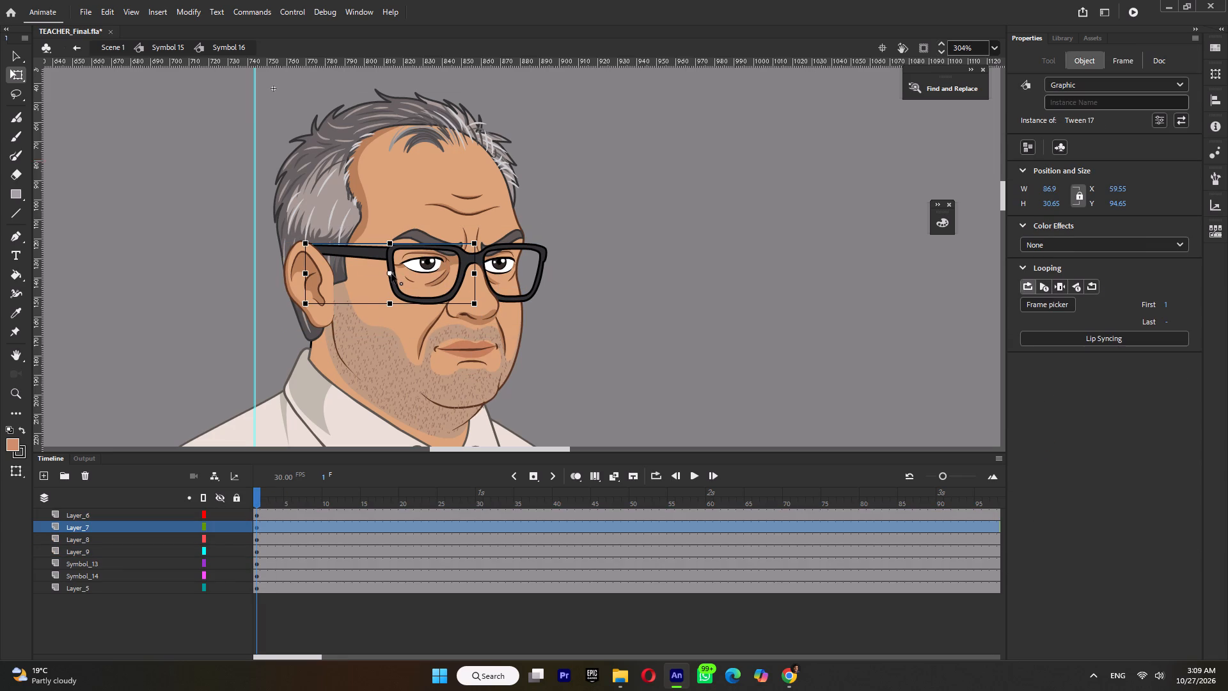
drag(391, 274, 308, 250)
click(487, 252)
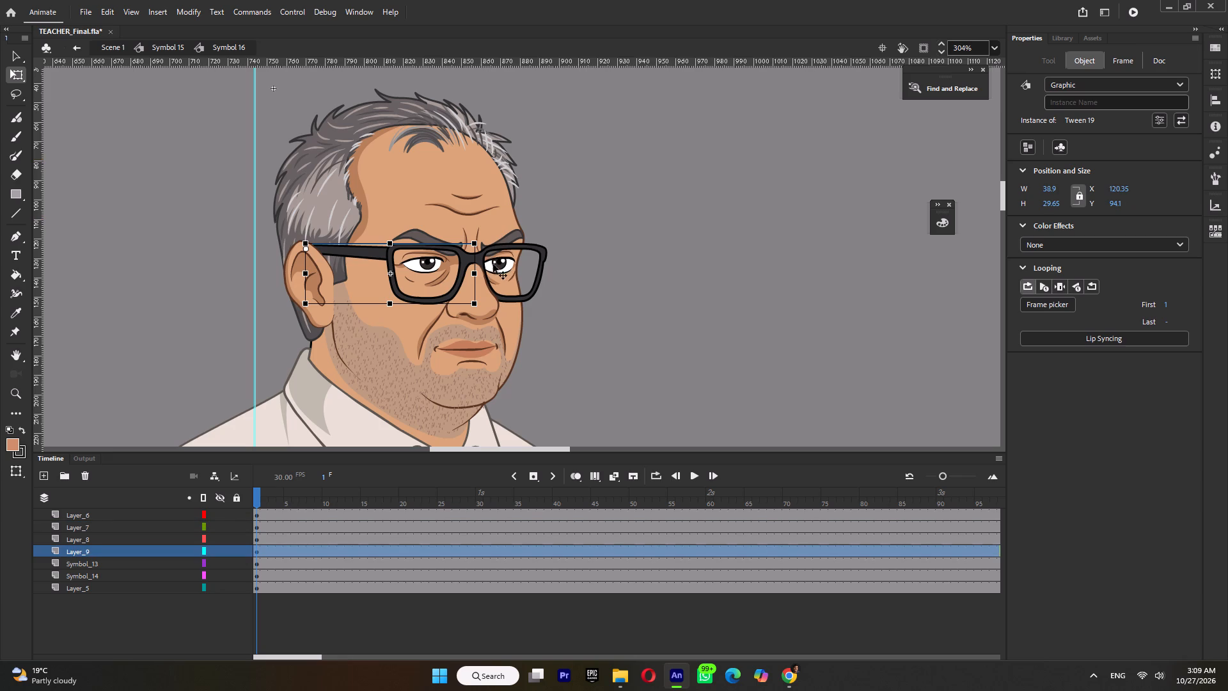
Inside the eyes symbol, Symbol 13, extend the frames of all layers beyond frame 170 and return to the head symbol.
double_click(518, 231)
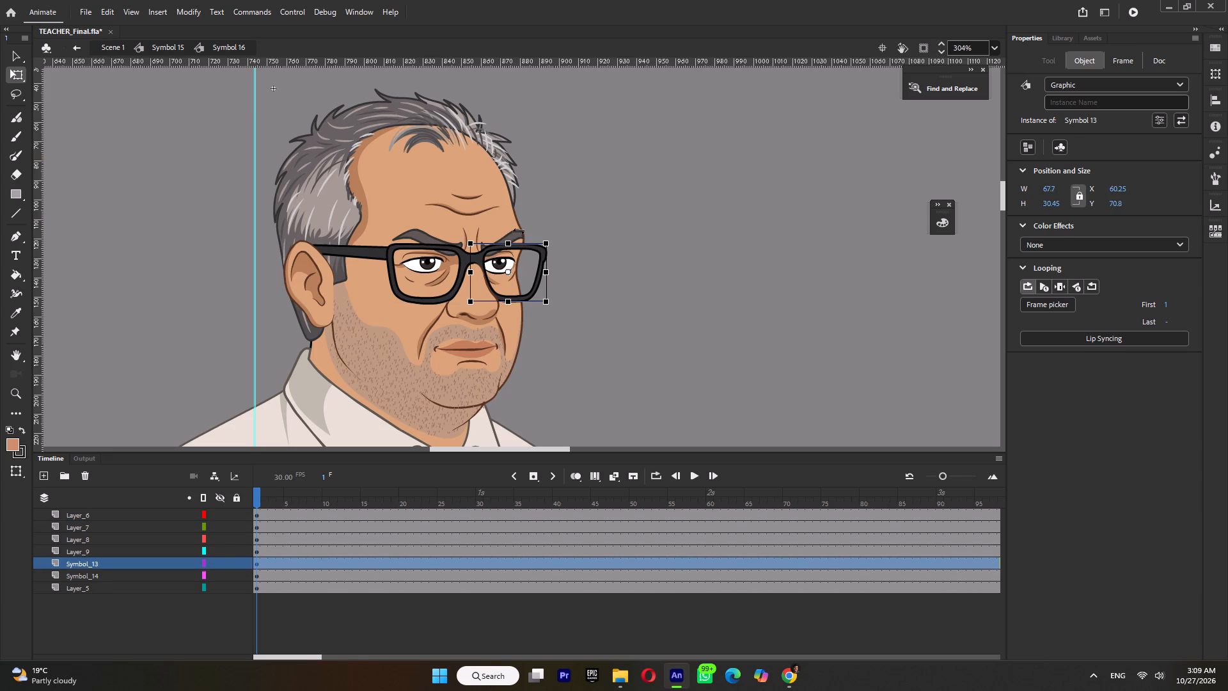
scroll(865, 532, up, 5)
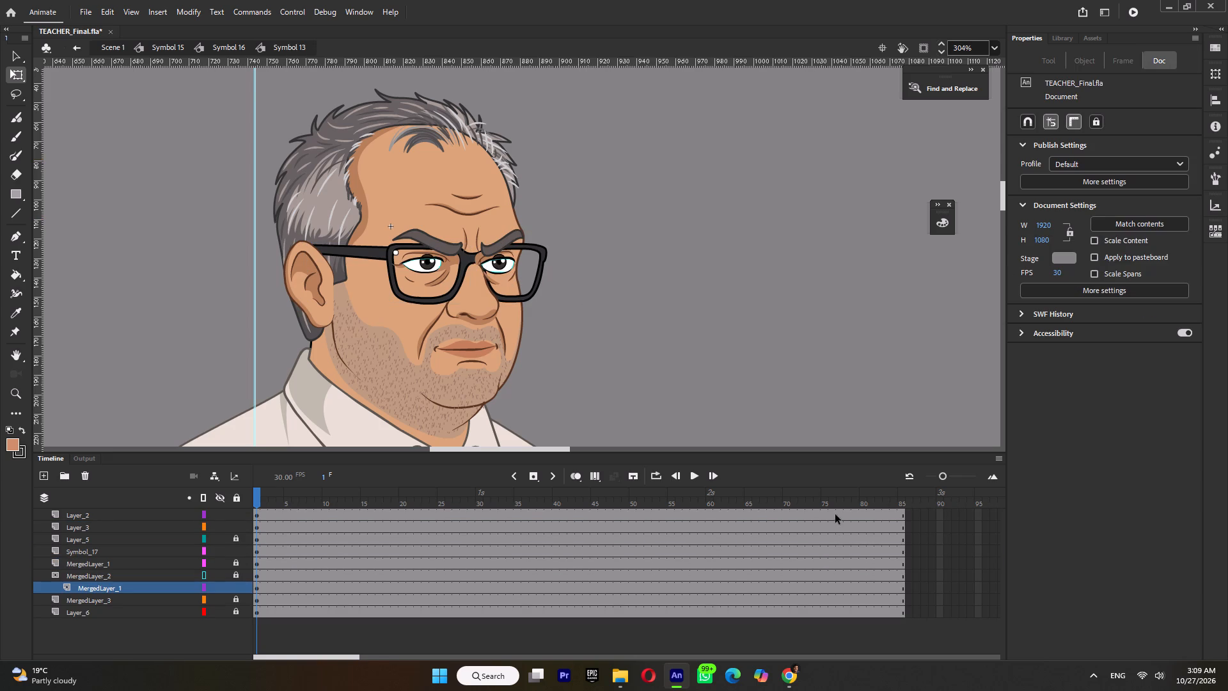
drag(833, 512, 833, 690)
key(F5)
key(F5)
key(F5)
key(F5)
key(F5)
key(F5)
key(F5)
key(F5)
key(F5)
key(F5)
key(F5)
key(F5)
key(F5)
key(F5)
key(F5)
key(F5)
key(F5)
key(F5)
key(F5)
key(F5)
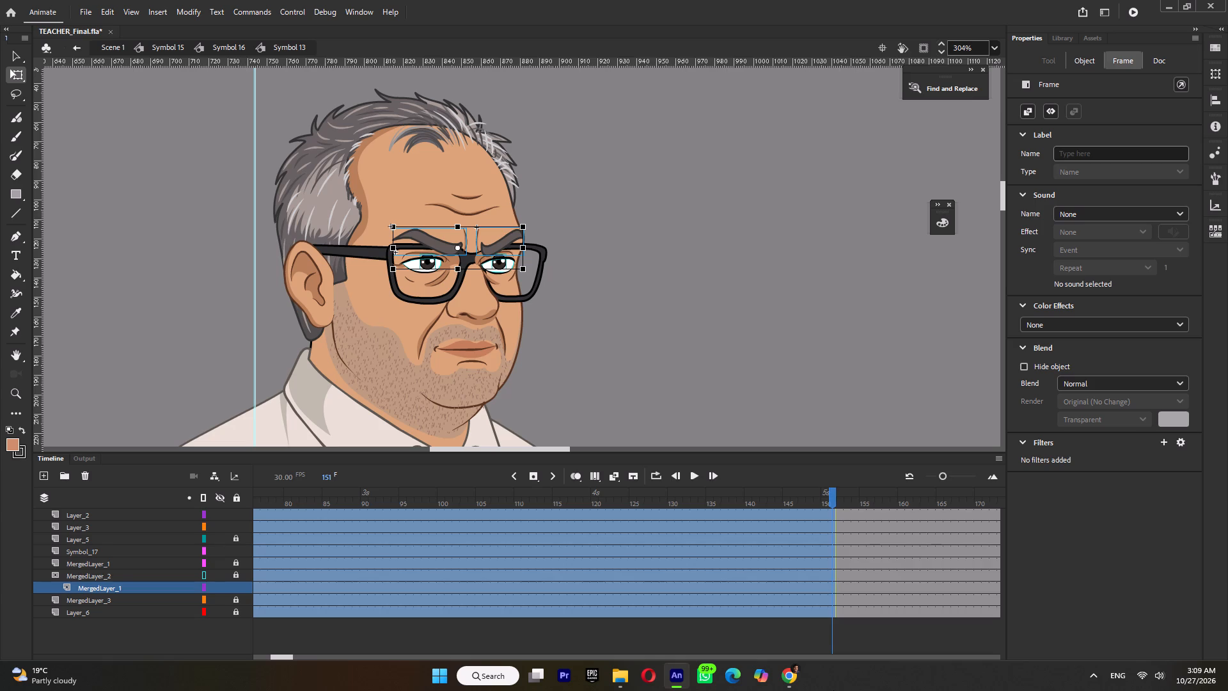
double_click(651, 336)
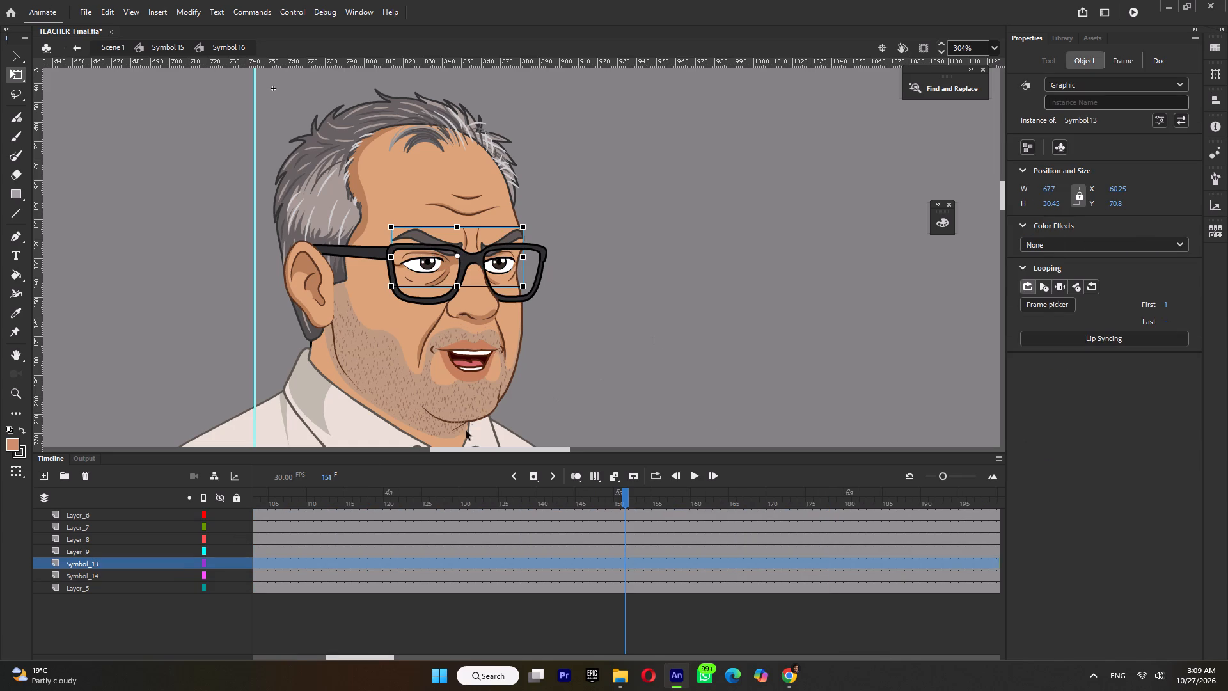
Set the mouth and beard symbol, Symbol 14, to play a single frame, with the playhead at frame 1.
drag(311, 493, 0, 544)
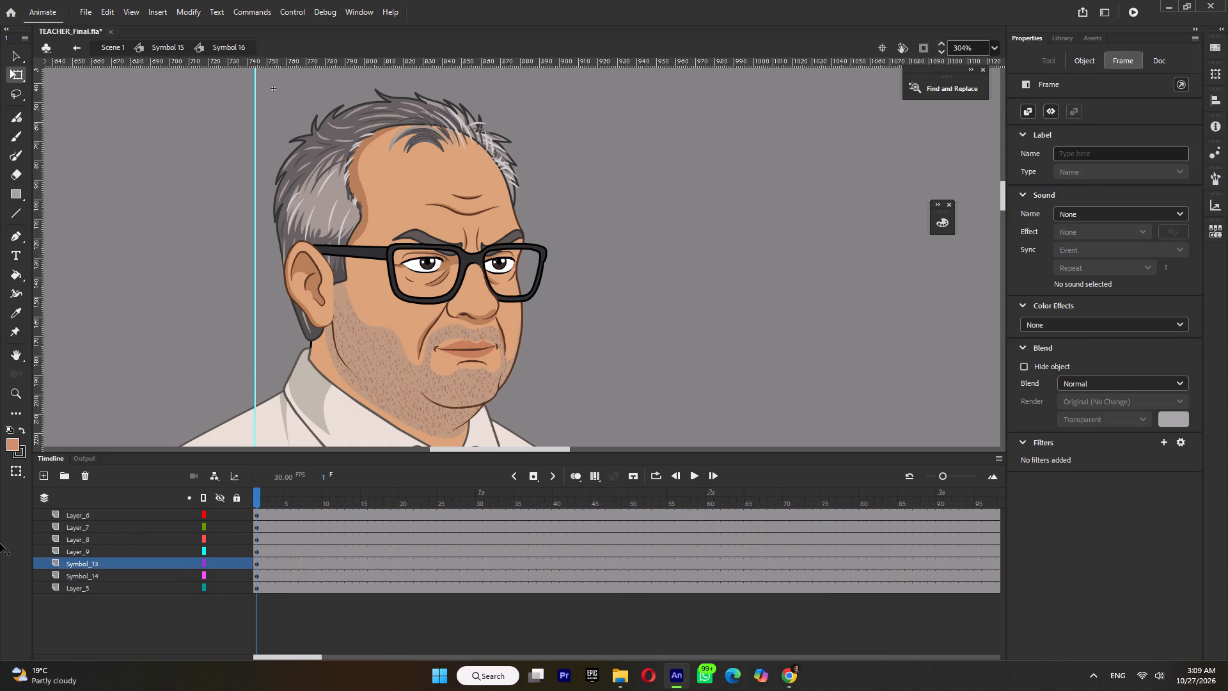
drag(0, 544, 1, 543)
click(481, 354)
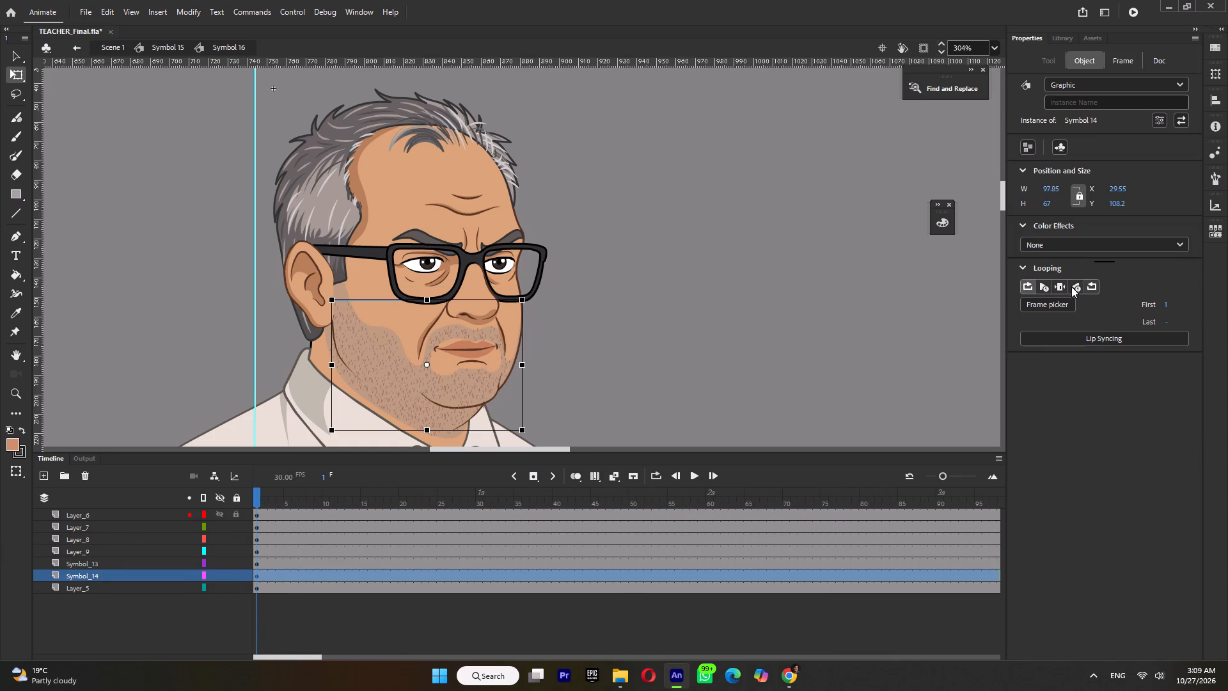
click(1062, 285)
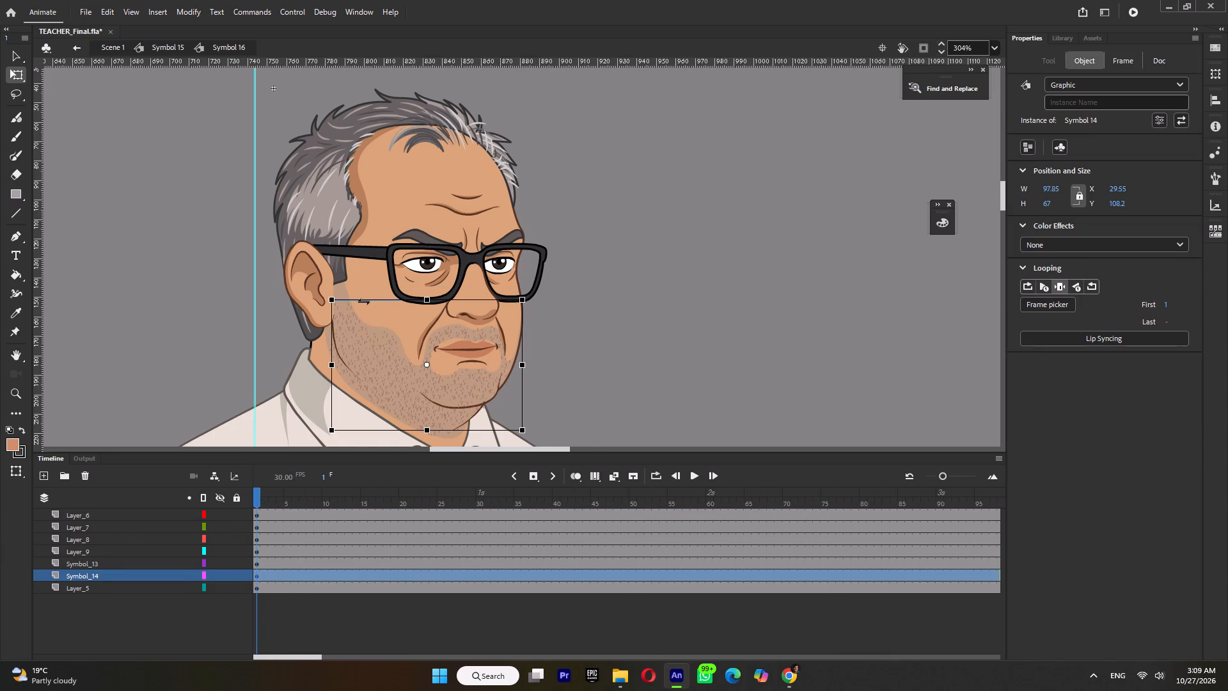
Return from the head symbol to Symbol 15 and save the document.
ctrl+scroll(363, 301, down, 4)
click(319, 278)
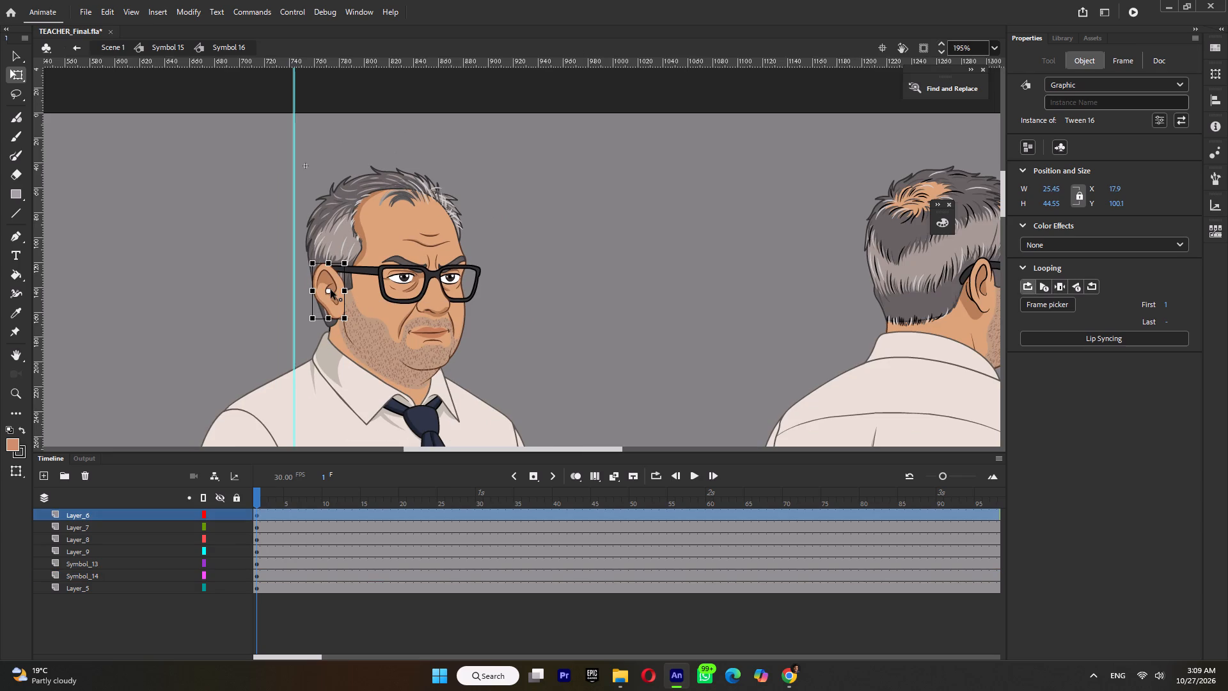
click(361, 269)
double_click(517, 271)
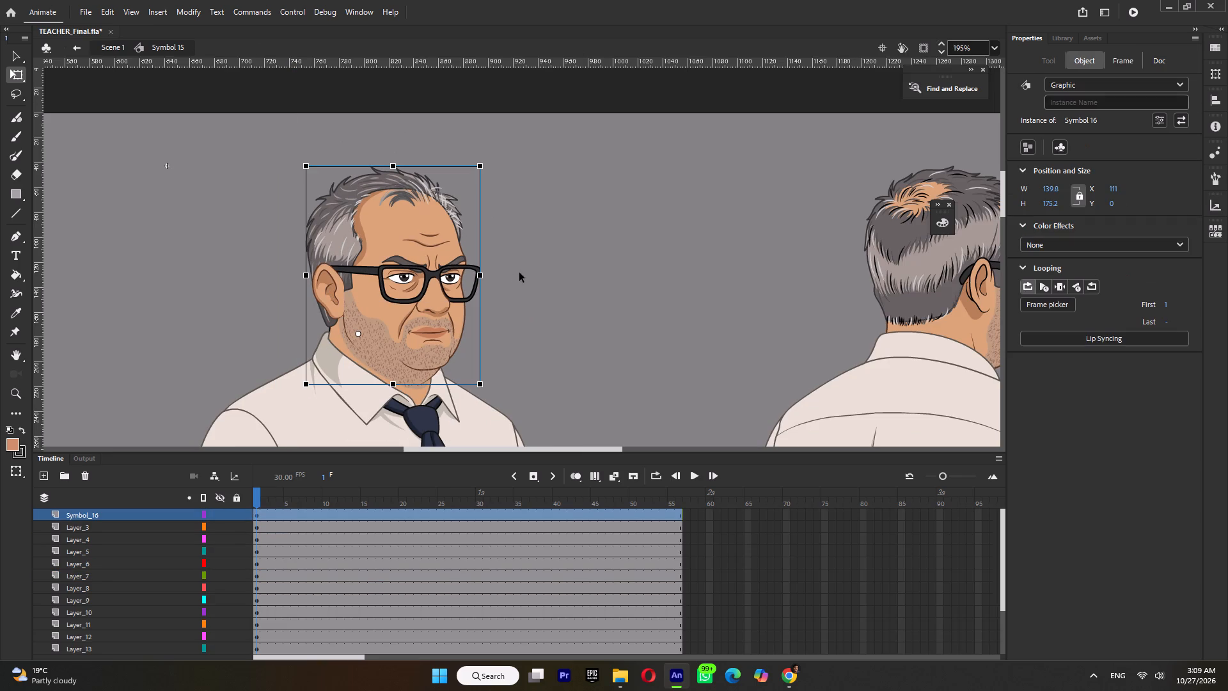
key(ctrl+s)
Extend the frames of all layers in the three-quarter body symbol, Symbol 15, to about frame 115.
ctrl+scroll(521, 271, down, 5)
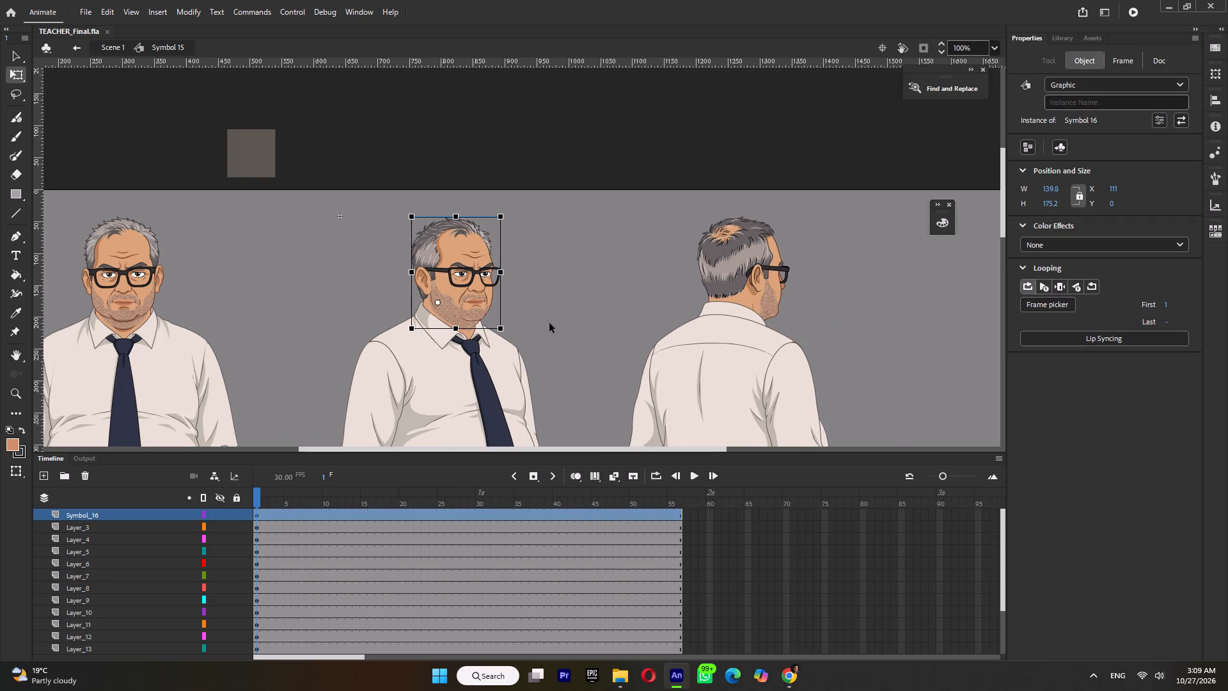
scroll(785, 528, up, 4)
double_click(794, 498)
key(F5)
key(F5)
key(F5)
key(F5)
key(F5)
key(F5)
key(F5)
key(F5)
key(F5)
key(F5)
key(F5)
key(F5)
key(F5)
key(F5)
key(F5)
key(F5)
key(F5)
key(F5)
key(F5)
key(F5)
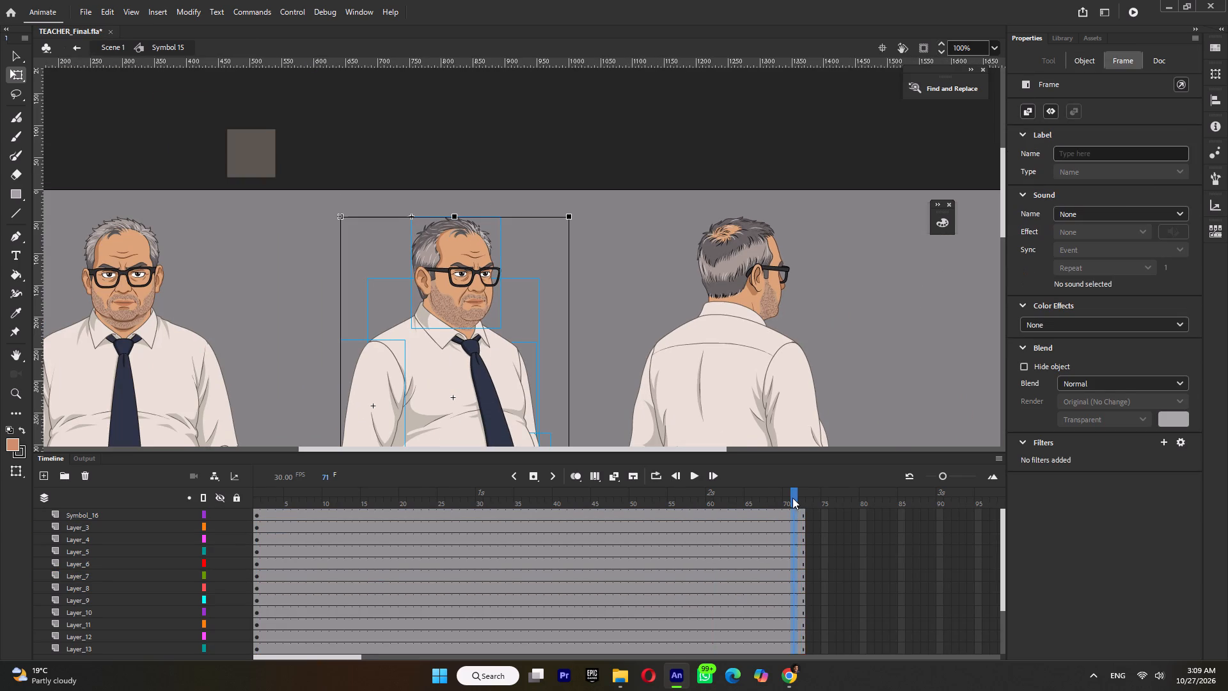
Examine the group inside the three-quarter torso symbol, Tween 5, including the neck, collar and tie.
double_click(479, 402)
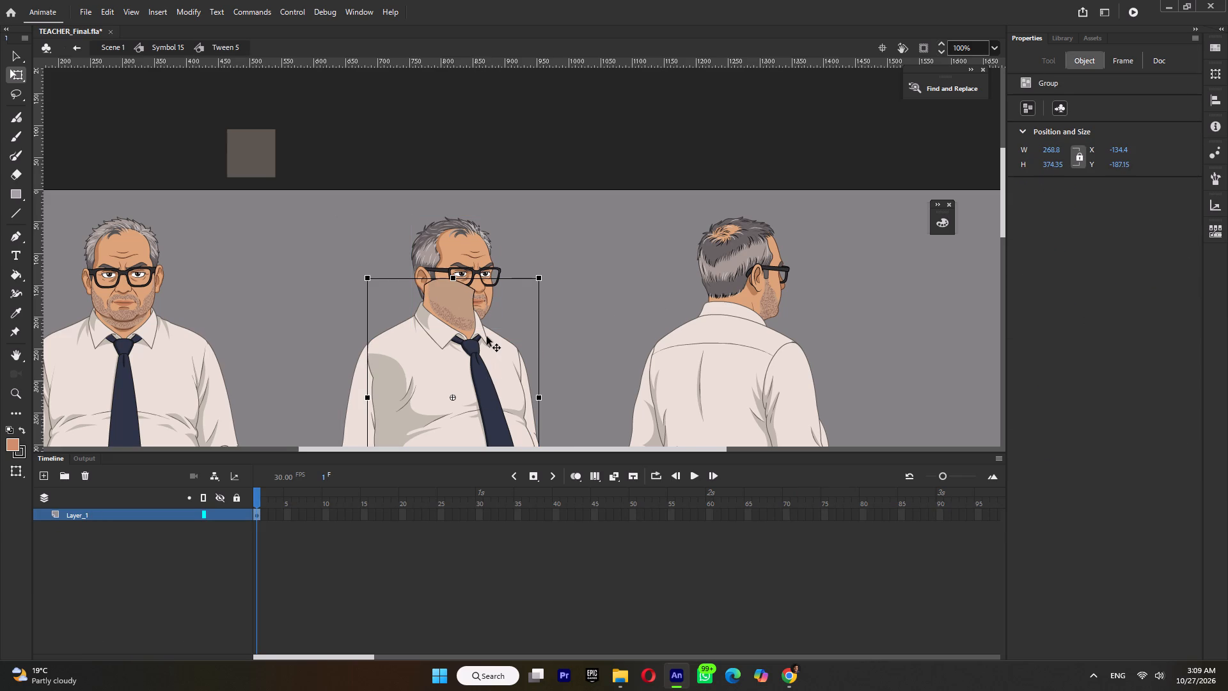
ctrl+scroll(487, 337, down, 3)
ctrl+scroll(482, 369, up, 7)
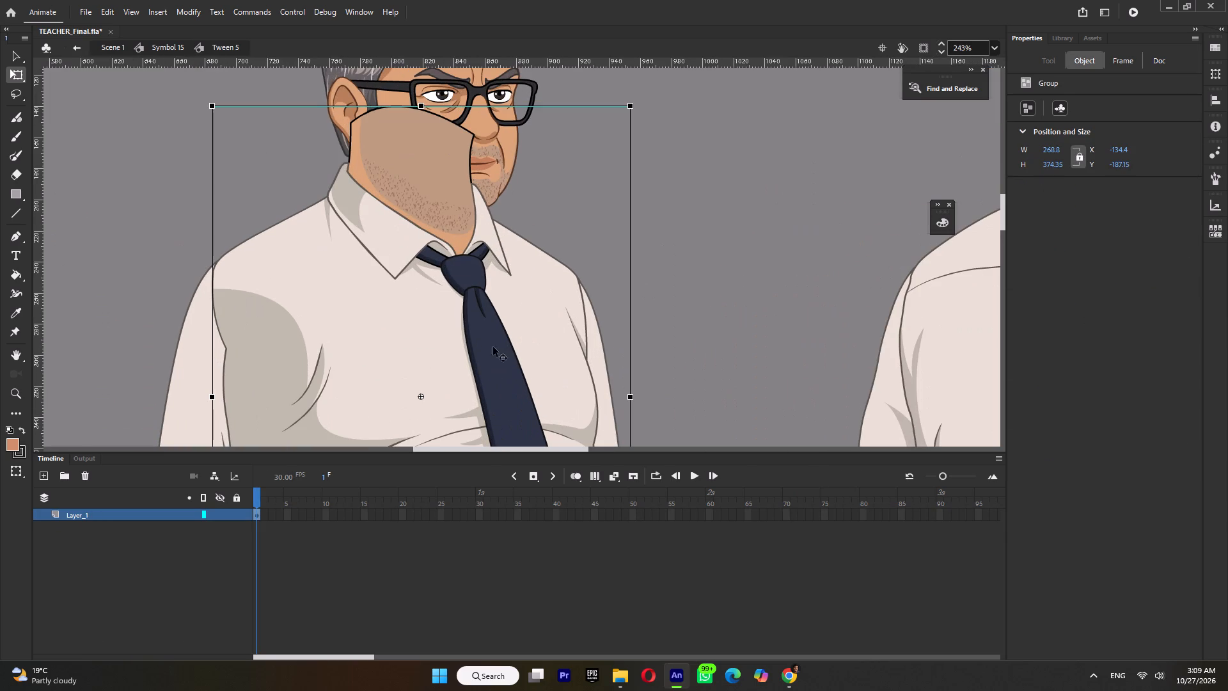
ctrl+scroll(425, 188, up, 6)
ctrl+scroll(430, 193, down, 10)
double_click(647, 255)
ctrl+scroll(643, 255, down, 3)
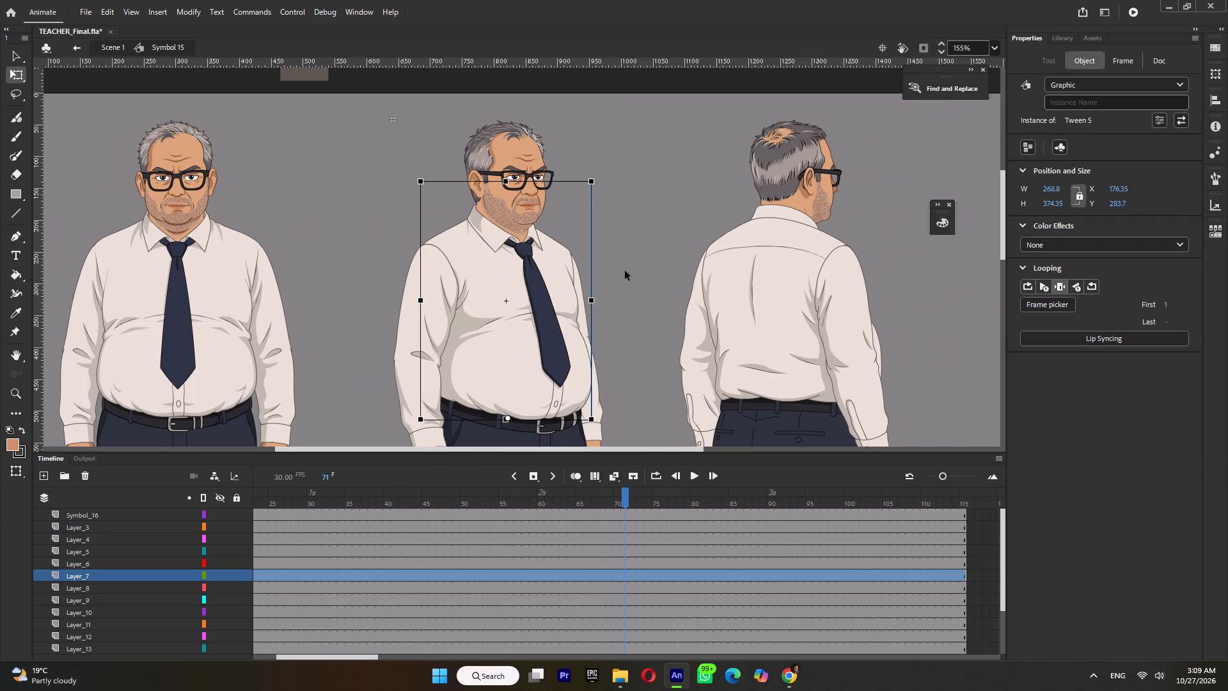
Save the document and return from Symbol 15 to Scene 1.
key(ctrl+s)
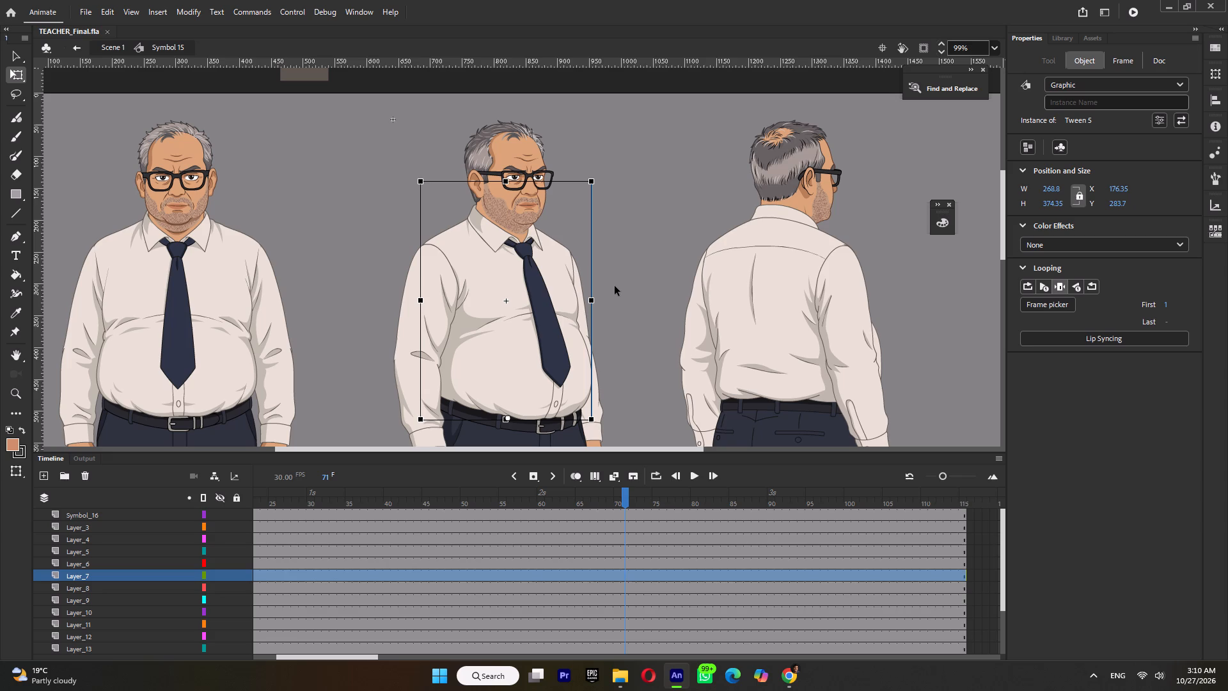
click(520, 191)
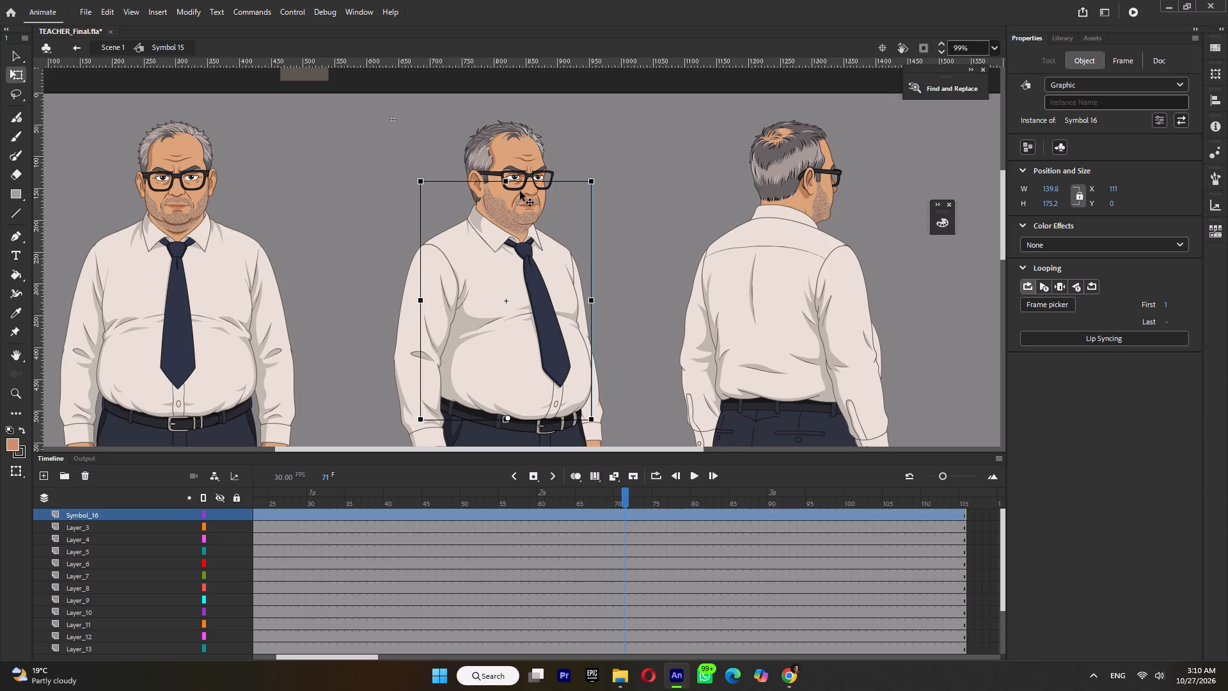
double_click(613, 222)
ctrl+scroll(611, 224, down, 3)
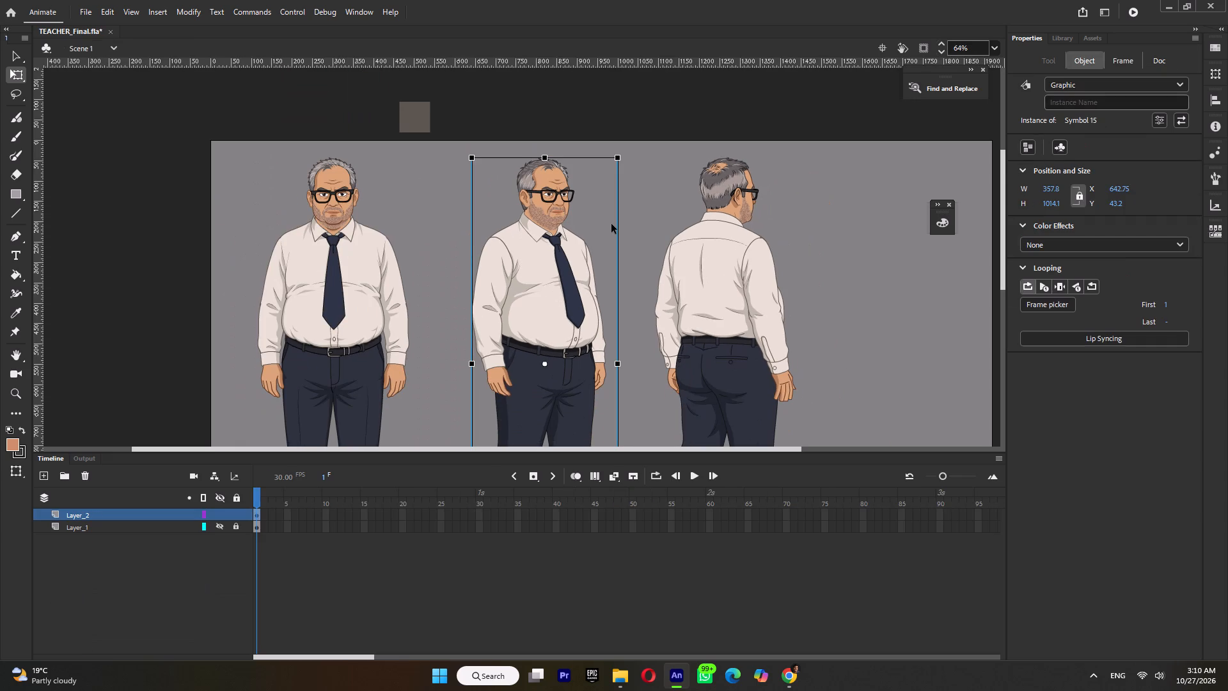
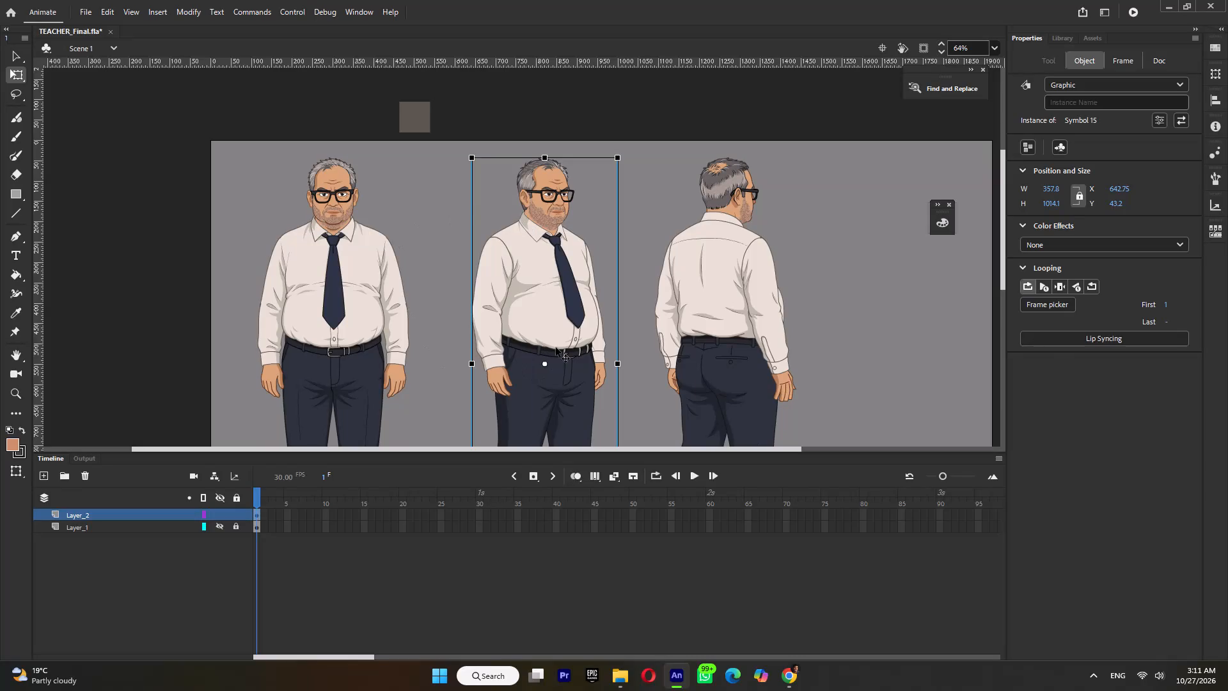
Open the three-quarter body symbol, Symbol 15, and inspect its upper arm, hand, hip and leg pieces.
double_click(774, 290)
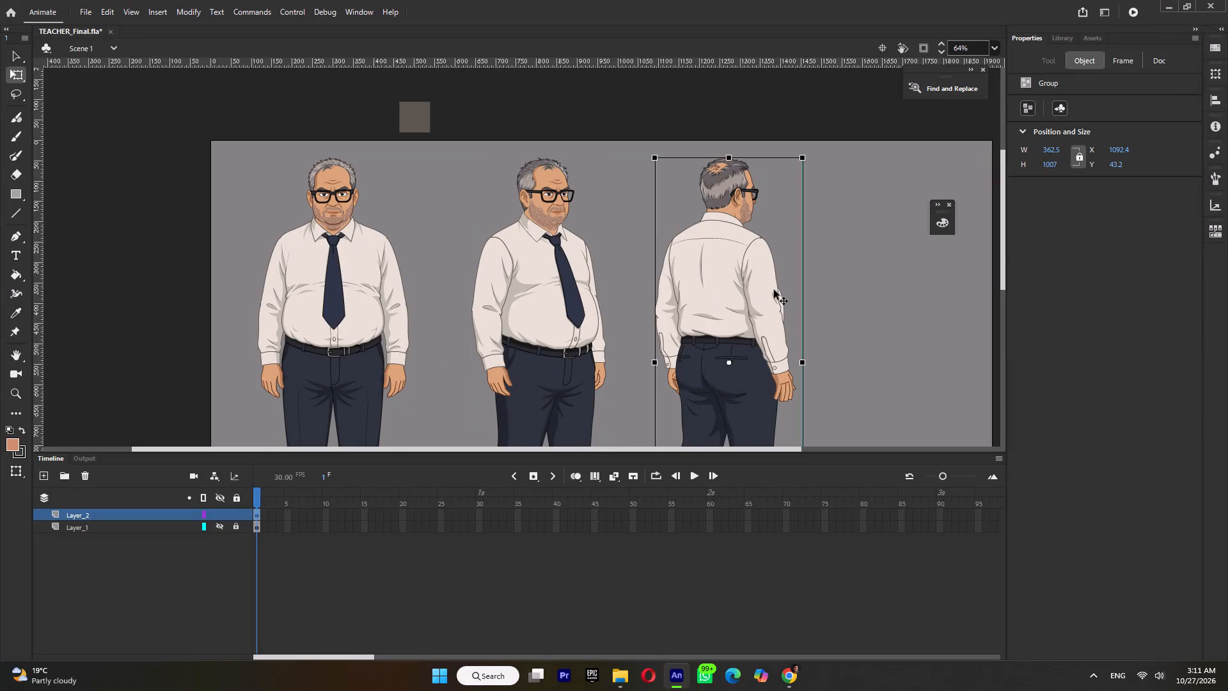
ctrl+scroll(760, 287, down, 5)
double_click(773, 288)
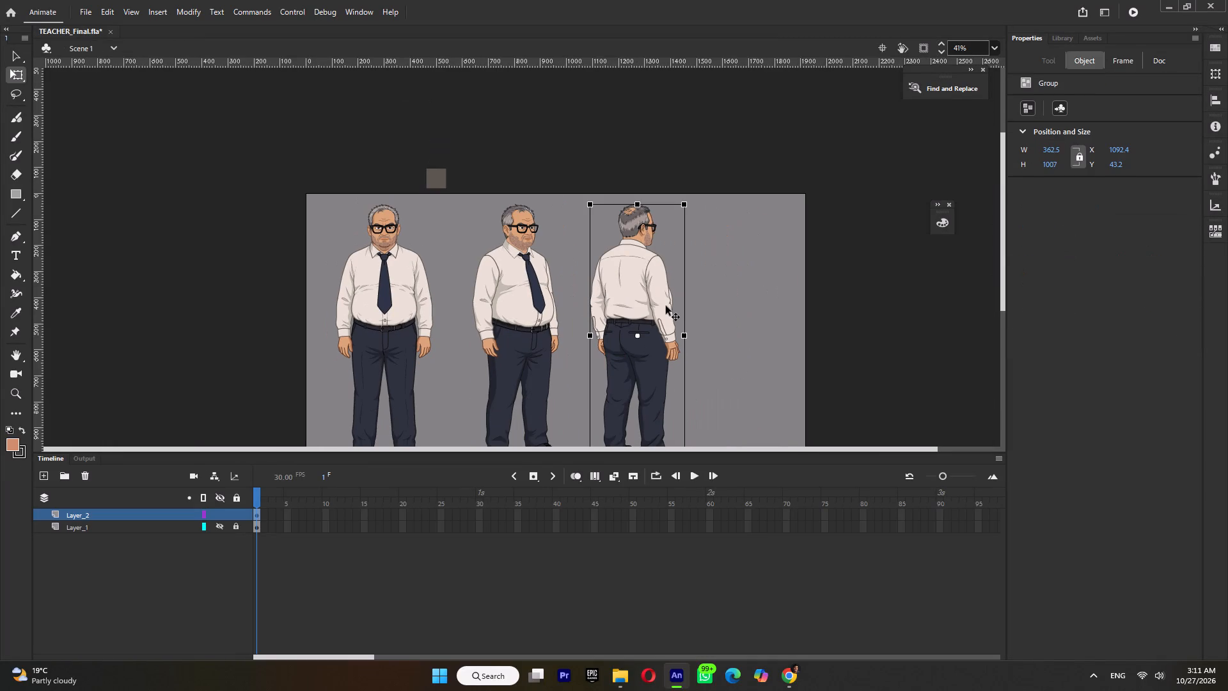
double_click(521, 334)
triple_click(481, 314)
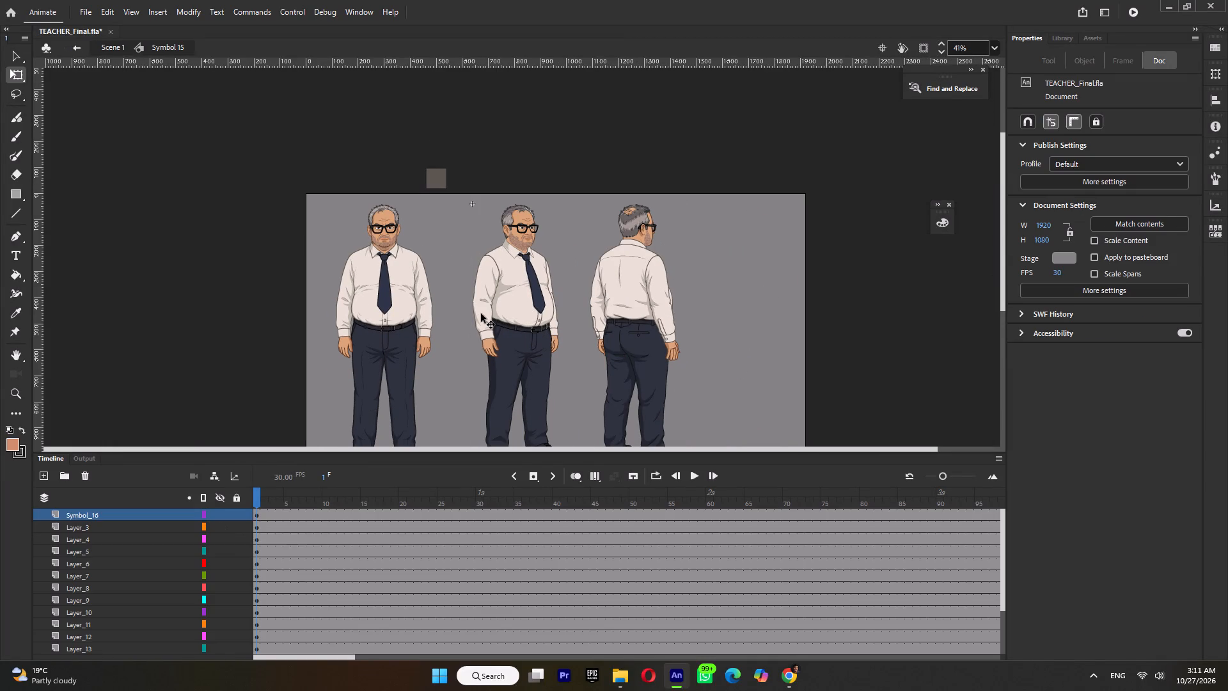
ctrl+scroll(482, 312, up, 5)
click(477, 273)
click(490, 363)
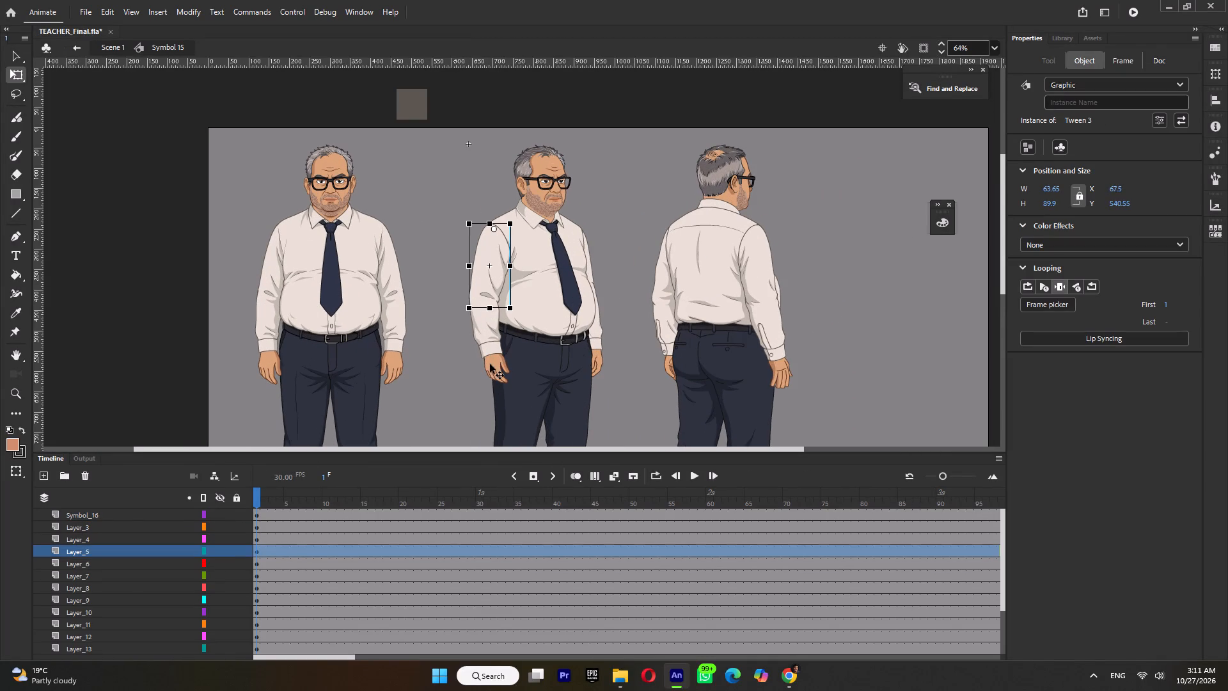
click(549, 367)
click(528, 403)
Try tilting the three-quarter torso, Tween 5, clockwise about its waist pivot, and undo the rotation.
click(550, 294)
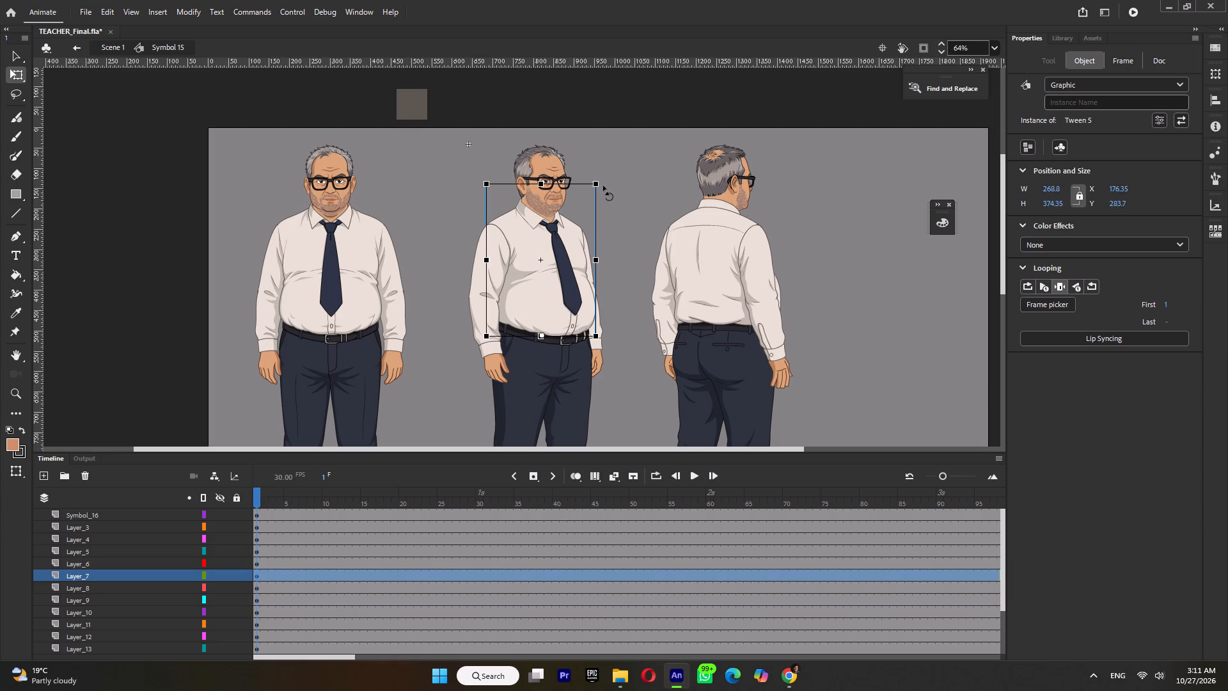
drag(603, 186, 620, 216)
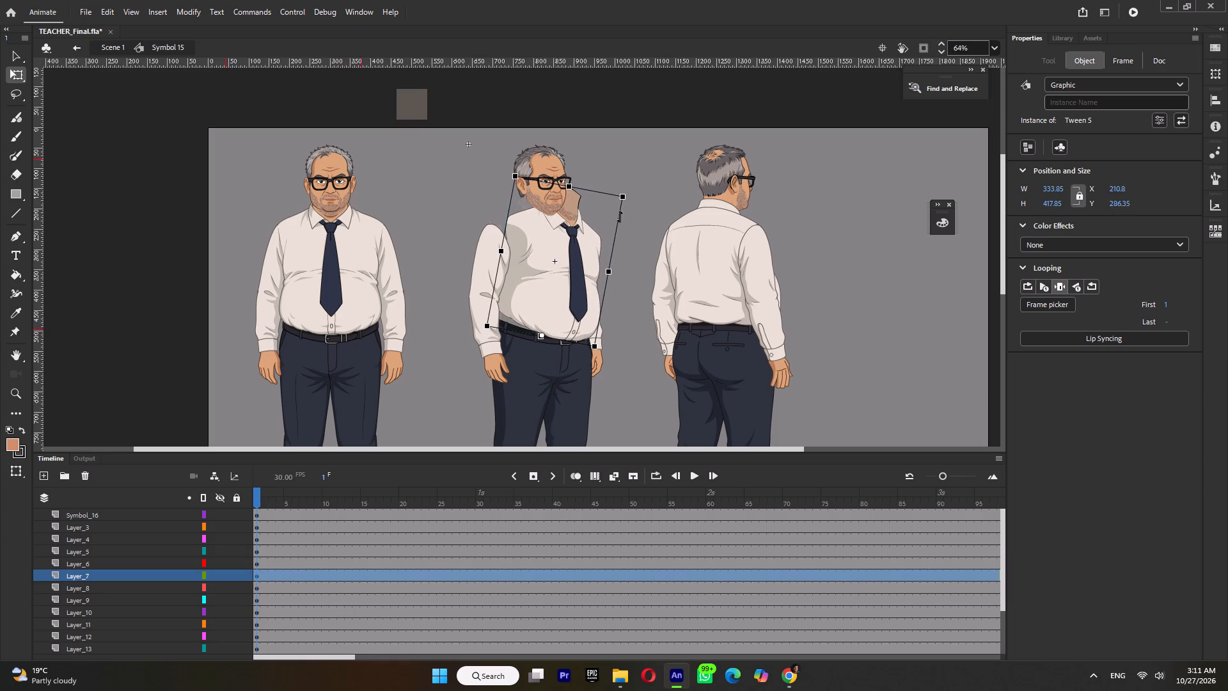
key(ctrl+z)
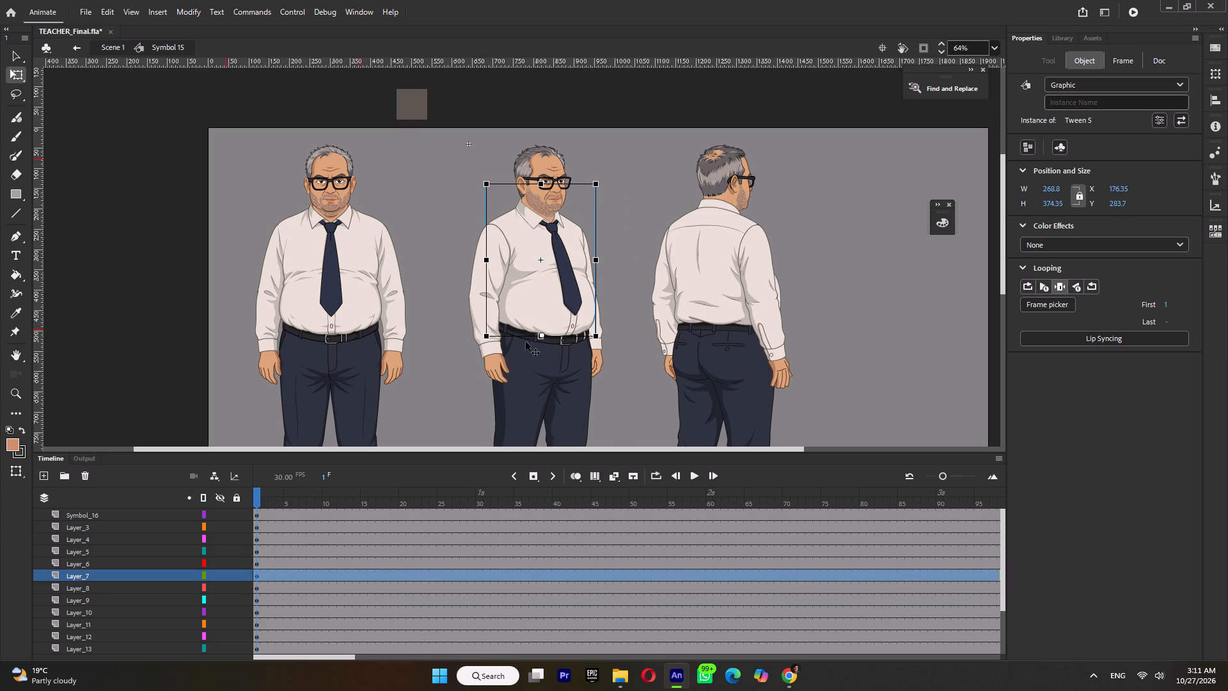
Examine the hip symbol, Tween 6, around the belt and the forearm symbol, Tween 13, and return to Scene 1.
click(523, 351)
double_click(523, 351)
ctrl+scroll(522, 343, up, 4)
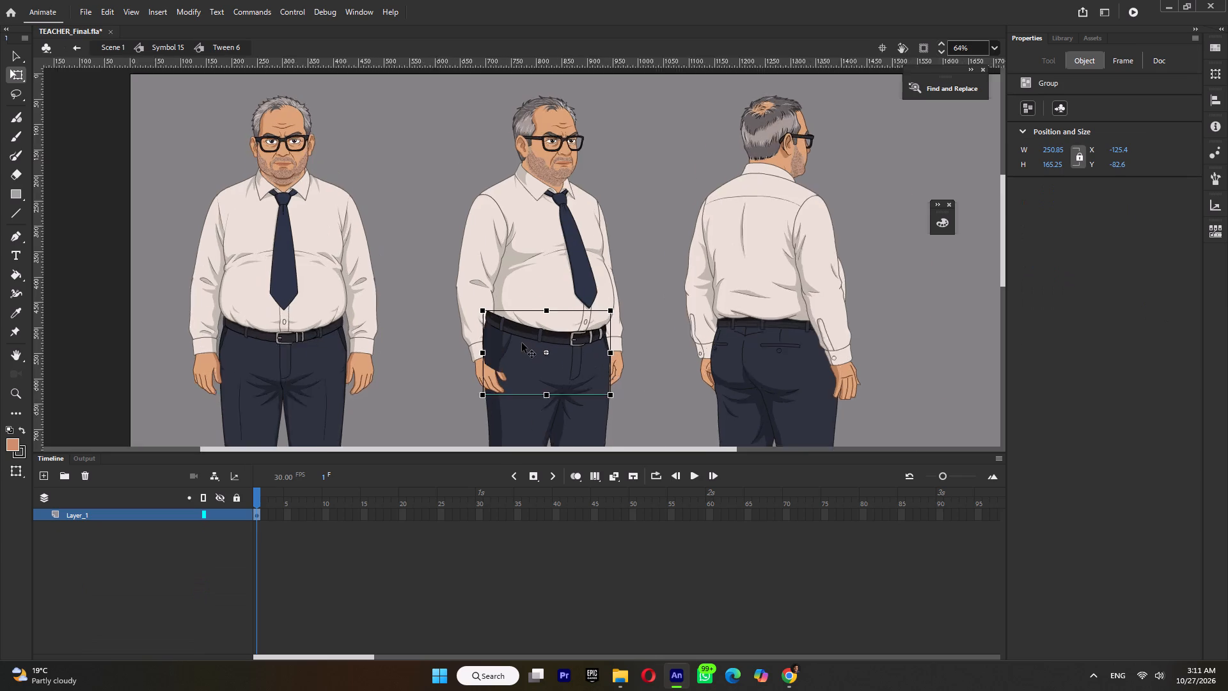
ctrl+scroll(522, 343, up, 3)
double_click(799, 281)
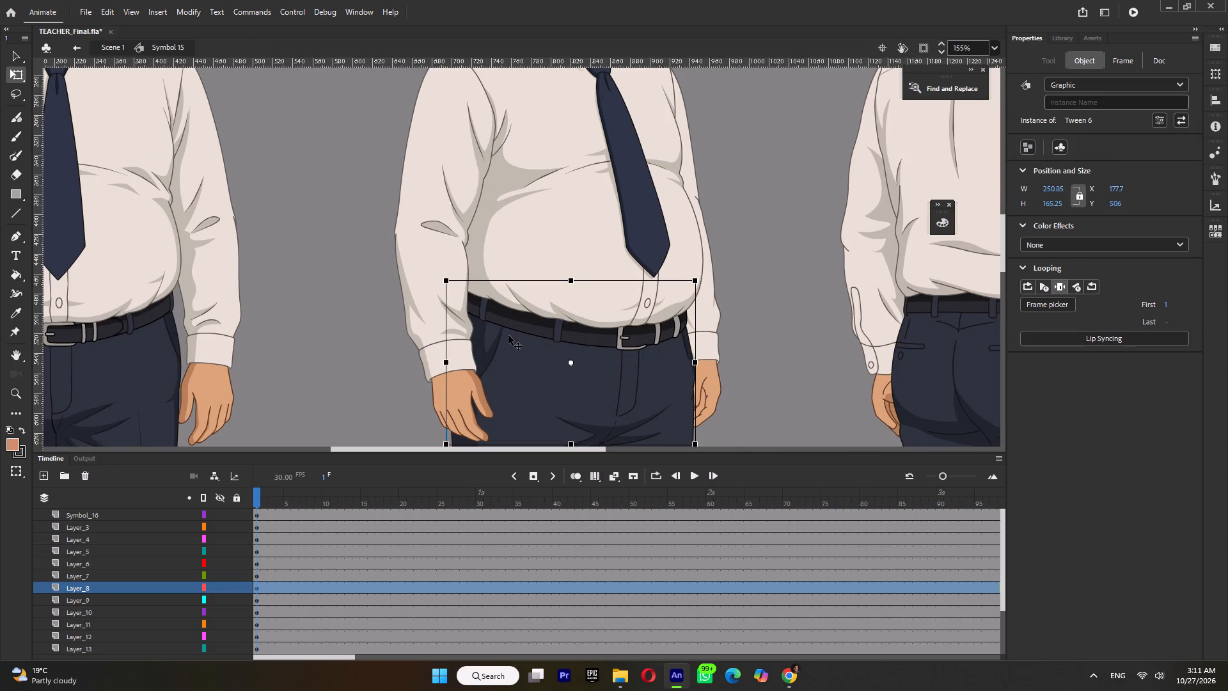
double_click(508, 335)
ctrl+scroll(496, 317, up, 4)
double_click(303, 316)
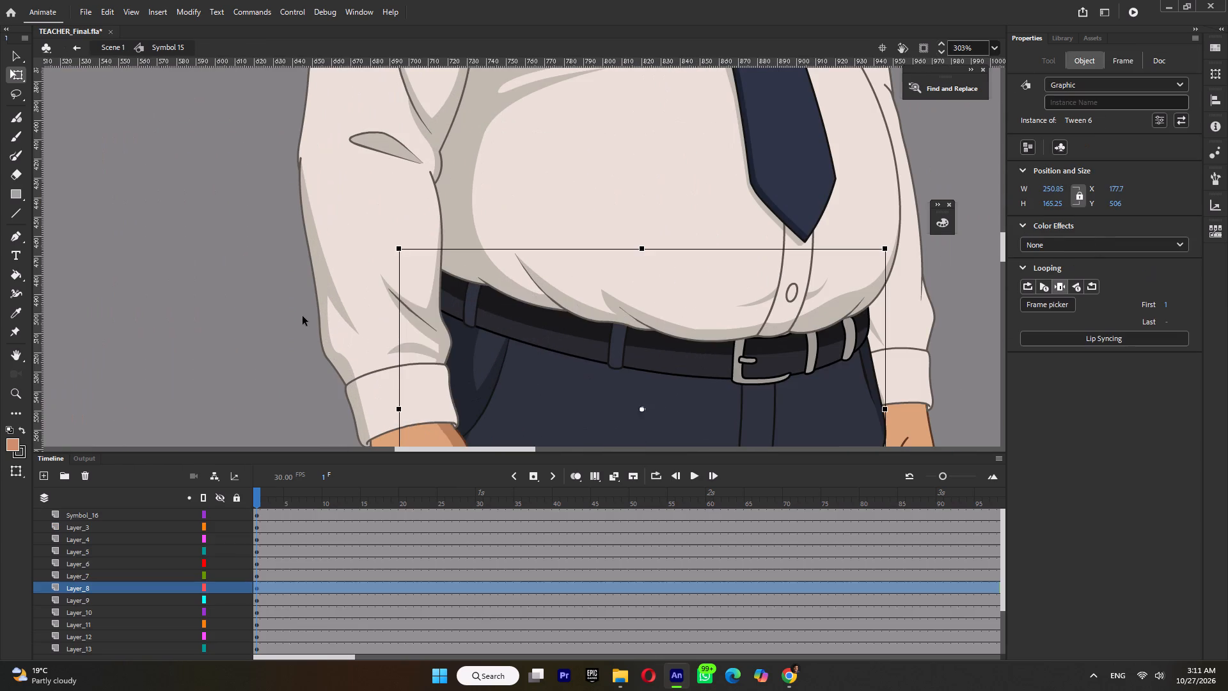
ctrl+scroll(326, 285, down, 9)
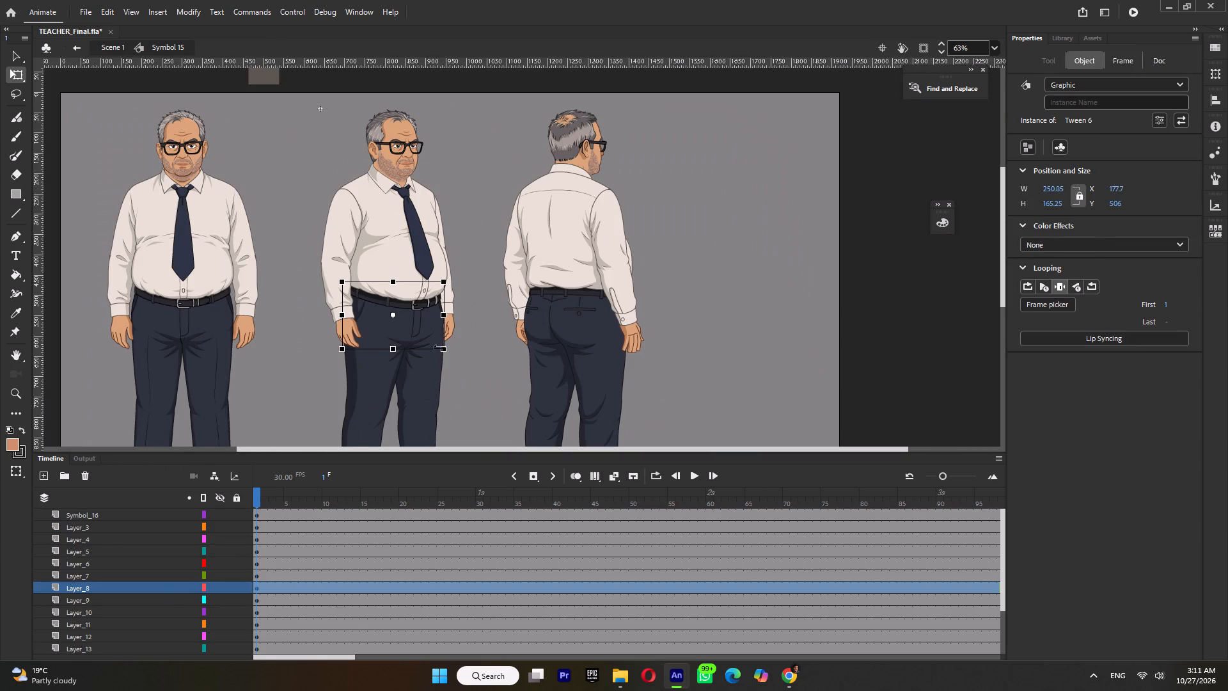
ctrl+scroll(443, 332, down, 2)
click(500, 280)
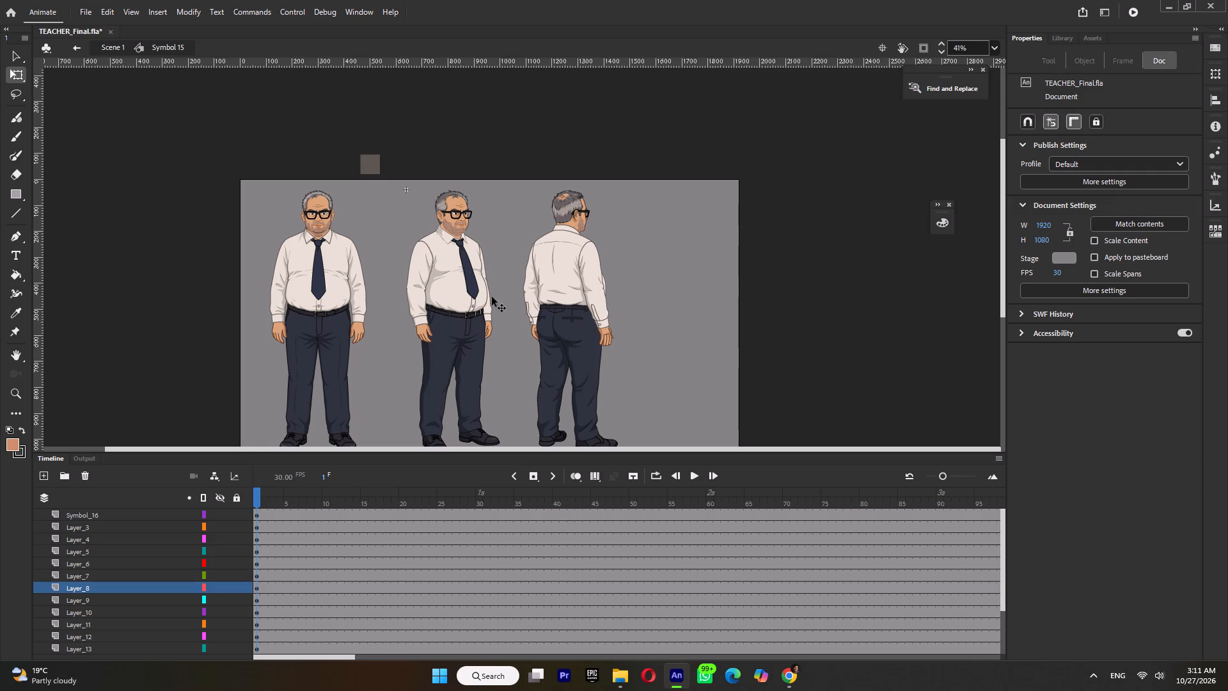
click(492, 314)
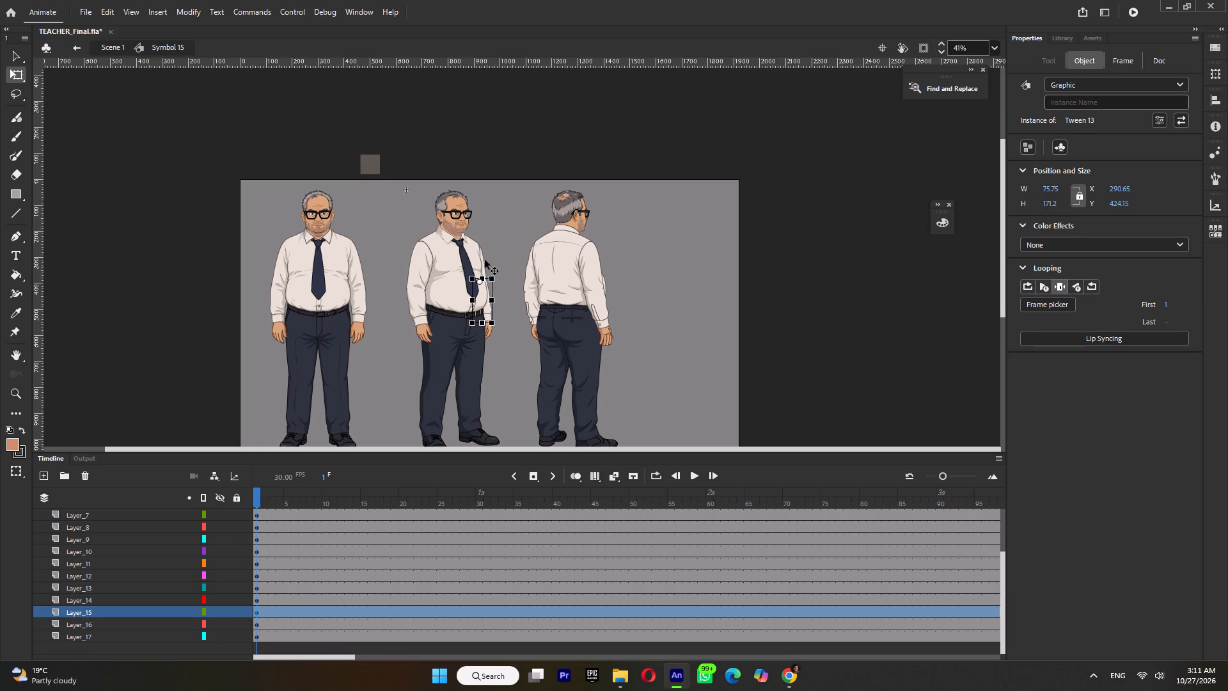
double_click(492, 253)
Convert the teacher's back-view group into a symbol.
click(547, 286)
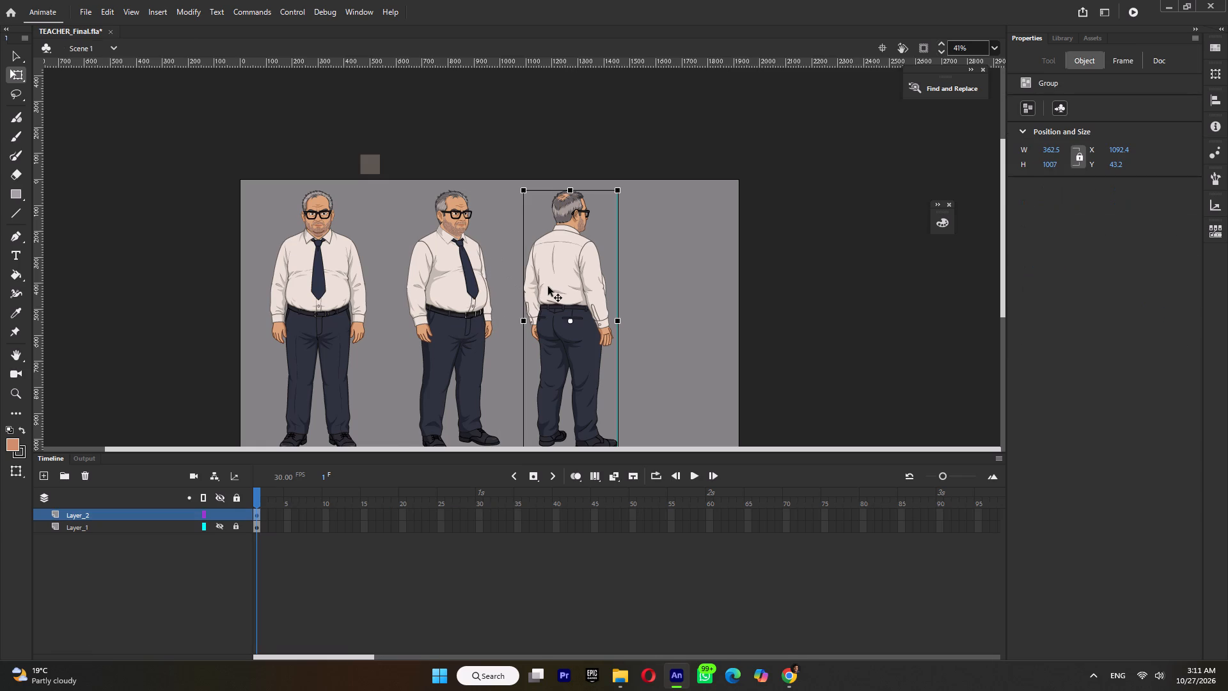
key(F8)
click(675, 166)
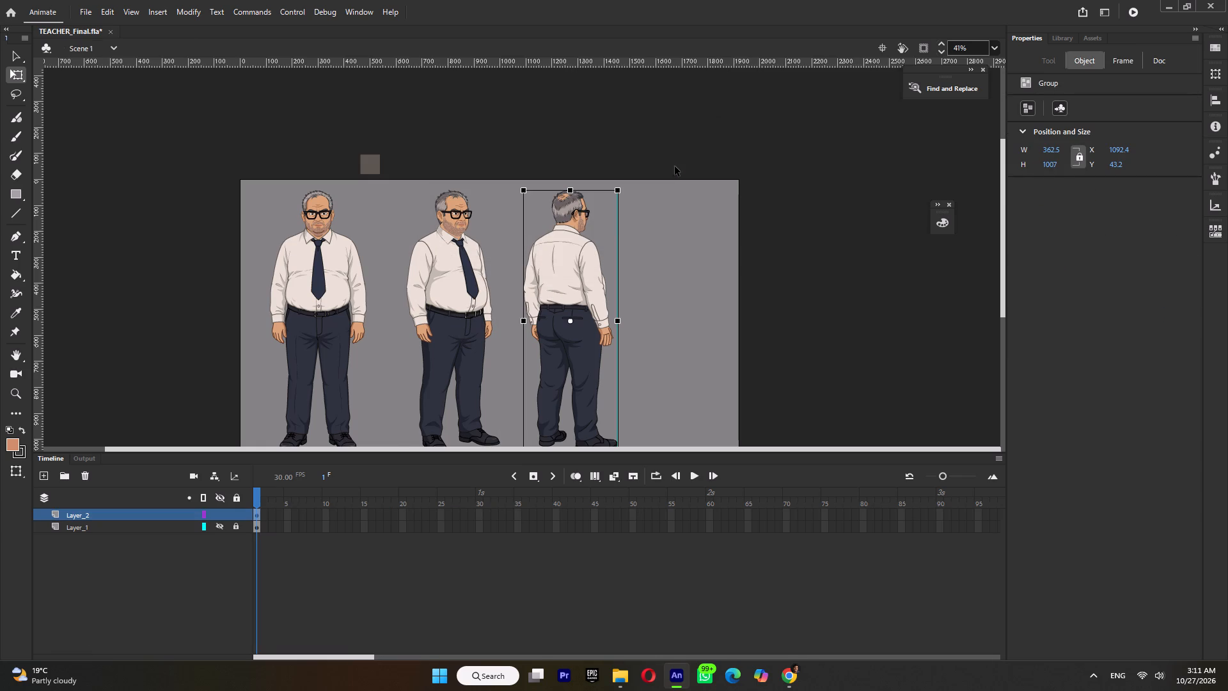
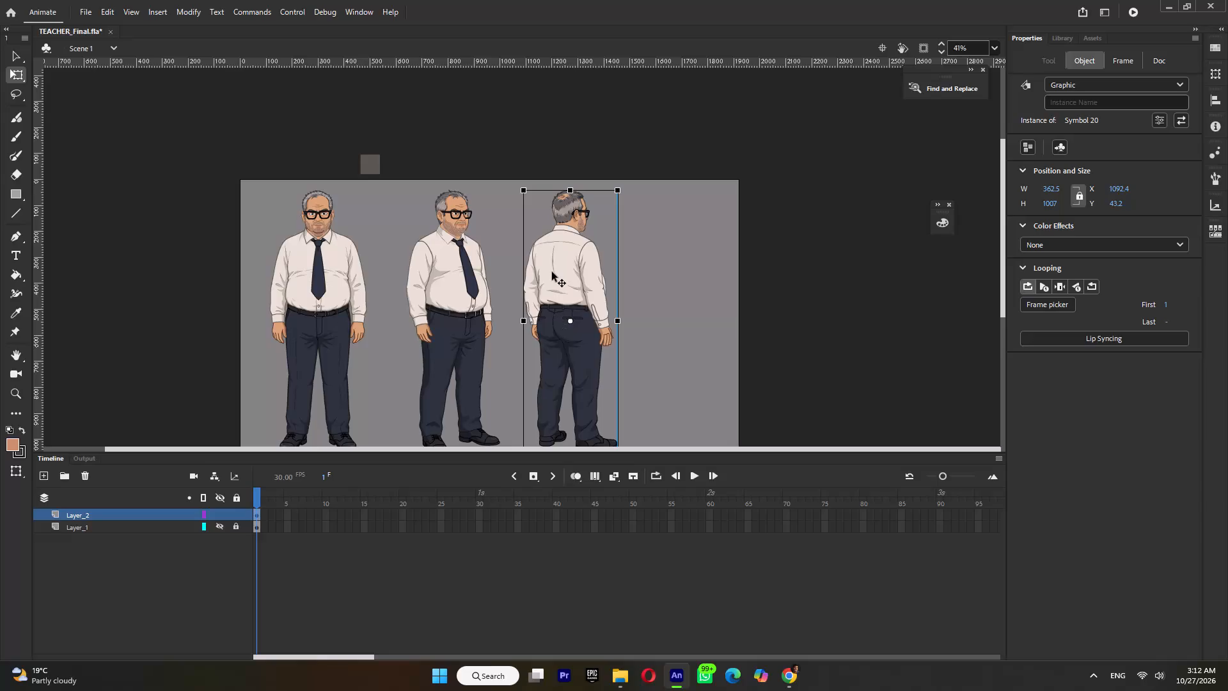
Open the back-view symbol, Symbol 20, break its group apart, and distribute the body parts to separate layers.
double_click(552, 272)
key(ctrl+b)
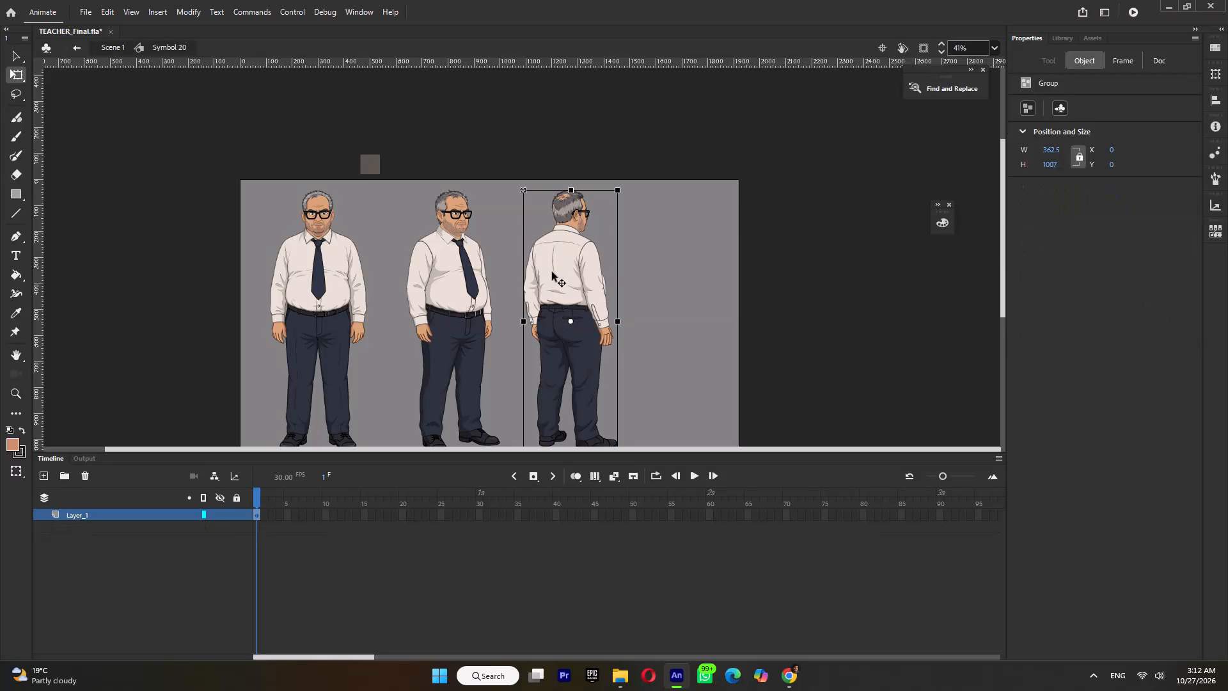
key(ctrl+shift+d)
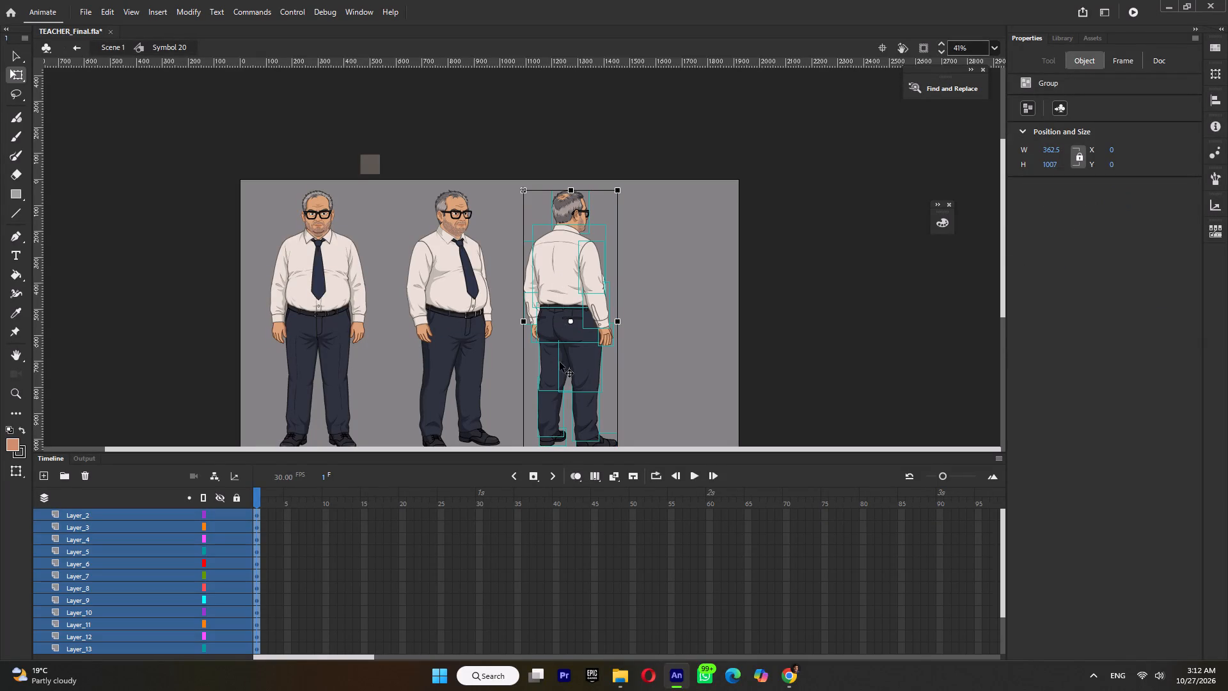
Convert the distributed parts to graphic symbols by applying and removing classic tweens over 30 frames, then reopen Symbol 20 from Scene 1.
key(ctrl+m)
click(682, 393)
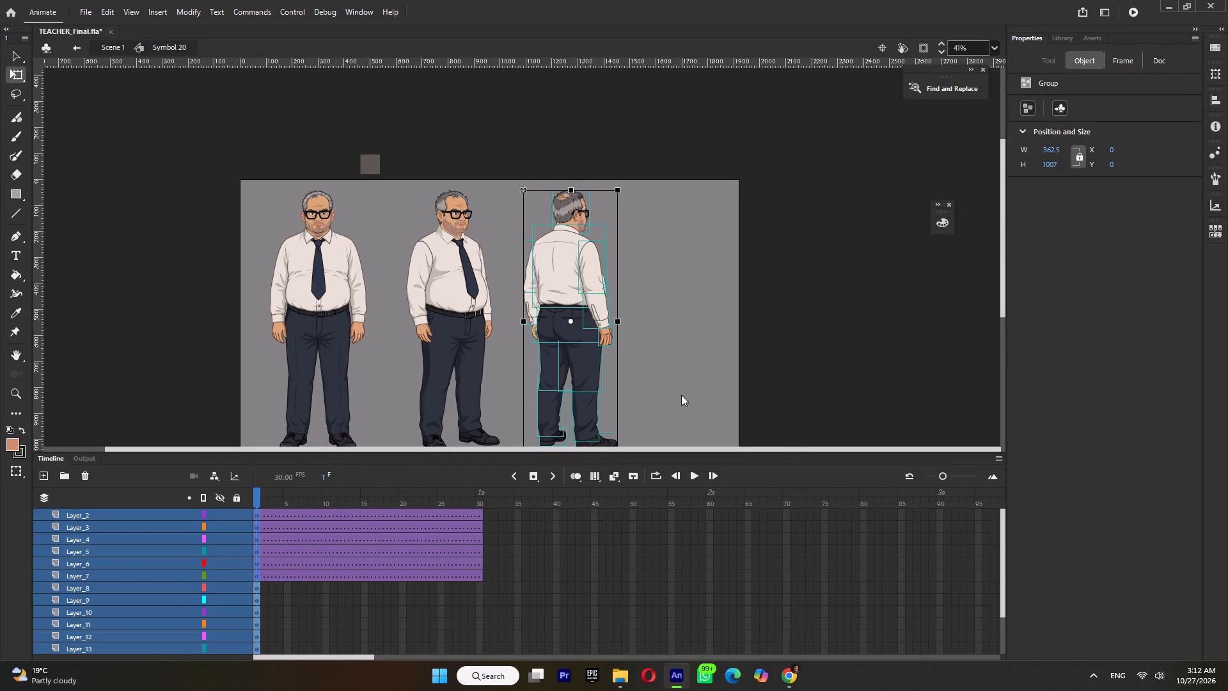
key(ctrl+m)
double_click(636, 300)
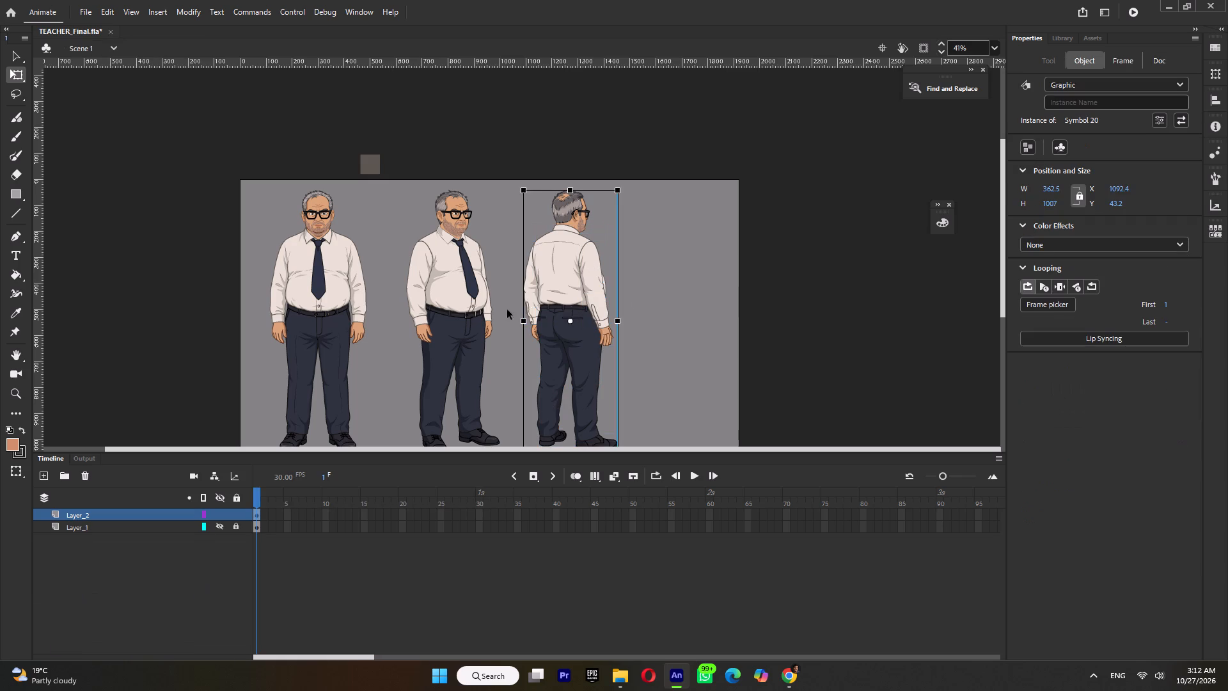
click(491, 310)
double_click(548, 292)
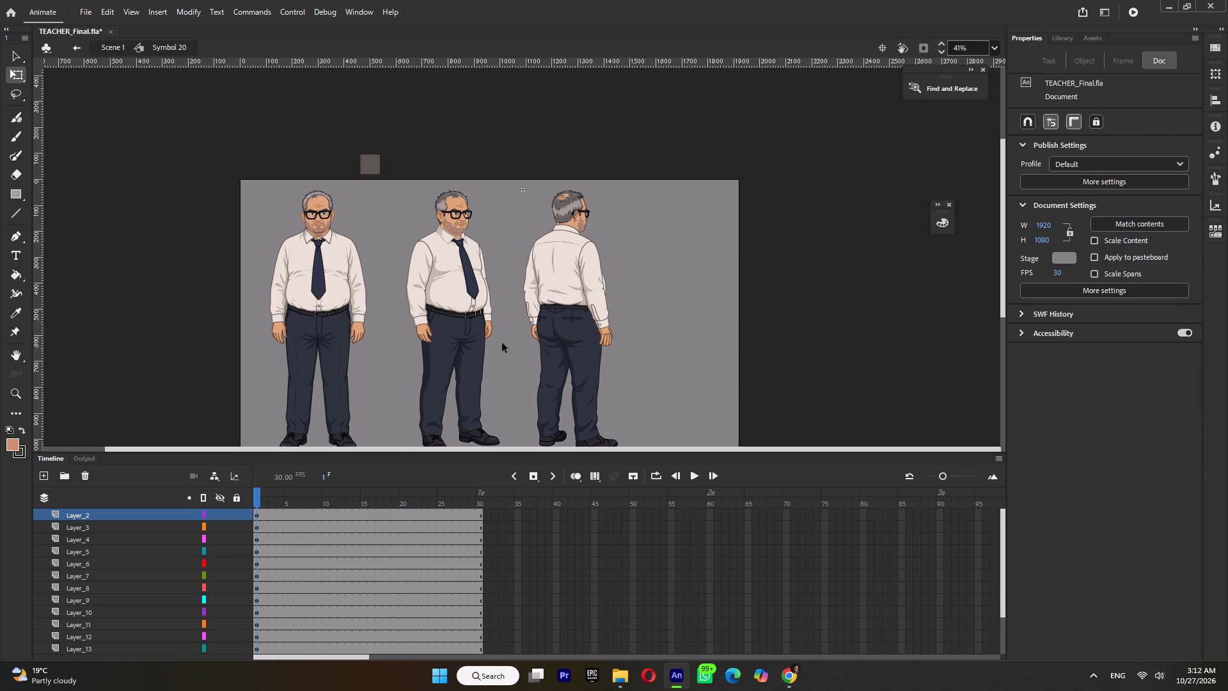
Move the transformation points of both back-view thighs up to their hip joints, beneath the seat of the trousers.
click(523, 316)
click(590, 292)
click(604, 314)
click(567, 345)
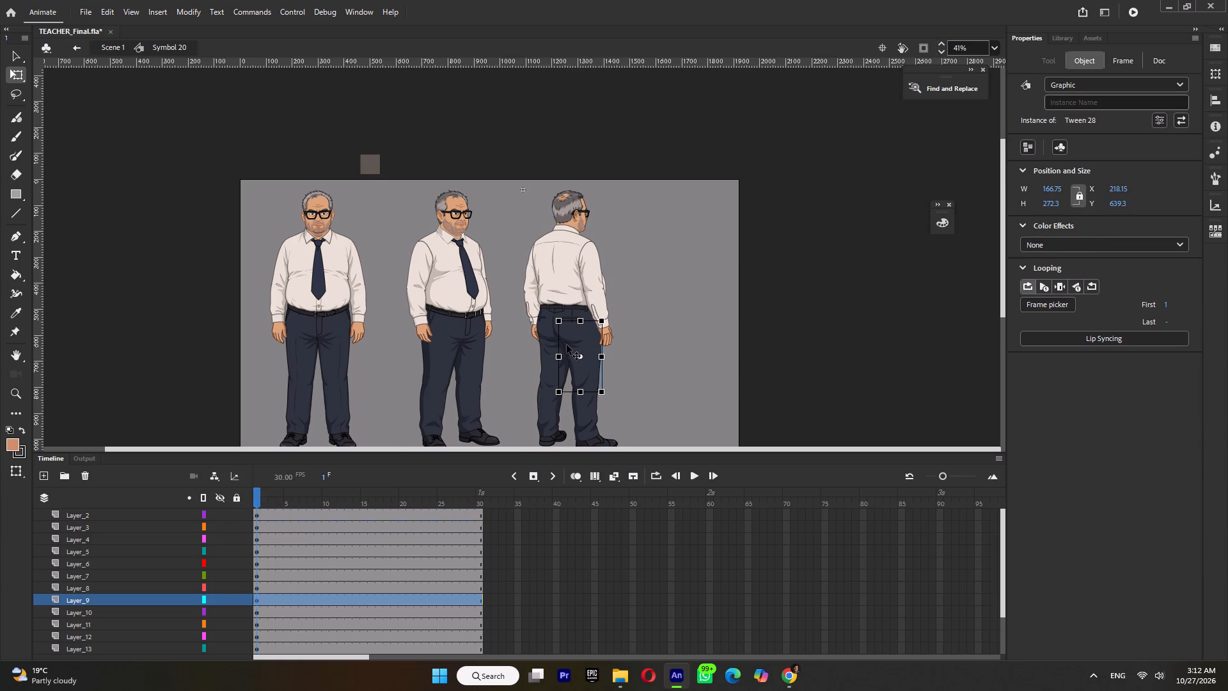
ctrl+scroll(581, 356, up, 4)
drag(582, 356, 576, 305)
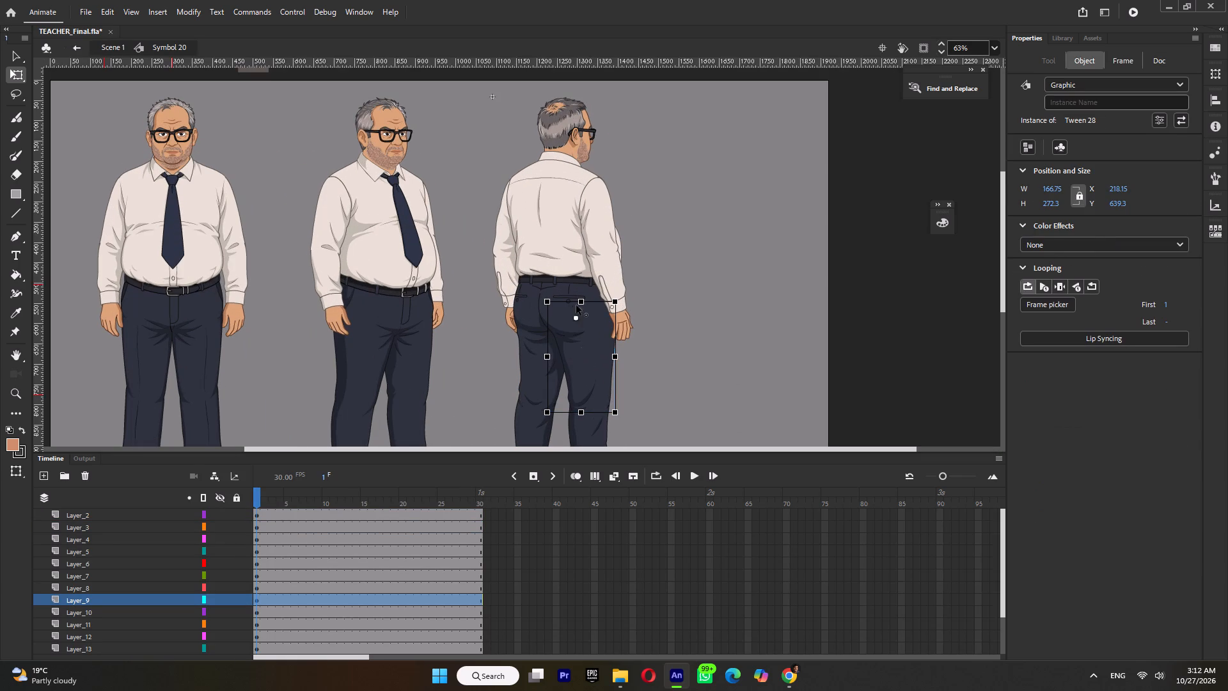
drag(576, 305, 580, 305)
click(534, 382)
drag(545, 365, 542, 354)
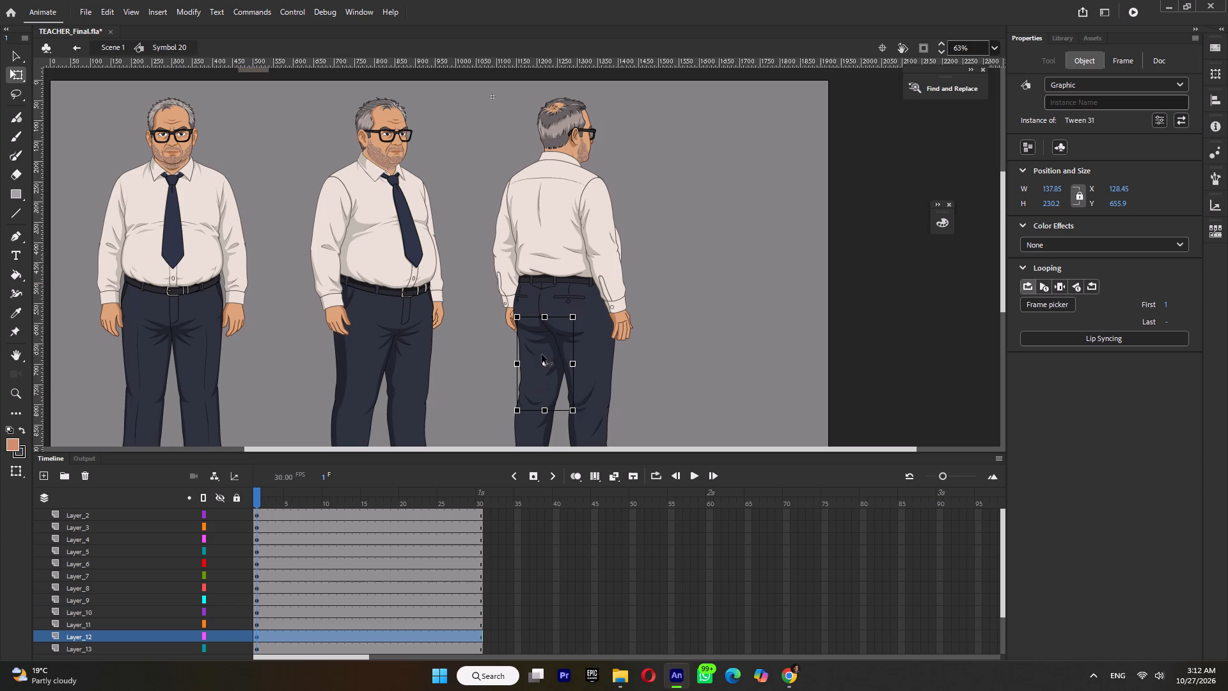
drag(542, 354, 537, 321)
Move the transformation point of the back view's left upper arm up to the shoulder joint.
click(542, 289)
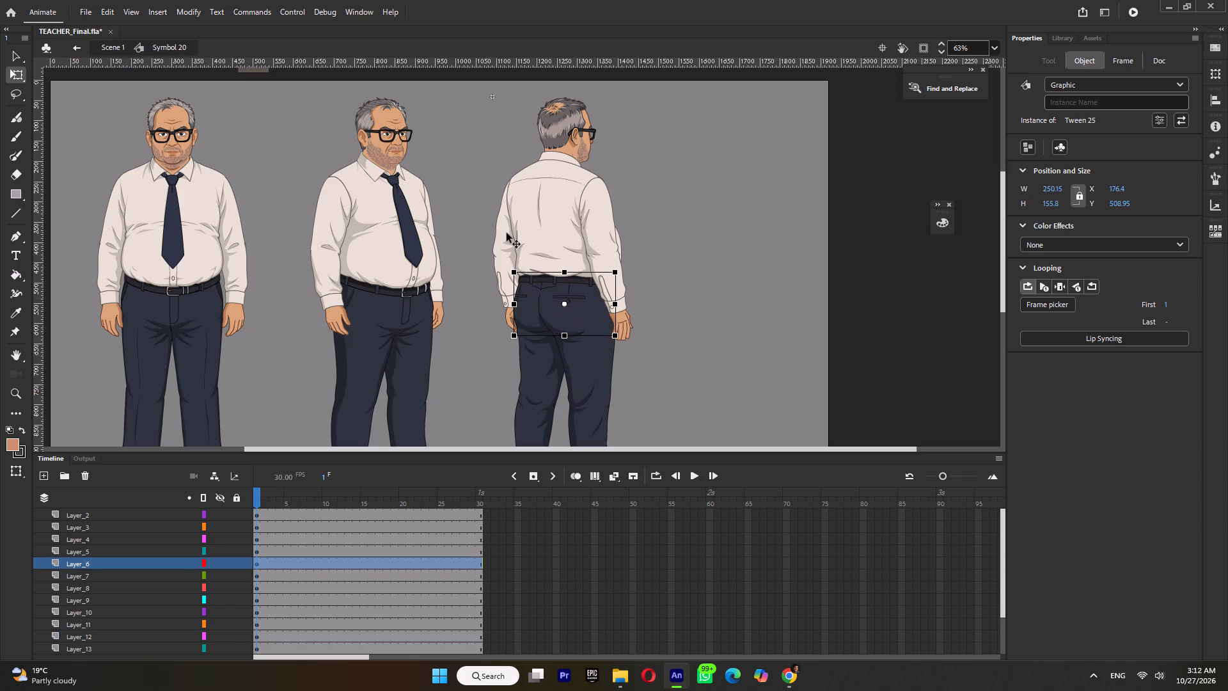
click(504, 216)
drag(512, 218, 516, 184)
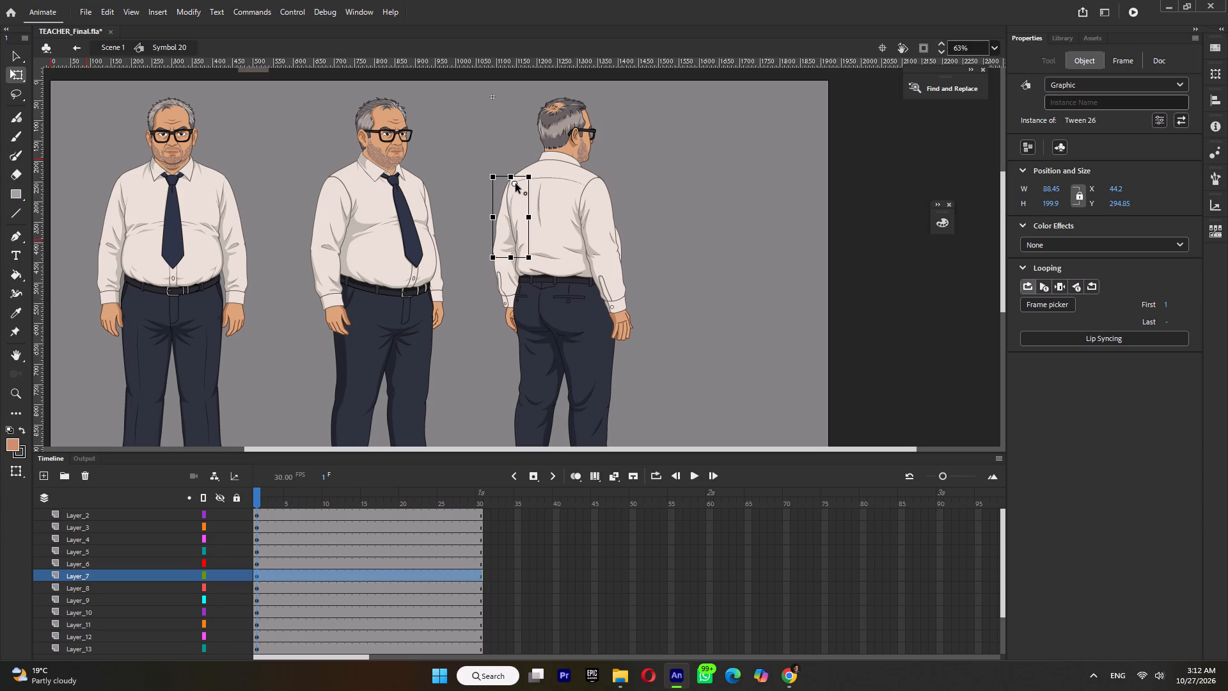
drag(516, 184, 516, 183)
Move the transformation points of both back-view forearms up to their elbows.
ctrl+scroll(503, 297, up, 2)
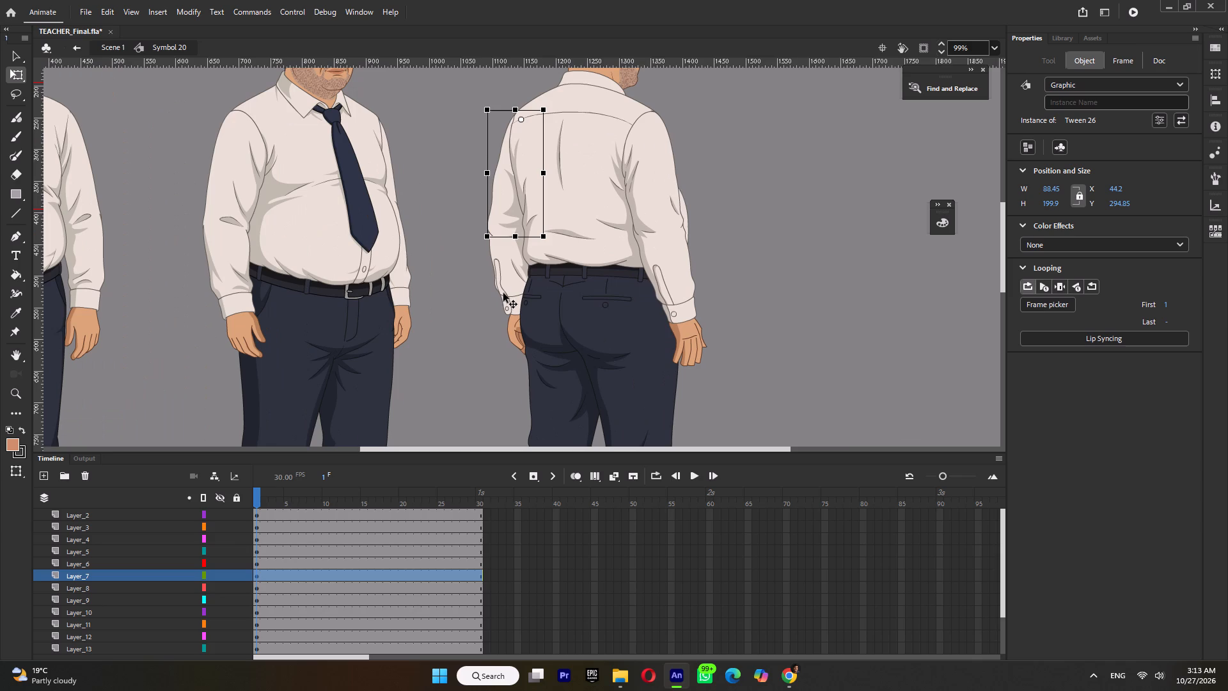
click(508, 277)
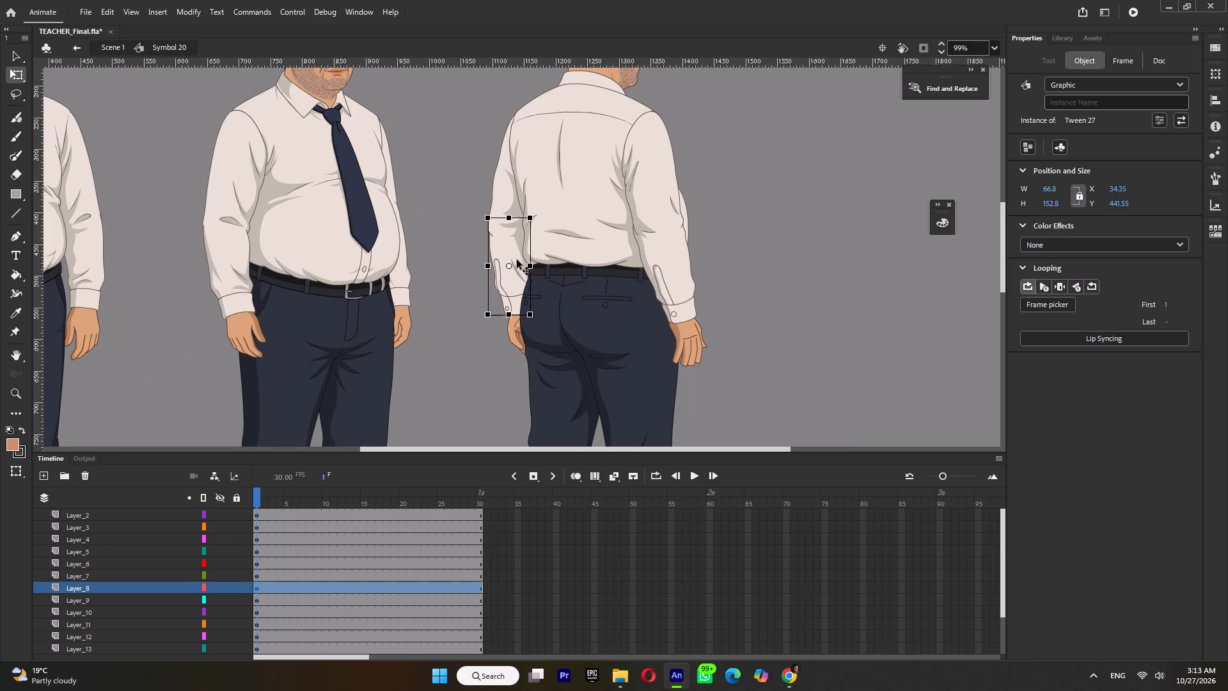
drag(509, 267, 507, 225)
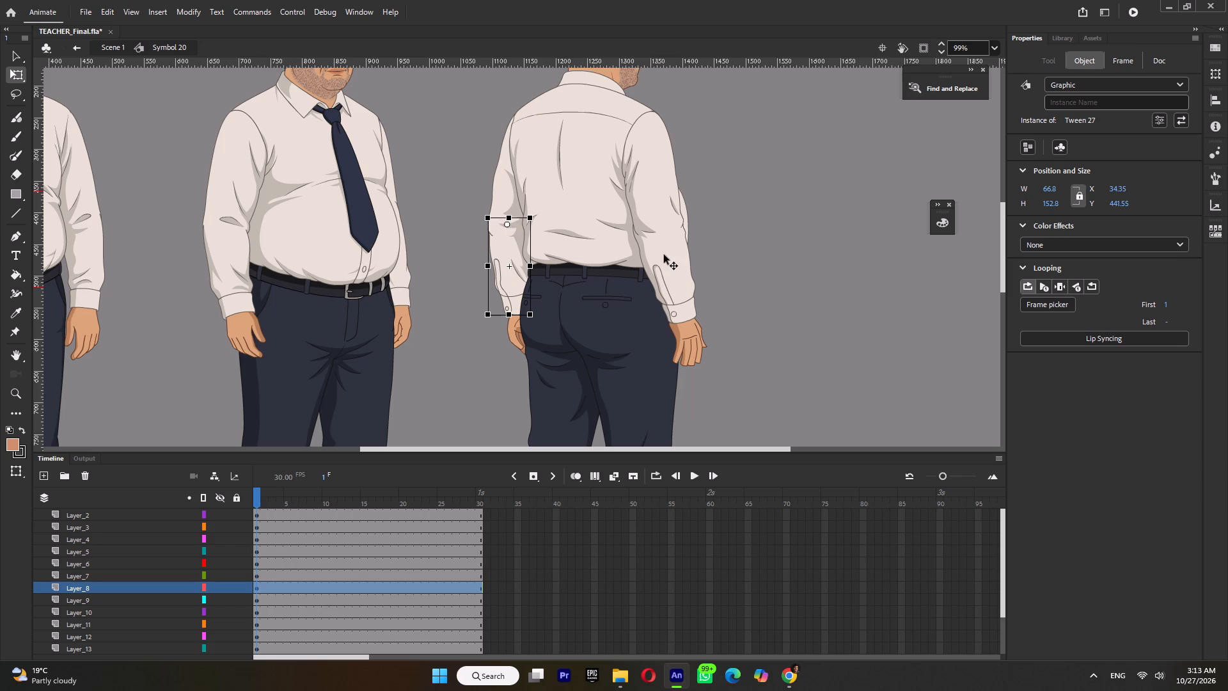
click(665, 256)
drag(665, 266, 659, 225)
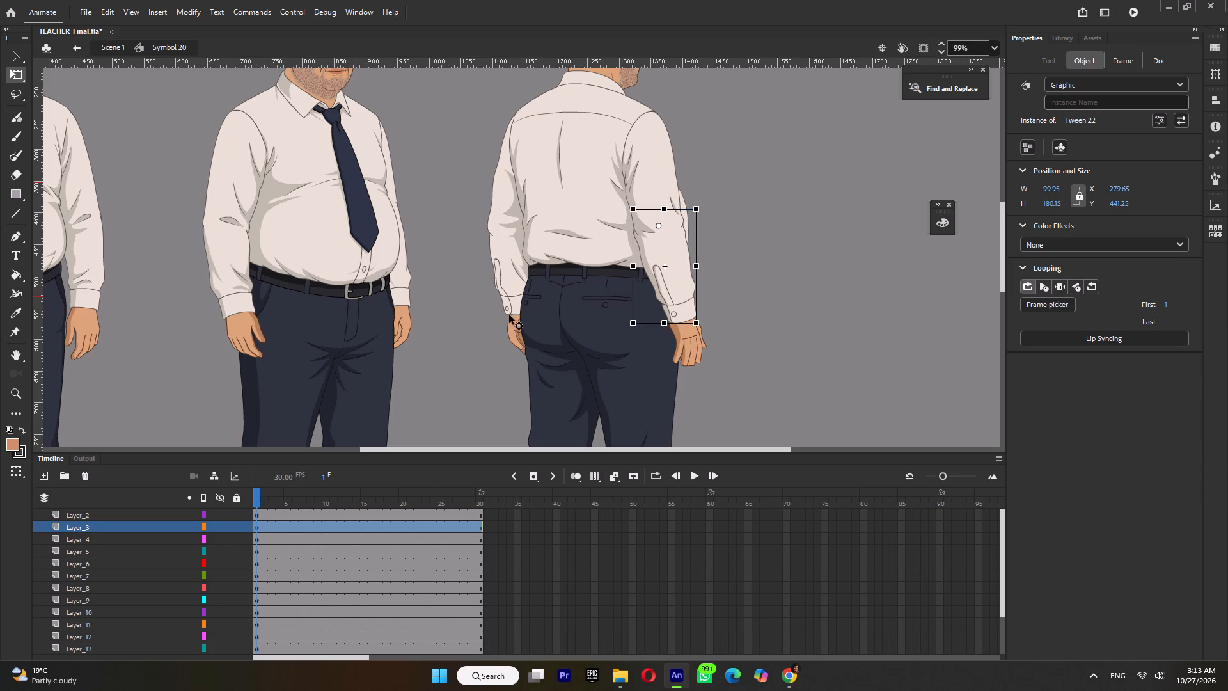
Move the transformation point of the back view's left hand up to the wrist, just below the cuff.
click(512, 327)
drag(526, 332, 523, 310)
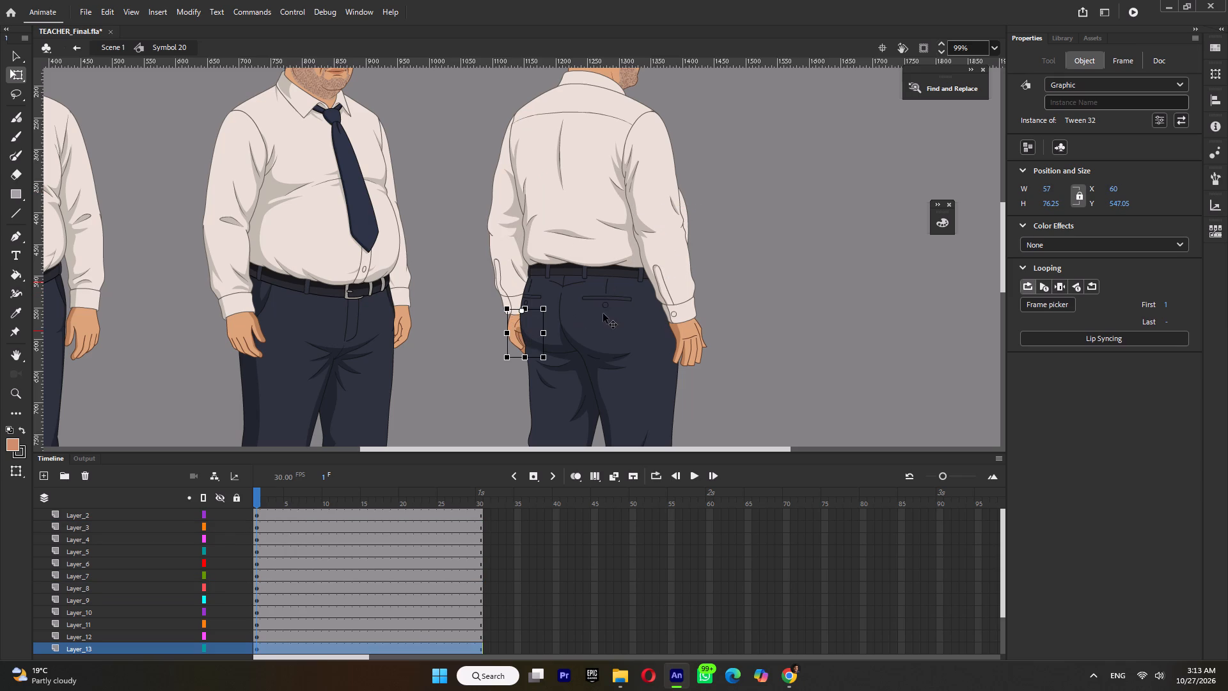
Move the back-view head's transformation point down to the base of the neck at the shirt collar.
click(603, 314)
click(594, 230)
scroll(600, 229, up, 1)
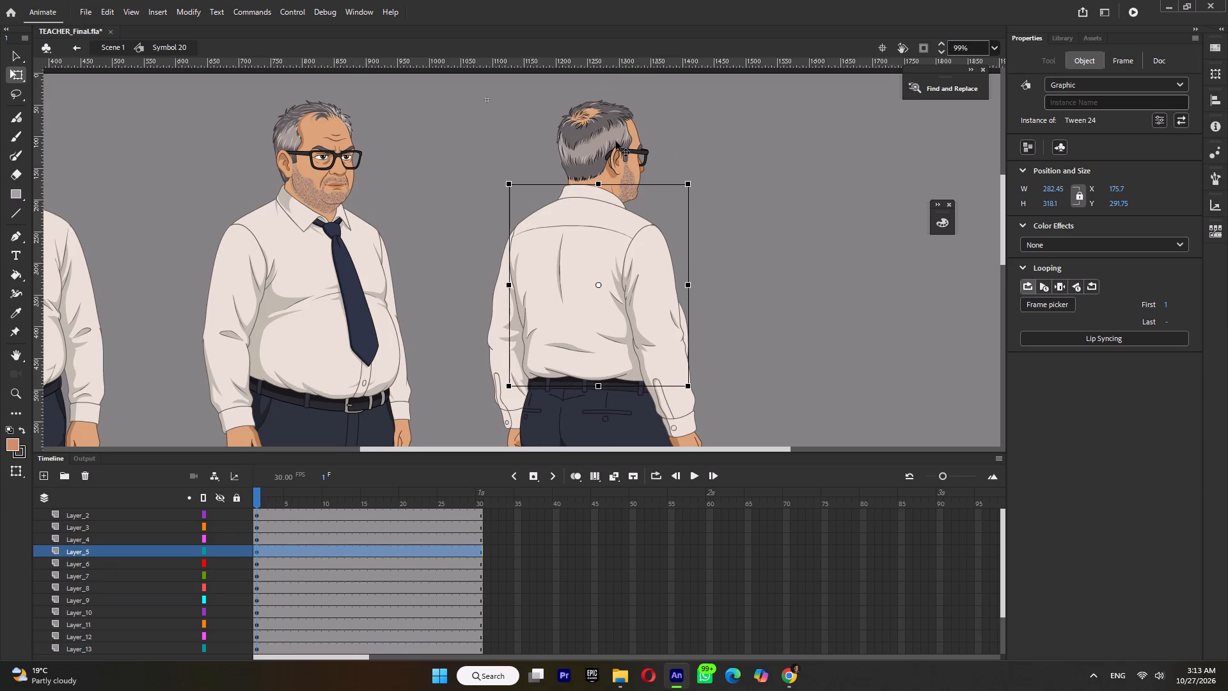
click(615, 141)
drag(604, 152, 595, 191)
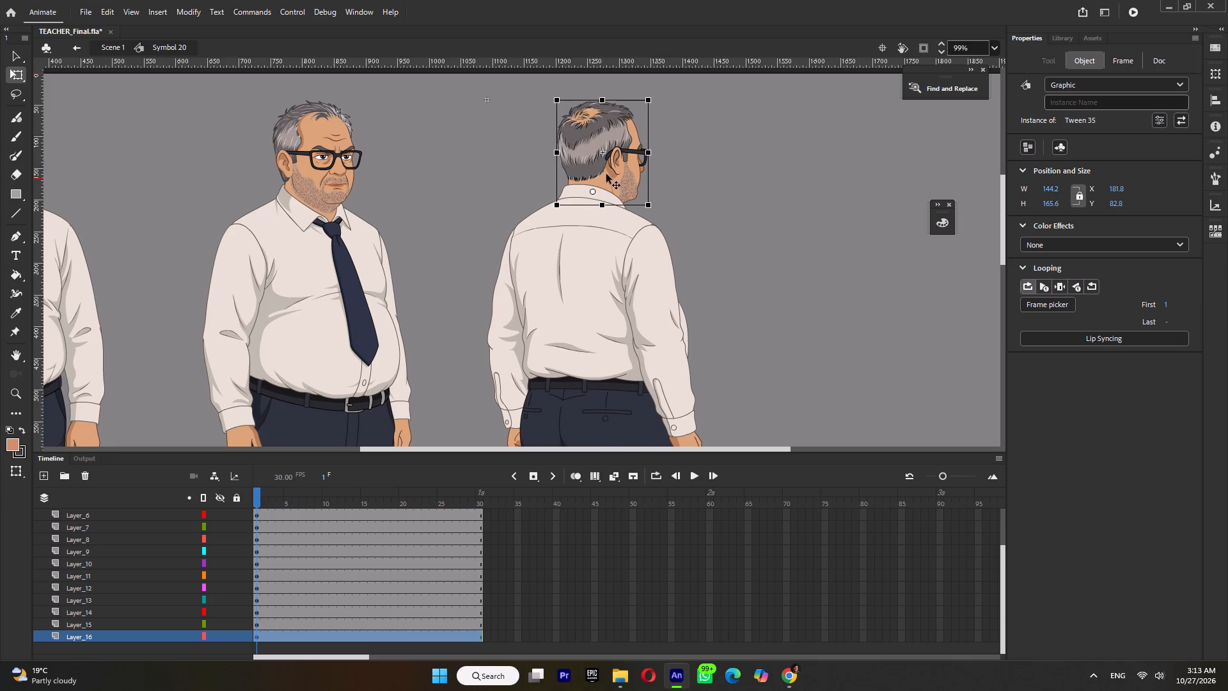
Move the transformation points of both back-view lower legs down to the ankles, then check the left thigh's pivot.
scroll(606, 174, down, 1)
scroll(638, 304, down, 2)
click(638, 294)
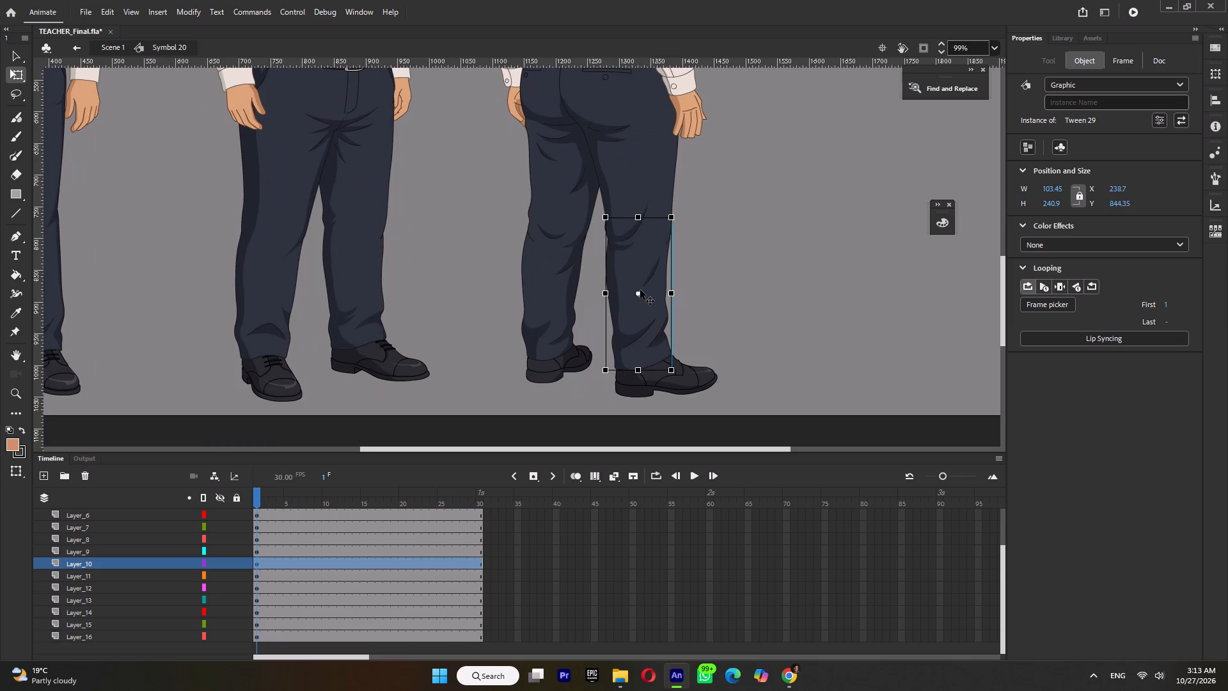
drag(640, 294, 647, 364)
click(546, 309)
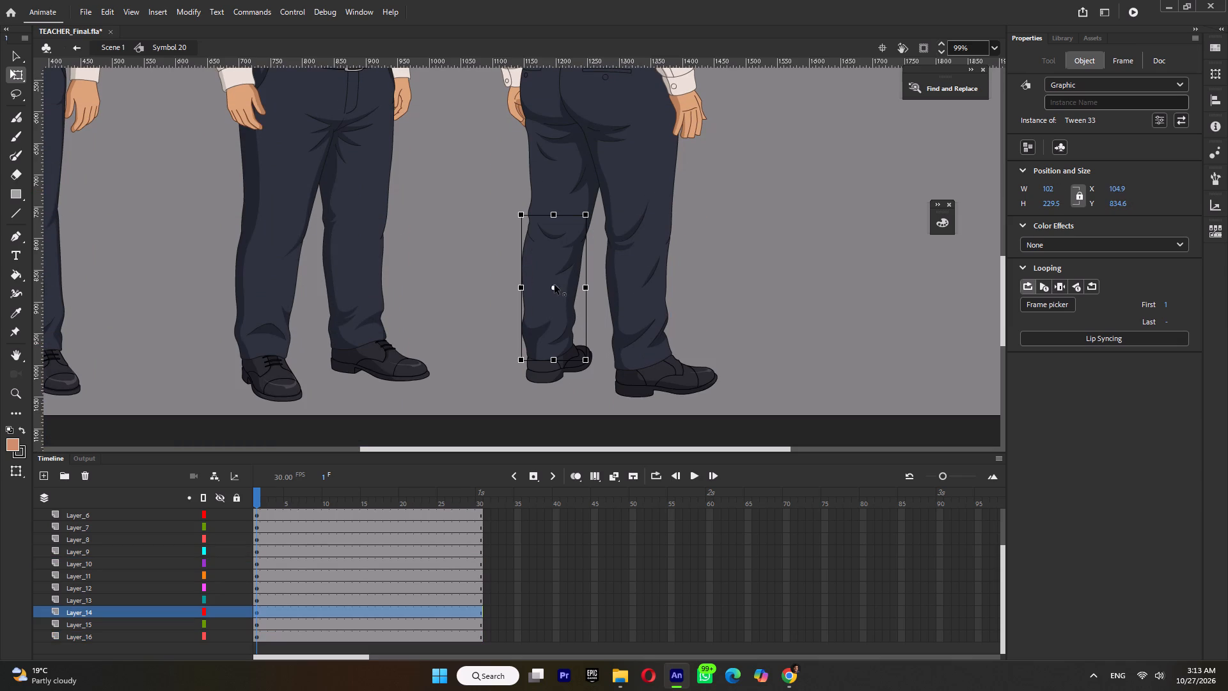
drag(553, 287, 547, 356)
click(553, 184)
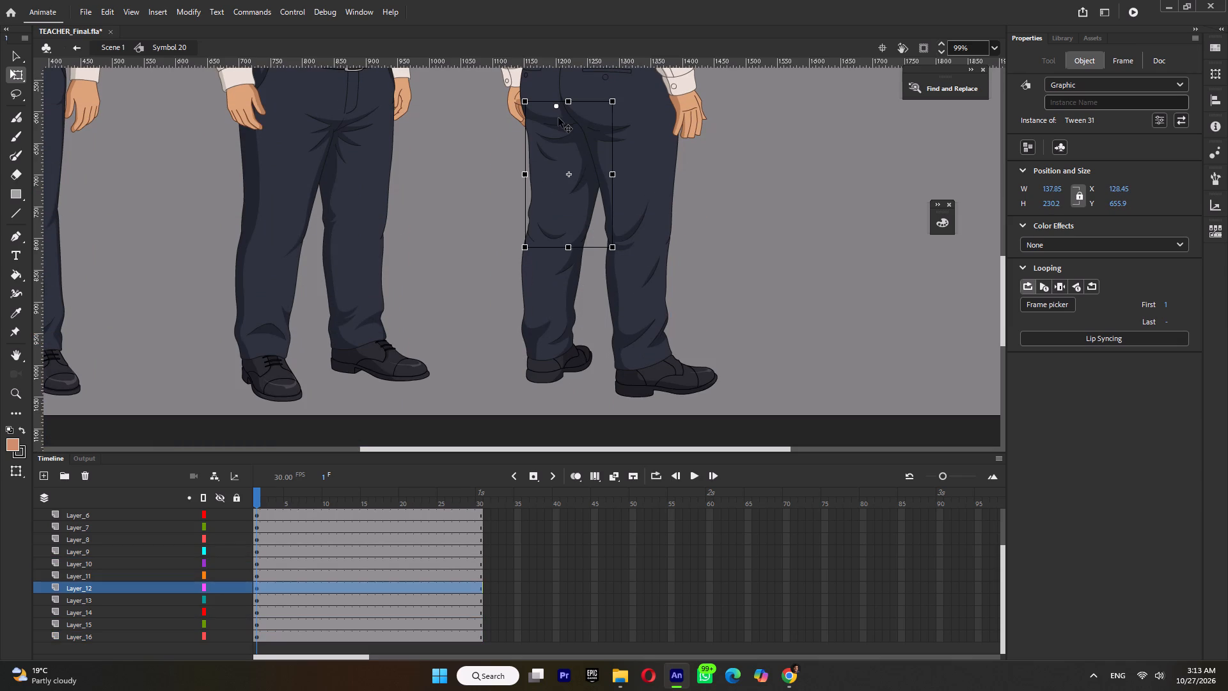
Move the transformation point of the back view's right shoe to just below its heel.
click(635, 377)
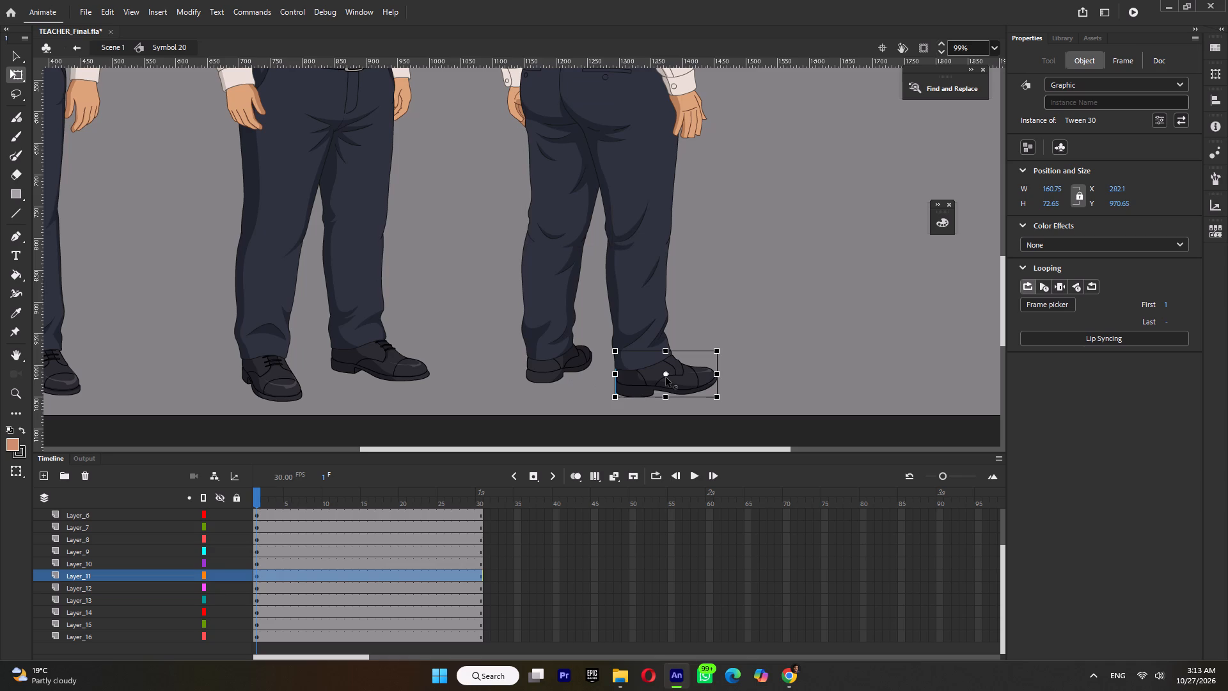
drag(666, 375, 643, 404)
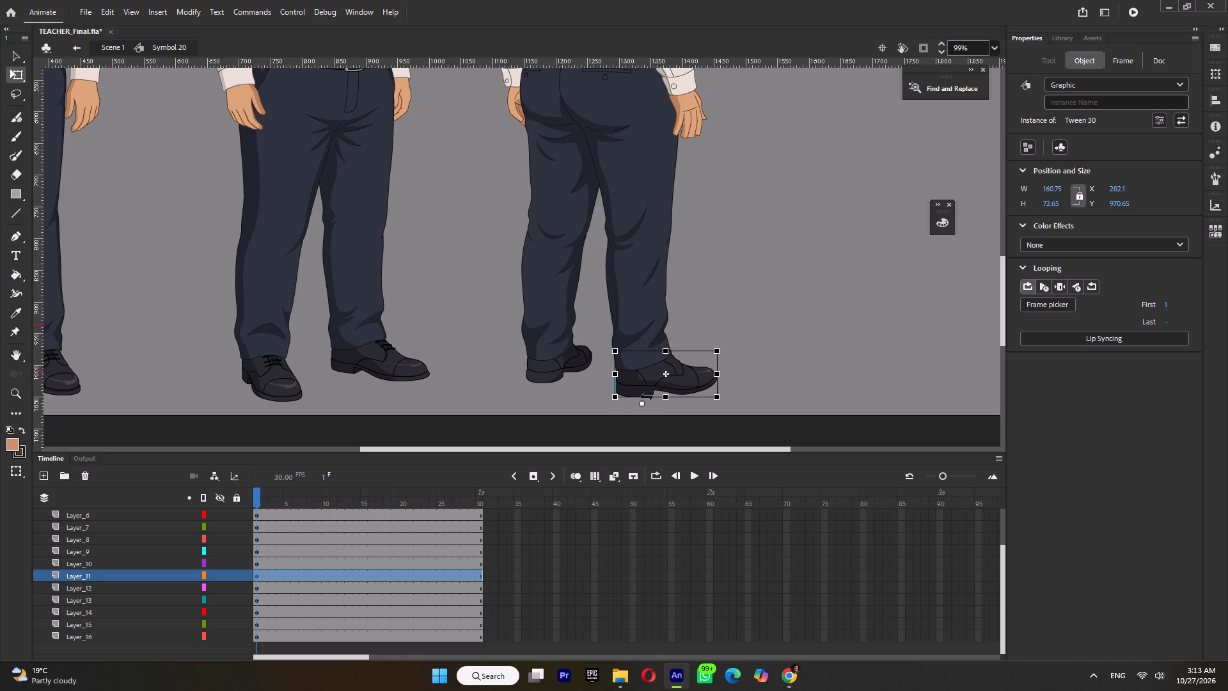
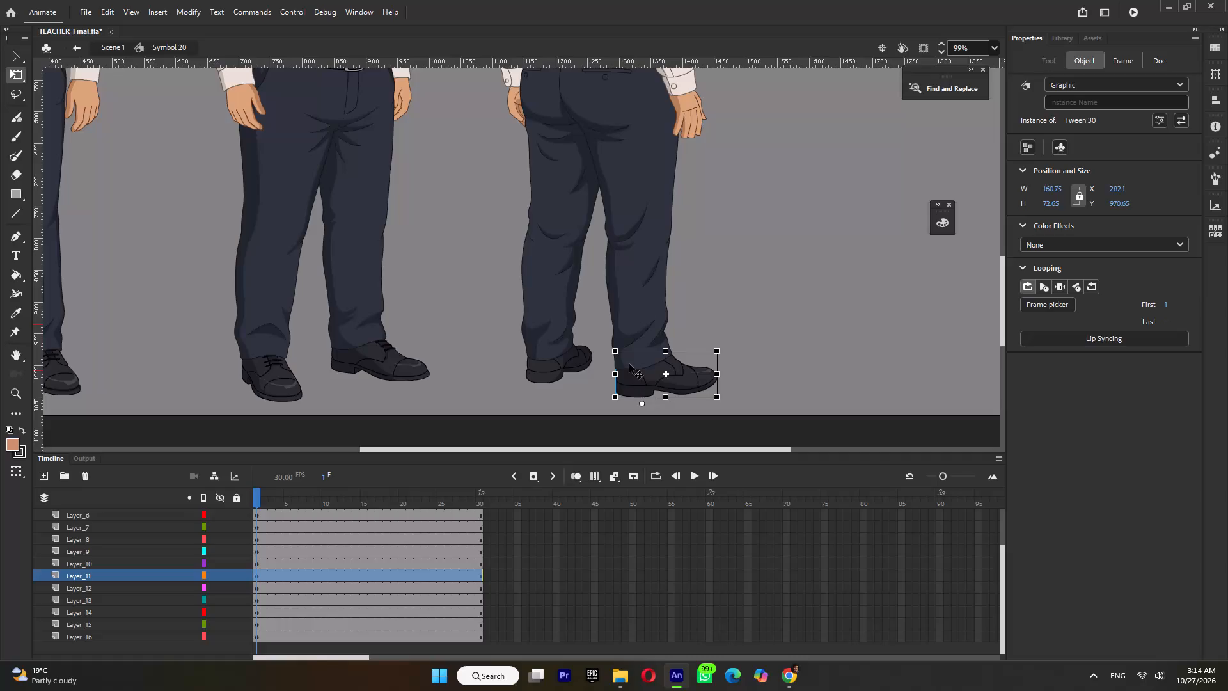
Open the teacher's front-view symbol from Scene 1 and distribute all of its body parts to separate layers.
ctrl+scroll(631, 359, down, 5)
click(505, 214)
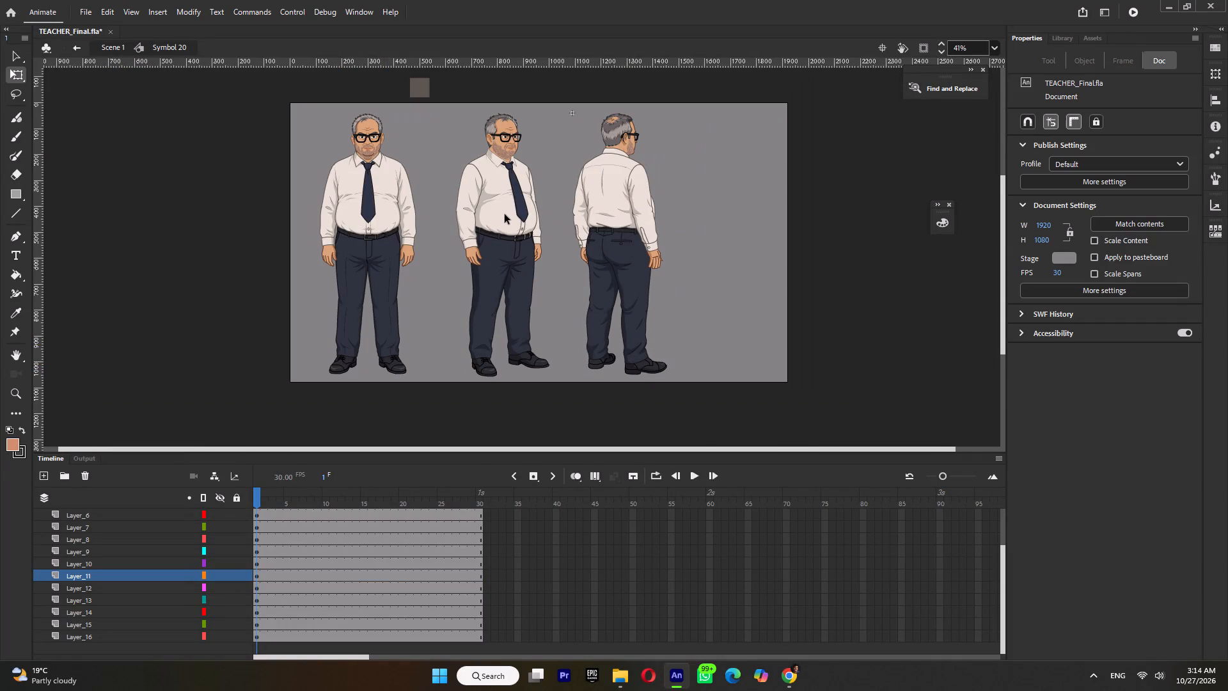
double_click(505, 214)
click(503, 217)
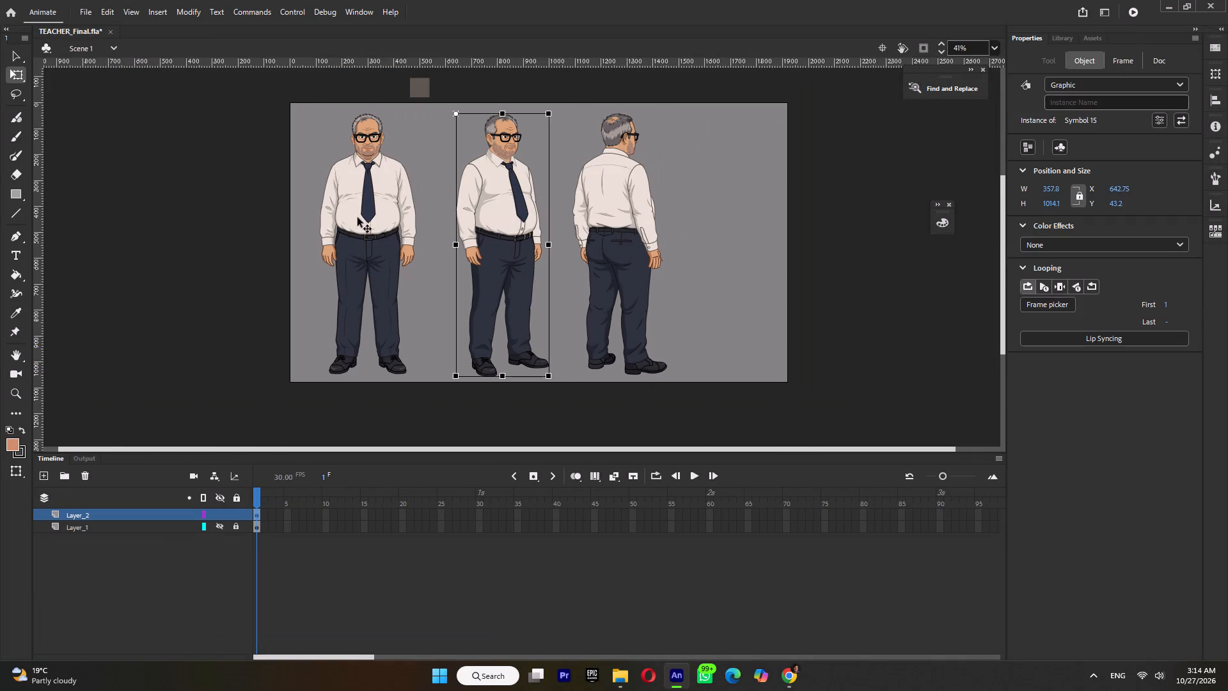
double_click(358, 218)
double_click(285, 221)
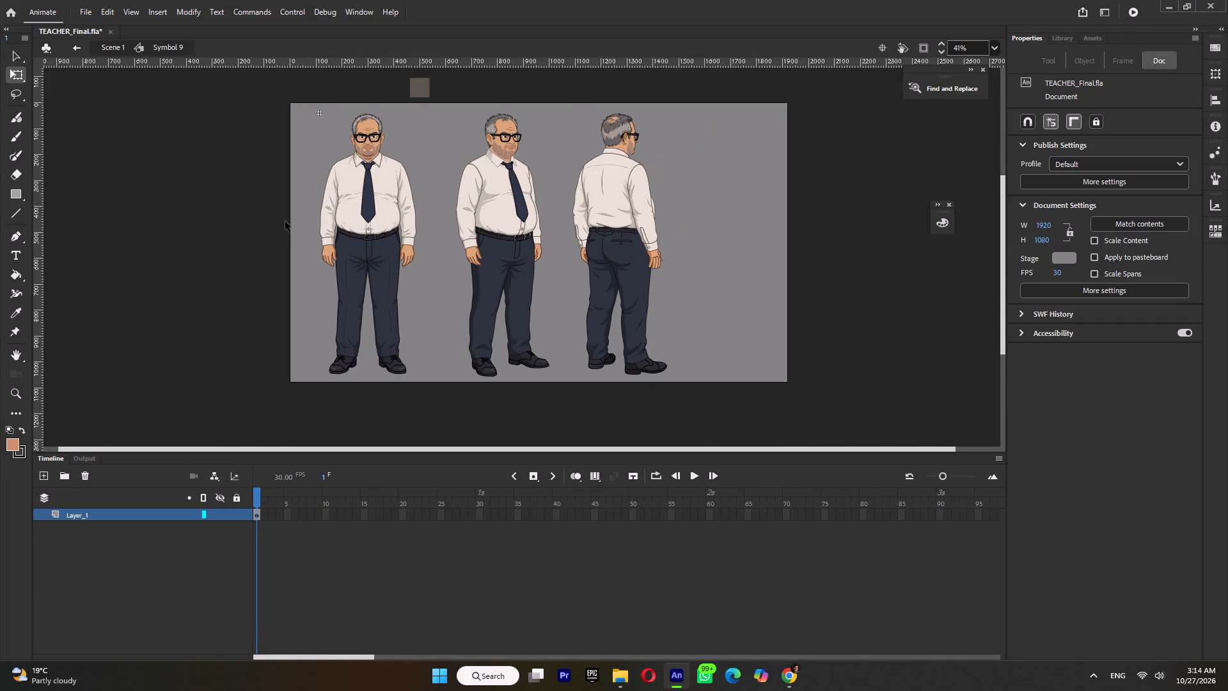
double_click(365, 214)
click(365, 214)
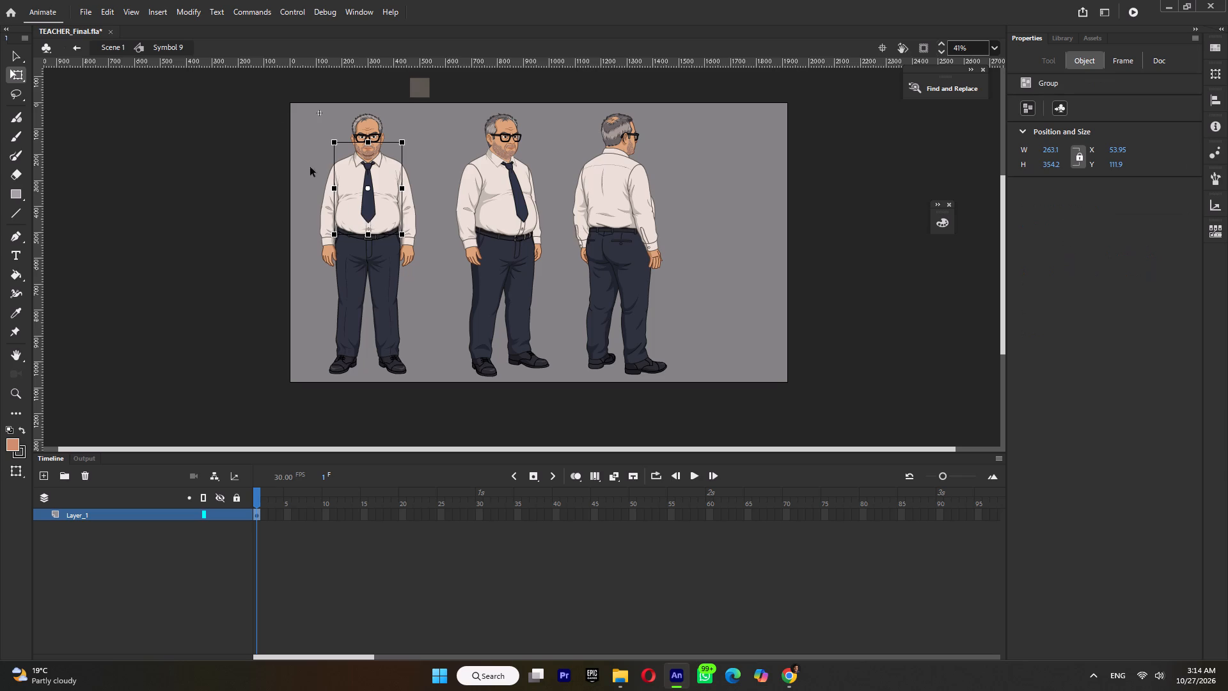
drag(273, 123, 507, 457)
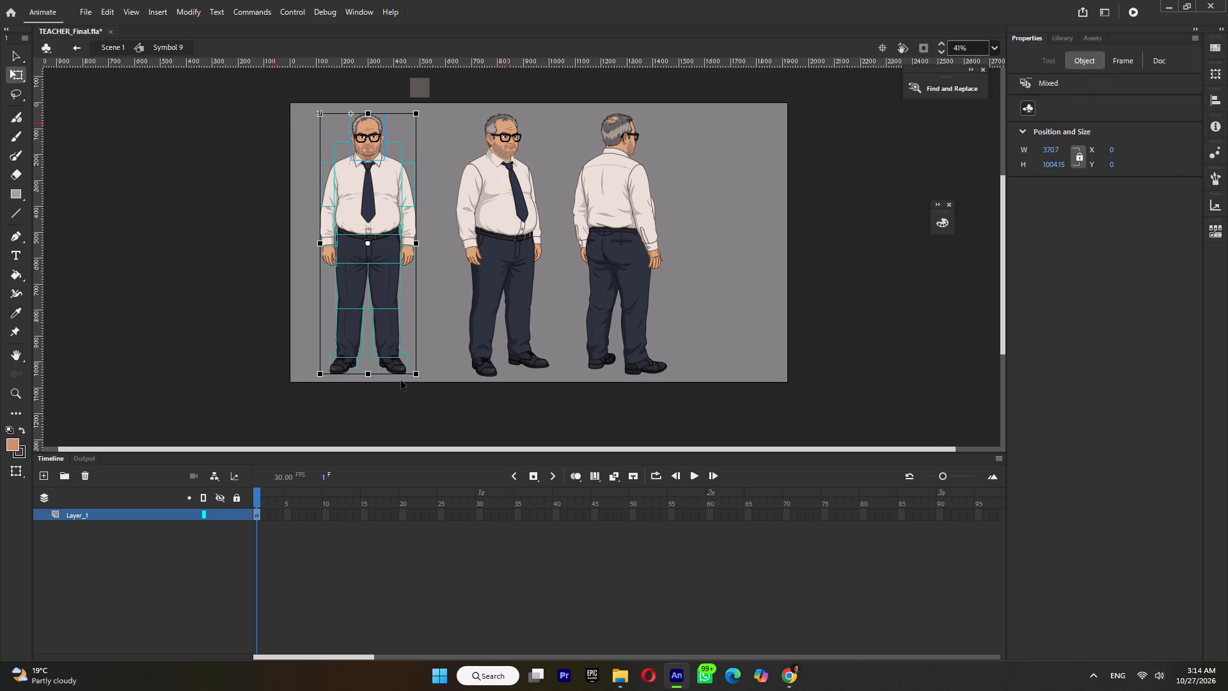
key(ctrl+b)
key(ctrl+z)
key(ctrl+shift+d)
Convert the front view's layered body parts into graphic symbols by creating tweens, then remove the tweens.
key(ctrl+m)
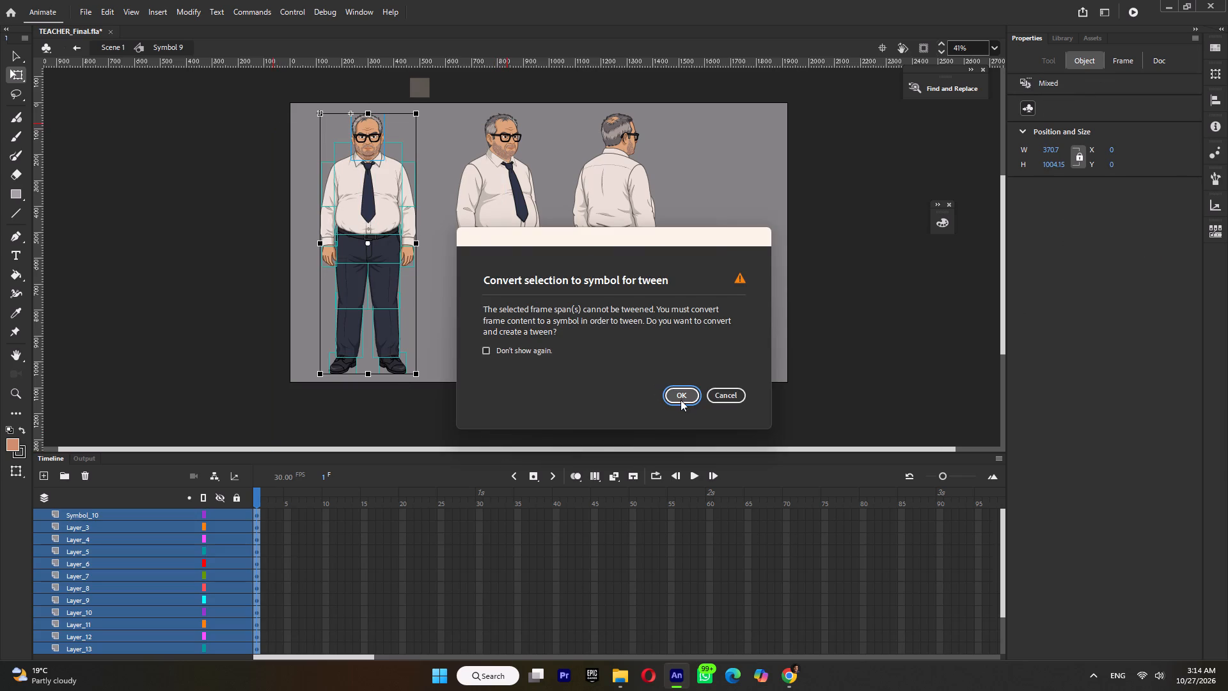
click(680, 397)
key(ctrl+m)
Set every front-view body part except the head to Single Frame looping.
shift+click(361, 125)
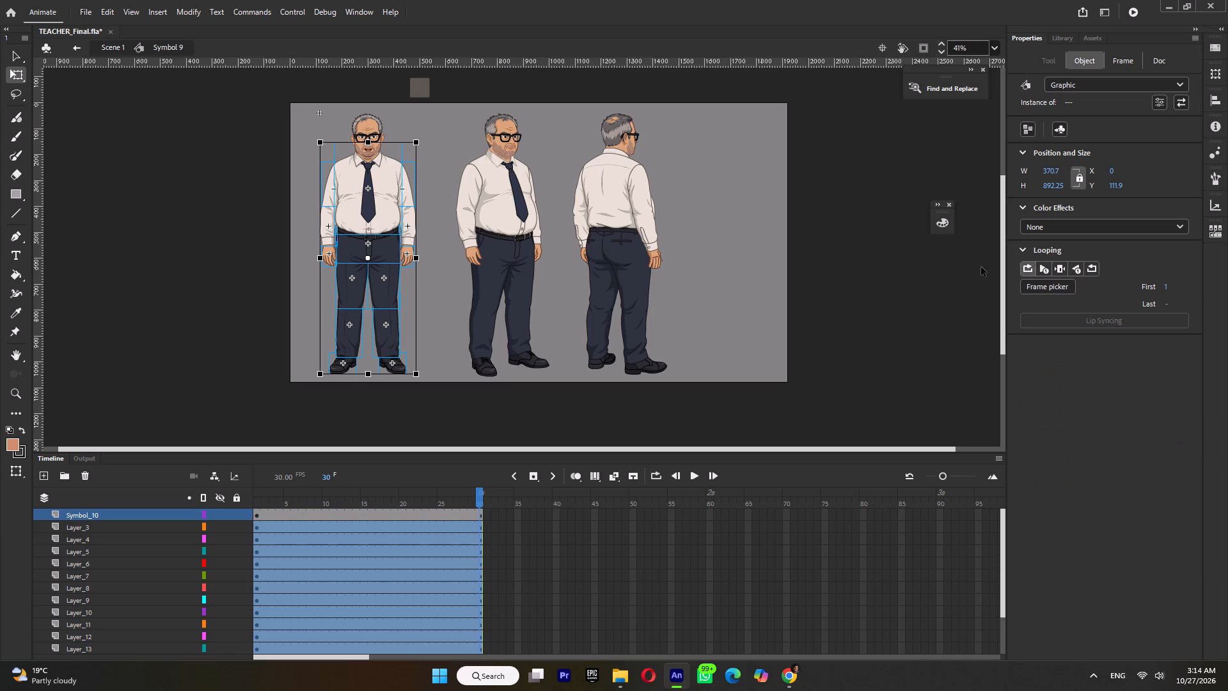
click(1057, 265)
click(184, 255)
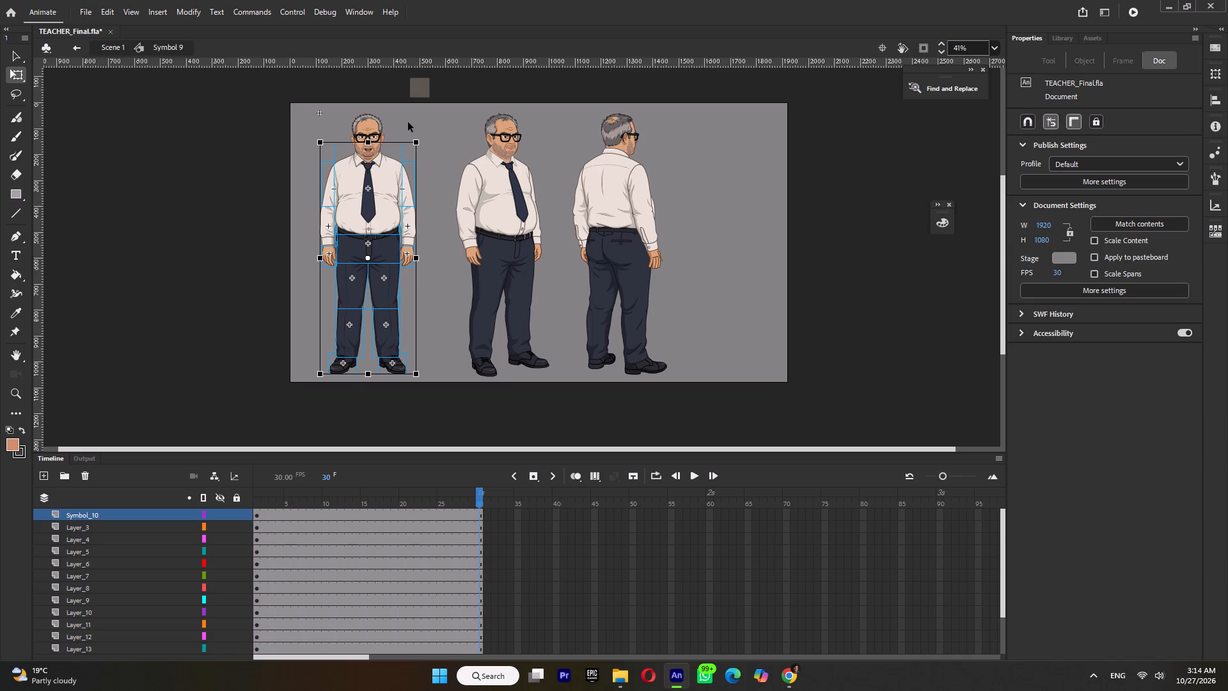
Open the front-view head symbol and examine the mouth and the nested eyes symbol at the first frame.
ctrl+scroll(374, 131, up, 6)
double_click(382, 115)
ctrl+scroll(377, 136, up, 3)
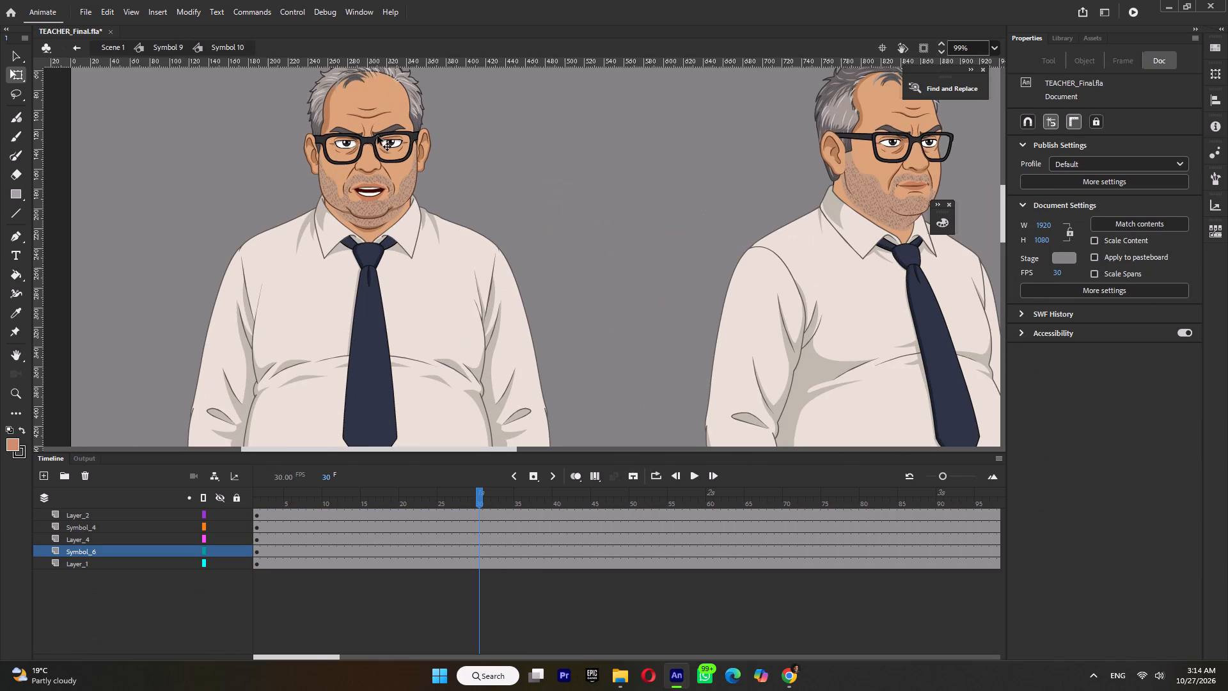
drag(287, 496, 230, 497)
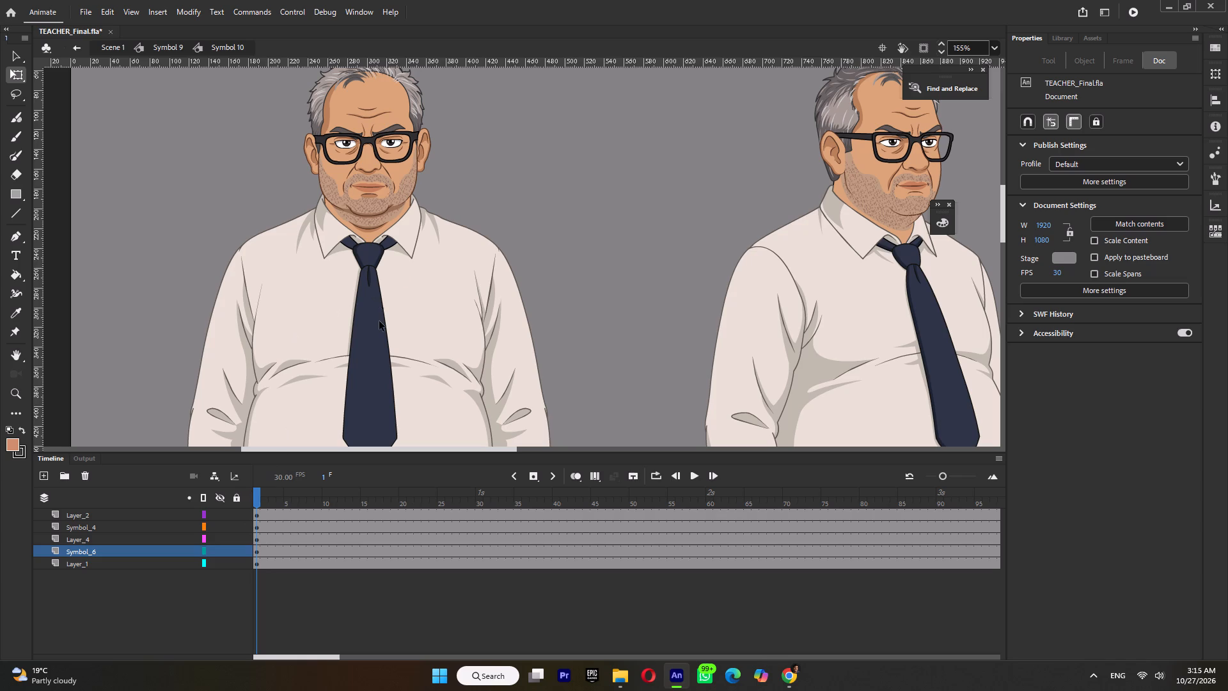
ctrl+click(375, 139)
ctrl+scroll(376, 129, up, 5)
click(405, 127)
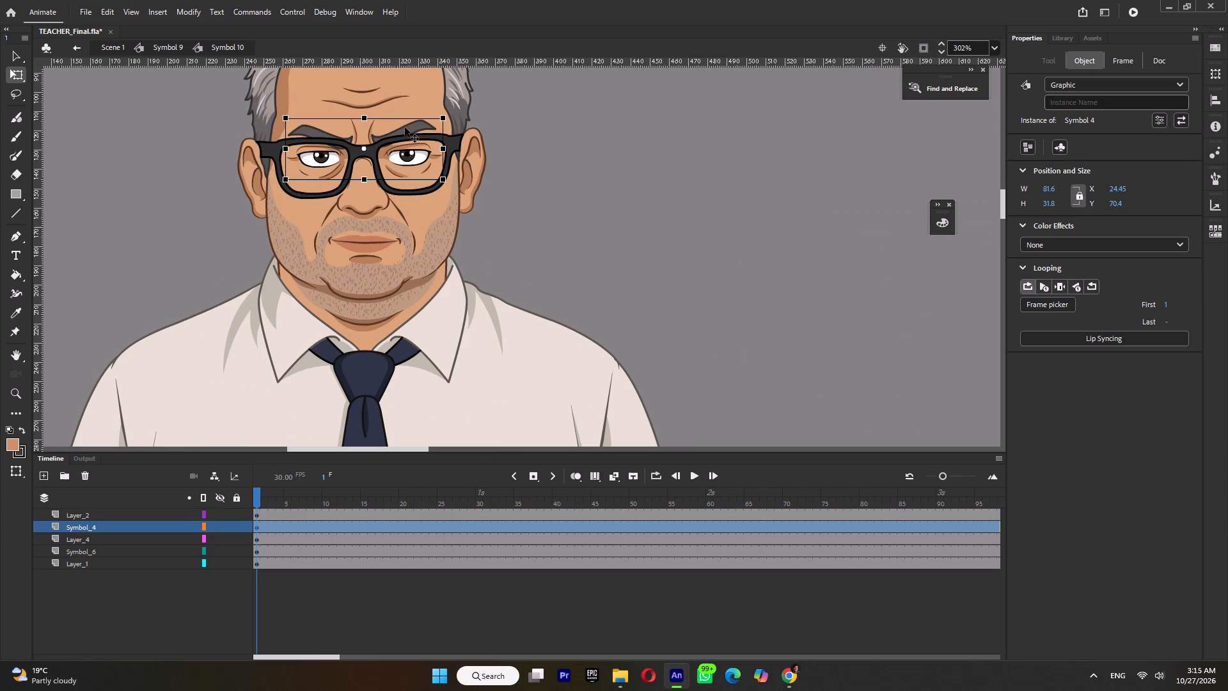
double_click(414, 126)
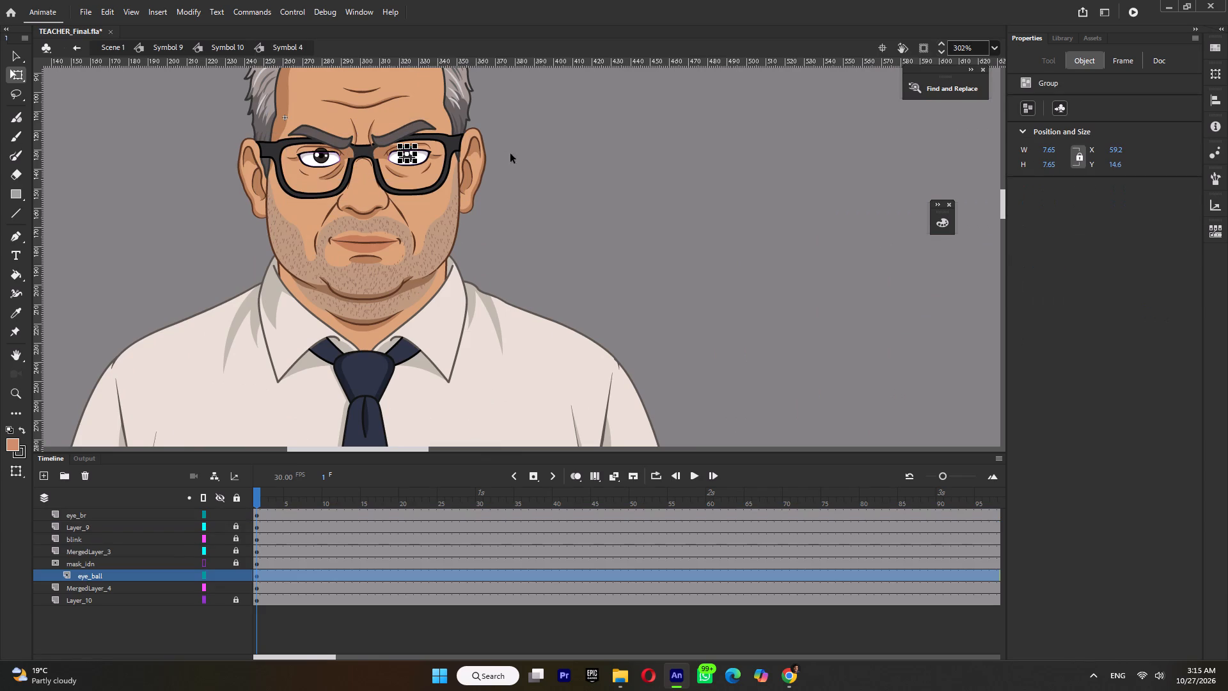
double_click(516, 154)
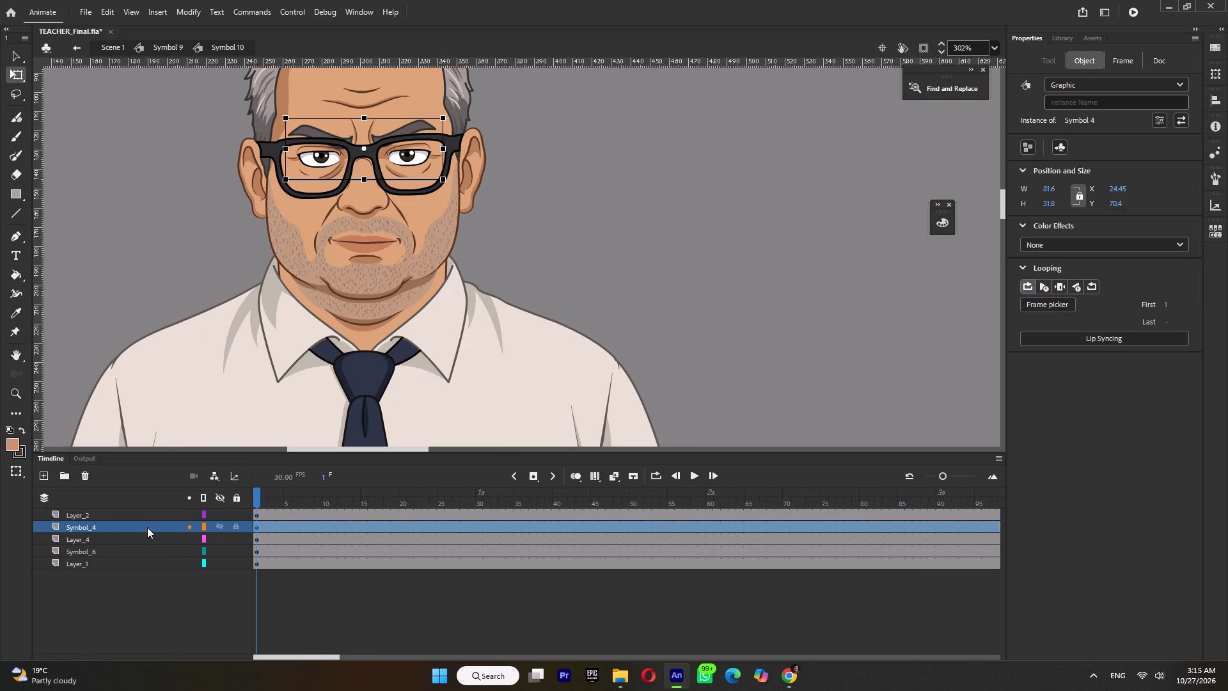
Find the mouth symbol on the Symbol_6 layer inside the head and set it to Single Frame looping.
click(106, 516)
click(106, 522)
click(106, 539)
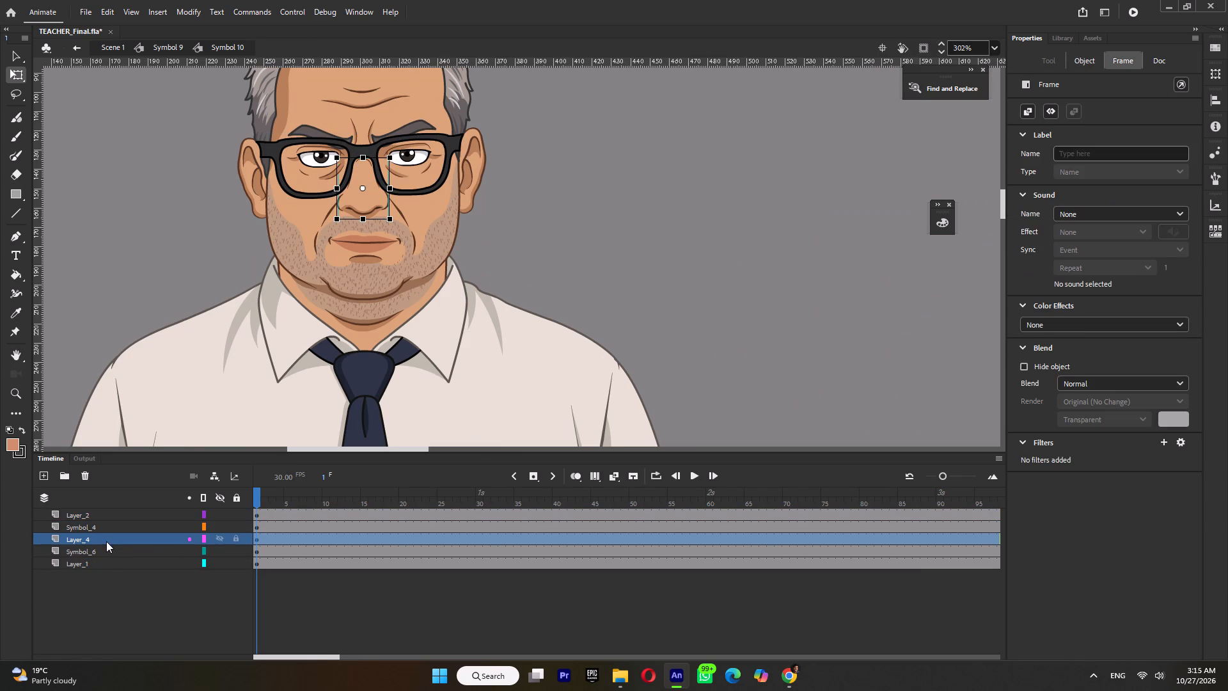
click(103, 552)
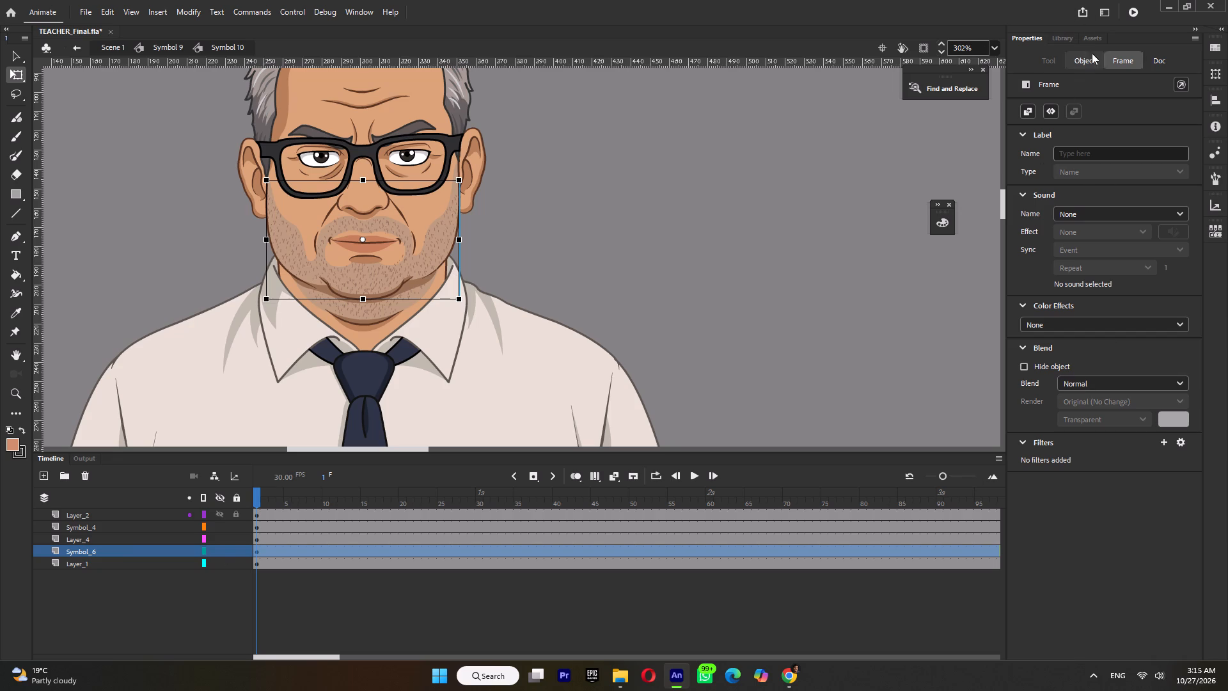
click(1088, 61)
click(1060, 285)
ctrl+click(569, 310)
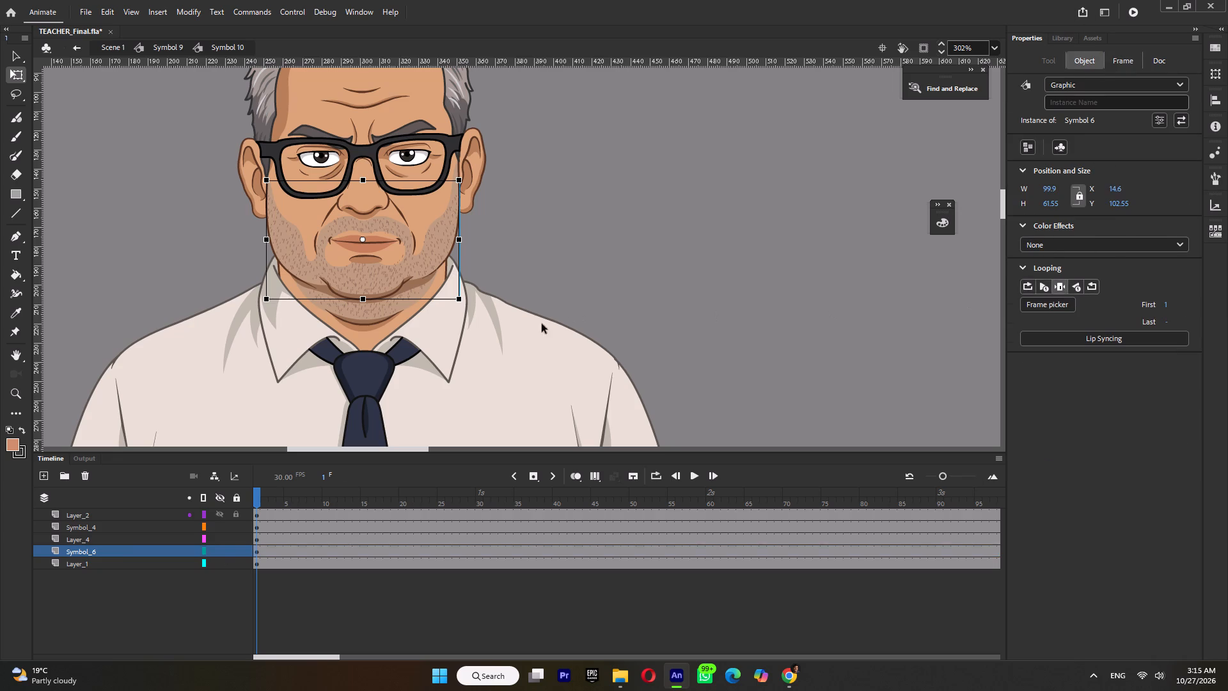
Check the face at frame 6 of the head's timeline, then return to frame 1.
double_click(303, 487)
double_click(297, 495)
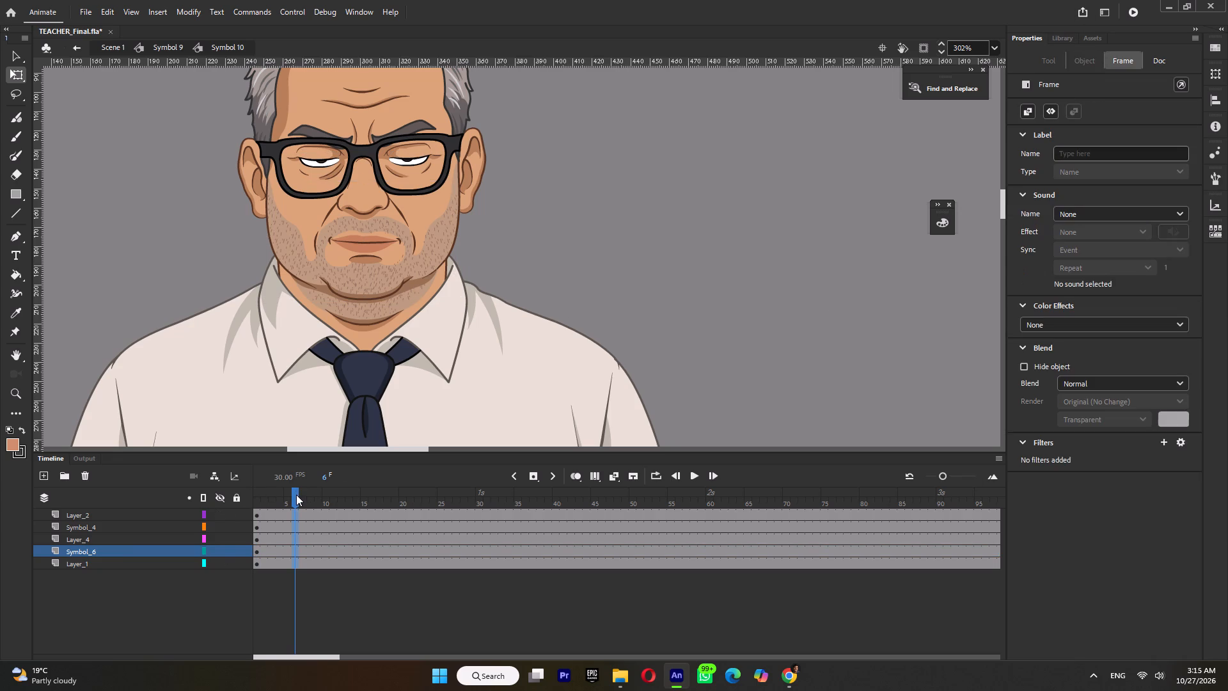
key(ctrl+m)
key(ctrl+m)
drag(281, 496, 171, 493)
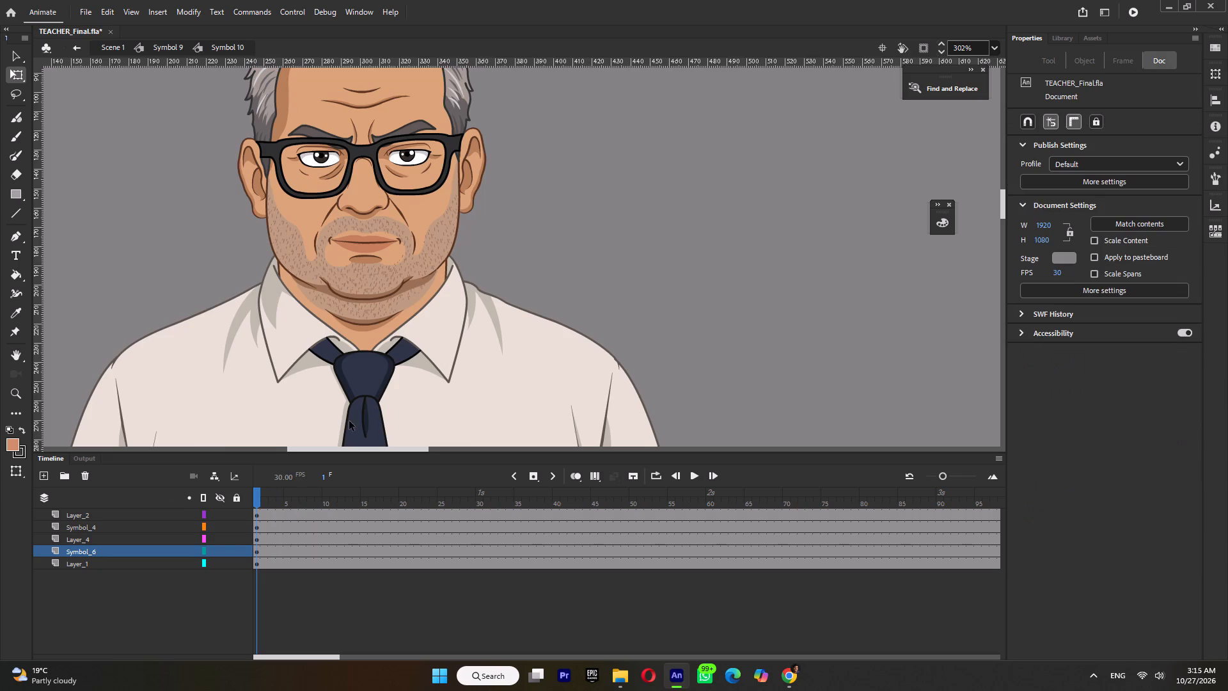
Leave the head symbol and move the front-view head's transformation point down to the chin.
ctrl+scroll(546, 284, down, 5)
ctrl+double_click(565, 274)
ctrl+scroll(558, 223, down, 1)
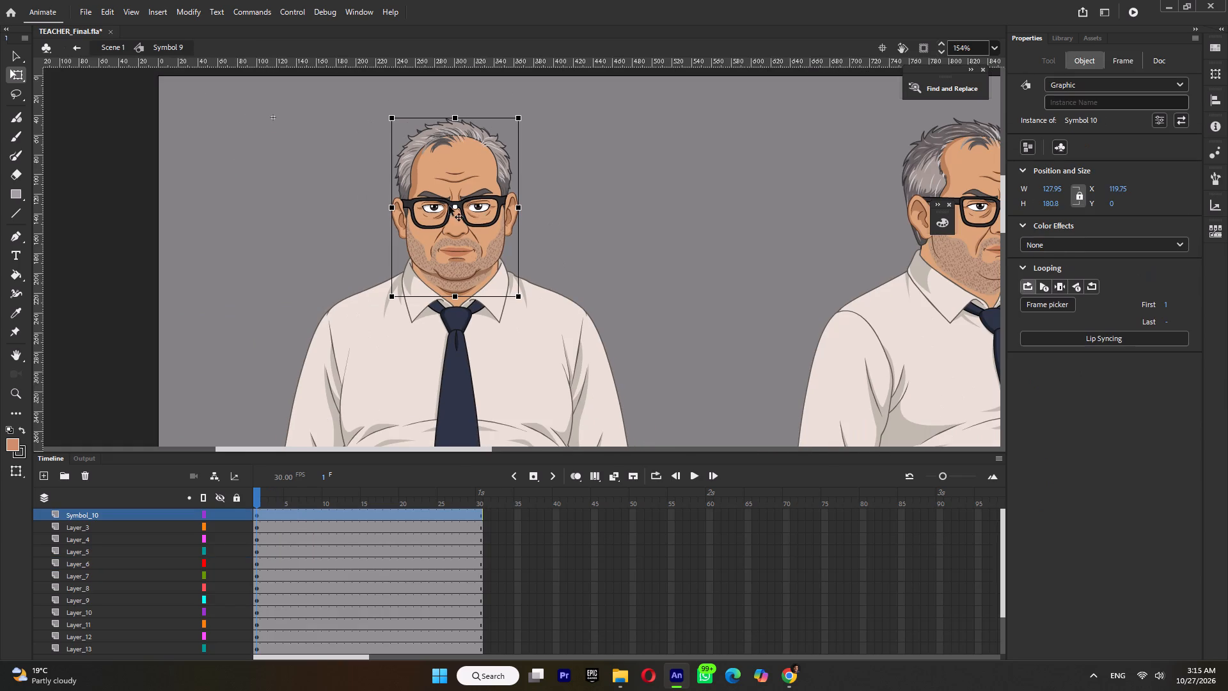
drag(455, 207, 453, 272)
Move the front-view torso's transformation point down to the waist, at the belt.
ctrl+scroll(484, 239, down, 2)
click(484, 355)
ctrl+scroll(505, 258, down, 1)
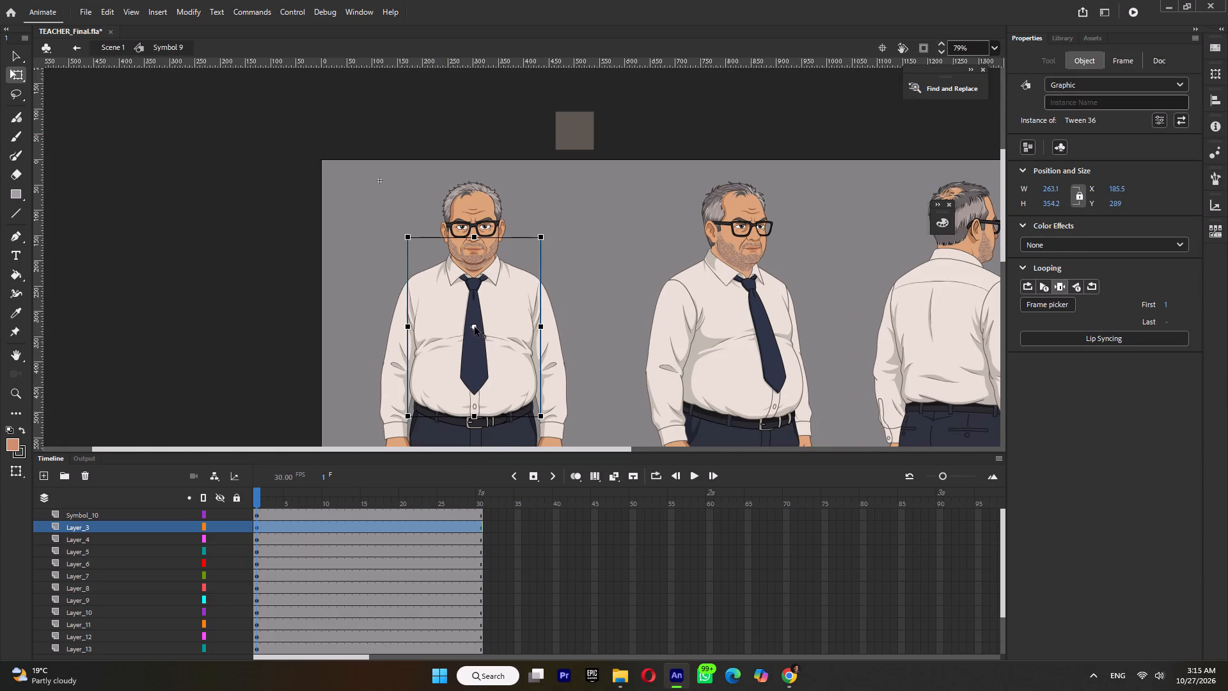
drag(474, 327, 473, 418)
Move the transformation points of both front-view upper arms up to the shoulder joints.
click(558, 329)
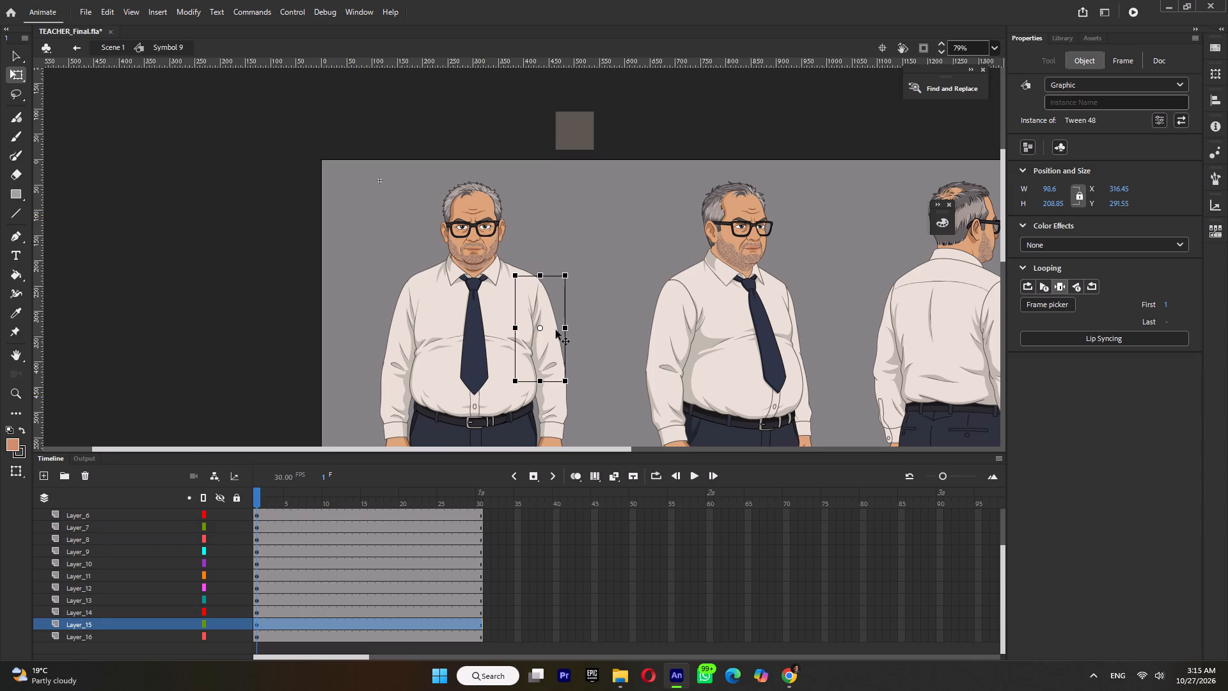
ctrl+scroll(556, 330, up, 4)
drag(533, 327, 526, 255)
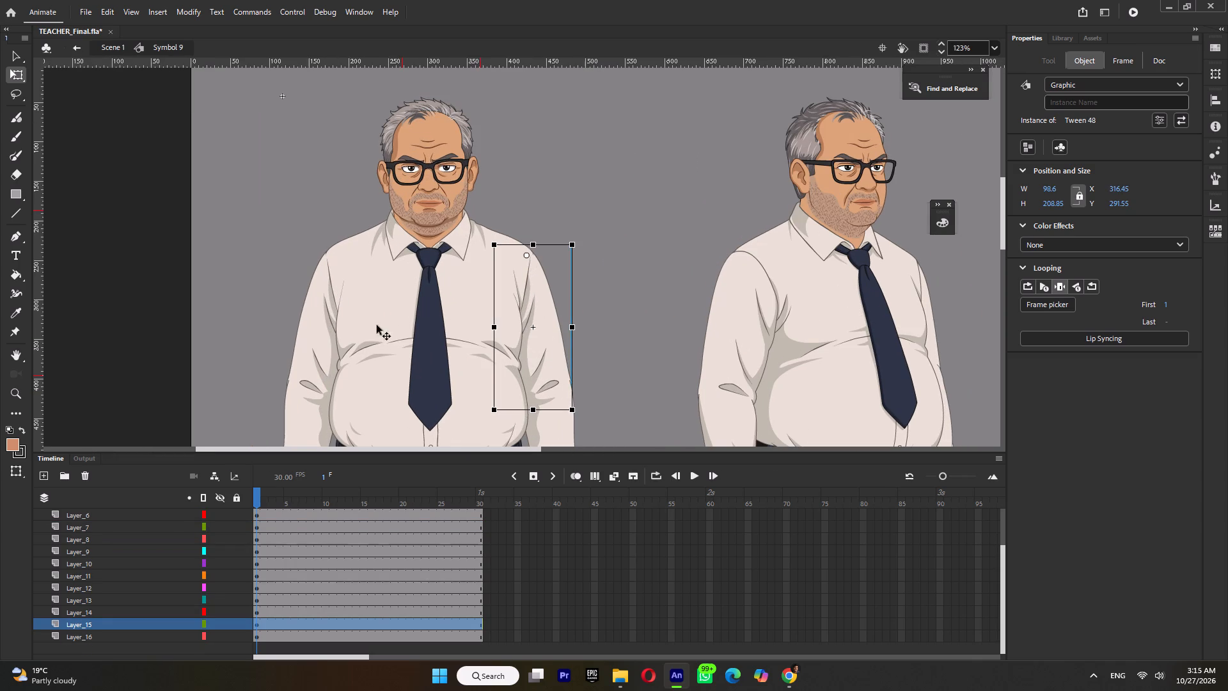
click(323, 331)
drag(324, 326, 330, 255)
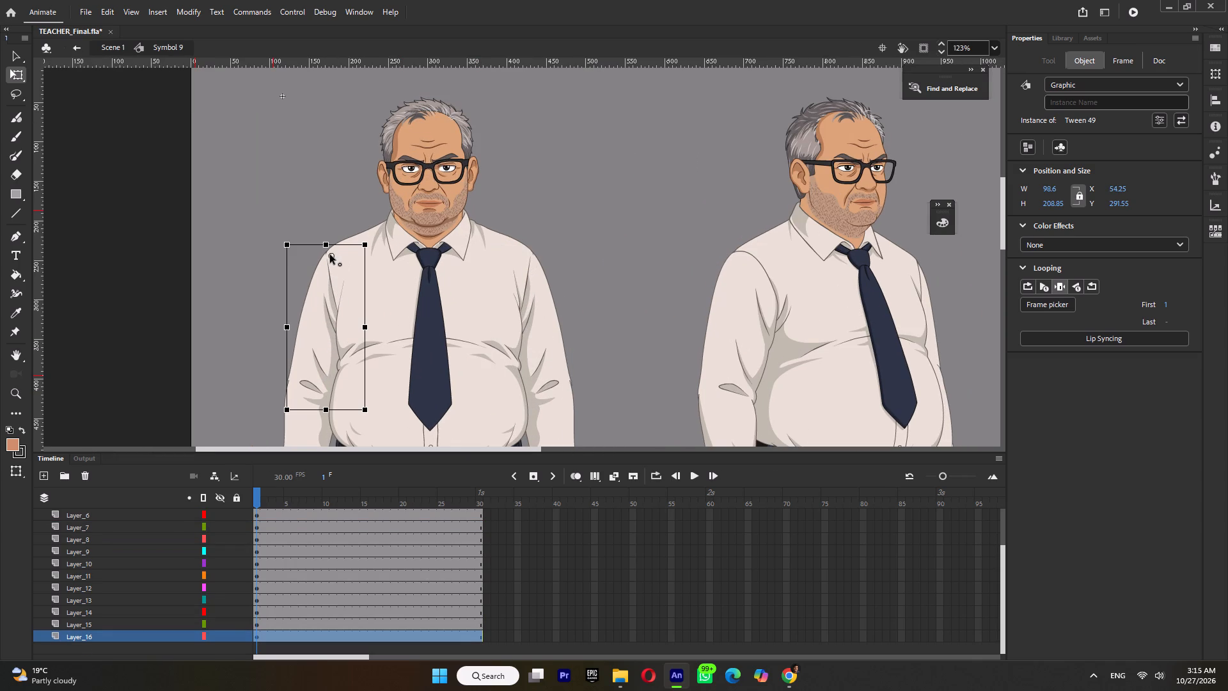
drag(330, 255, 330, 255)
On the front view's right arm (viewer's left), move the forearm's transformation point to the elbow and the hand's to the wrist.
scroll(345, 237, down, 1)
click(308, 333)
drag(310, 328, 311, 278)
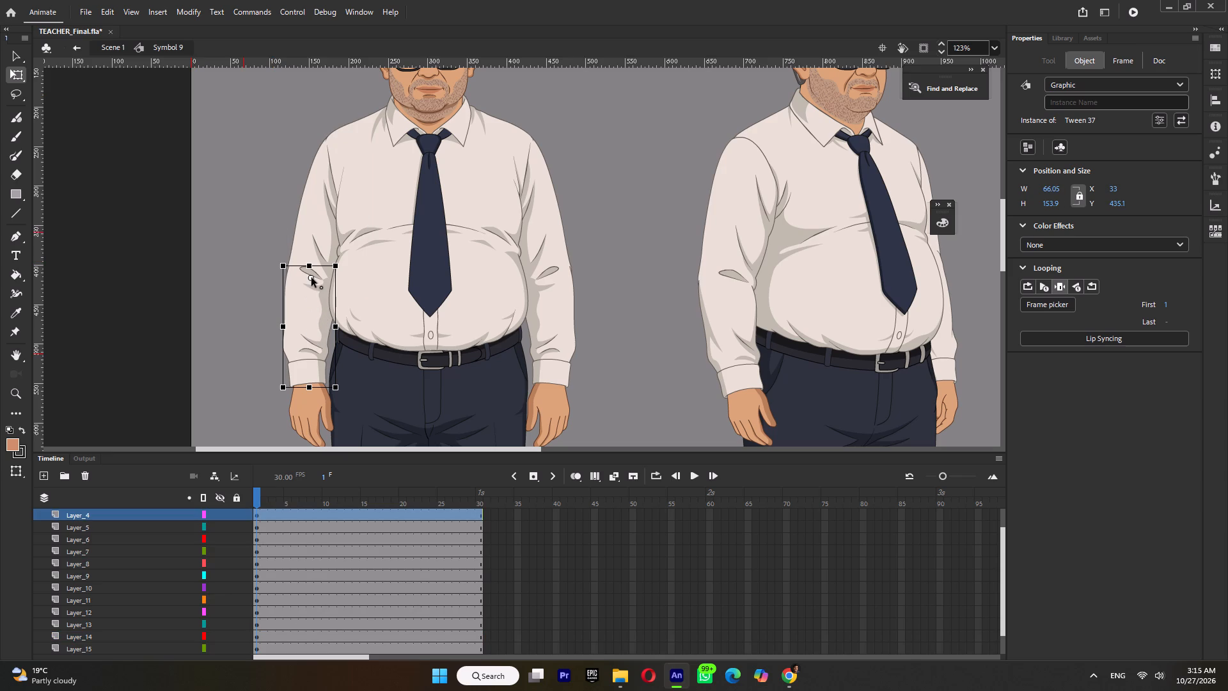
drag(311, 278, 312, 273)
click(308, 424)
drag(311, 412, 309, 383)
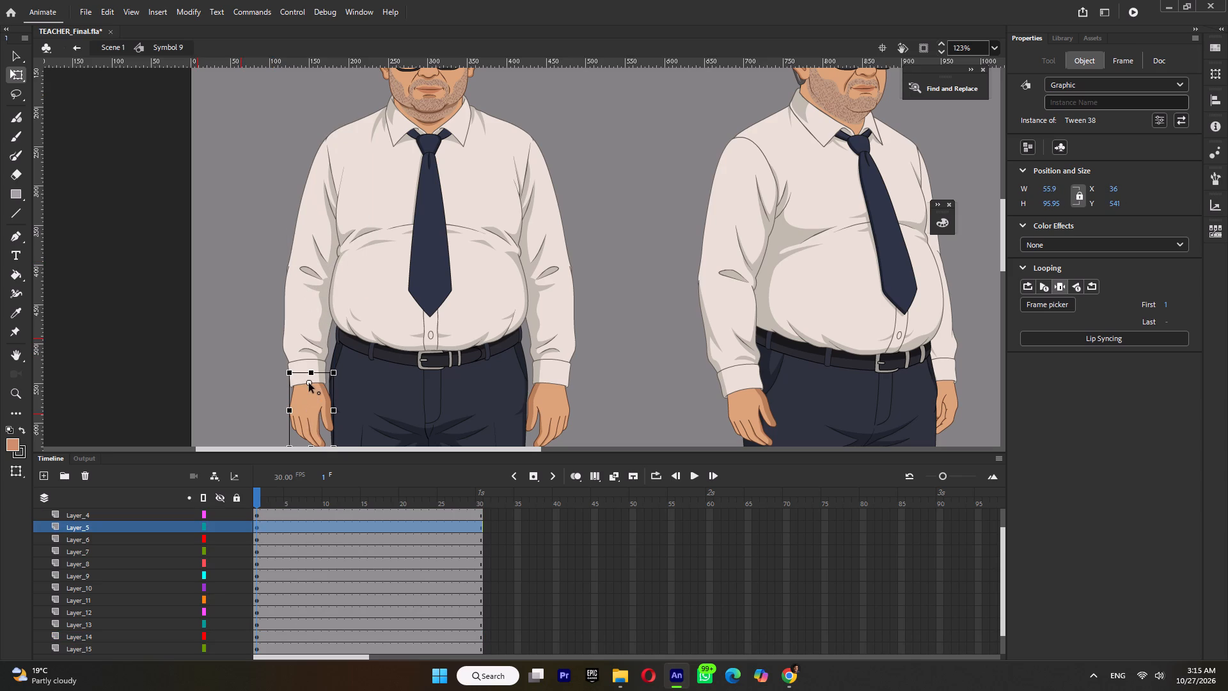
drag(309, 383, 309, 381)
On the front view's left arm (viewer's right), move the hand's transformation point to the wrist and the forearm's to the elbow.
click(551, 409)
drag(546, 411, 546, 395)
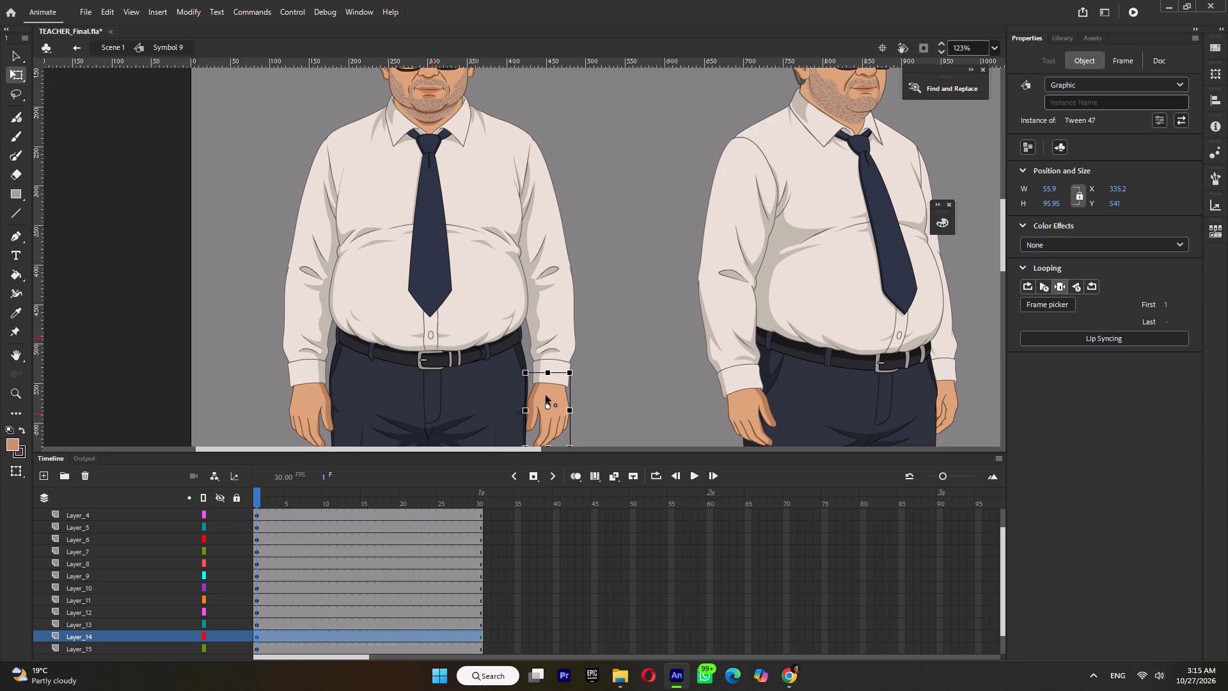
drag(546, 395, 548, 382)
click(559, 322)
drag(549, 326, 546, 275)
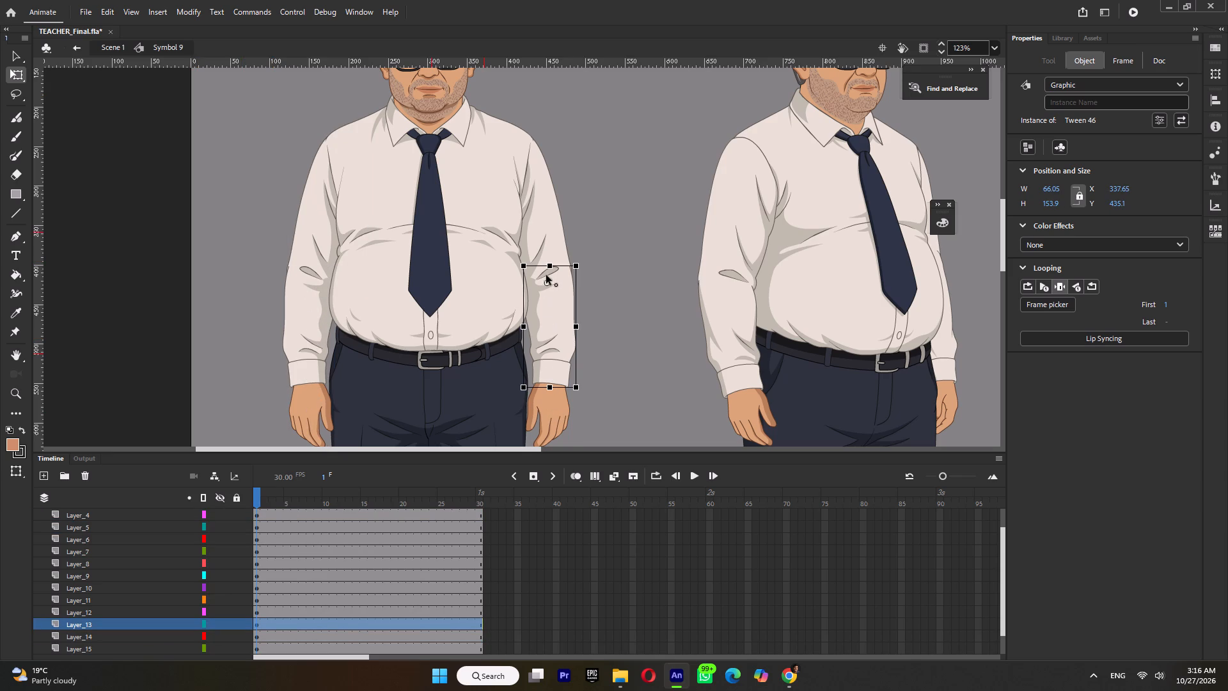
drag(546, 275, 545, 273)
Move the transformation points of both front-view thighs up to the hip joints, just below the belt.
click(430, 371)
scroll(482, 276, down, 1)
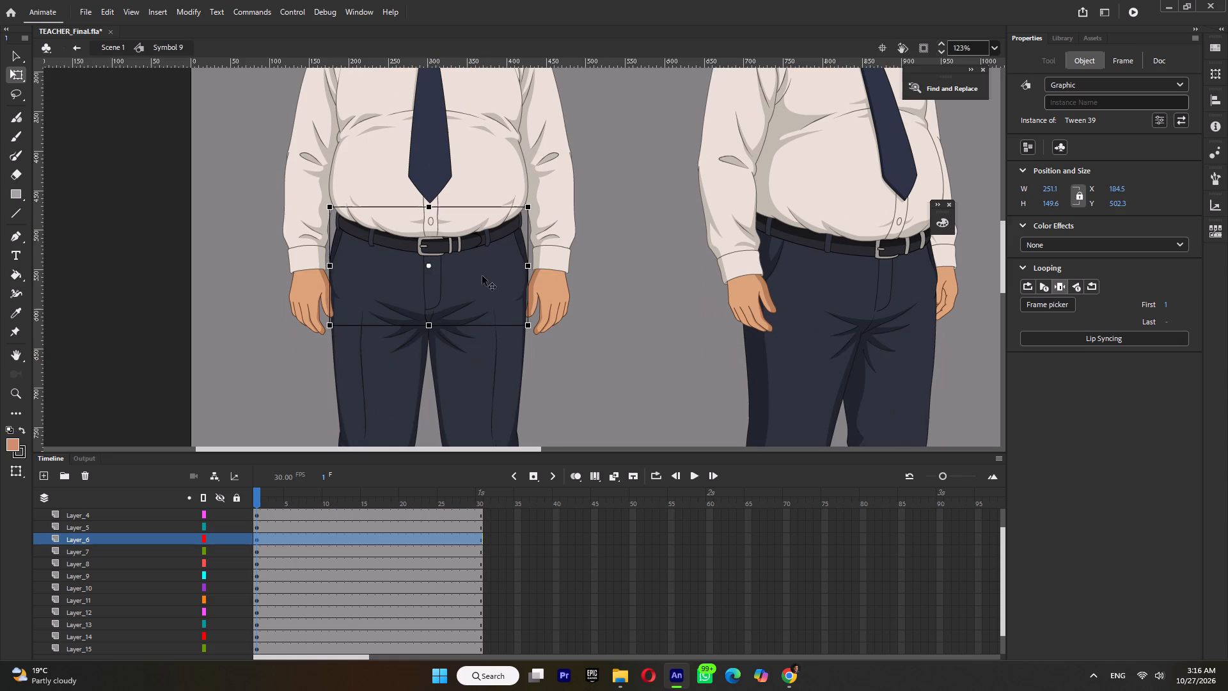
click(380, 362)
drag(380, 370, 371, 290)
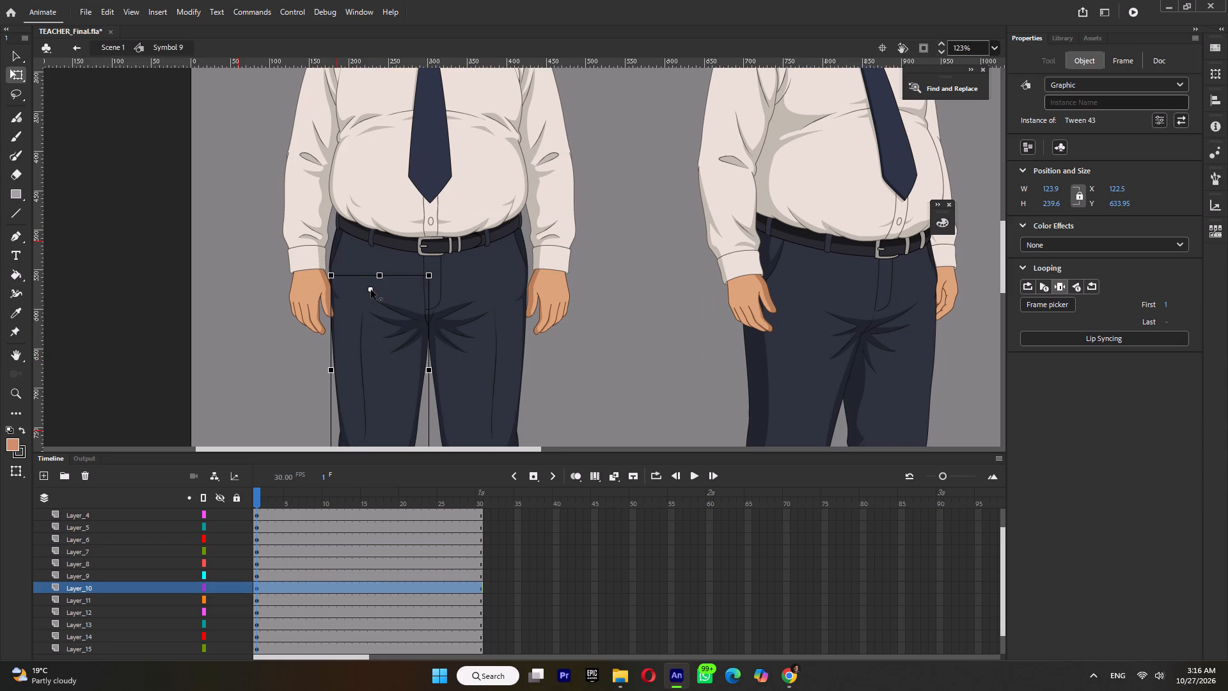
drag(371, 290, 371, 289)
click(490, 351)
drag(479, 374, 478, 294)
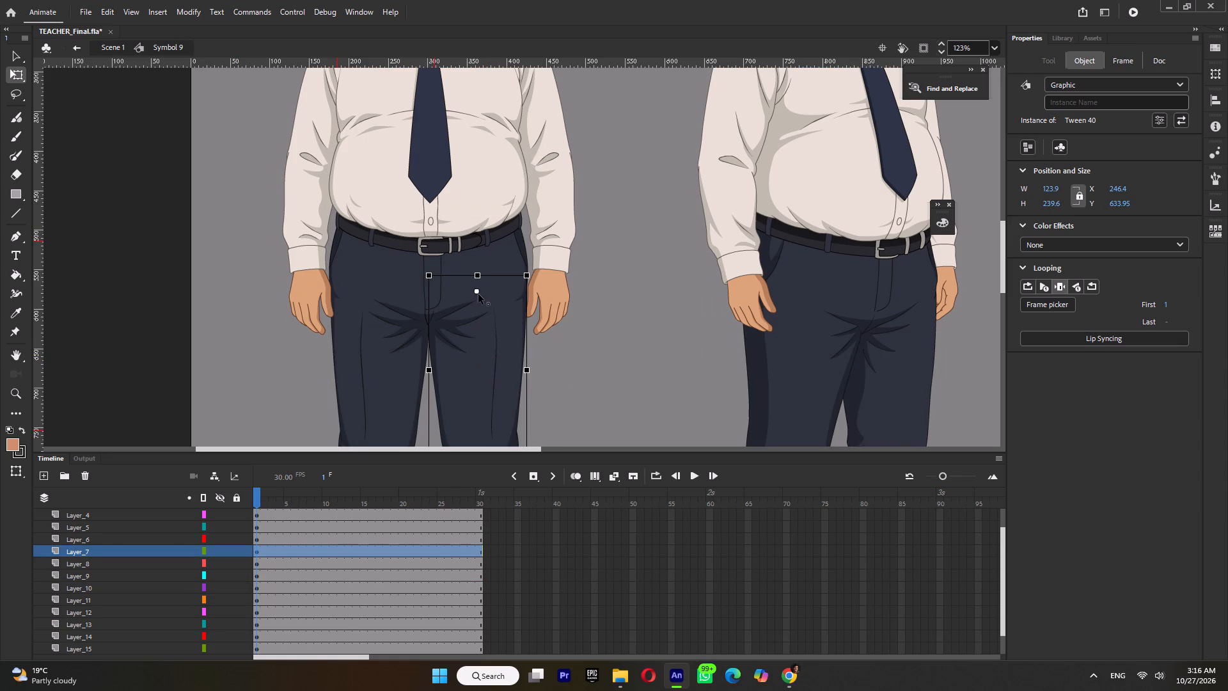
drag(478, 294, 481, 294)
Move the transformation points of both front-view lower legs down to the ankles.
scroll(501, 235, down, 3)
click(356, 222)
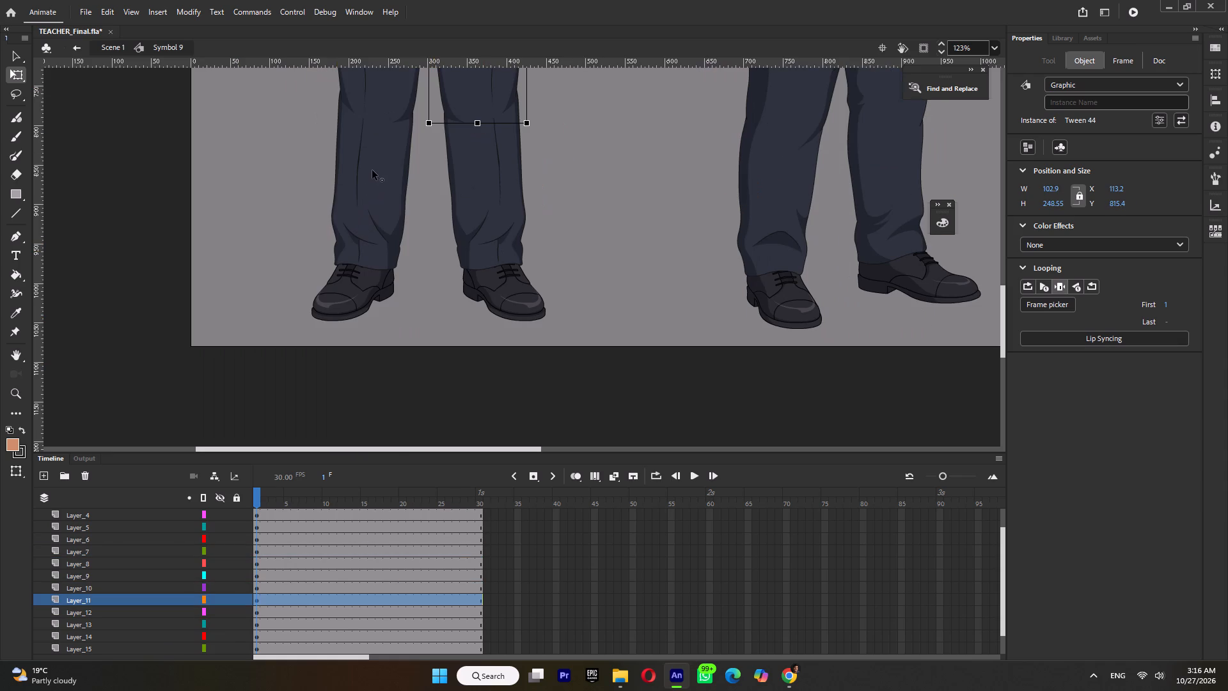
drag(373, 170, 363, 262)
click(490, 188)
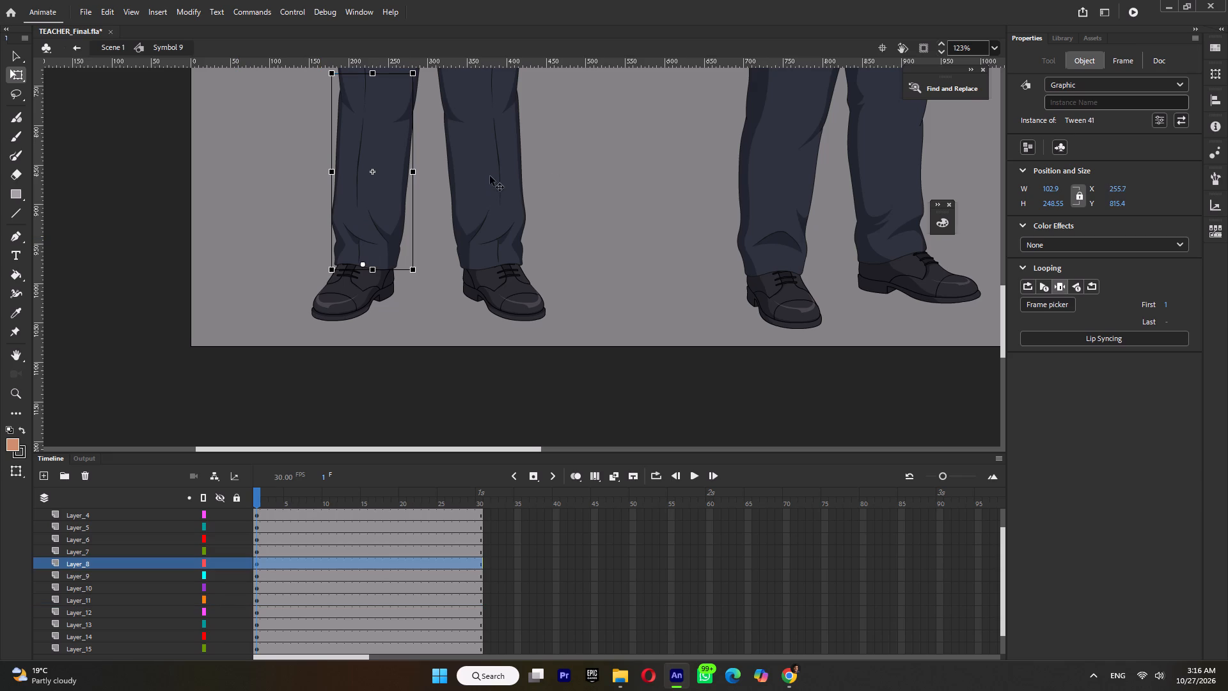
drag(487, 171, 495, 263)
Move the transformation points of both front-view shoes down toward the soles.
click(501, 292)
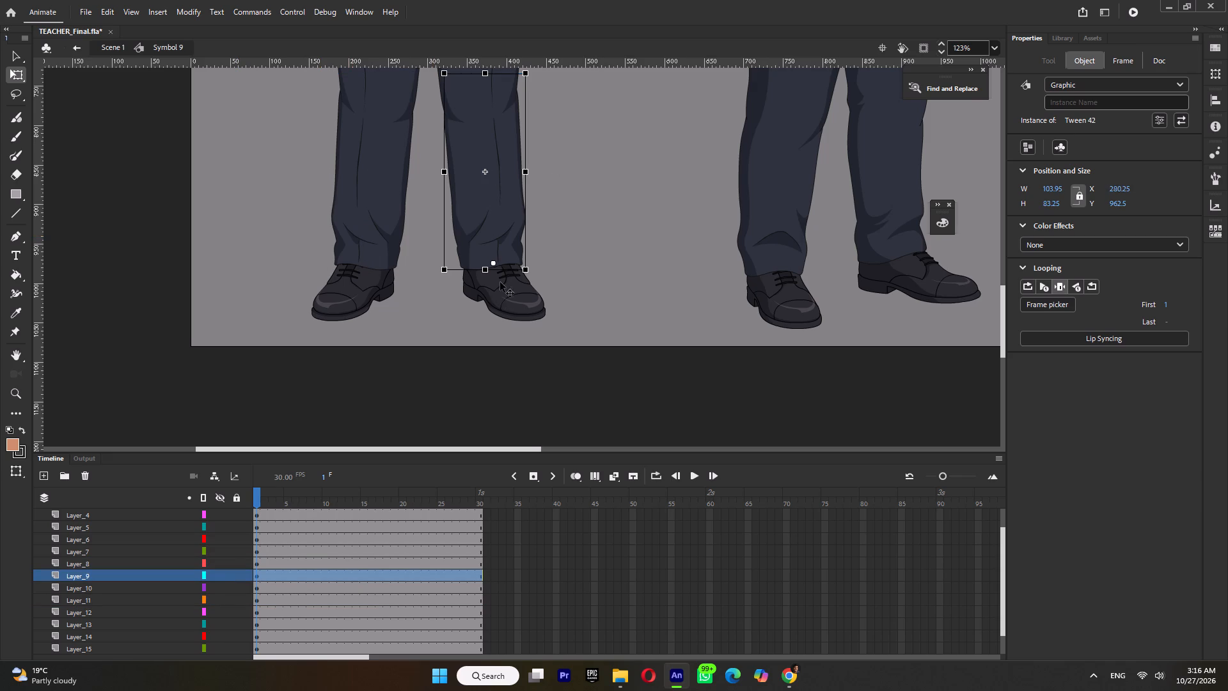
drag(505, 286, 498, 311)
click(360, 286)
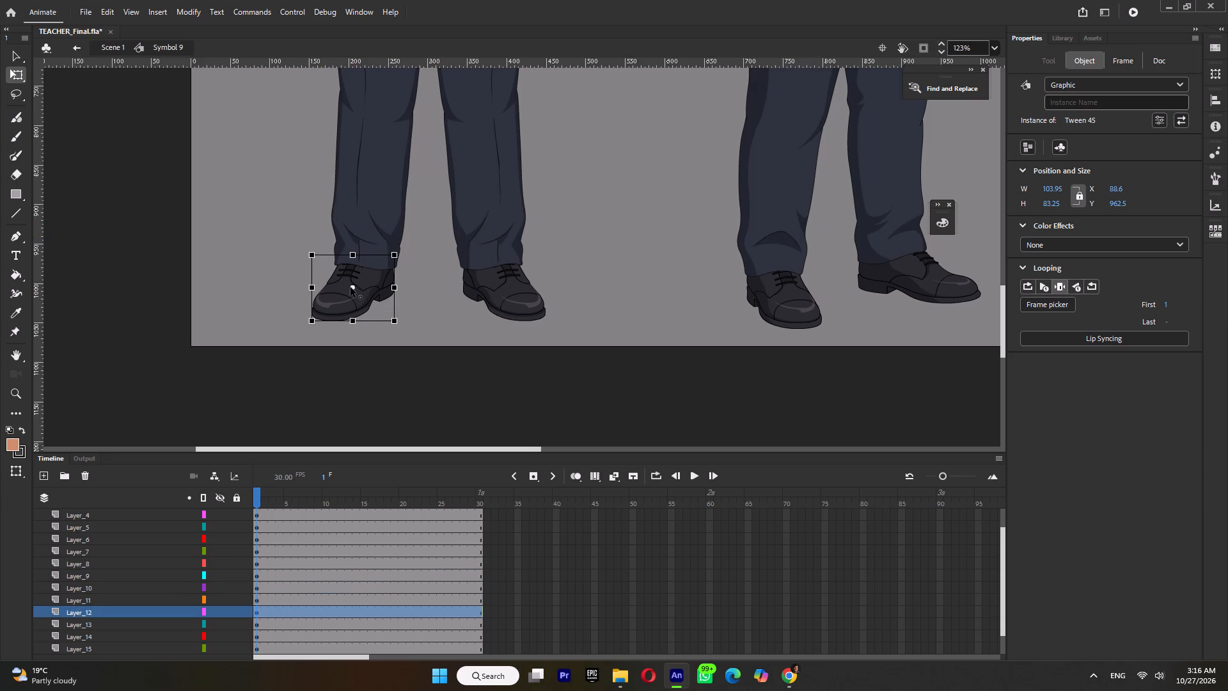
drag(352, 287, 357, 314)
Return to the main scene and save TEACHER_Final.fla.
ctrl+scroll(393, 281, down, 6)
double_click(322, 276)
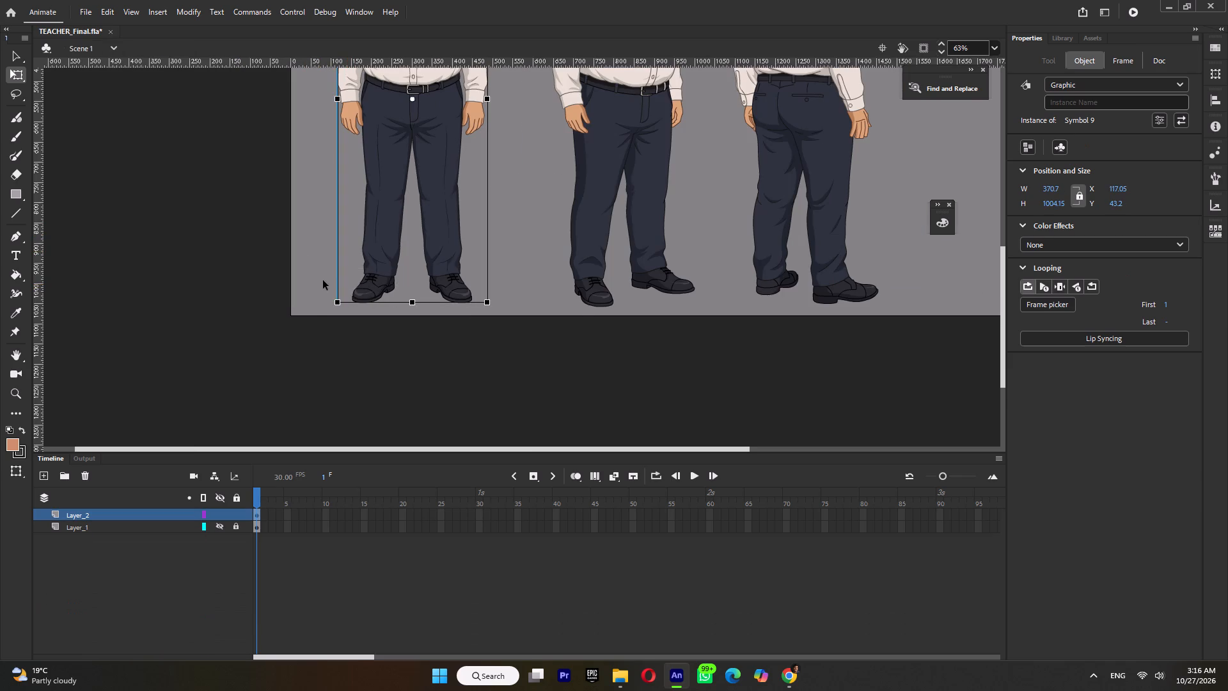
ctrl+scroll(333, 327, down, 9)
key(ctrl+s)
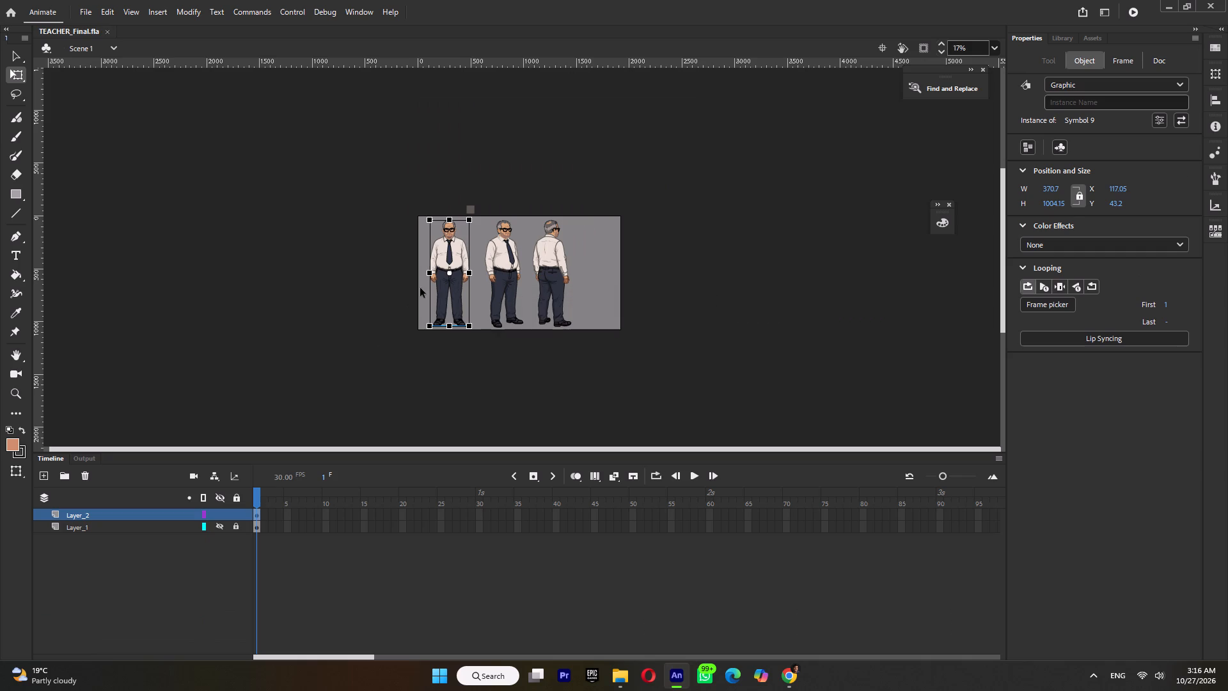
Open the three-quarter view figure's symbol to check its layers, and return to the main scene.
ctrl+scroll(452, 237, up, 8)
double_click(503, 271)
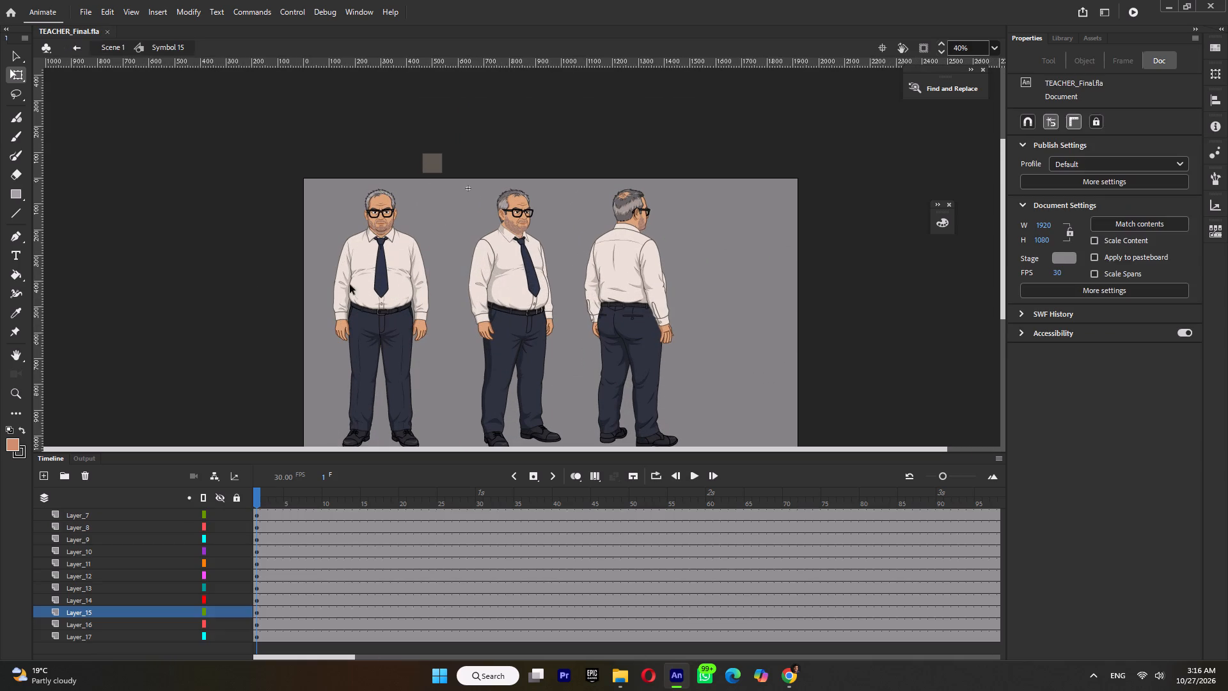
double_click(225, 288)
ctrl+scroll(265, 270, down, 3)
Save and close TEACHER_Final.fla.
key(ctrl+s)
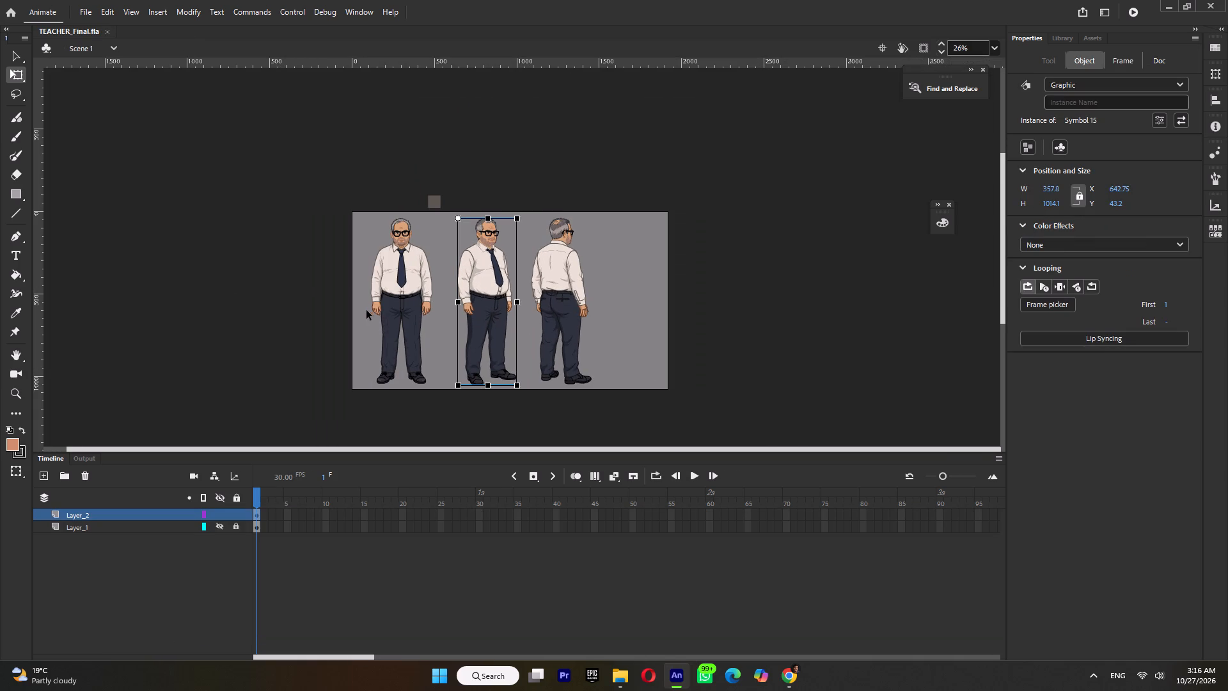
click(109, 33)
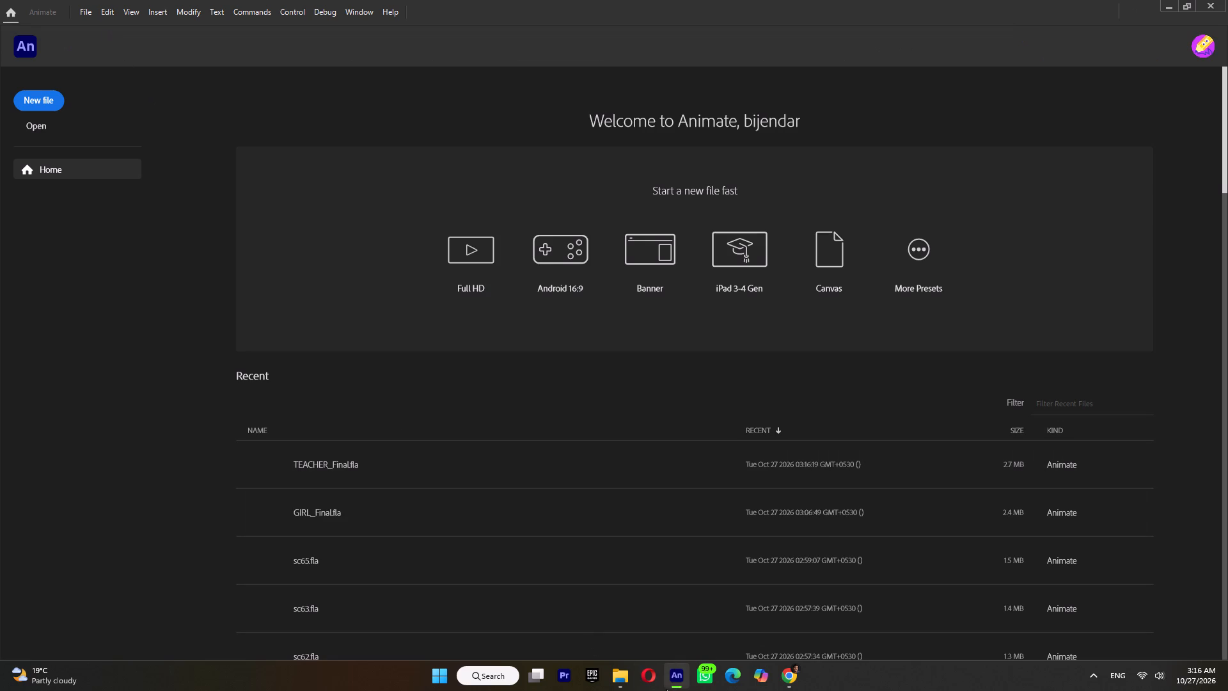
Switch to File Explorer and open SIDE CHARACTERS.fla from the ep06 folder.
click(615, 681)
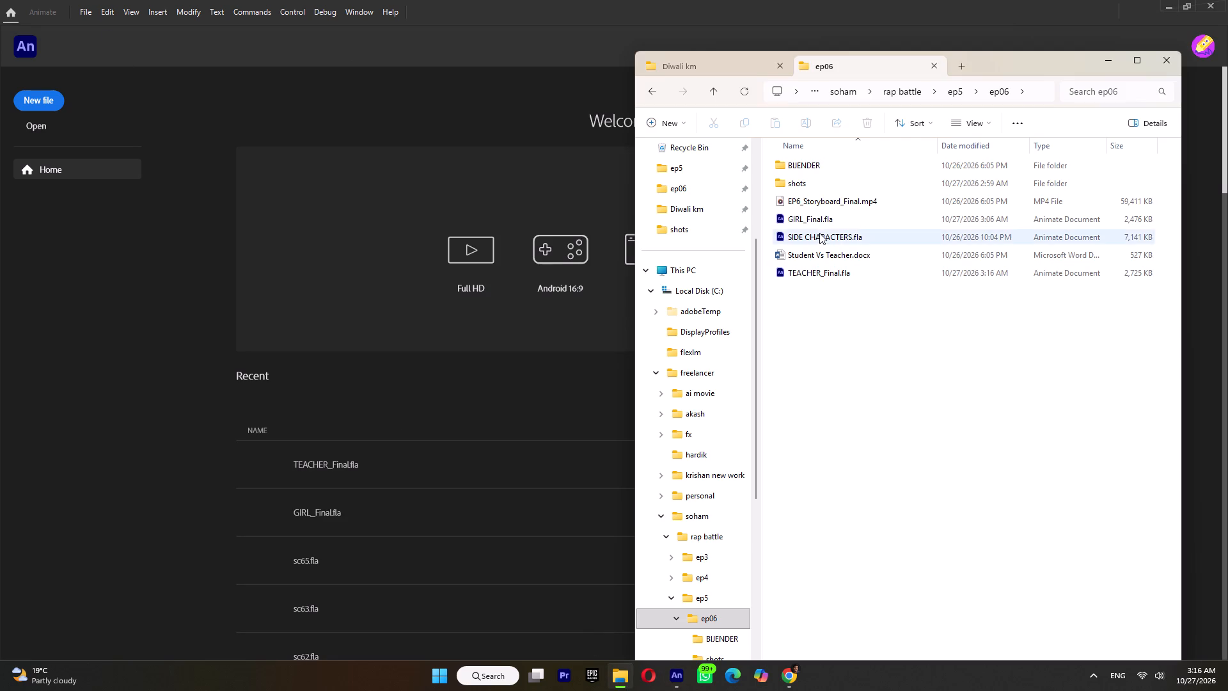
double_click(819, 235)
On frame 1, convert the group of the man in the white tank top to a graphic symbol.
ctrl+scroll(638, 271, down, 4)
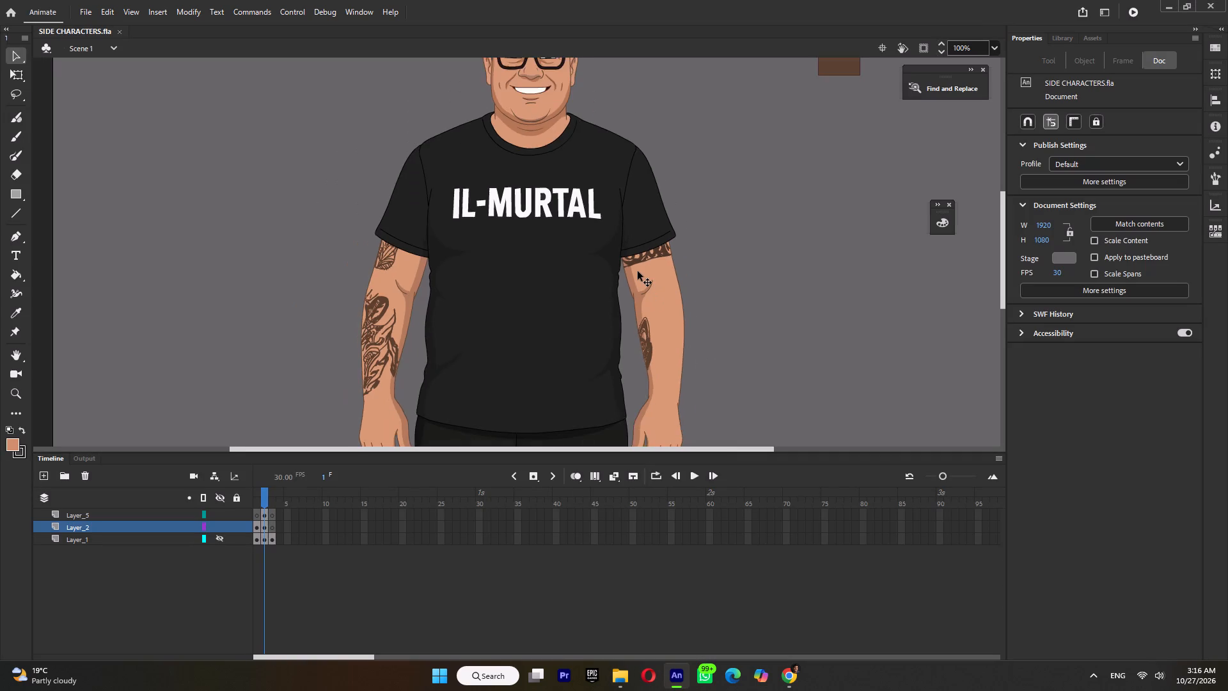
ctrl+scroll(638, 271, down, 2)
click(259, 502)
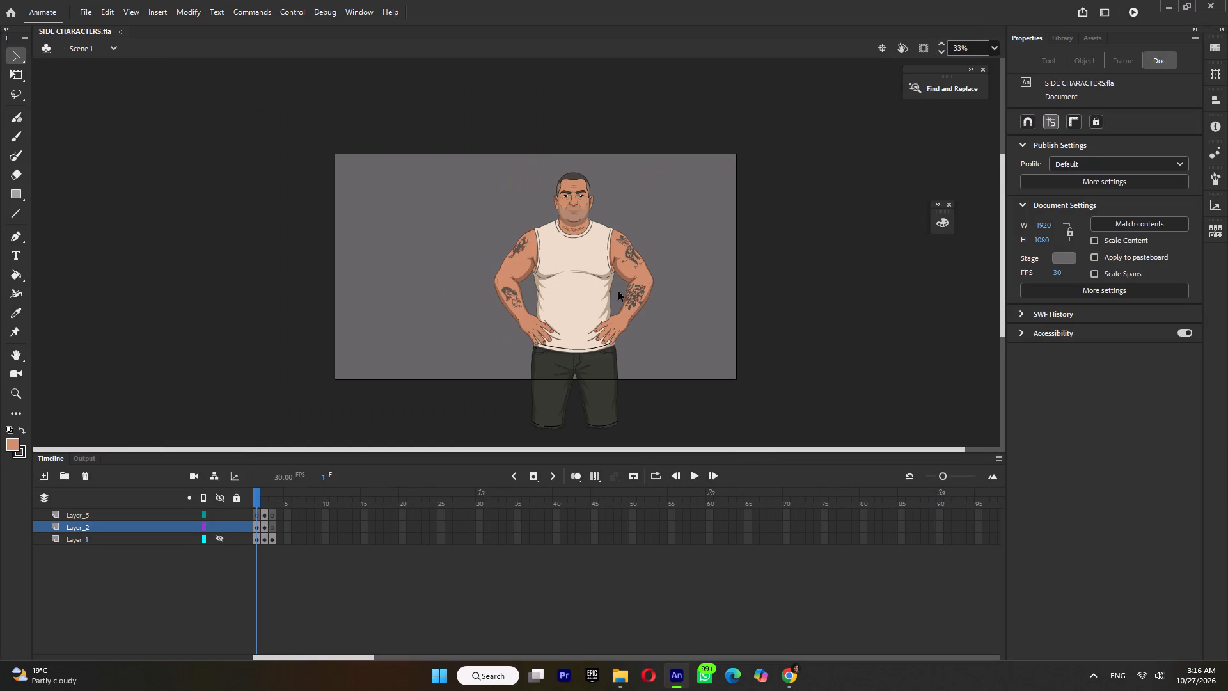
click(588, 303)
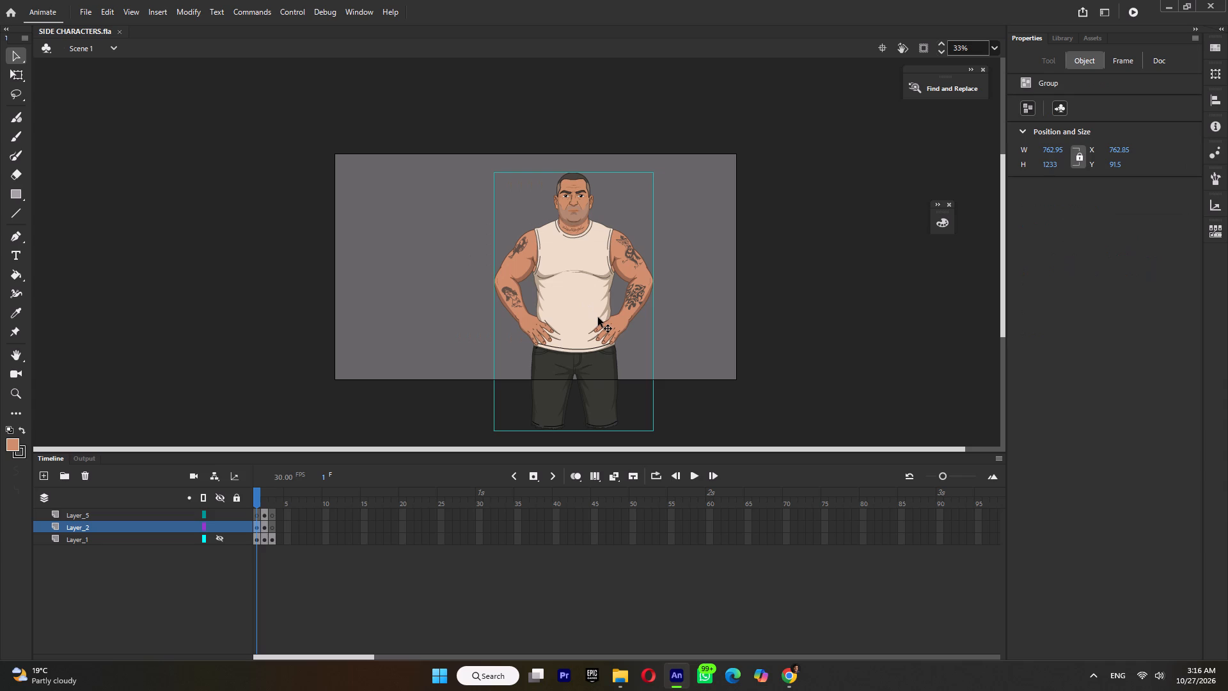
key(F8)
click(700, 157)
Inside the tank-top man's symbol, break the group apart and distribute the body parts to separate layers.
double_click(572, 354)
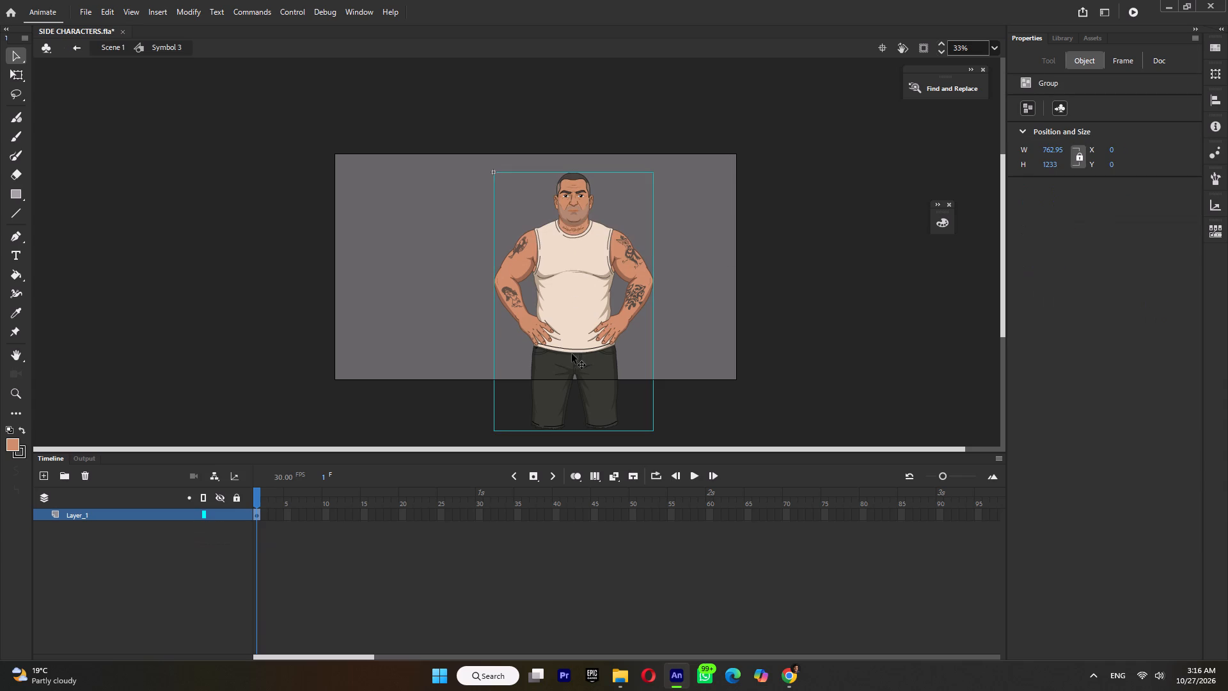
key(ctrl+b)
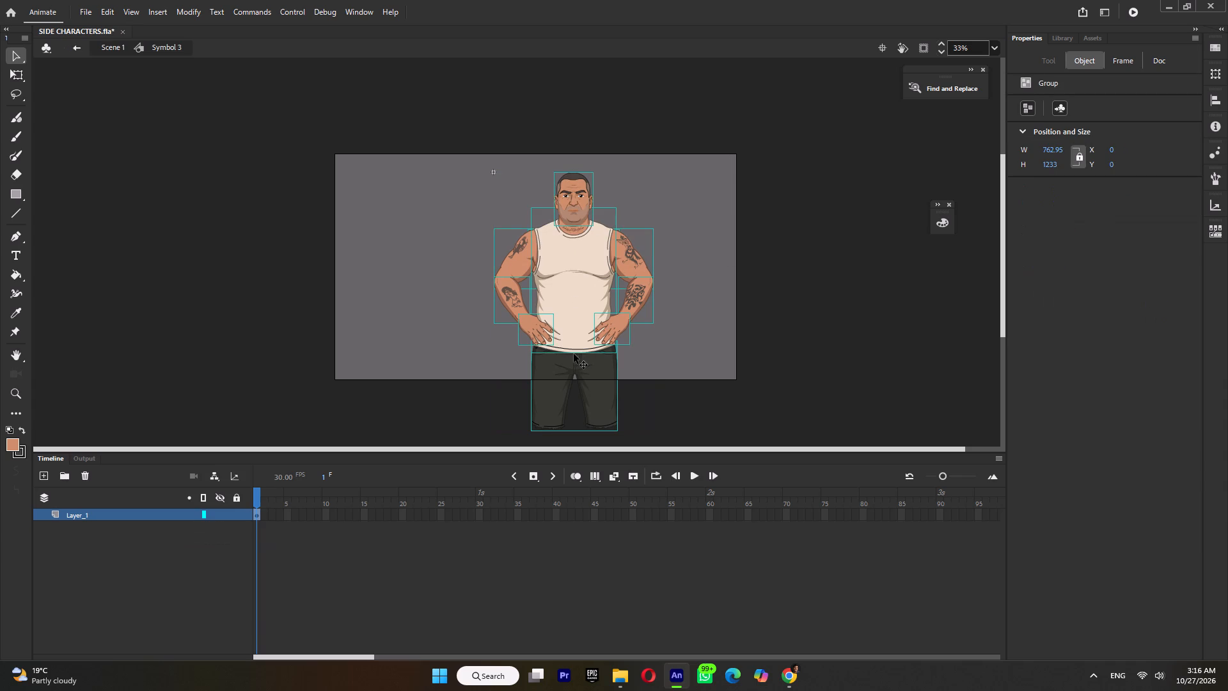
key(ctrl+shift+d)
Convert each layer's body part to its own symbol by creating classic tweens, and remove the tweens again.
key(ctrl+m)
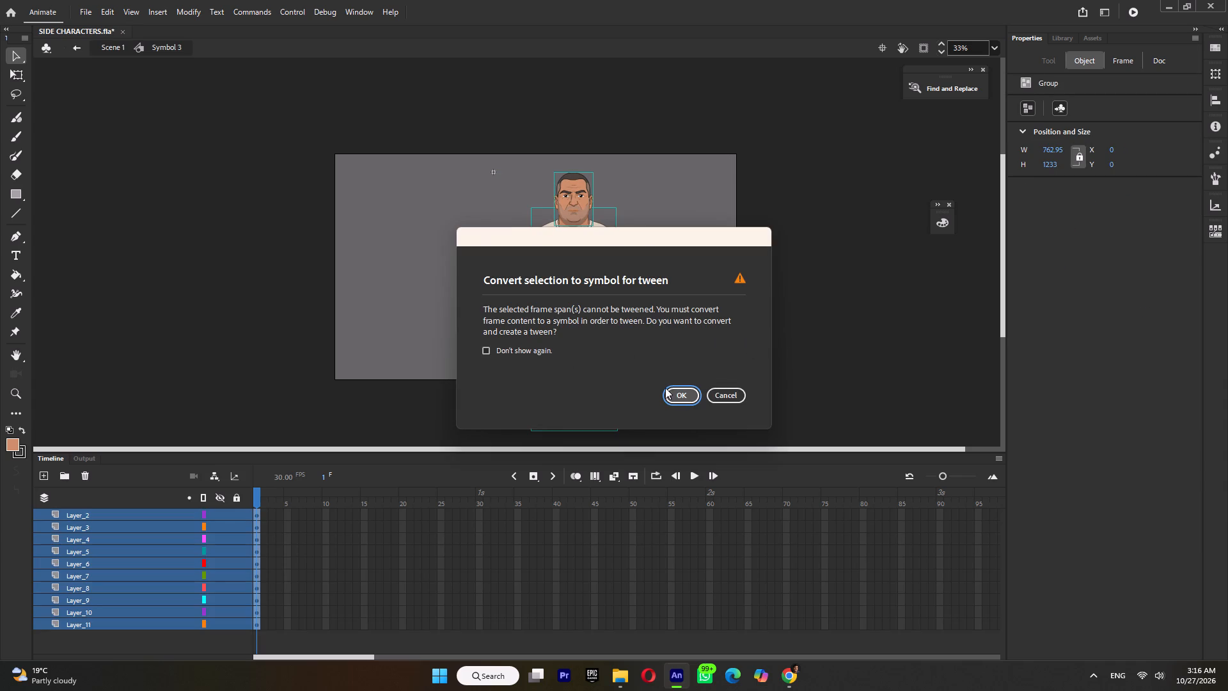
click(672, 392)
key(ctrl+m)
click(693, 317)
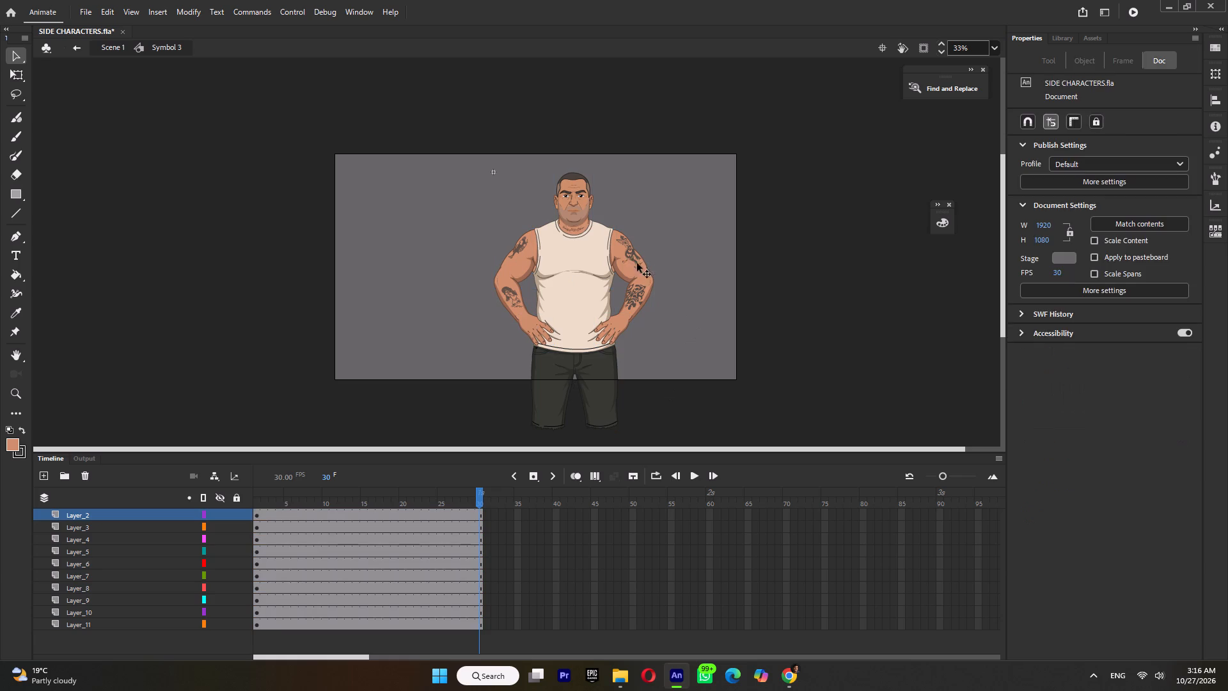
Move the transformation points of both of the tank-top man's upper arms up to the shoulder joints.
click(628, 253)
ctrl+scroll(628, 269, up, 4)
click(13, 75)
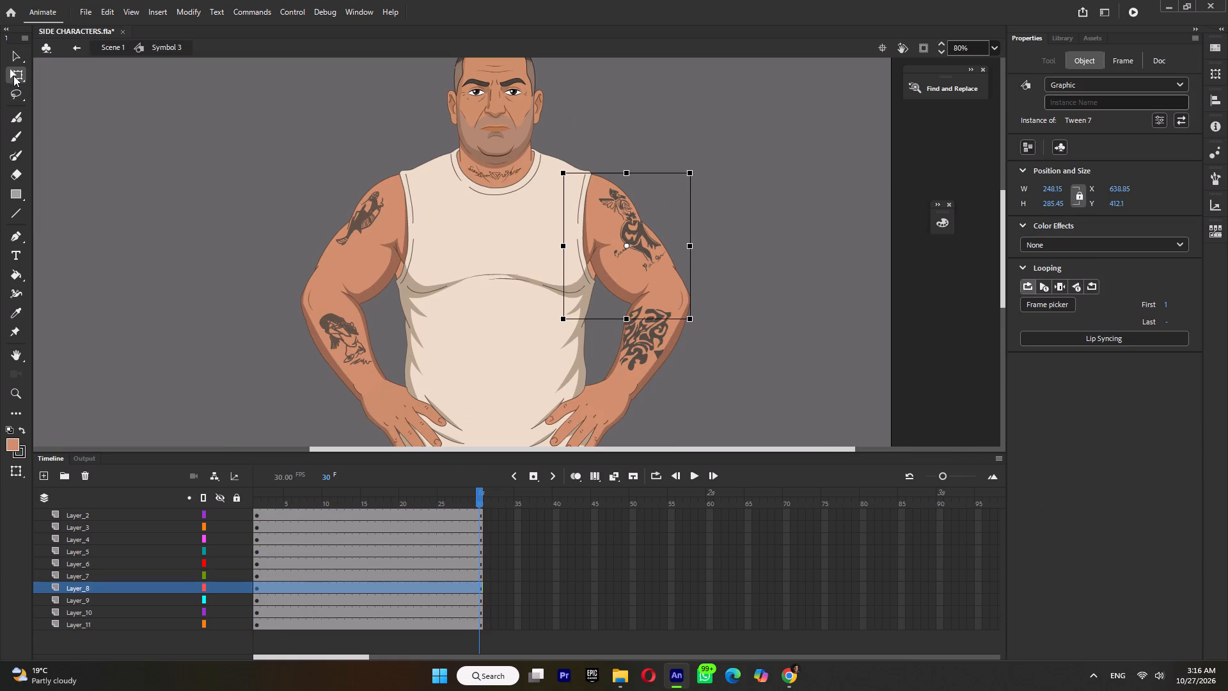
drag(627, 246, 580, 181)
click(359, 235)
drag(365, 246, 412, 183)
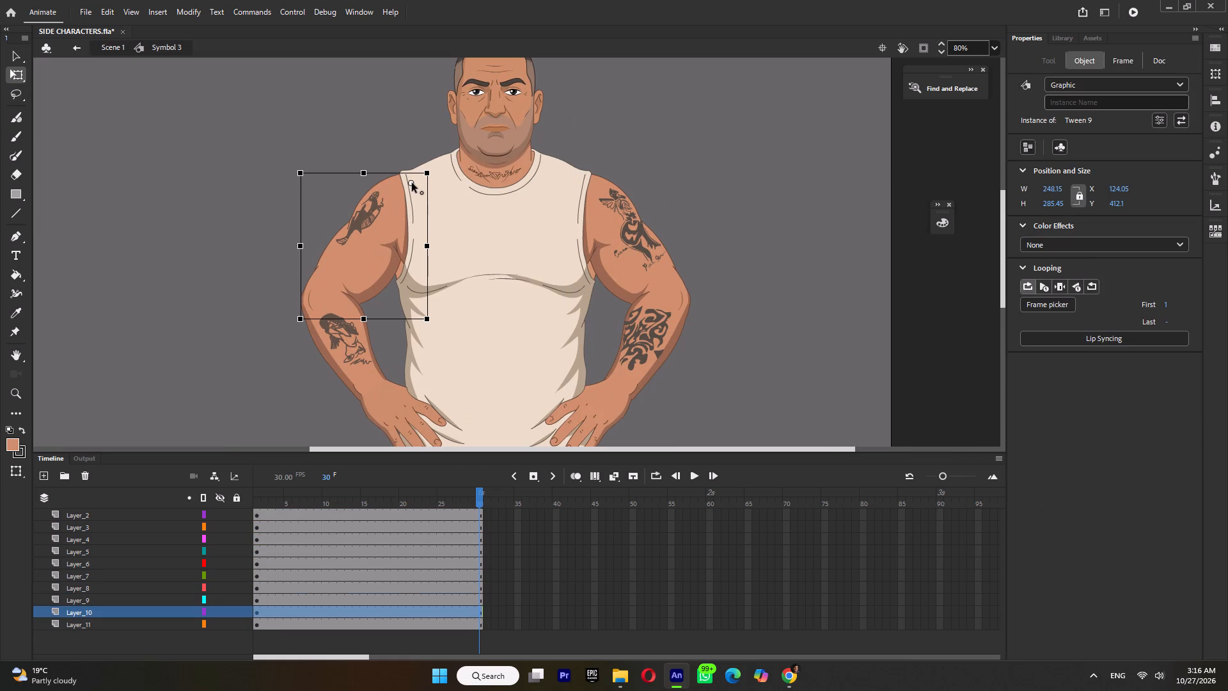
drag(412, 183, 414, 182)
Move the transformation points of both of the tank-top man's forearms down to the wrists.
click(343, 345)
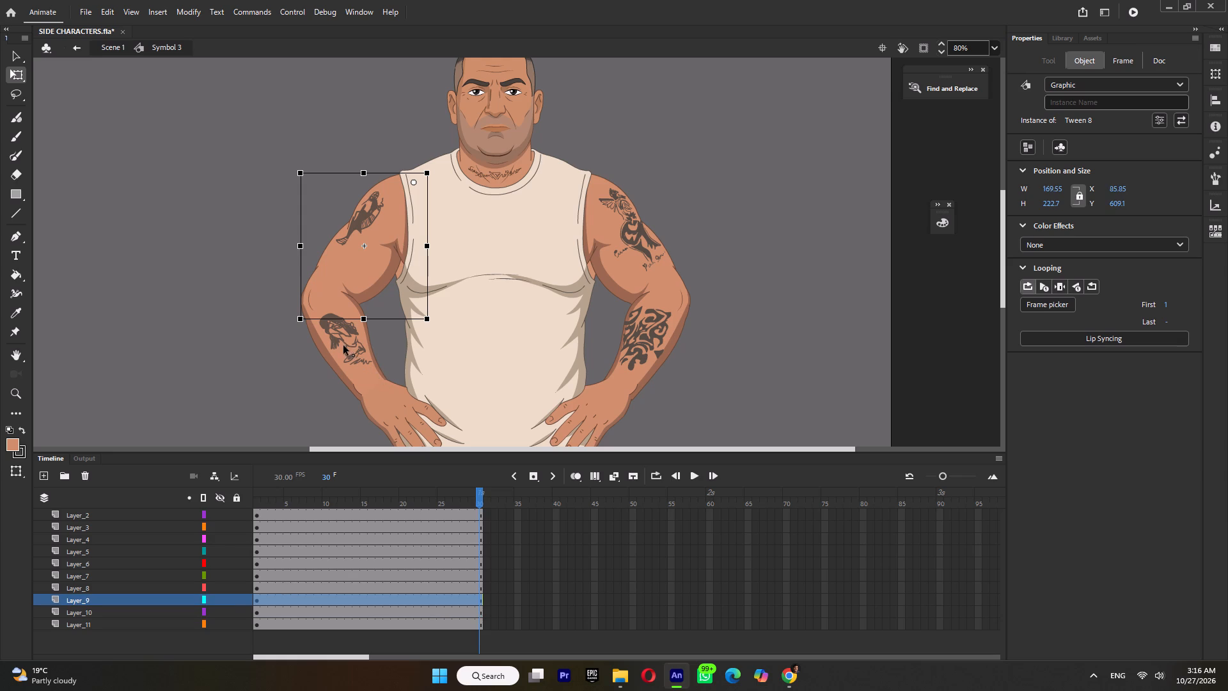
drag(345, 345, 377, 391)
ctrl+scroll(386, 410, up, 2)
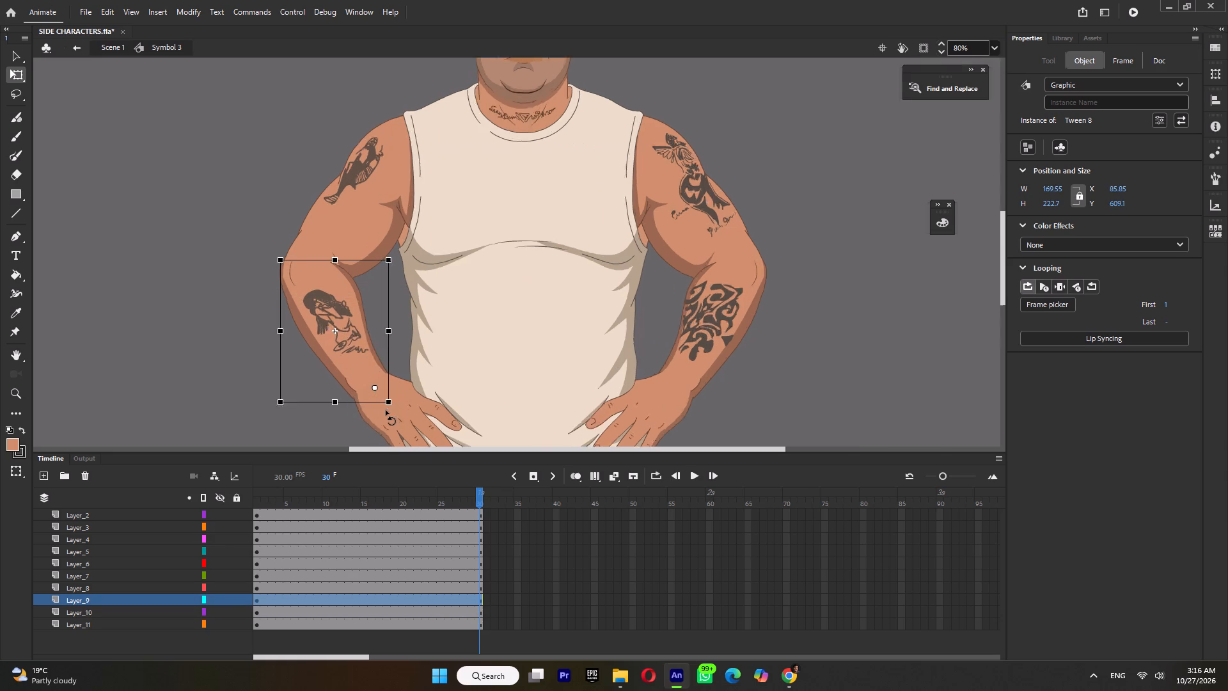
ctrl+scroll(386, 410, up, 5)
ctrl+scroll(404, 299, down, 8)
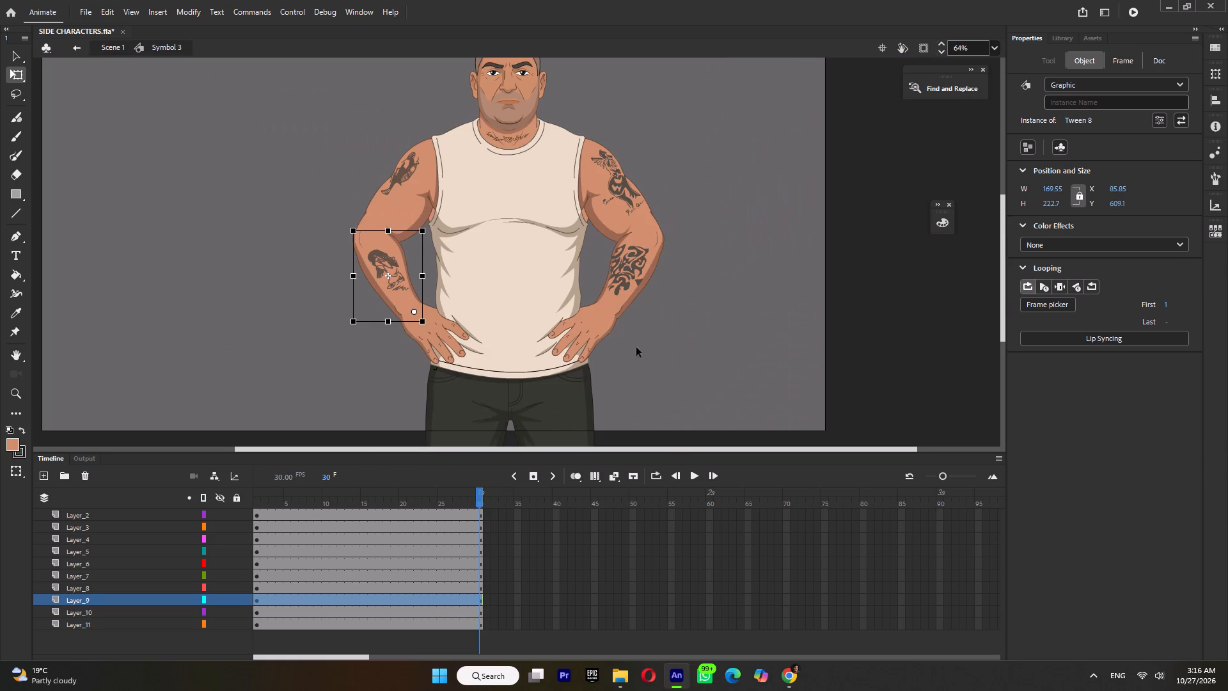
click(624, 283)
drag(630, 276, 606, 312)
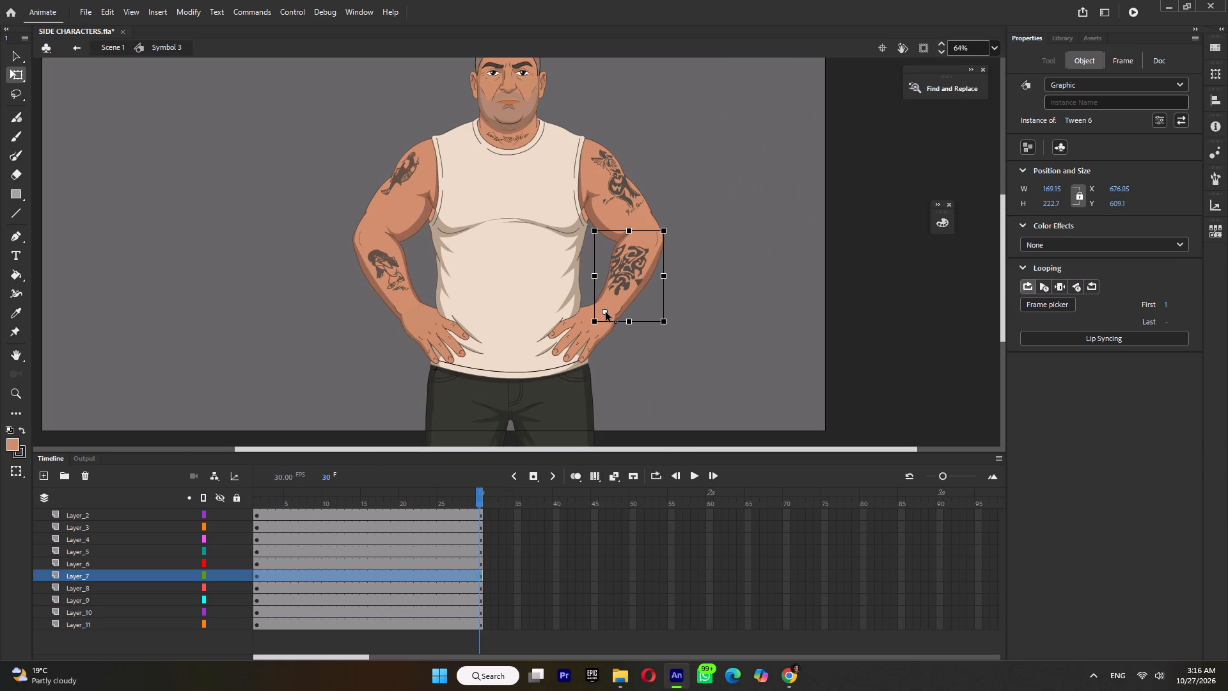
drag(606, 312, 606, 312)
Move the torso's transformation point down to the waist and the head's down to the chin.
click(523, 280)
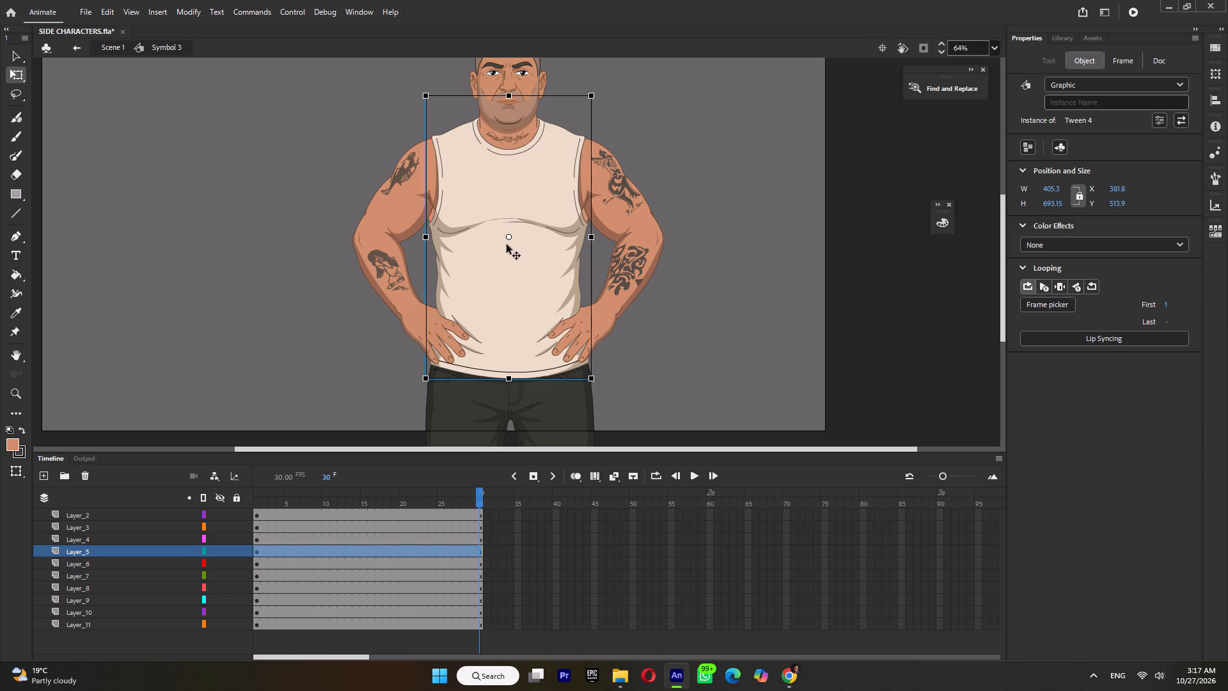
drag(508, 237, 512, 363)
click(509, 135)
click(507, 115)
drag(508, 78, 509, 118)
Move the transformation point of the tank-top man's shorts down to their lower edge.
click(476, 401)
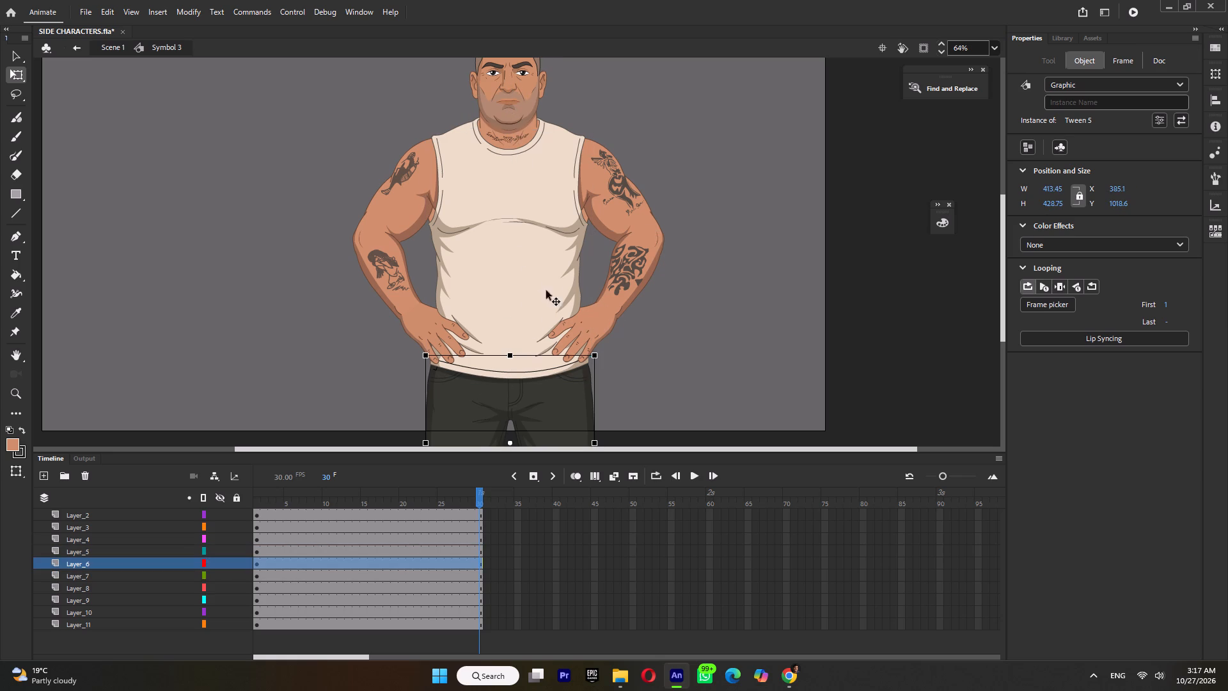
ctrl+scroll(548, 252, down, 3)
drag(538, 351, 536, 392)
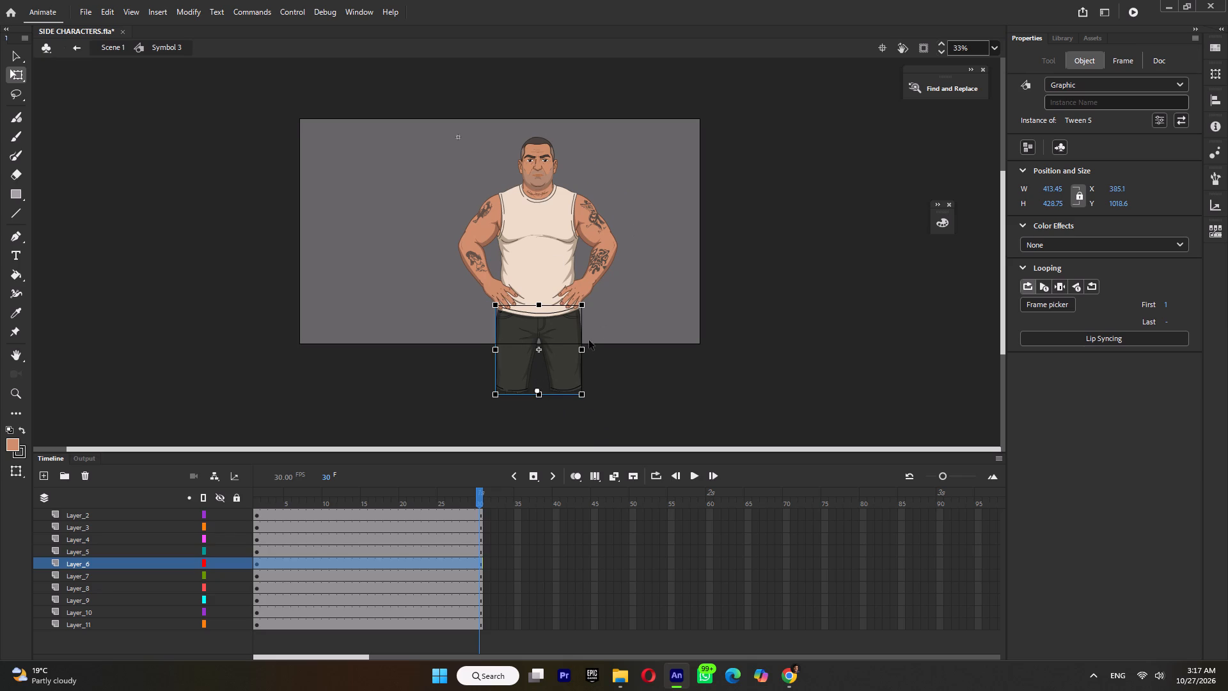
Back in the main scene, convert the group of the man in the IL-MURTAL shirt on frame 2 to a graphic symbol.
double_click(626, 319)
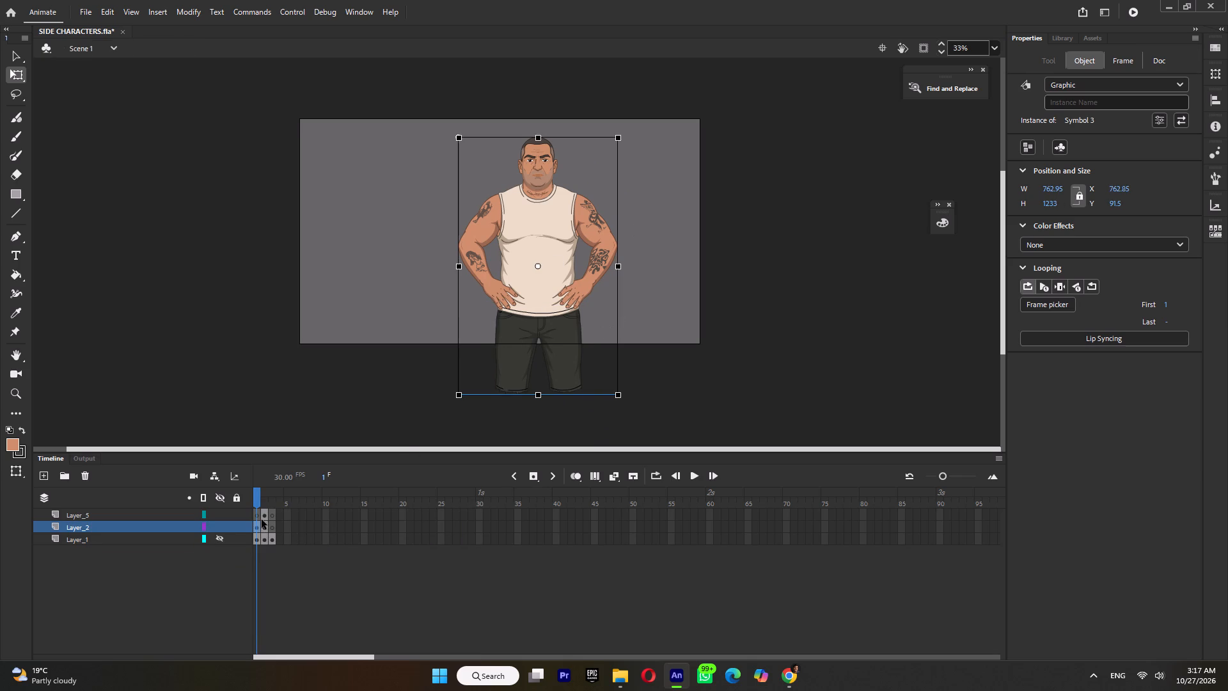
click(266, 500)
click(488, 270)
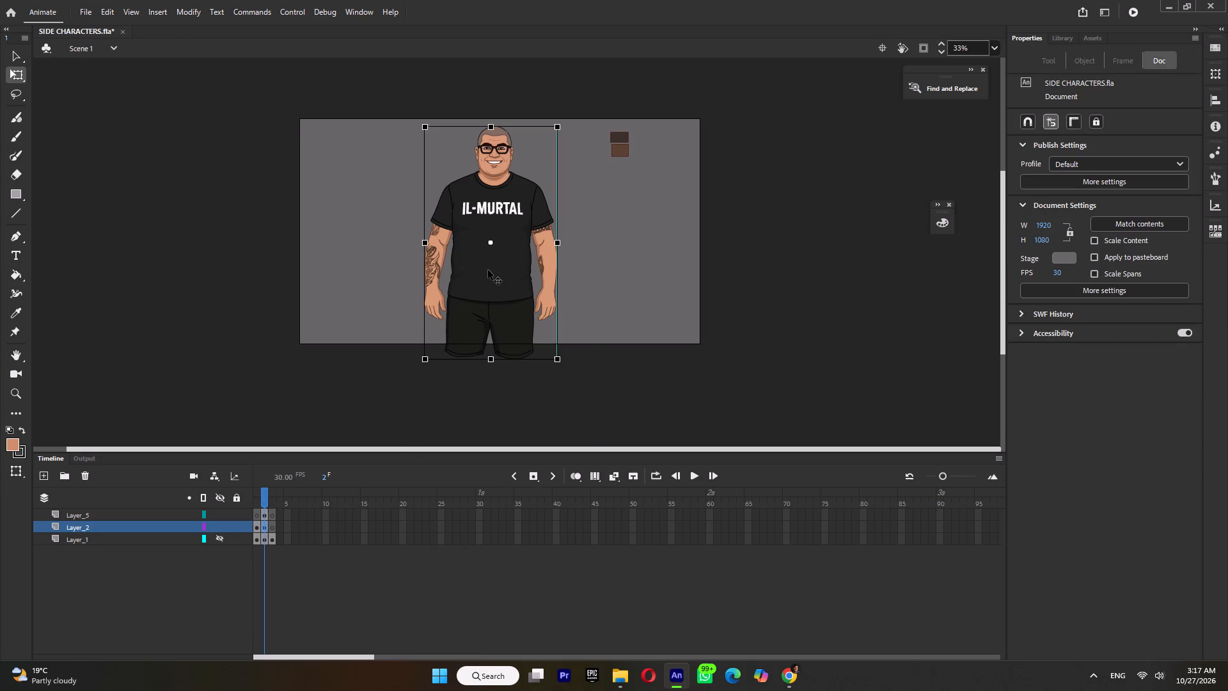
key(F8)
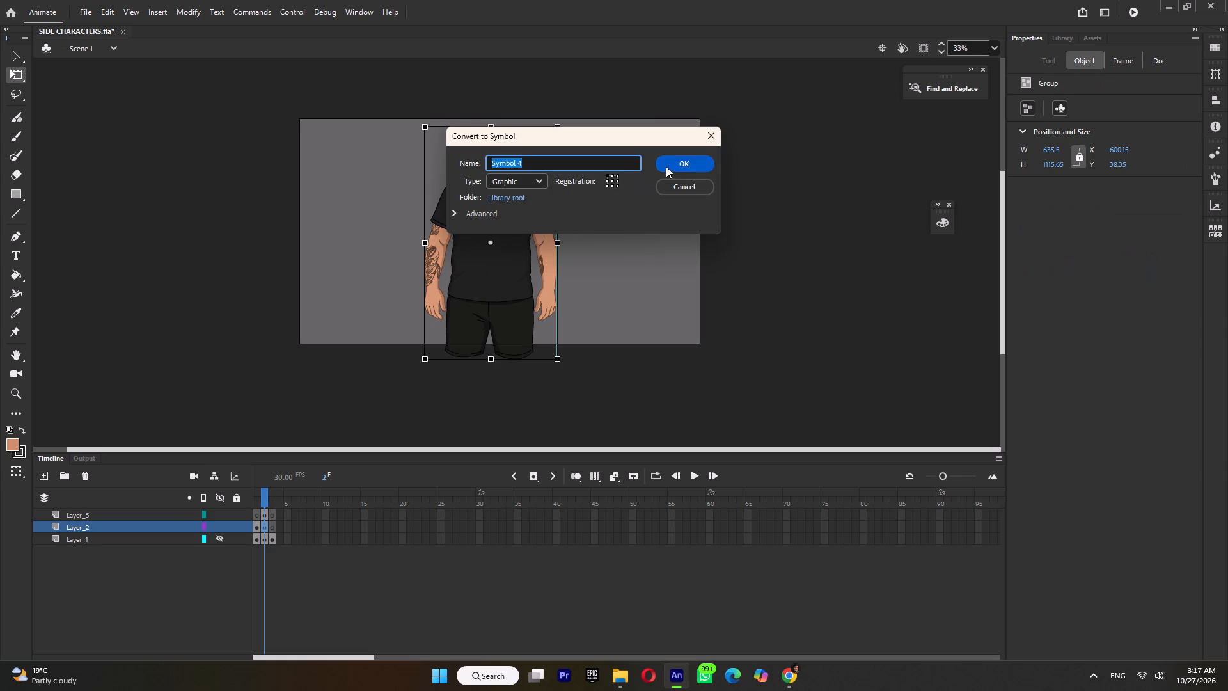
click(666, 166)
Inside the IL-MURTAL man's symbol, break the group apart and distribute the body parts to separate layers.
double_click(499, 308)
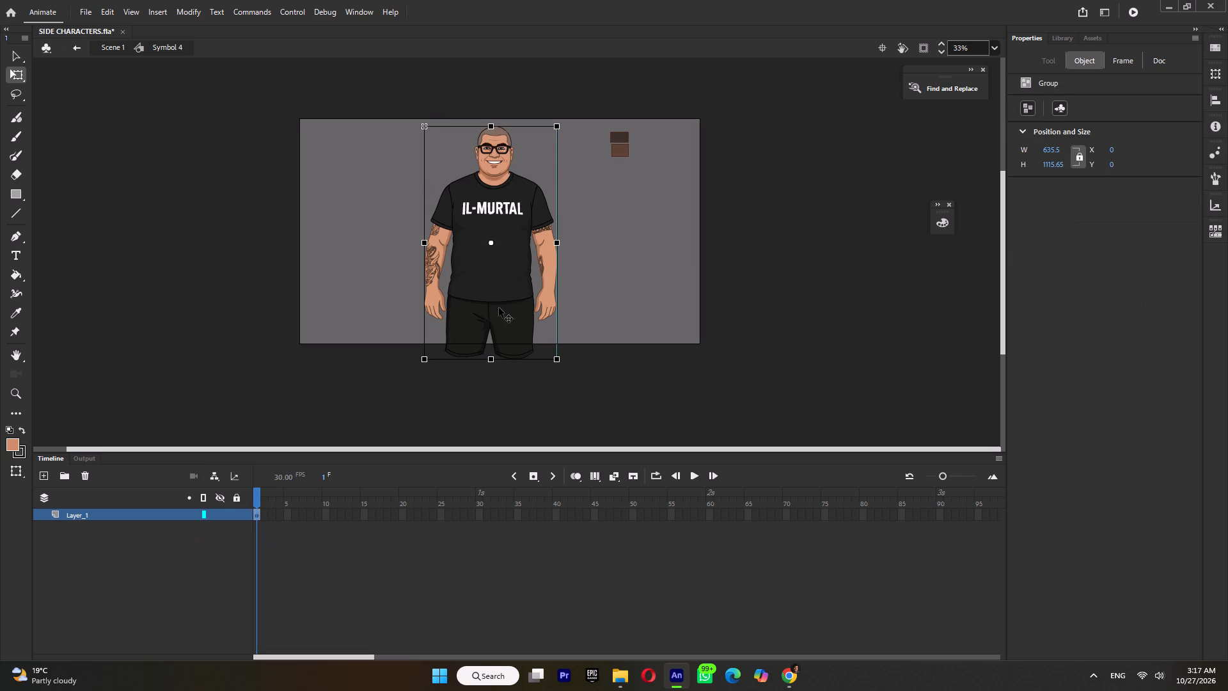
key(ctrl+b)
key(ctrl+shift+d)
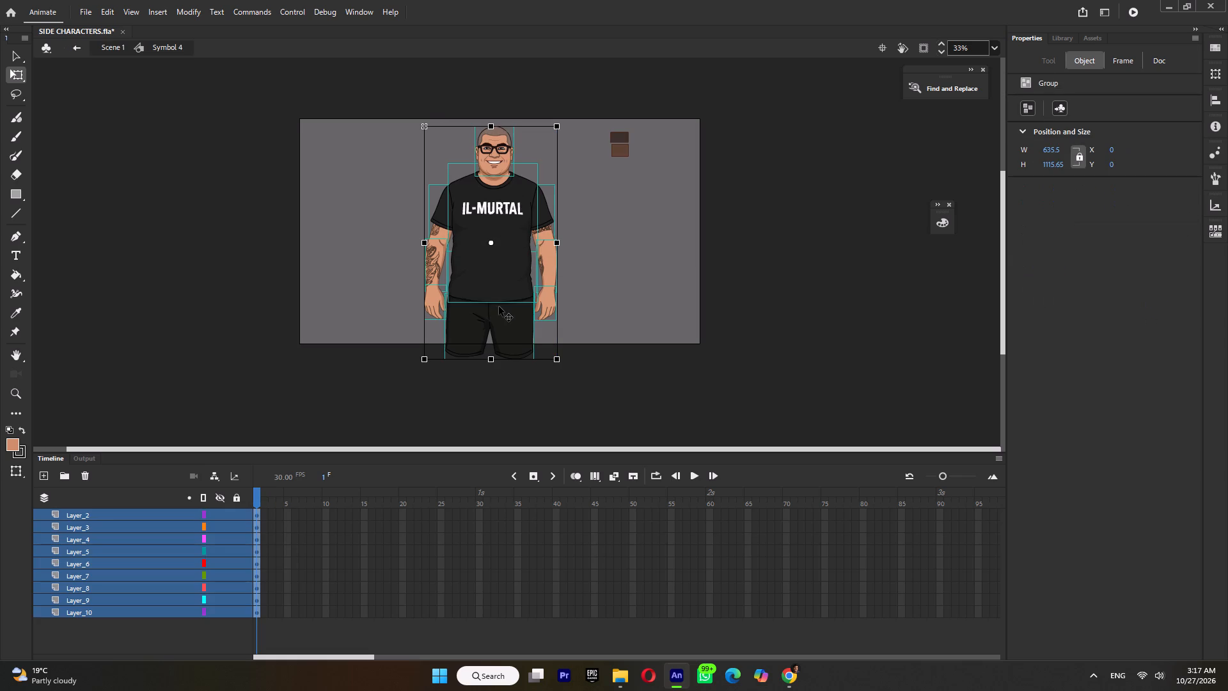
Convert each of the IL-MURTAL man's body parts to its own symbol by creating classic tweens, and remove the tweens again.
key(ctrl+m)
click(683, 397)
key(ctrl+m)
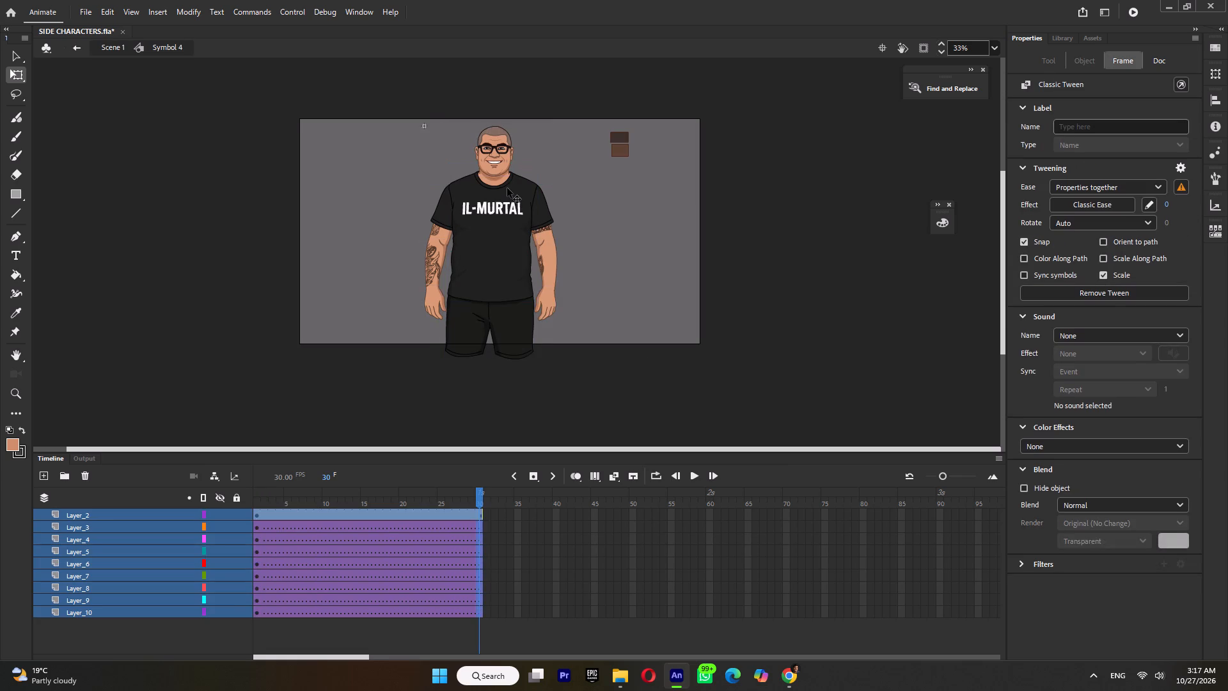
Set the looping of the IL-MURTAL man's selected body-part symbols to play a single frame.
shift+click(498, 152)
click(1060, 266)
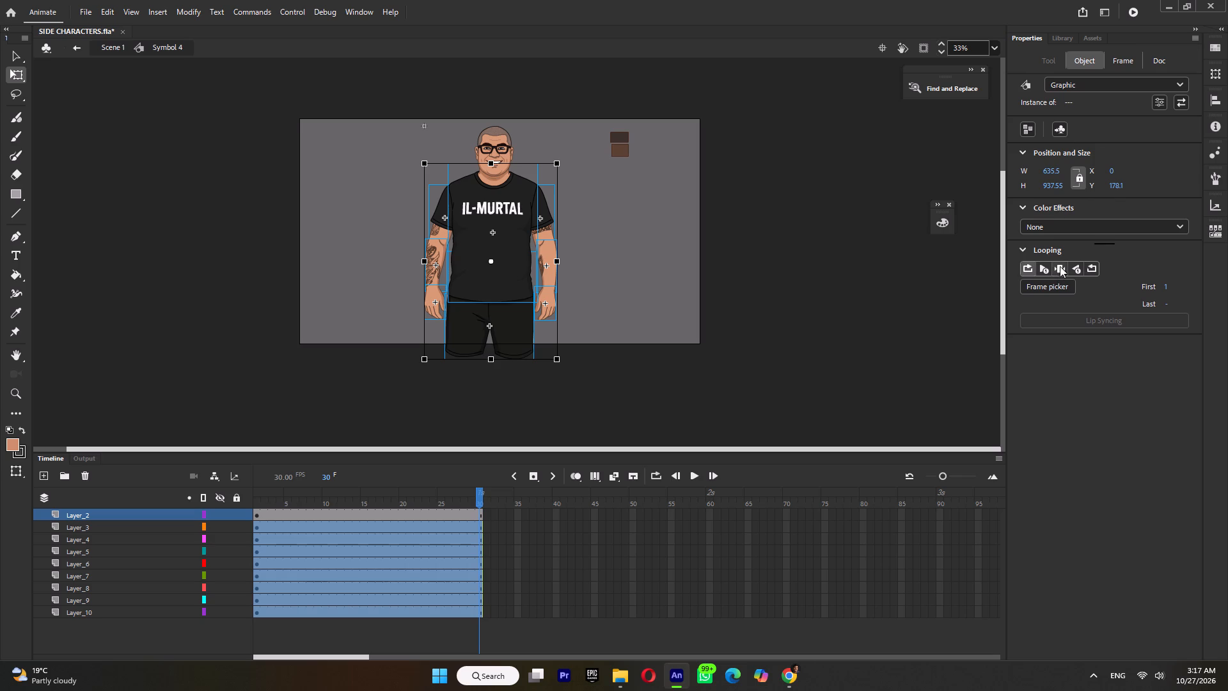
Extend the frames of all layers in the IL-MURTAL man's symbol to frame 62 and go back to frame 1.
click(633, 361)
drag(407, 495, 363, 557)
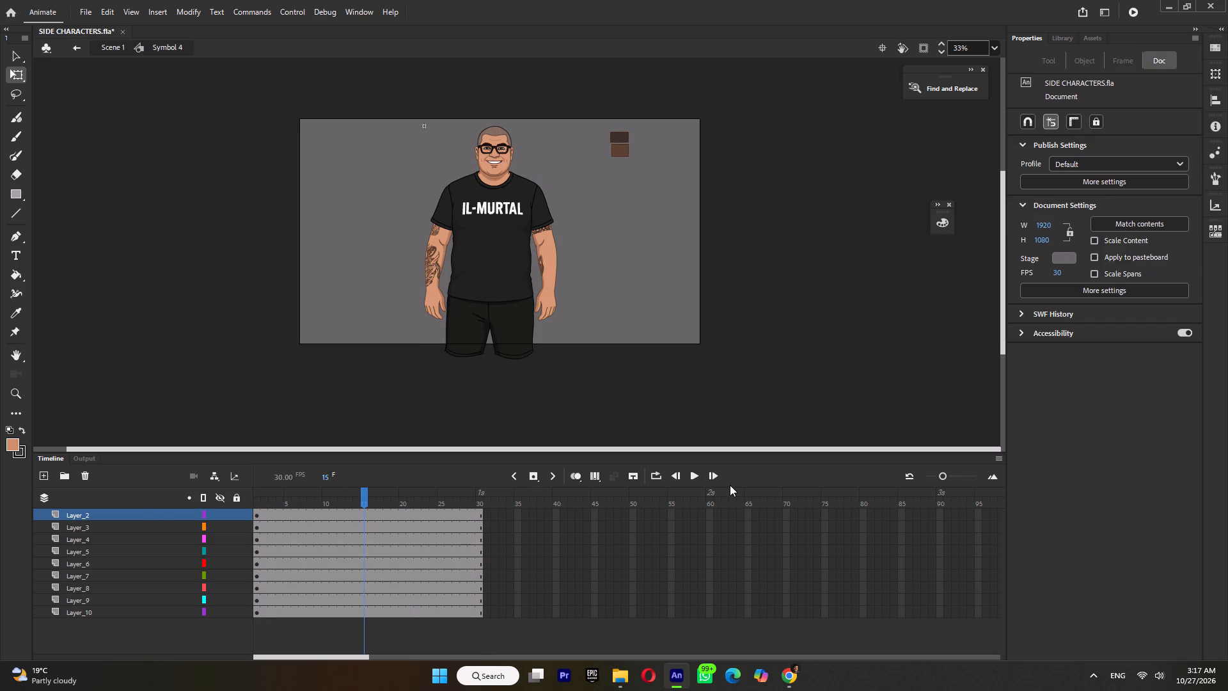
double_click(728, 491)
key(F5)
drag(689, 487, 145, 509)
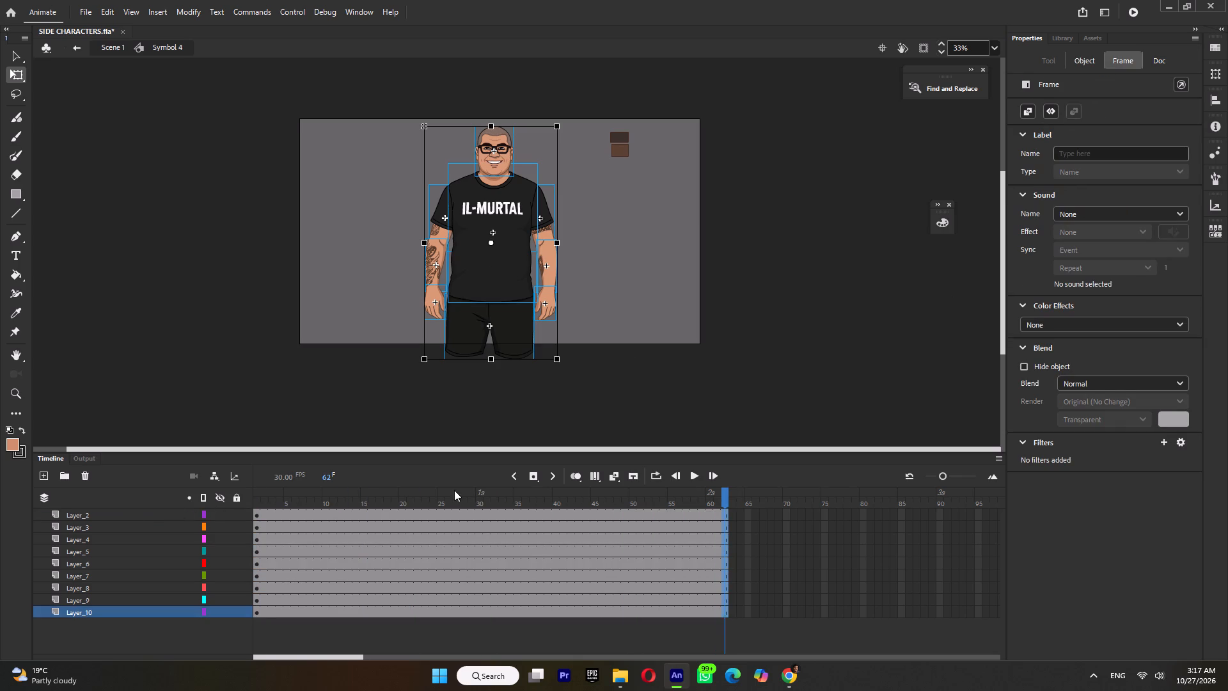
drag(436, 497, 143, 493)
Move the pivots of the man's right arm parts to their joints: upper arm to shoulder, forearm to elbow, hand to wrist.
click(439, 221)
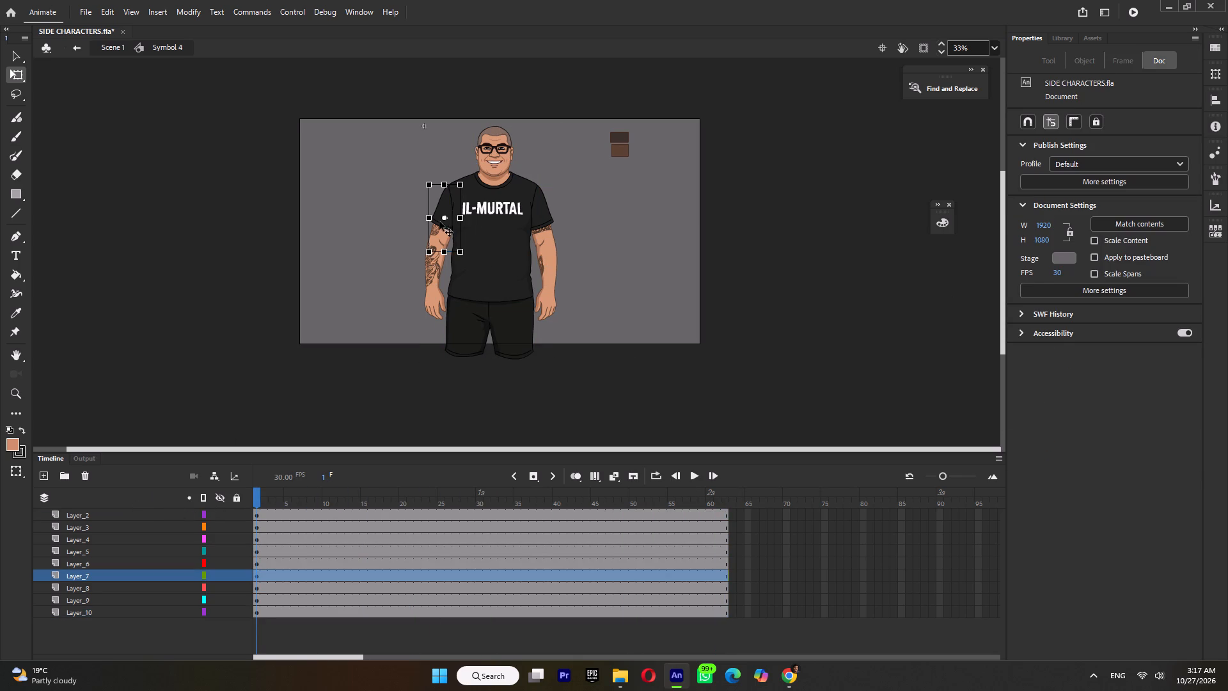
ctrl+scroll(454, 212, up, 5)
drag(441, 223, 443, 186)
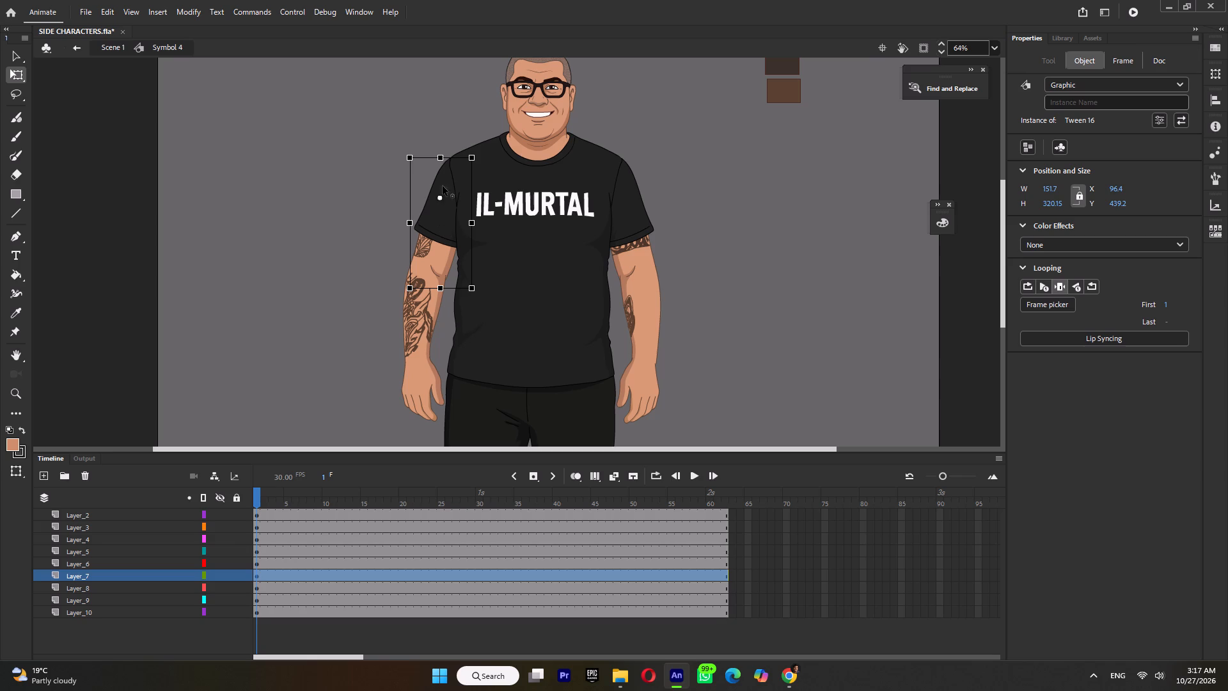
drag(443, 186, 459, 164)
click(413, 341)
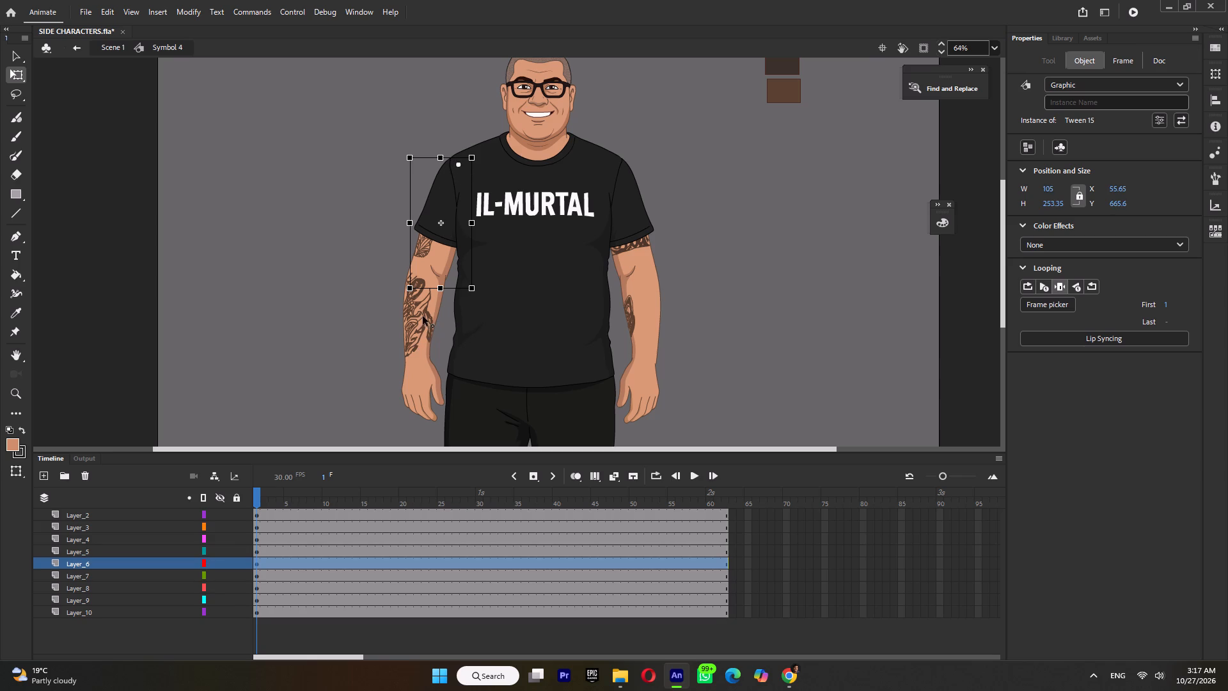
drag(424, 316, 426, 270)
click(416, 383)
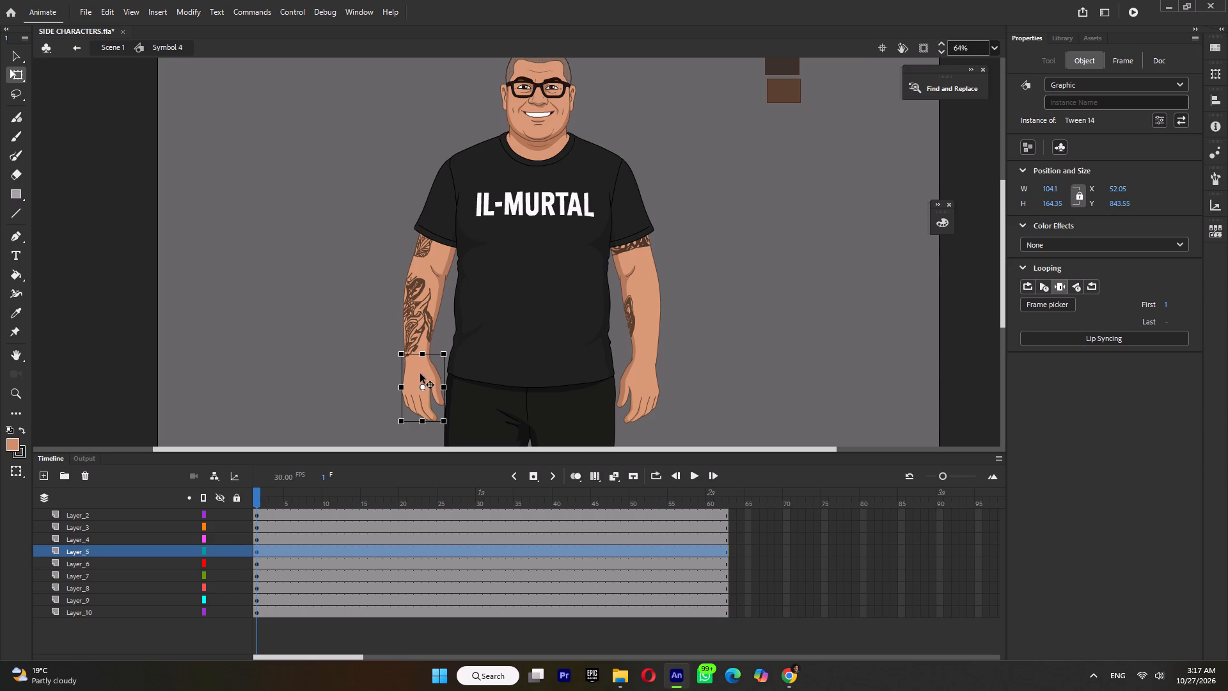
drag(423, 388, 417, 361)
Move the pivots of the man's left forearm, upper arm and hand to the elbow, shoulder and wrist.
click(645, 317)
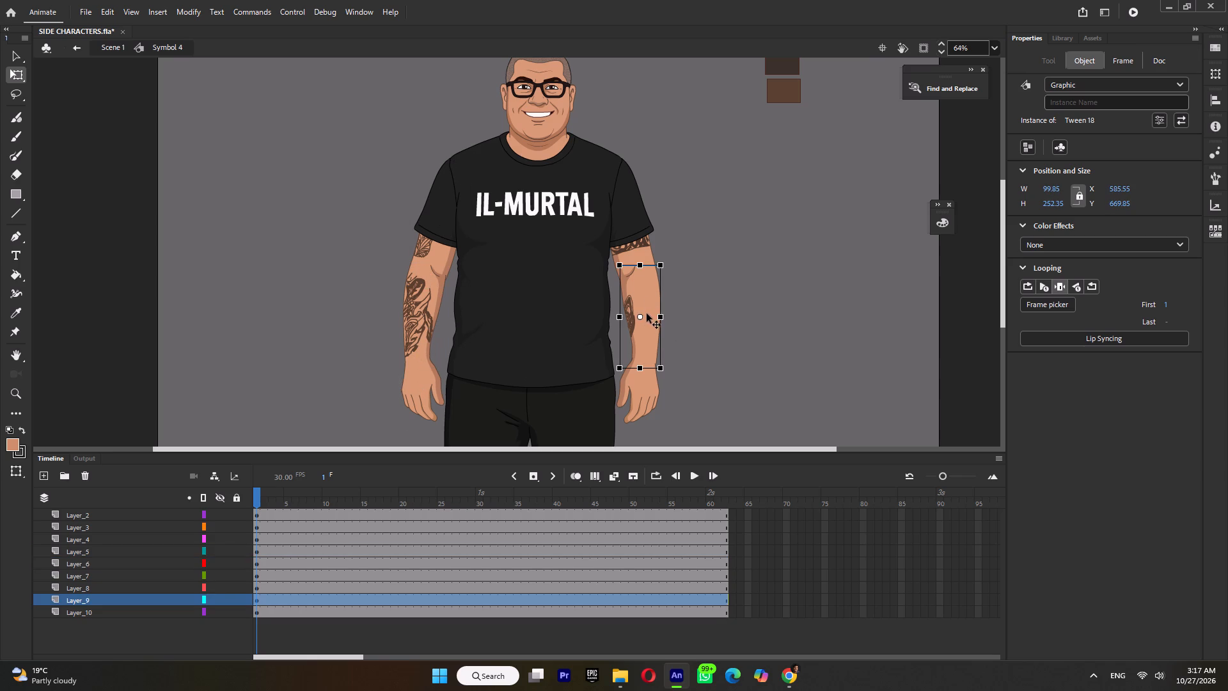
drag(643, 319, 645, 273)
click(626, 227)
drag(627, 223, 616, 163)
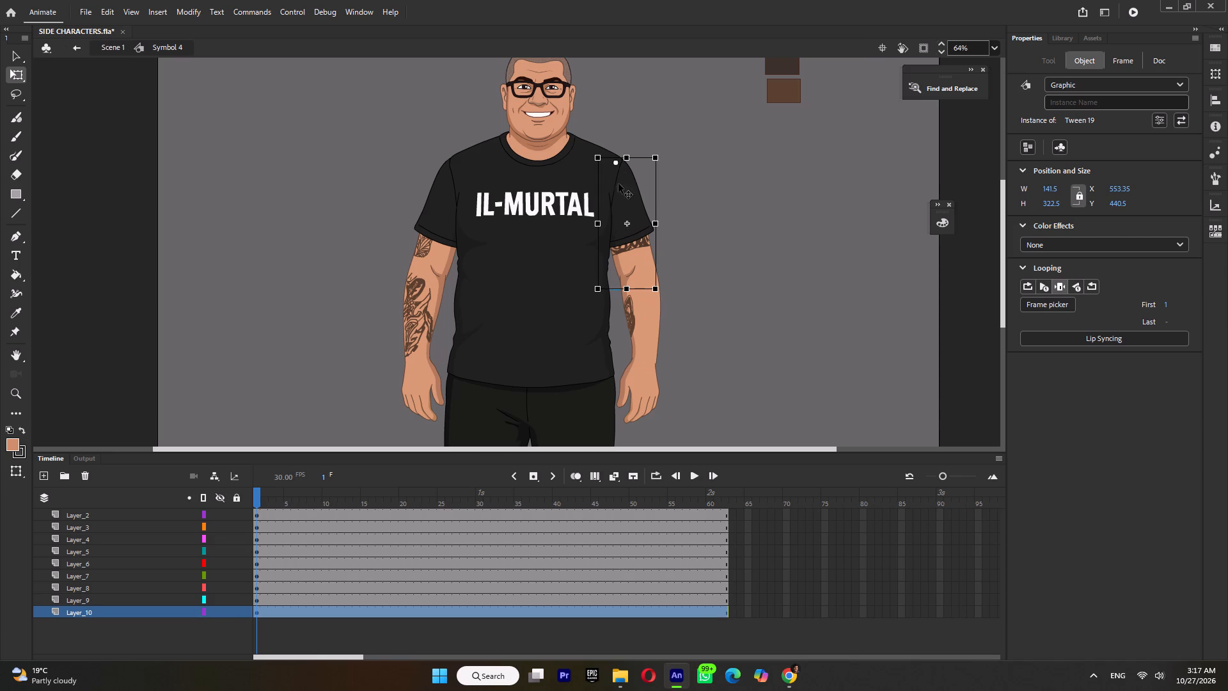
click(643, 385)
drag(638, 386, 645, 360)
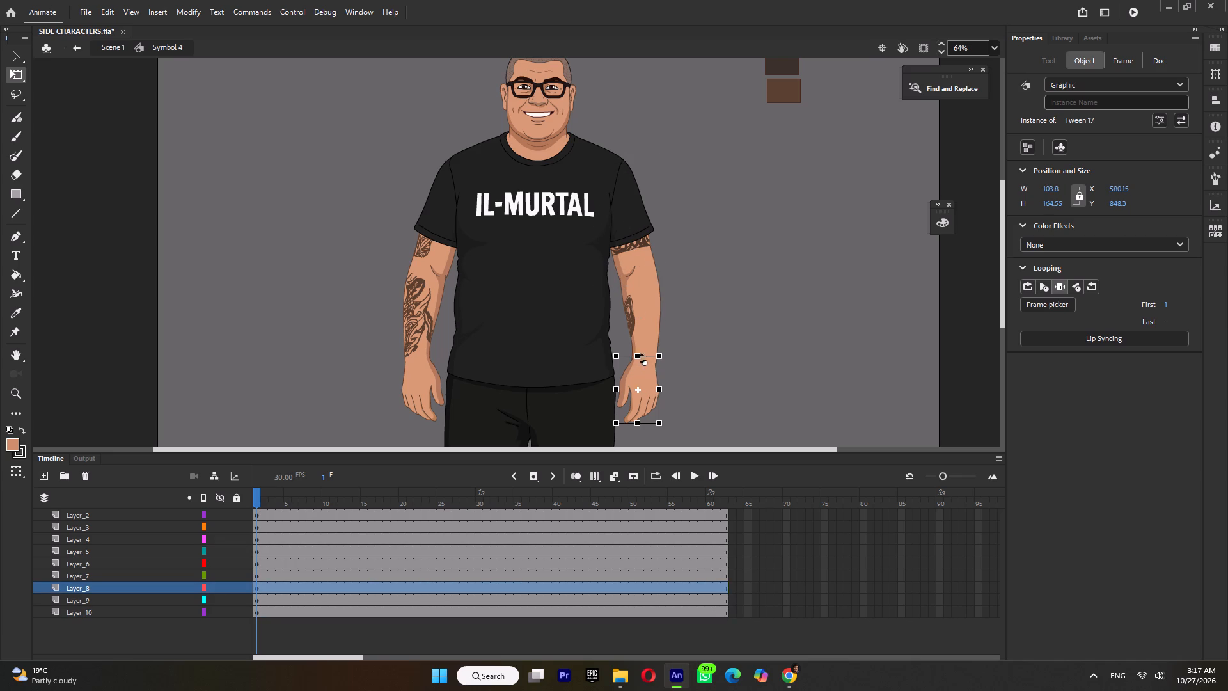
Move the pivot of the man's head down to the chin, just above the neck.
click(549, 103)
drag(537, 92, 538, 134)
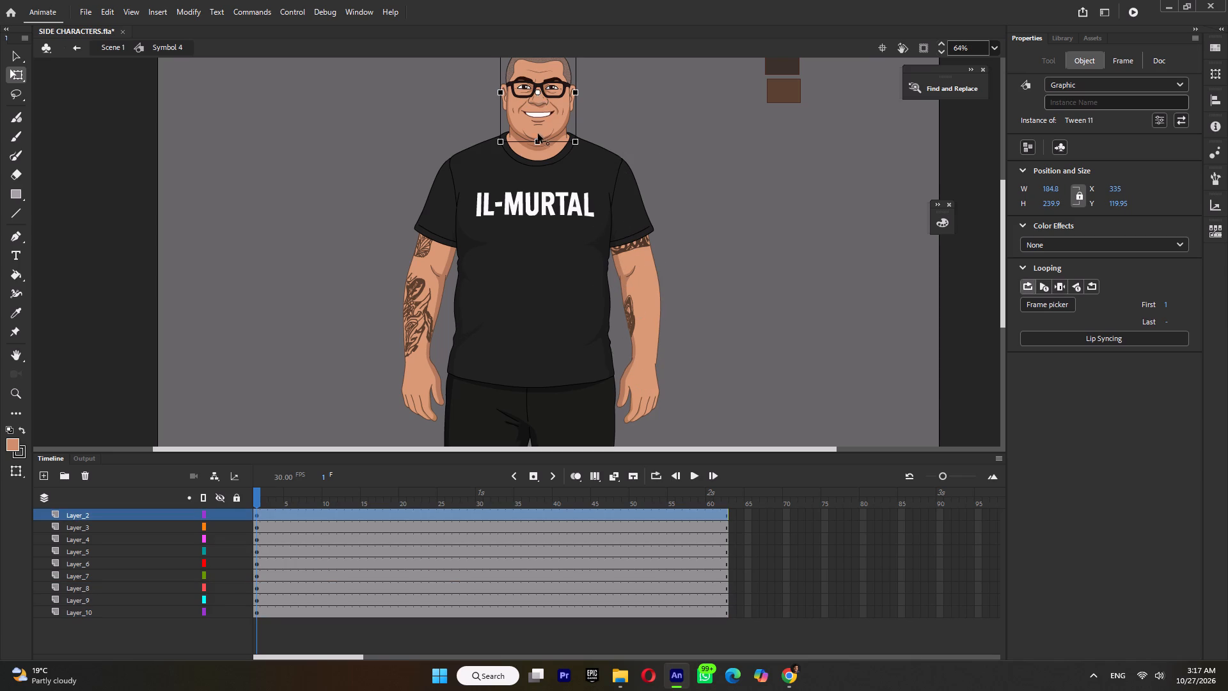
drag(538, 134, 537, 129)
click(537, 128)
Move the torso's pivot to the bottom centre at the waist and the shorts' pivot close to their bottom centre.
click(531, 257)
drag(535, 251, 536, 292)
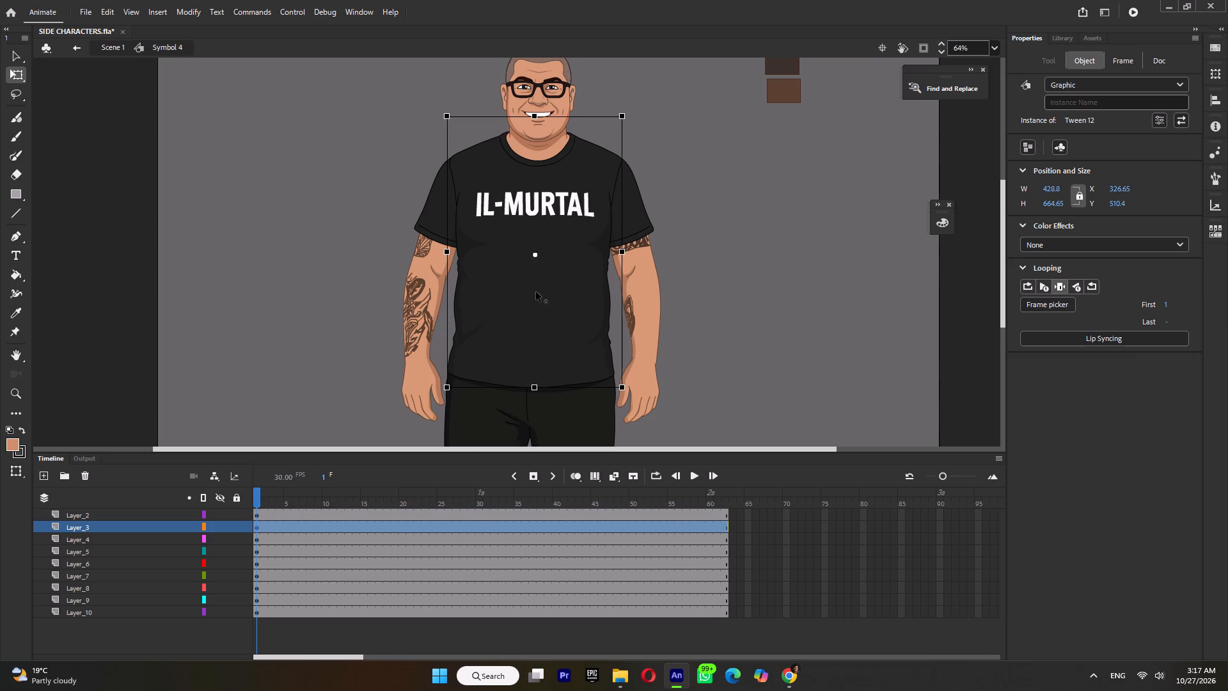
drag(536, 292, 531, 385)
scroll(563, 292, down, 1)
click(480, 333)
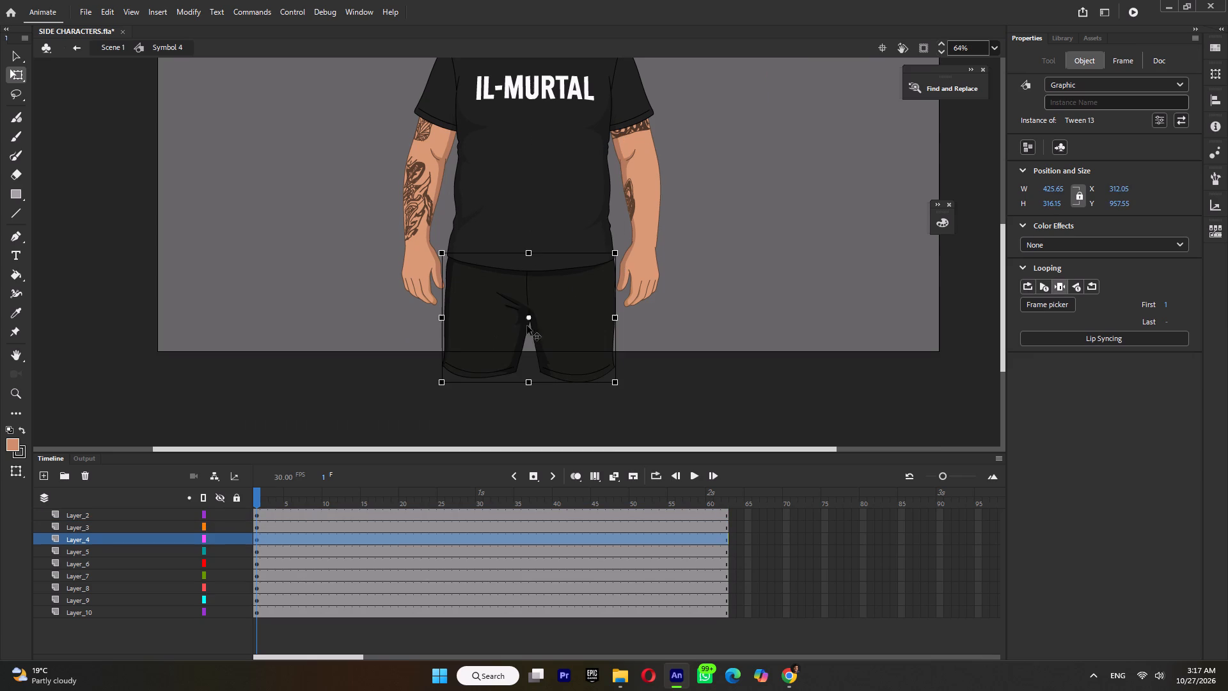
drag(530, 316, 531, 373)
Leave the IL-MURTAL man's symbol for the main scene and save the SIDE CHARACTERS.fla file.
ctrl+scroll(541, 343, down, 5)
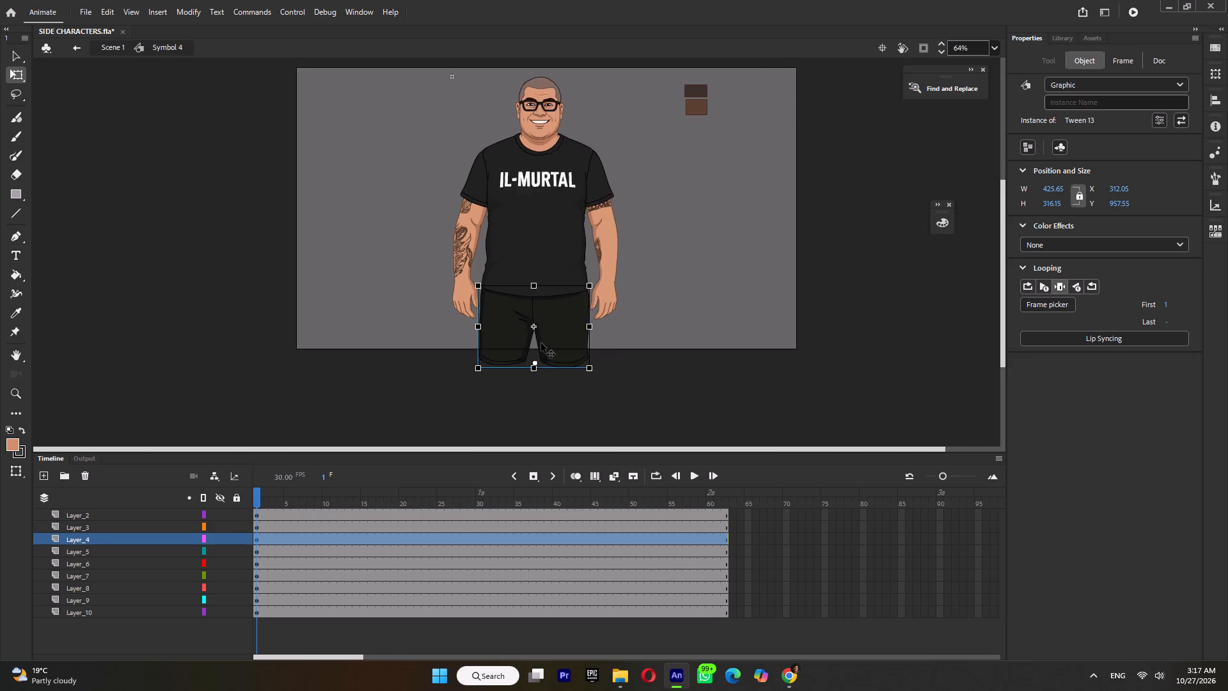
ctrl+scroll(541, 343, down, 1)
key(ctrl+s)
drag(281, 490, 596, 527)
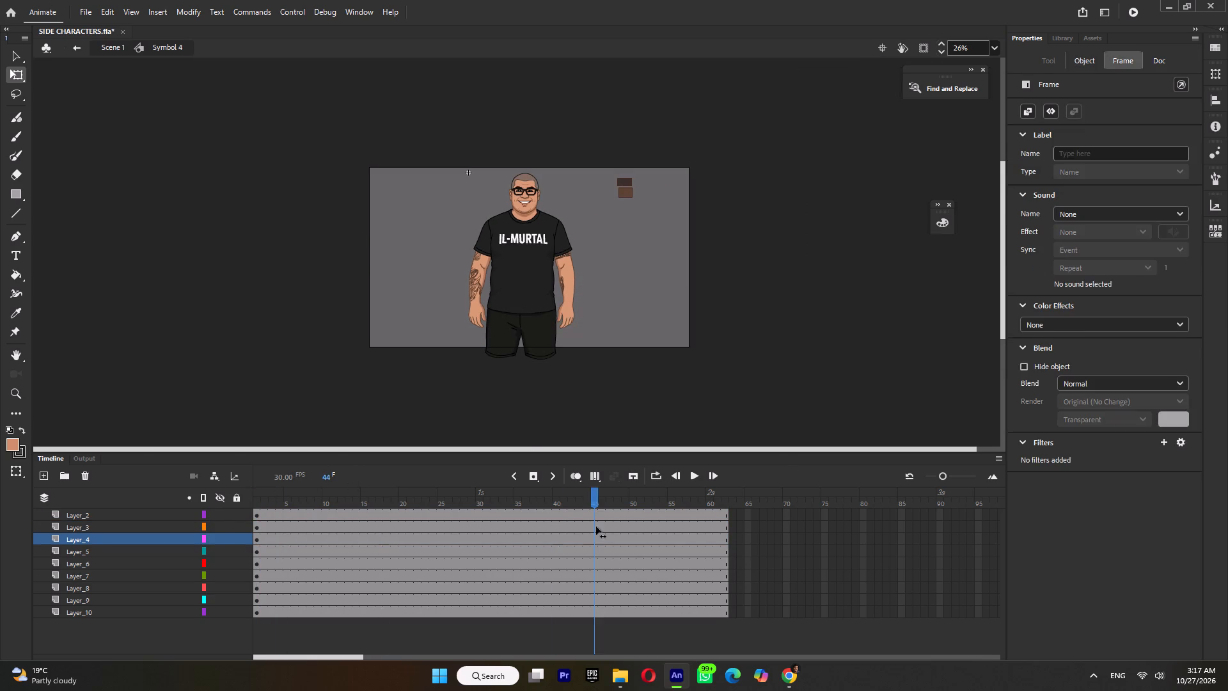
drag(596, 527, 590, 523)
double_click(295, 276)
key(ctrl+s)
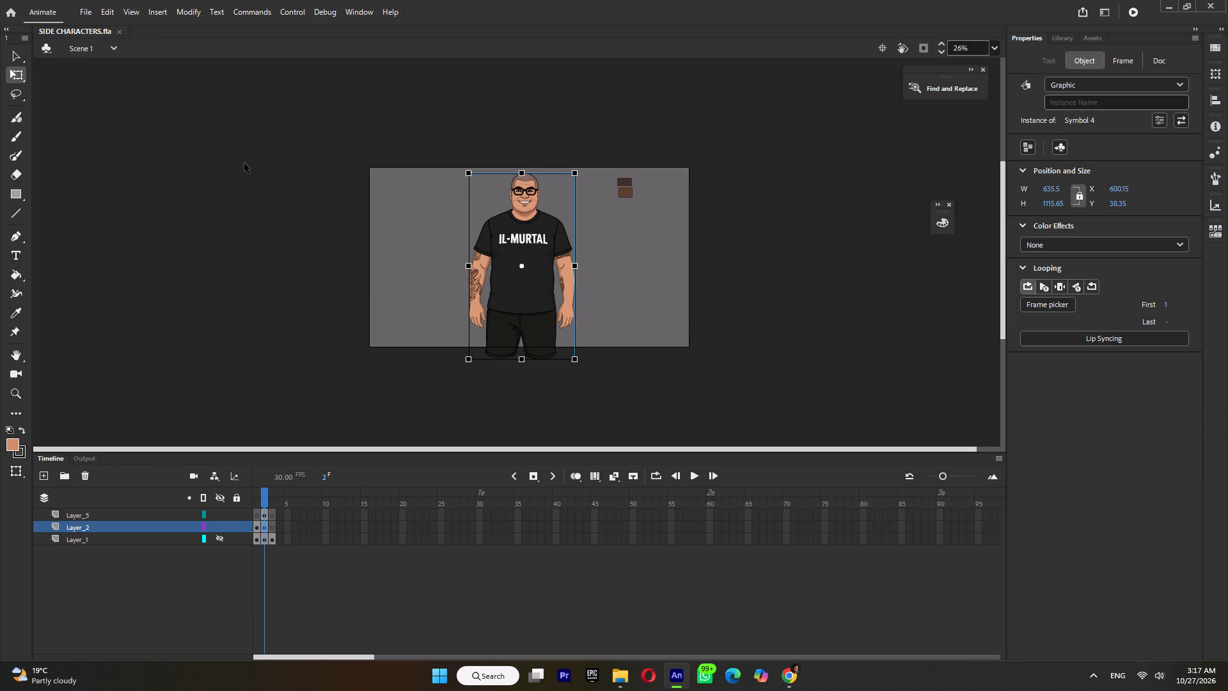
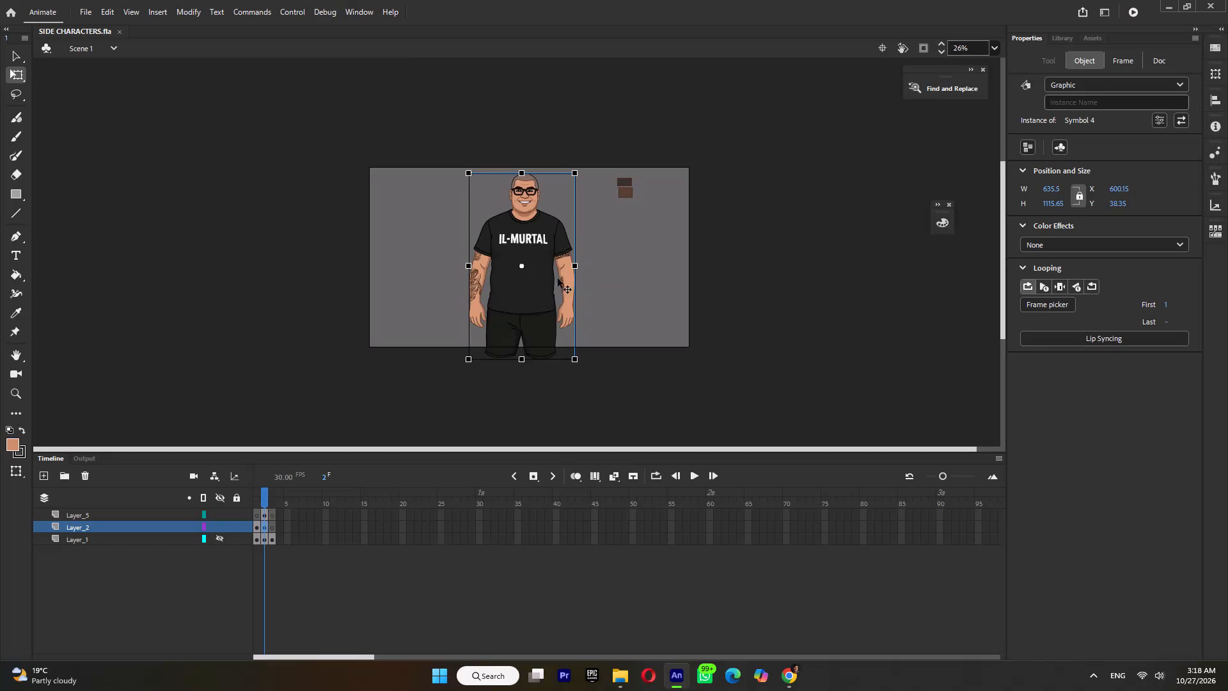
Make the hidden reference images on Layer_1 visible, check frames 1 to 3 and save the file.
ctrl+scroll(538, 270, up, 3)
key(ctrl+s)
drag(264, 500, 253, 504)
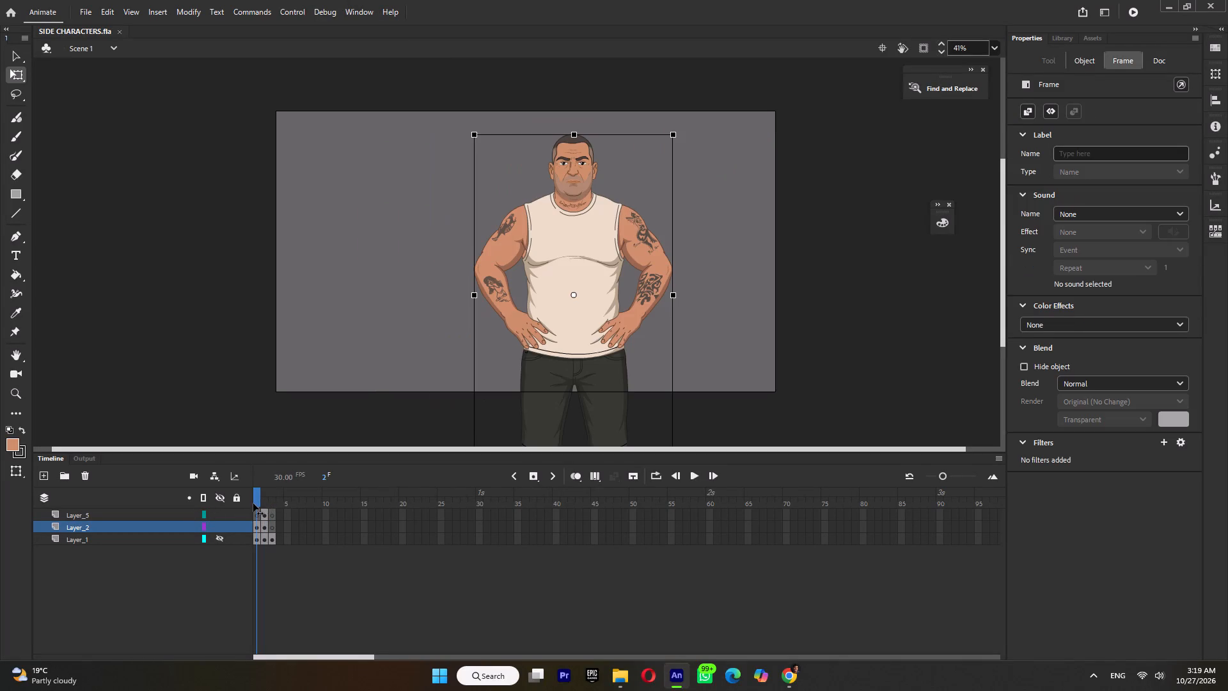
drag(253, 504, 261, 508)
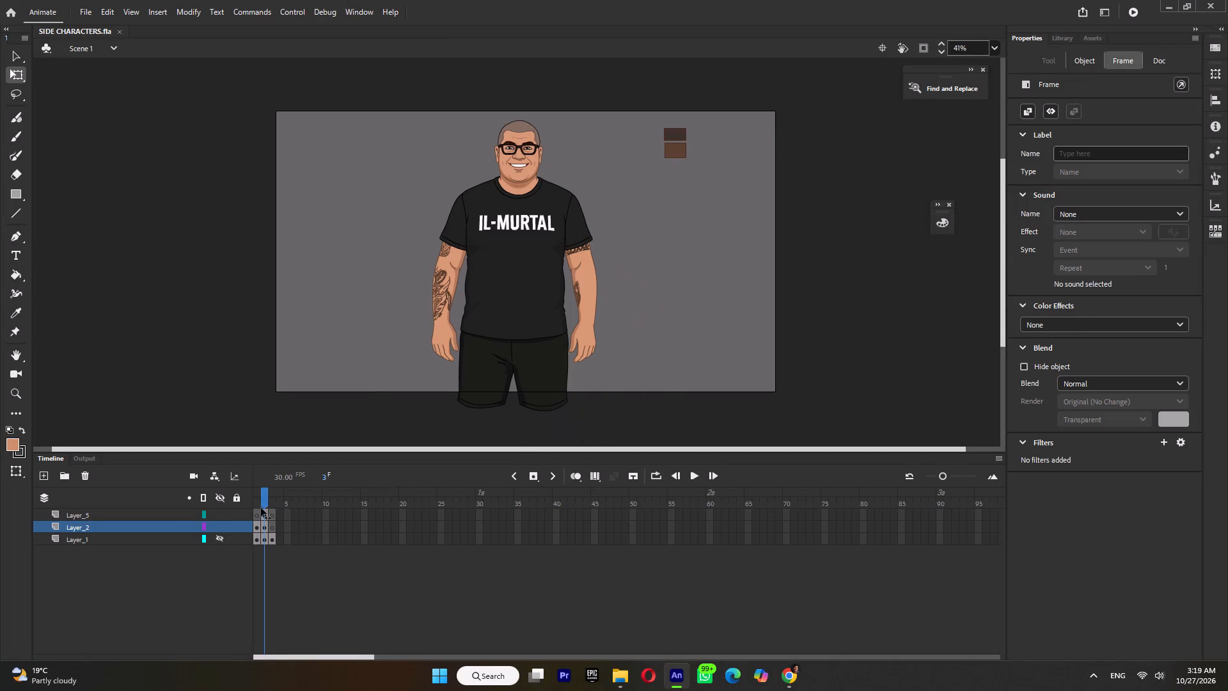
drag(261, 508, 266, 511)
drag(266, 511, 253, 512)
click(216, 538)
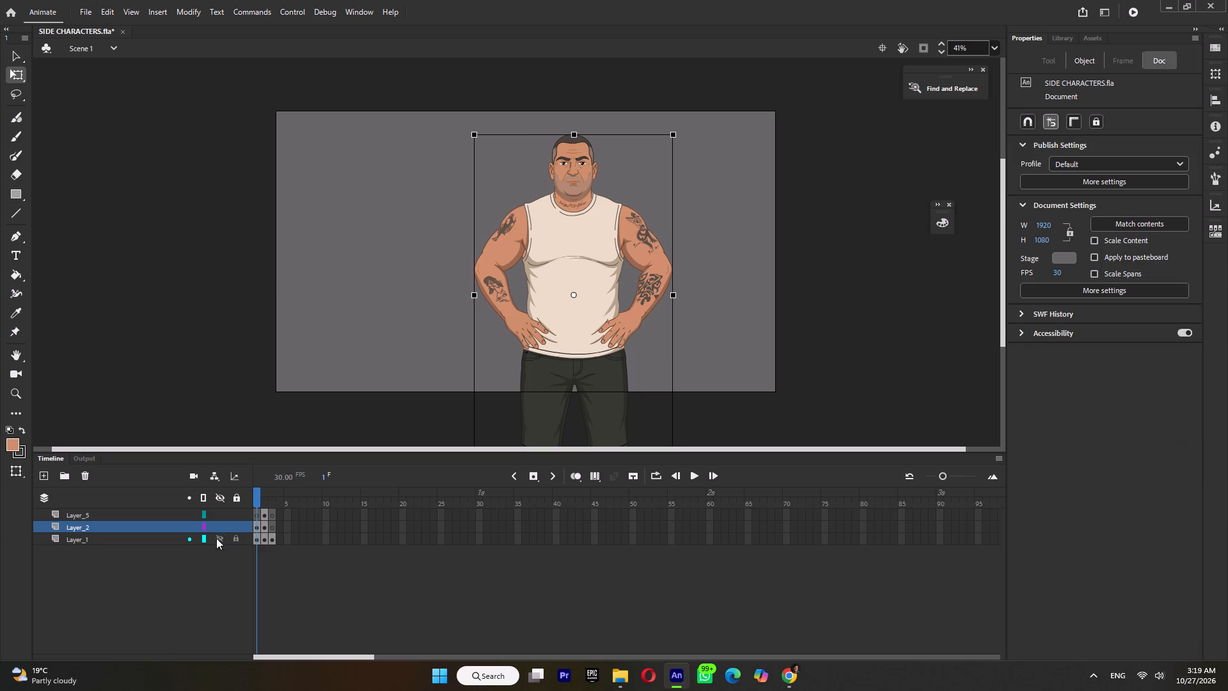
click(269, 496)
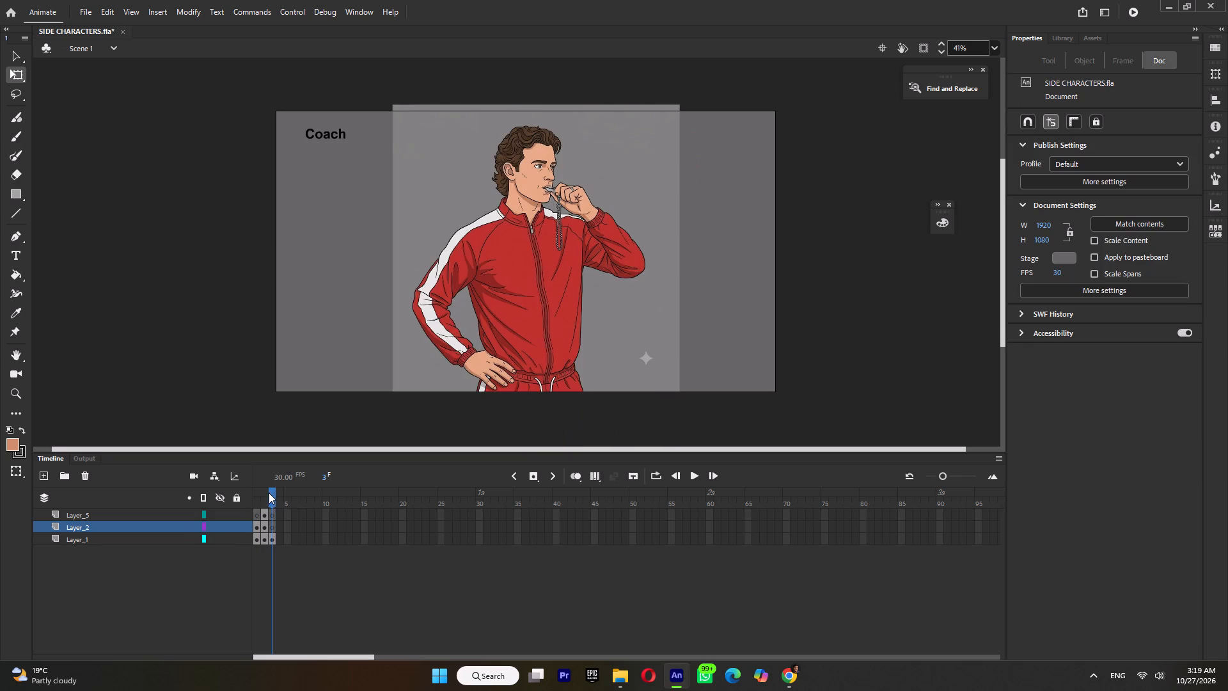
click(266, 496)
drag(263, 495, 255, 499)
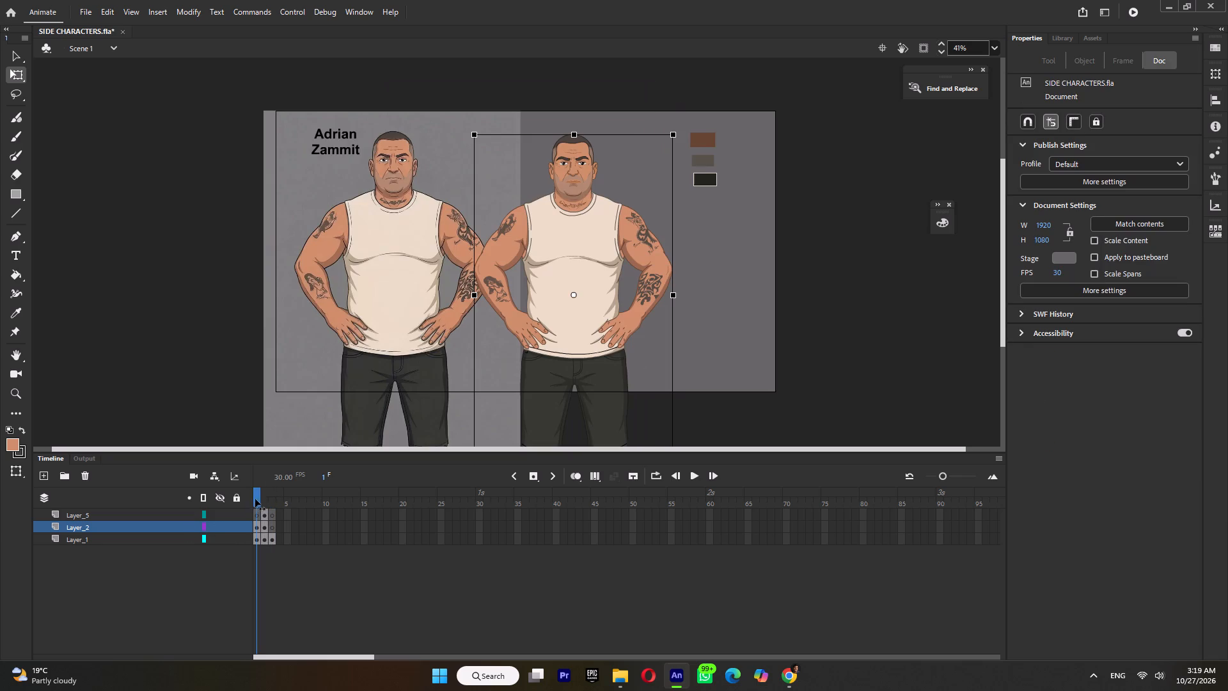
drag(255, 499, 254, 501)
key(ctrl+s)
Examine the tank-top man's tattoos and arms against his reference image in frame 1.
ctrl+scroll(485, 291, up, 9)
ctrl+scroll(522, 276, down, 6)
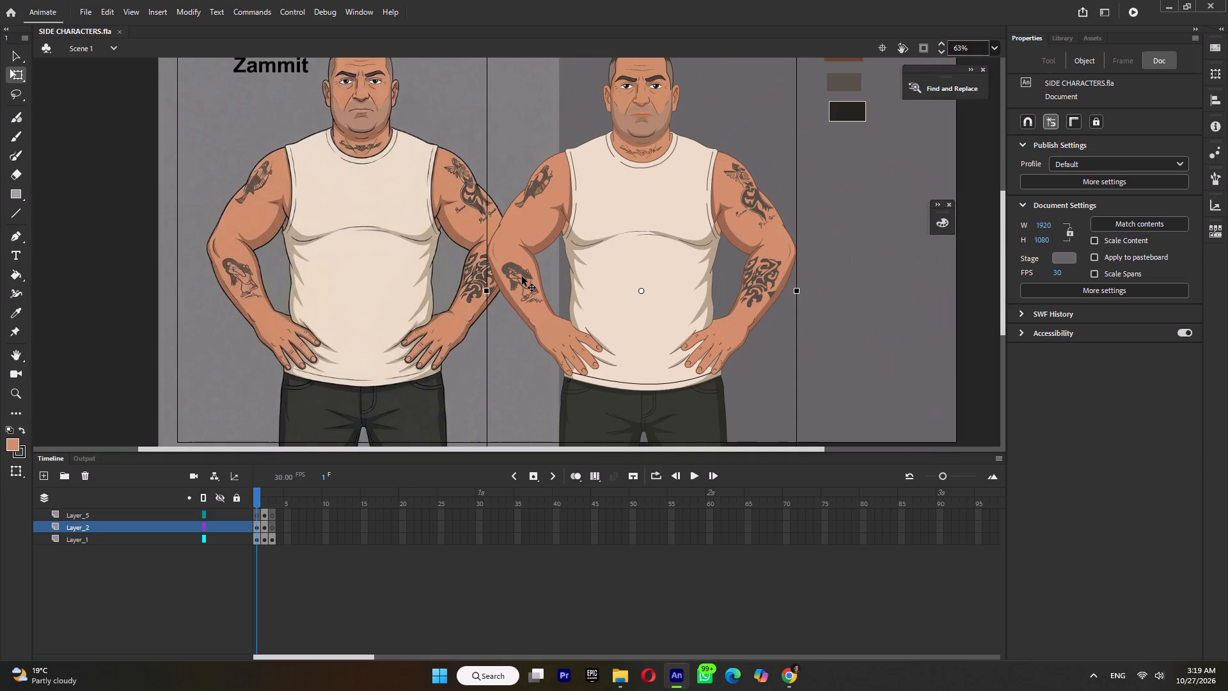
key(ctrl+s)
ctrl+scroll(544, 180, up, 4)
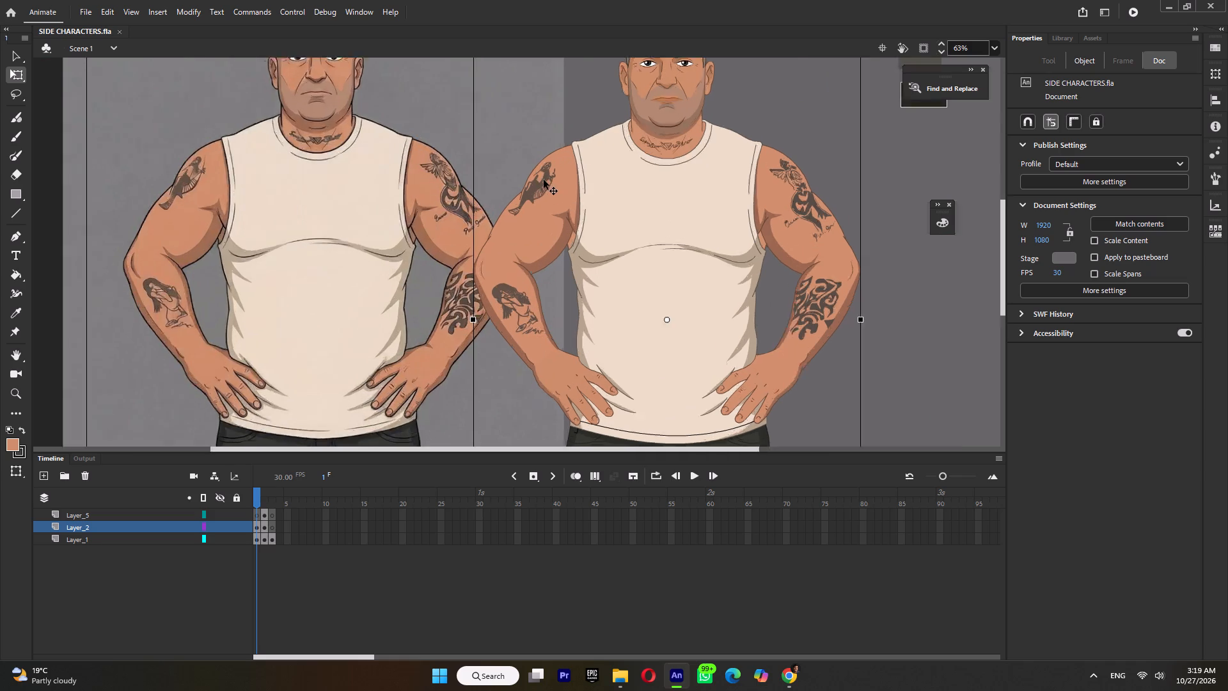
ctrl+scroll(544, 180, up, 6)
ctrl+scroll(588, 210, down, 6)
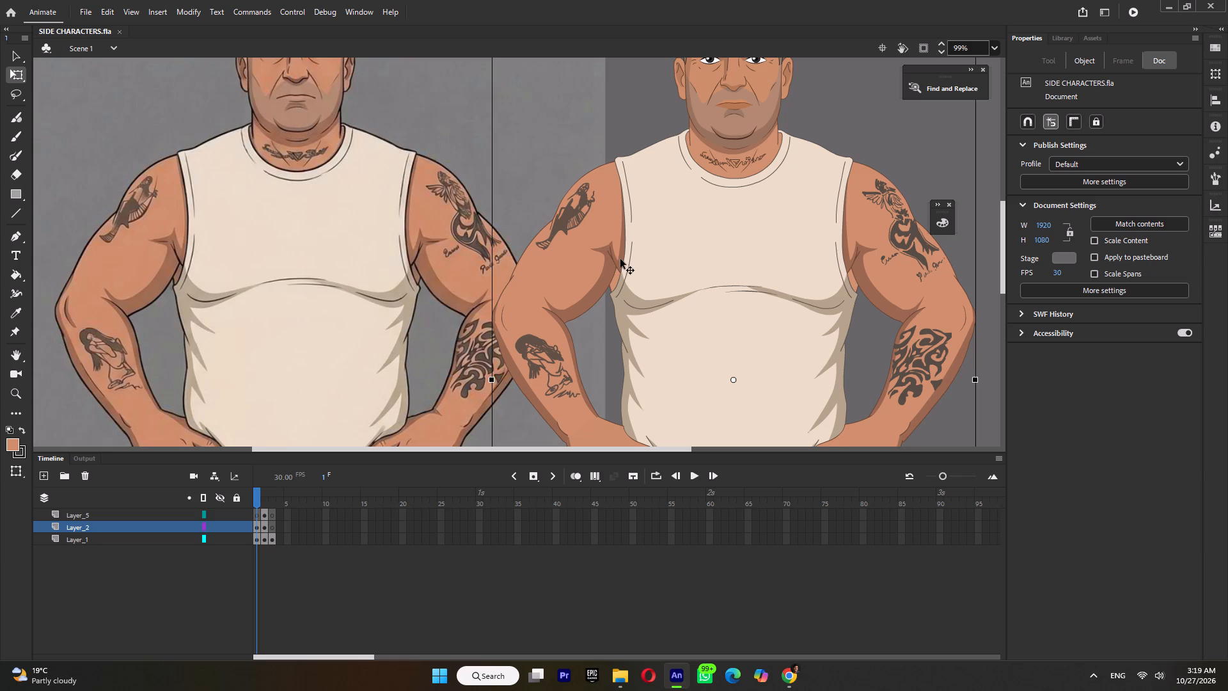
ctrl+scroll(624, 250, down, 6)
ctrl+scroll(574, 295, down, 2)
key(ctrl+s)
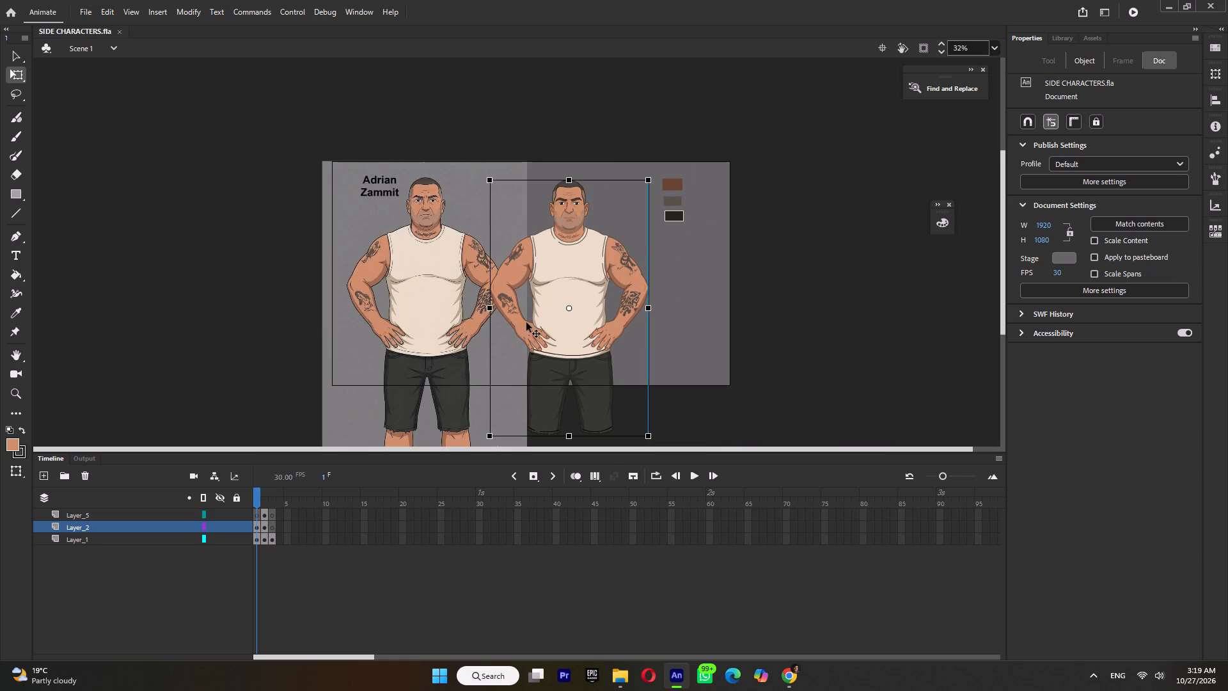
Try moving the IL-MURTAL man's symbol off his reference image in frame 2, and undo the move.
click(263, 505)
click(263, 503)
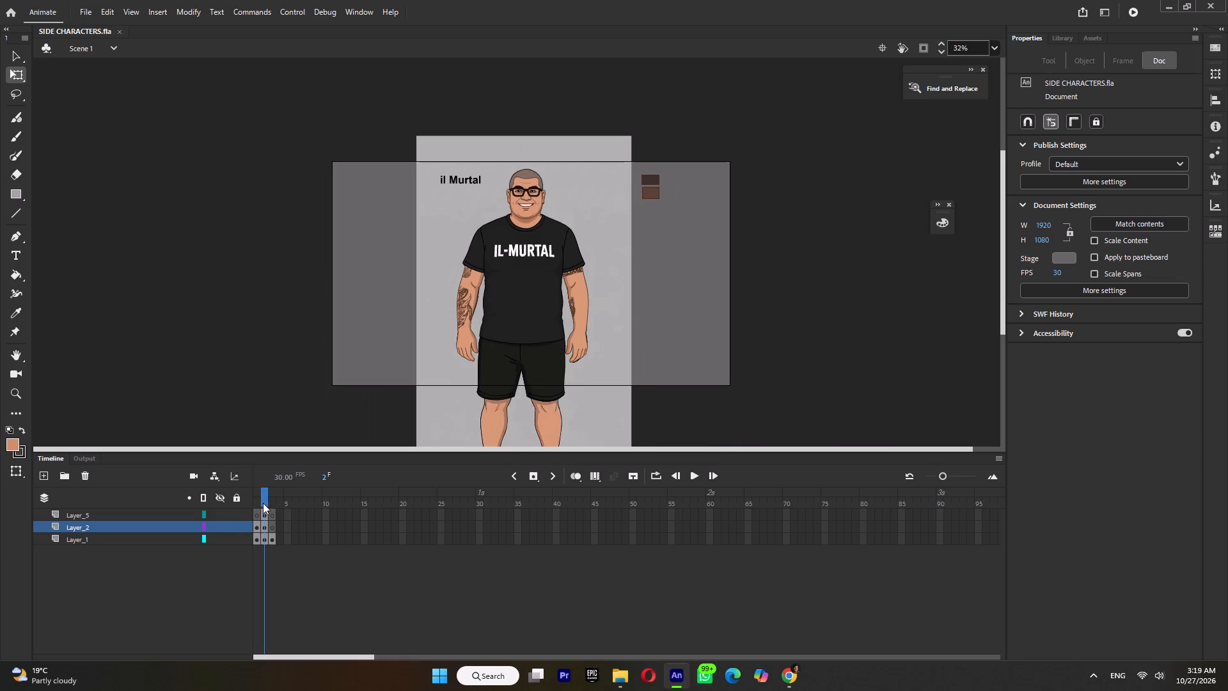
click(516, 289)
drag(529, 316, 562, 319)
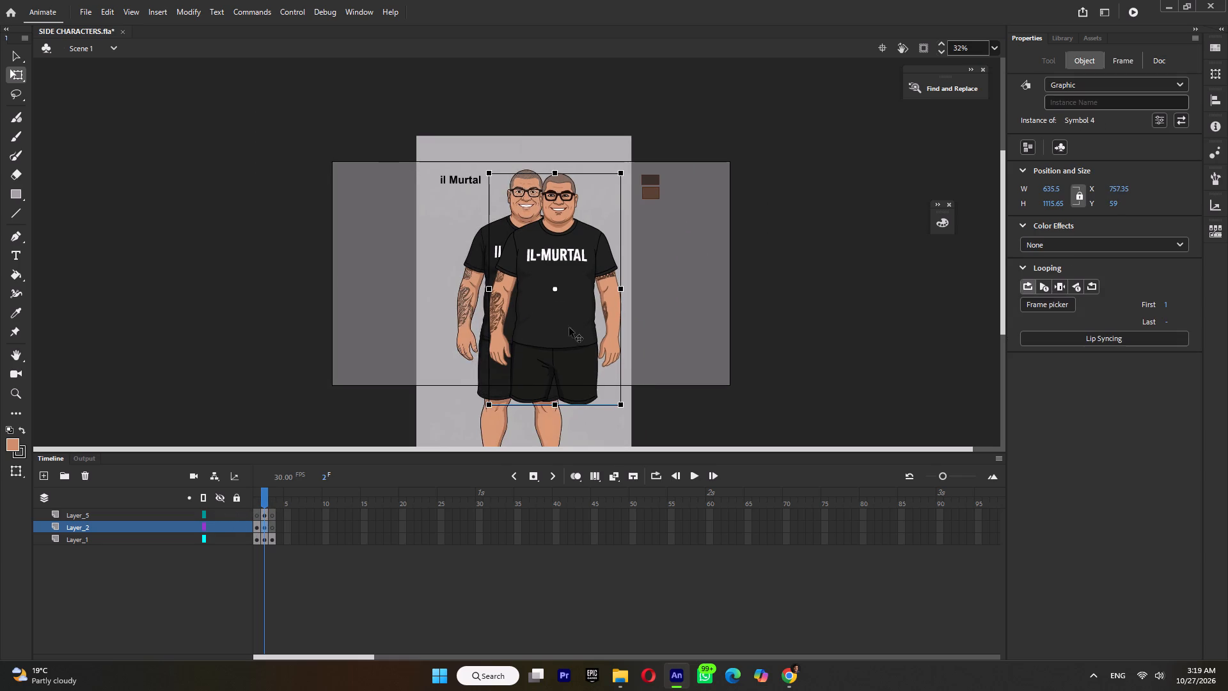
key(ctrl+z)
Save and close the SIDE CHARACTERS.fla file.
key(ctrl+s)
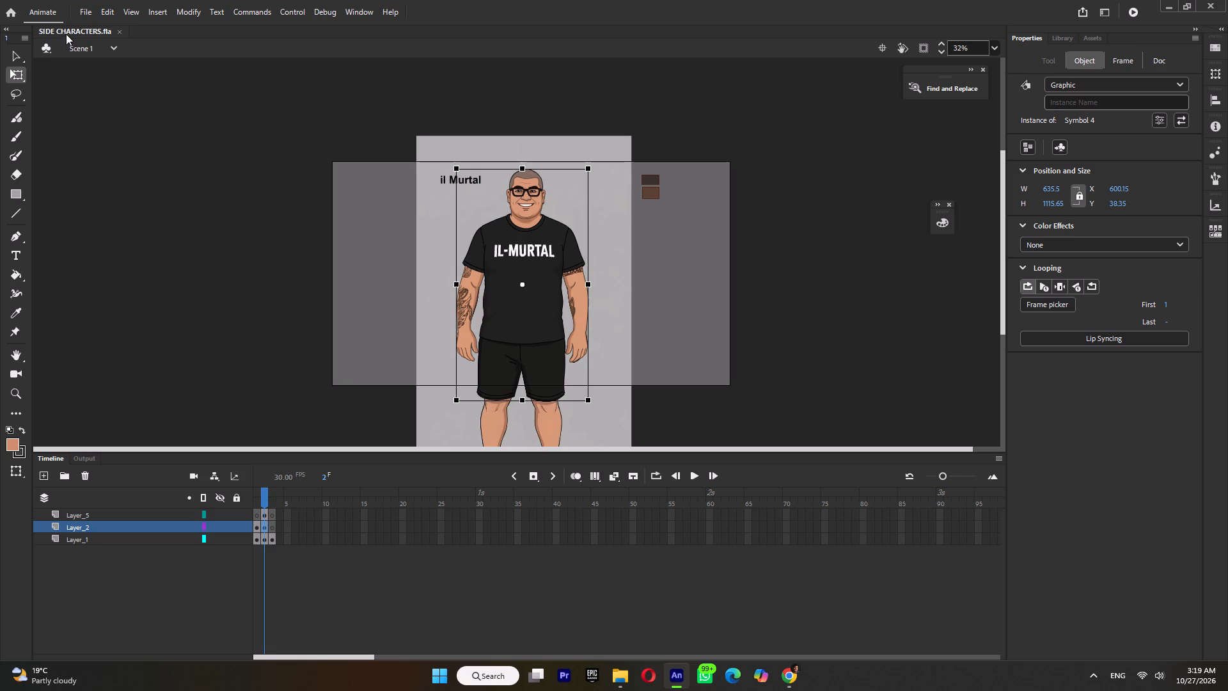
click(120, 31)
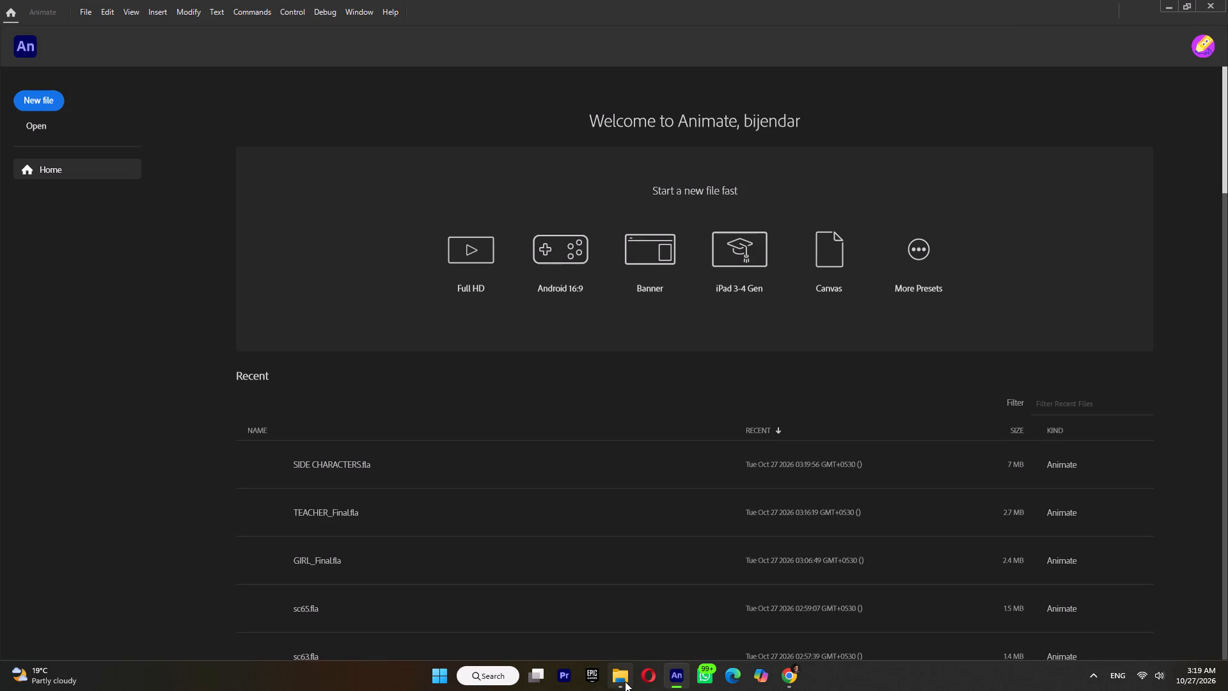
Play the ep06 storyboard clip sc16.mp4 from File Explorer and examine its opening pose of the seated woman writing, paused at full screen.
click(623, 684)
double_click(814, 167)
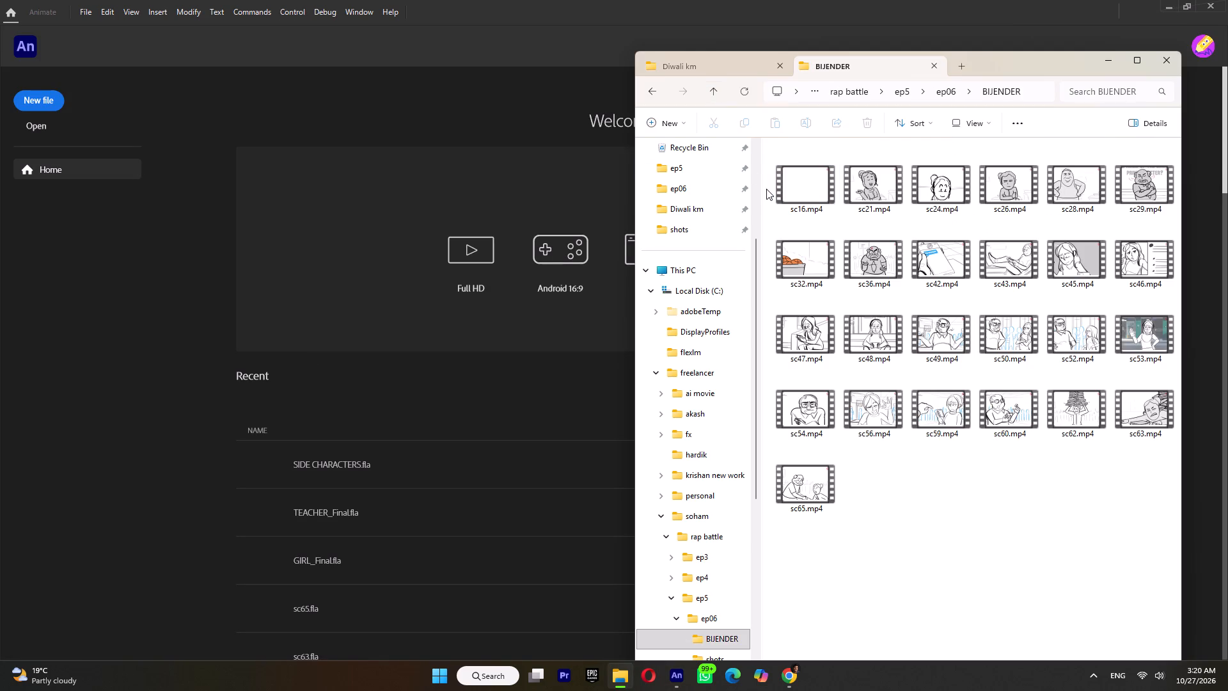
double_click(792, 189)
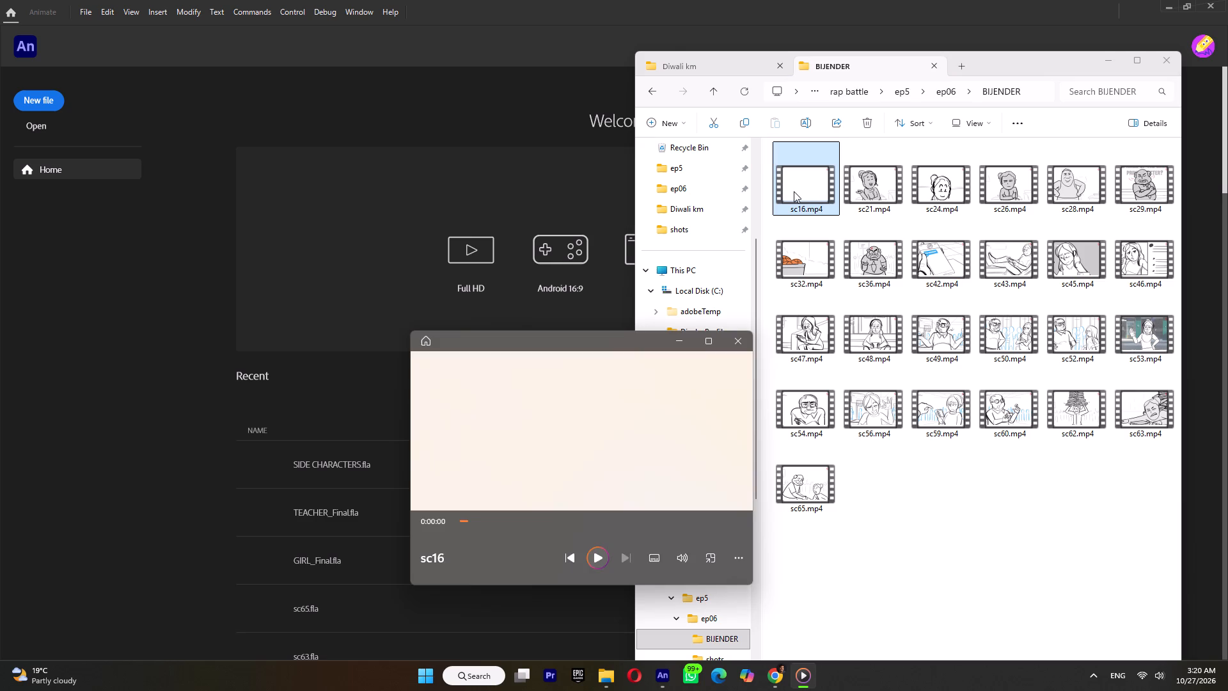
click(470, 521)
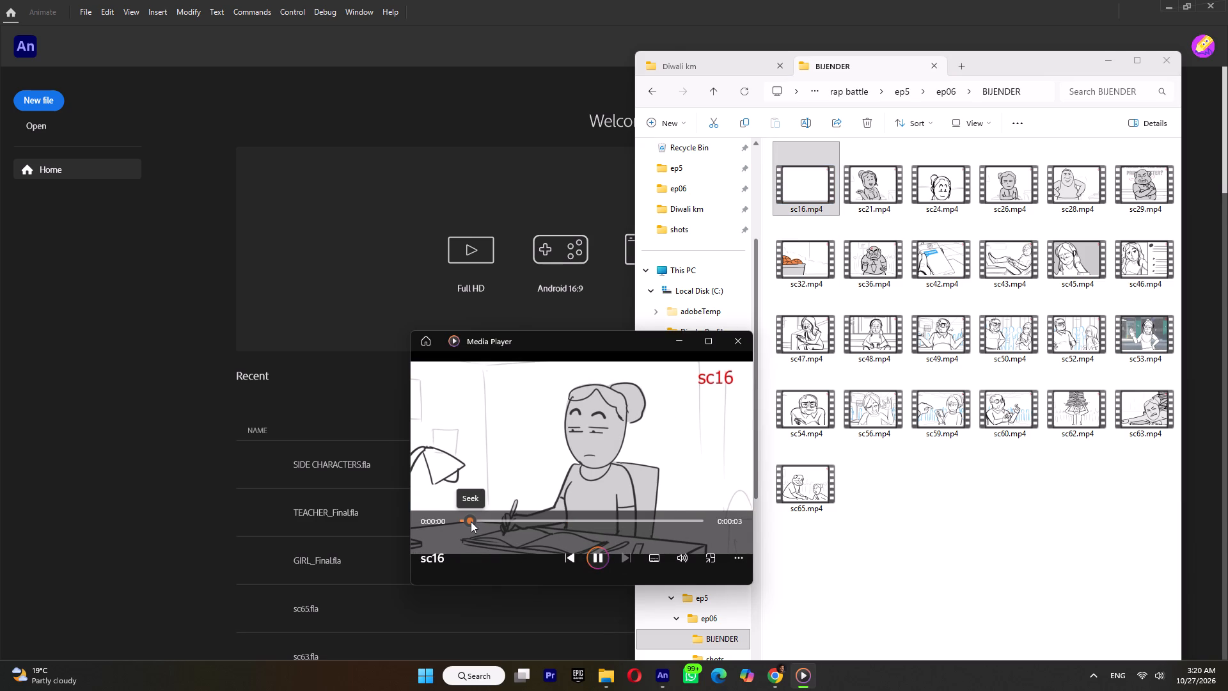
click(608, 560)
click(465, 517)
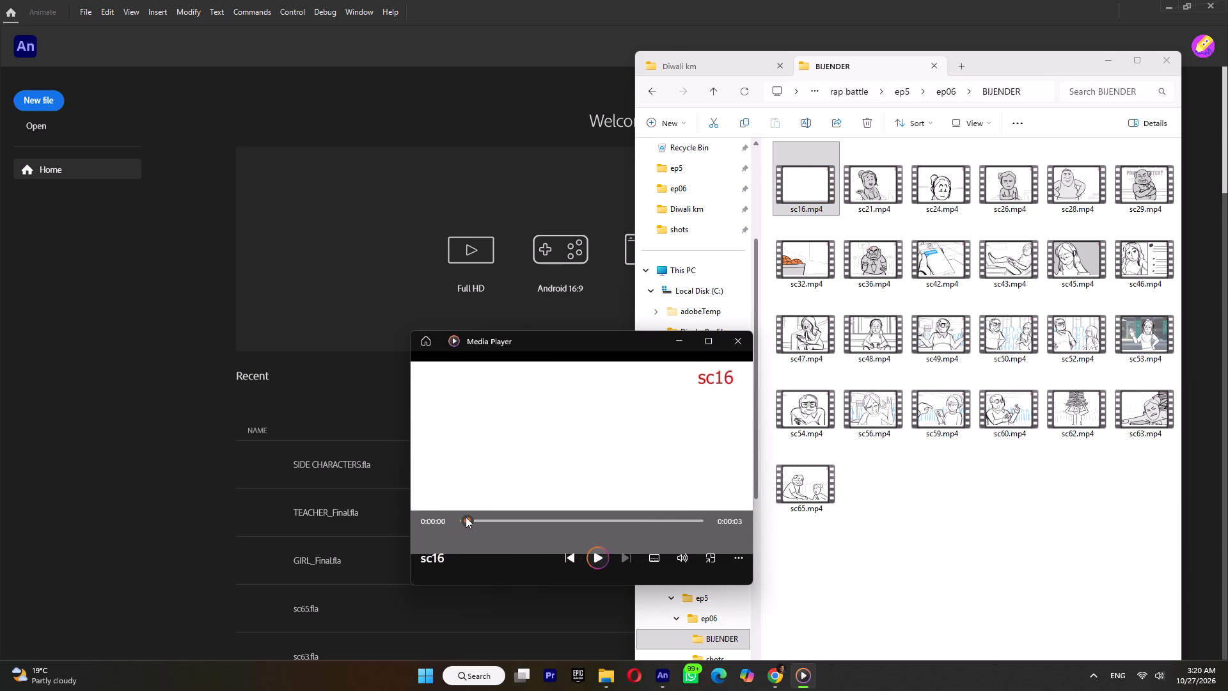
click(480, 520)
double_click(547, 465)
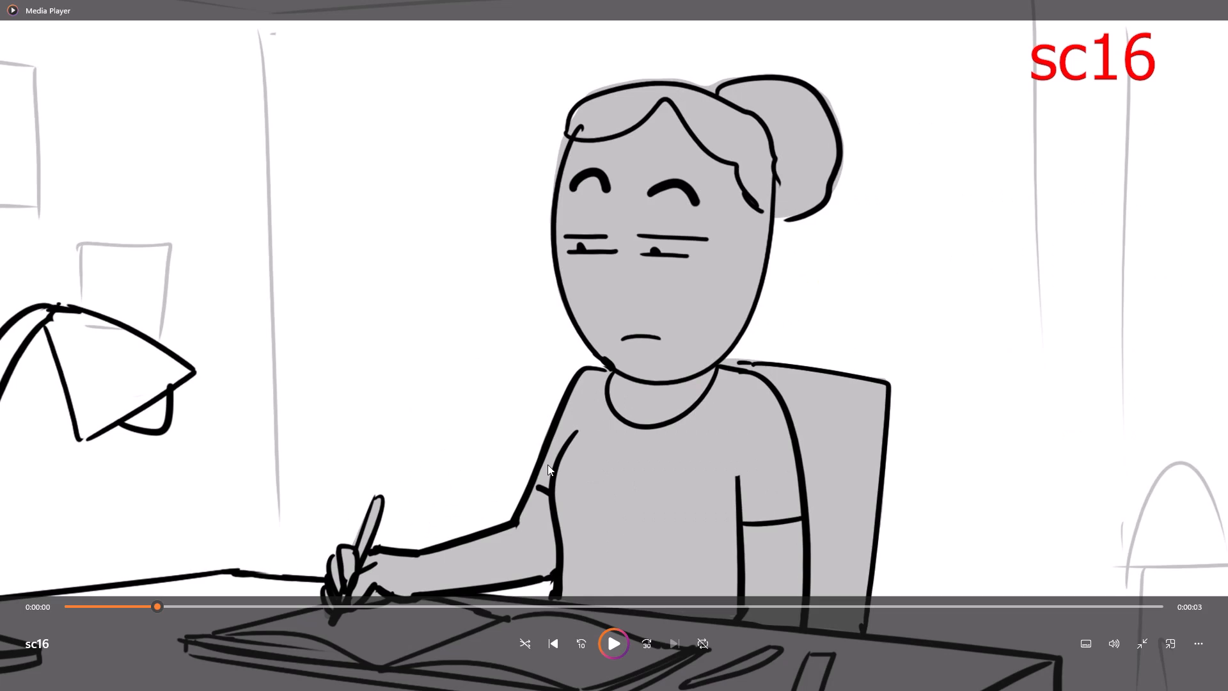
double_click(547, 465)
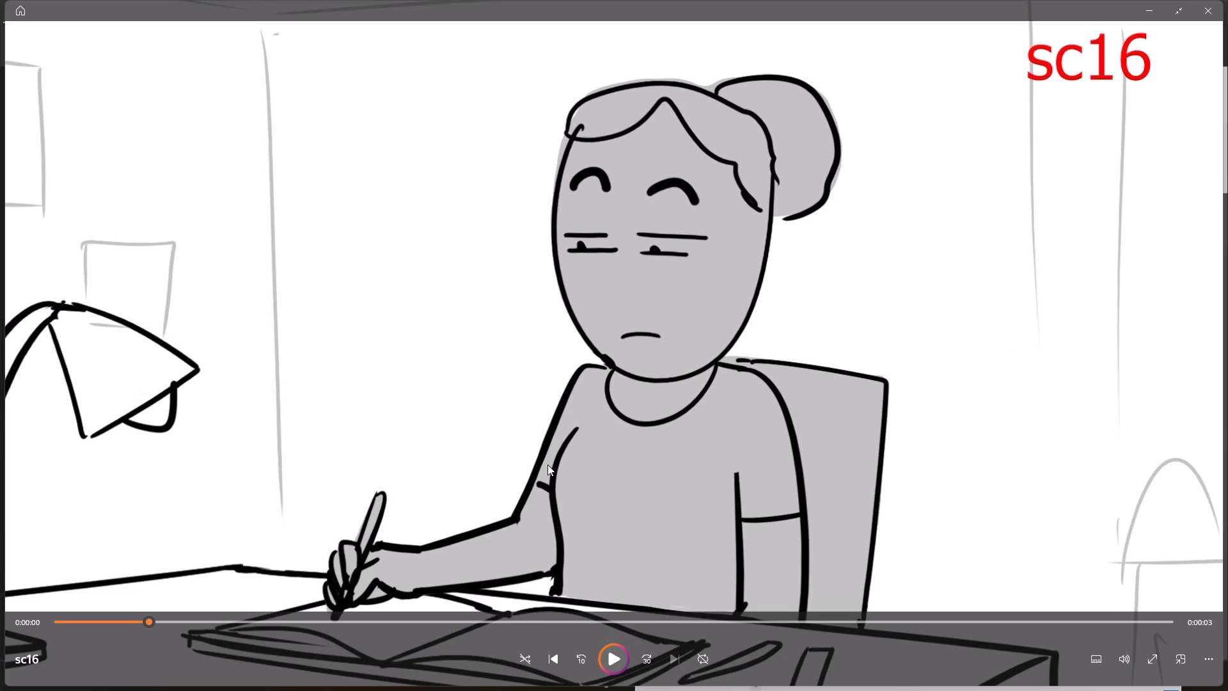
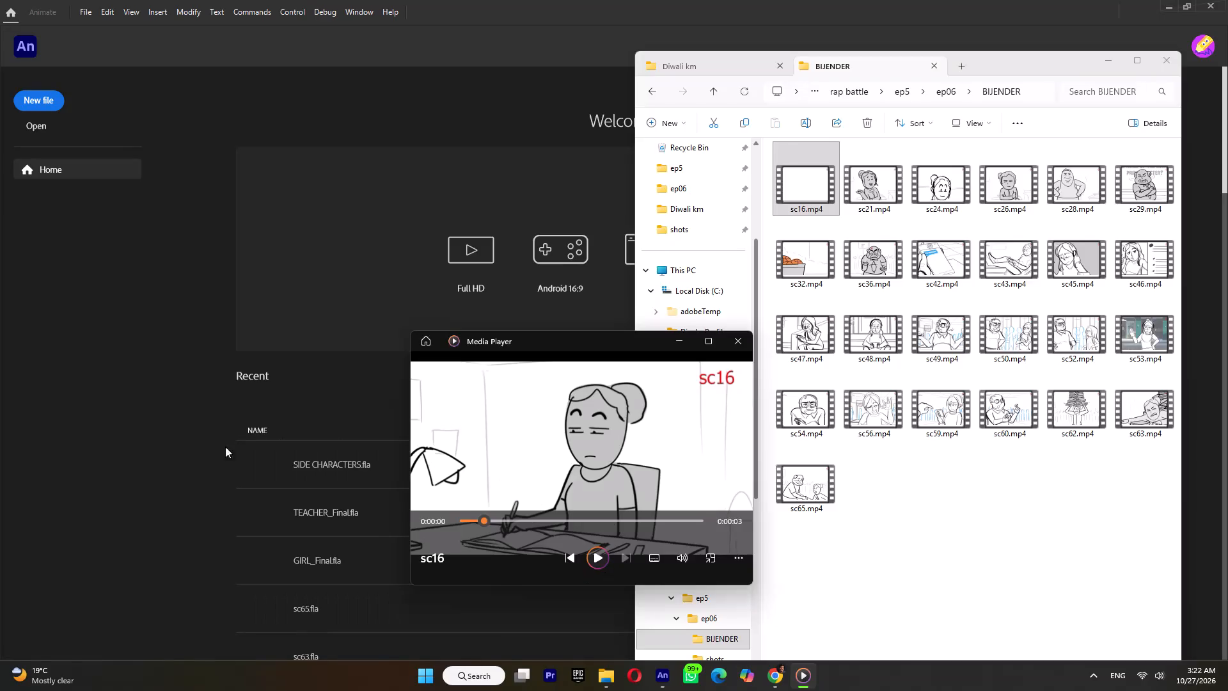
Switch to the Gmail chat in Chrome and look through the shared sketches, Drive links and the reuploaded 22-30.psd message.
click(178, 486)
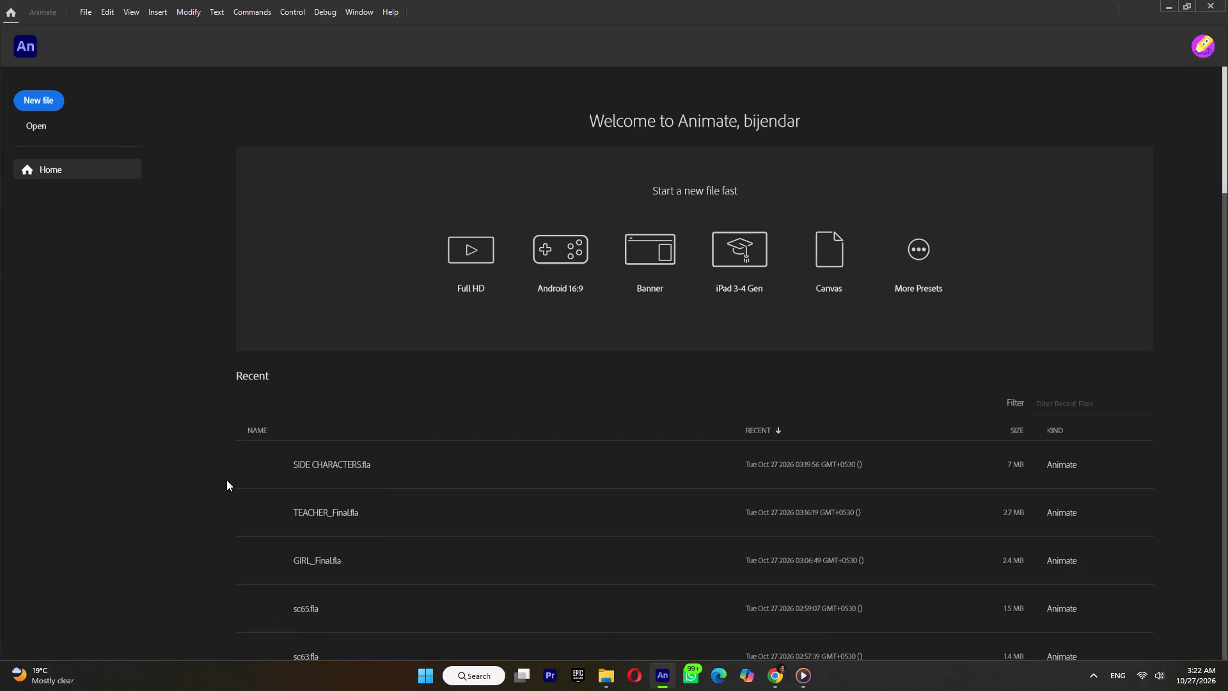
click(778, 681)
scroll(608, 447, down, 10)
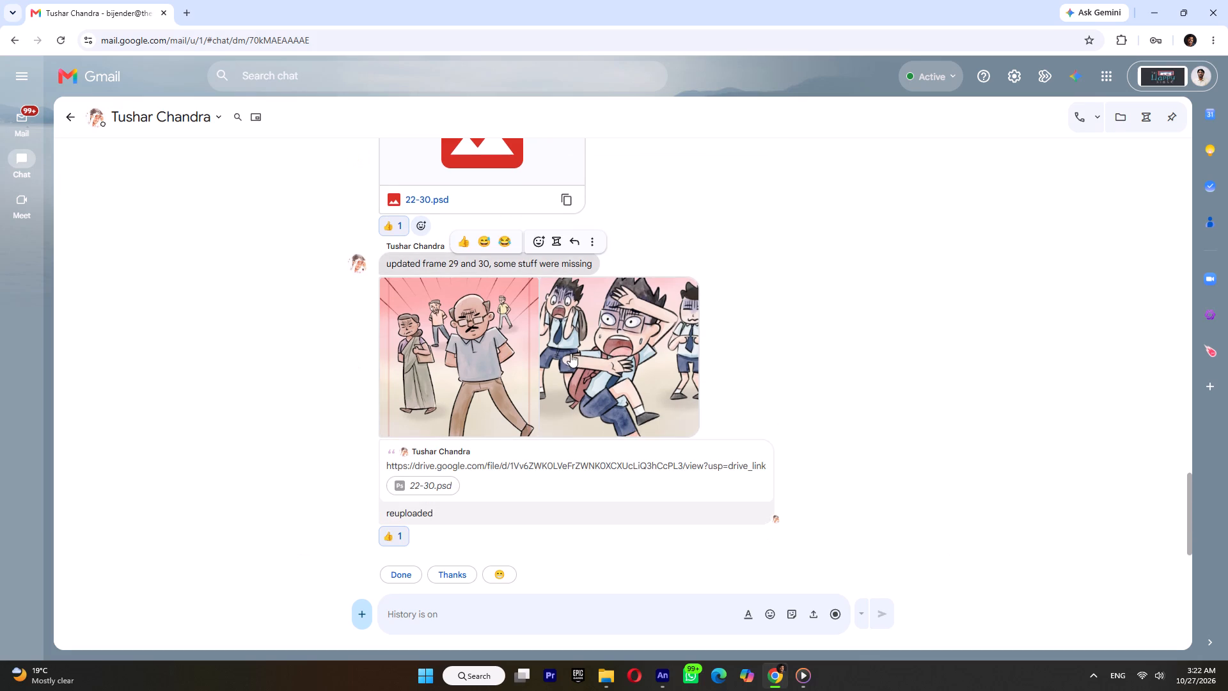
scroll(516, 345, up, 15)
scroll(516, 345, down, 2)
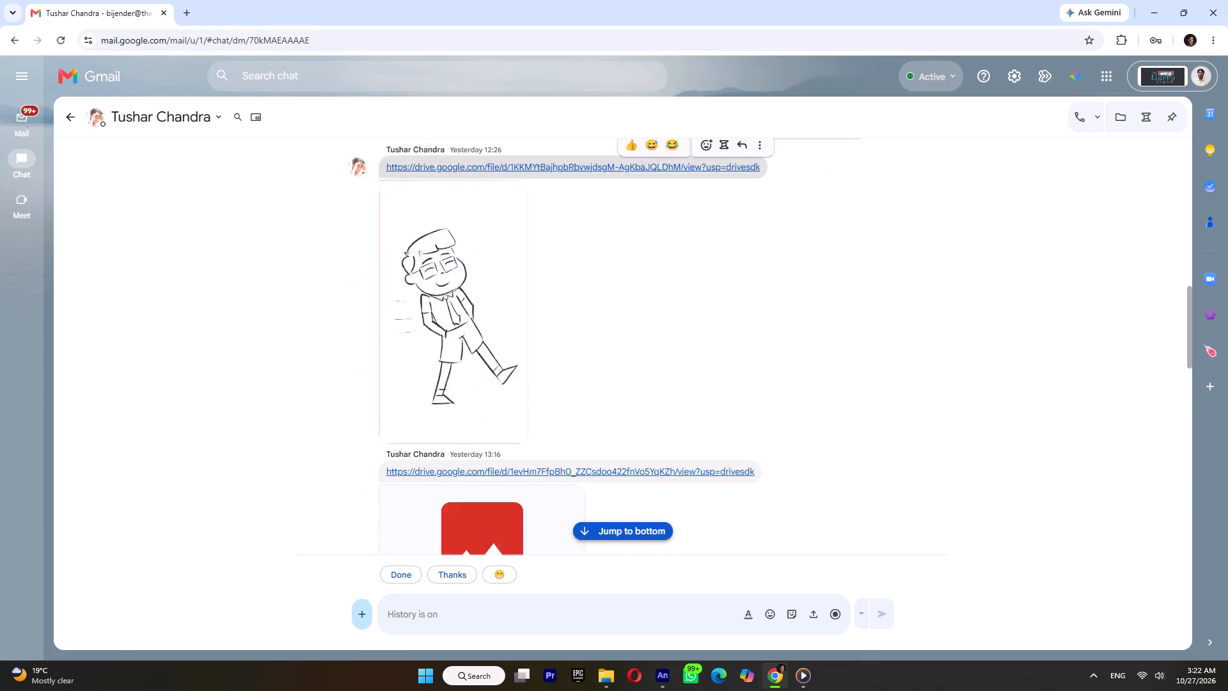
scroll(516, 345, down, 20)
scroll(516, 345, down, 2)
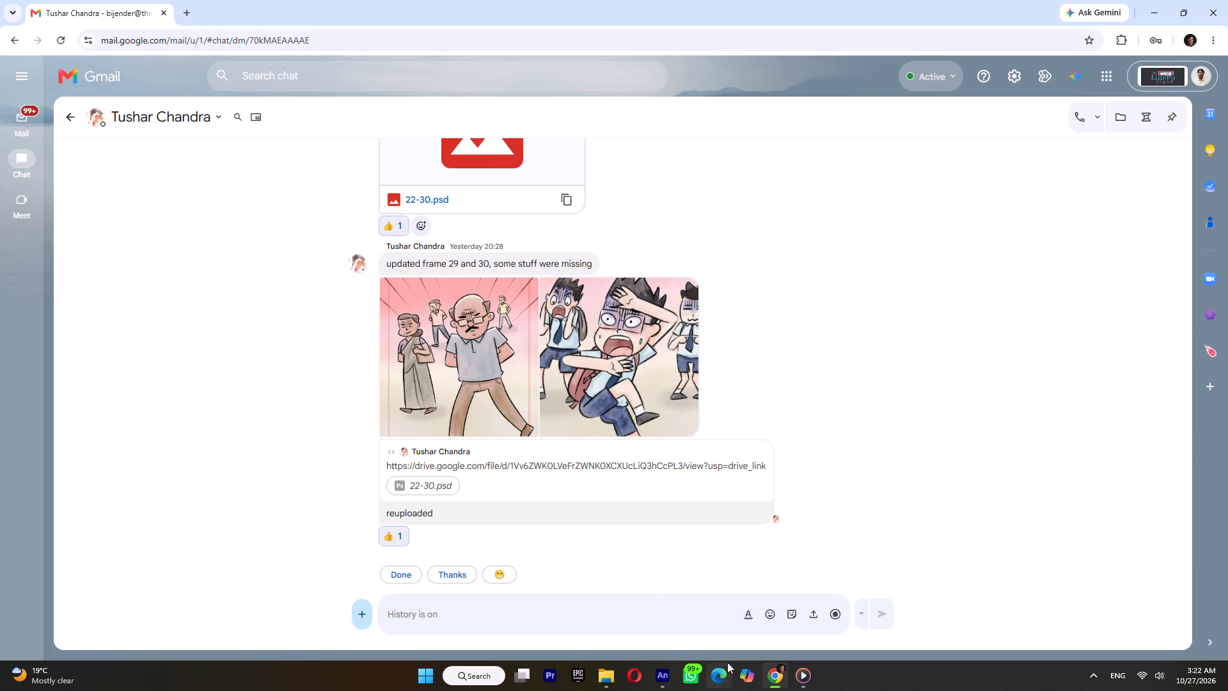
Scrub through the sc16 storyboard clip in Media Player to examine the woman's yawn, tired and selfie poses, and close the player.
click(801, 675)
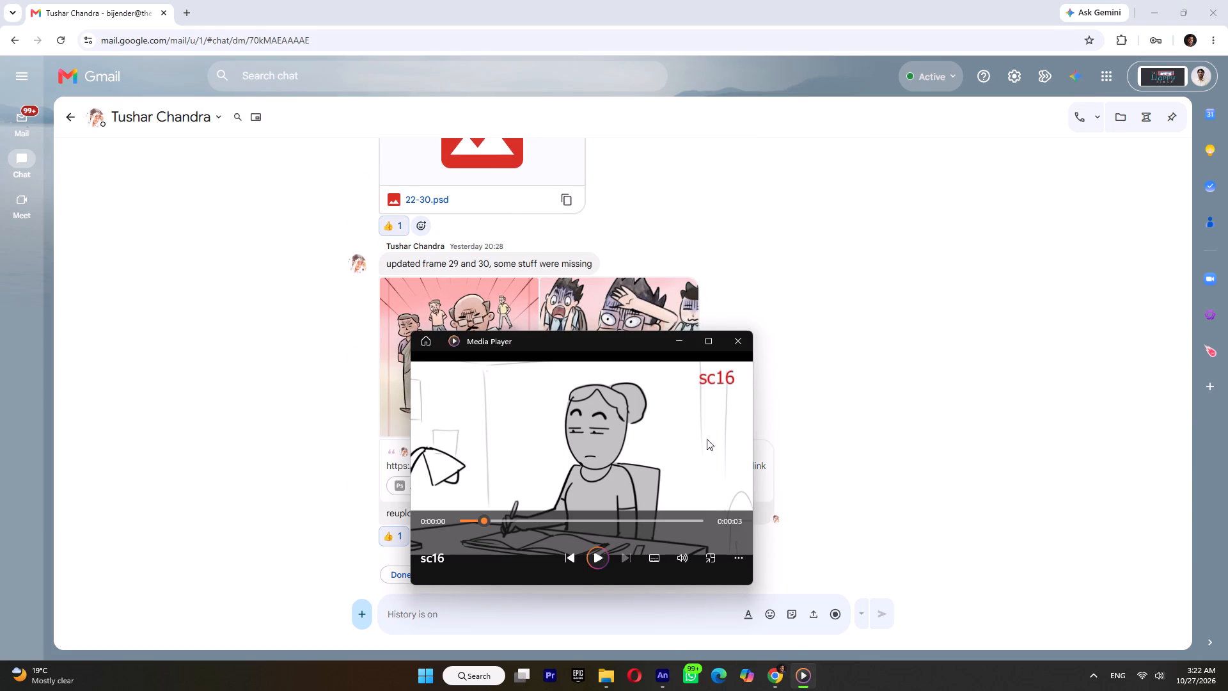
drag(506, 514, 571, 521)
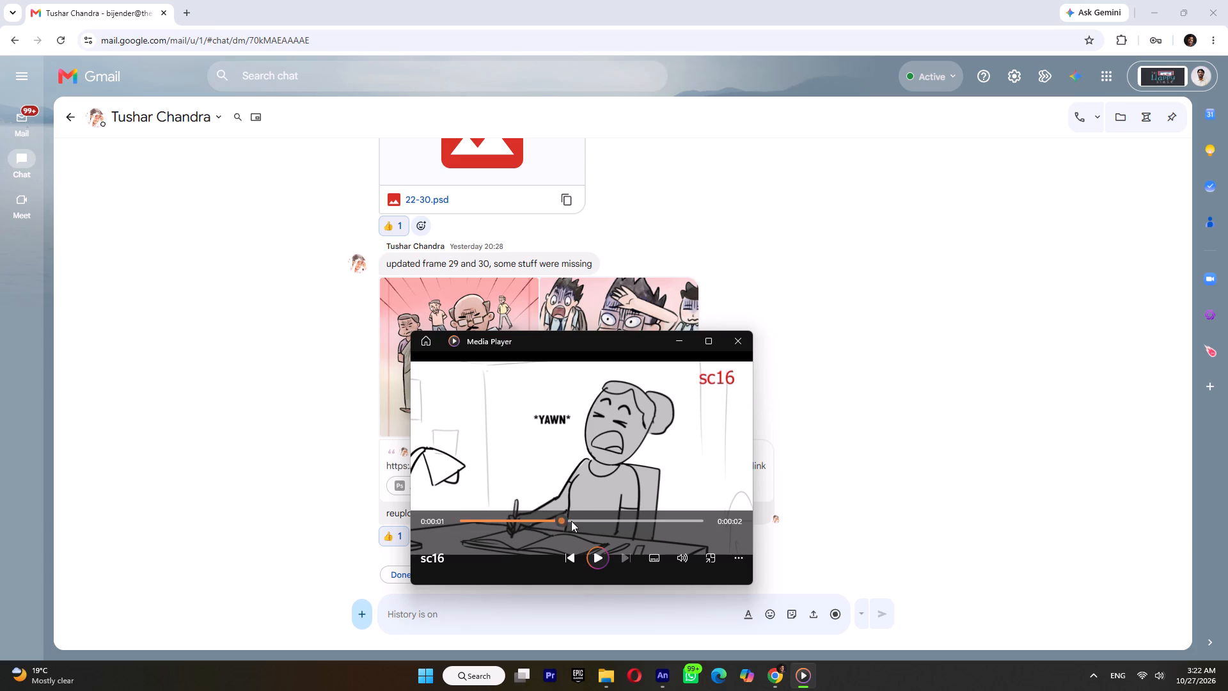
drag(571, 521, 555, 537)
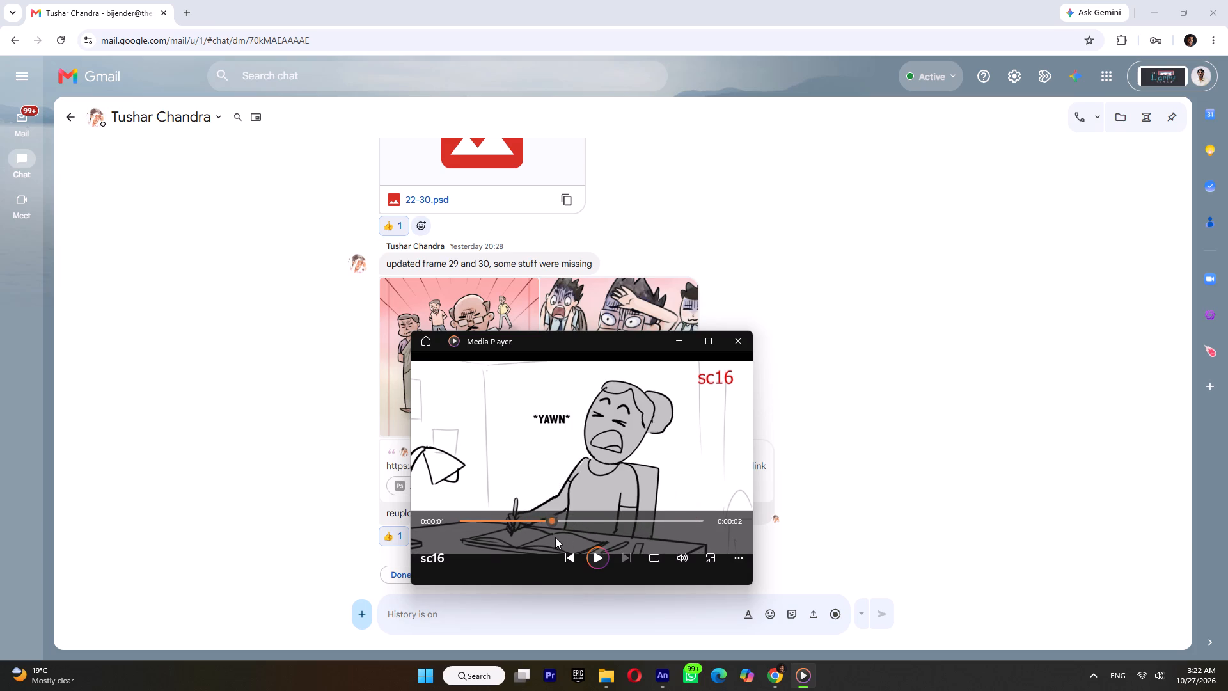
drag(555, 537, 622, 537)
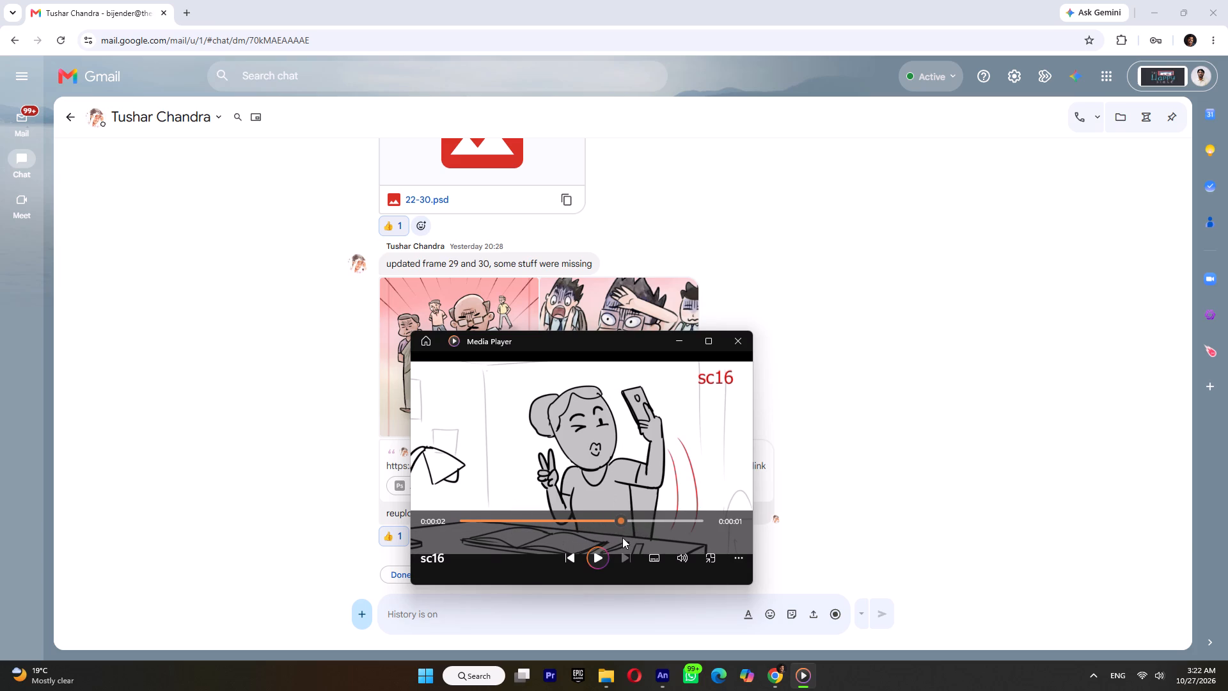
drag(622, 537, 646, 534)
drag(646, 534, 702, 537)
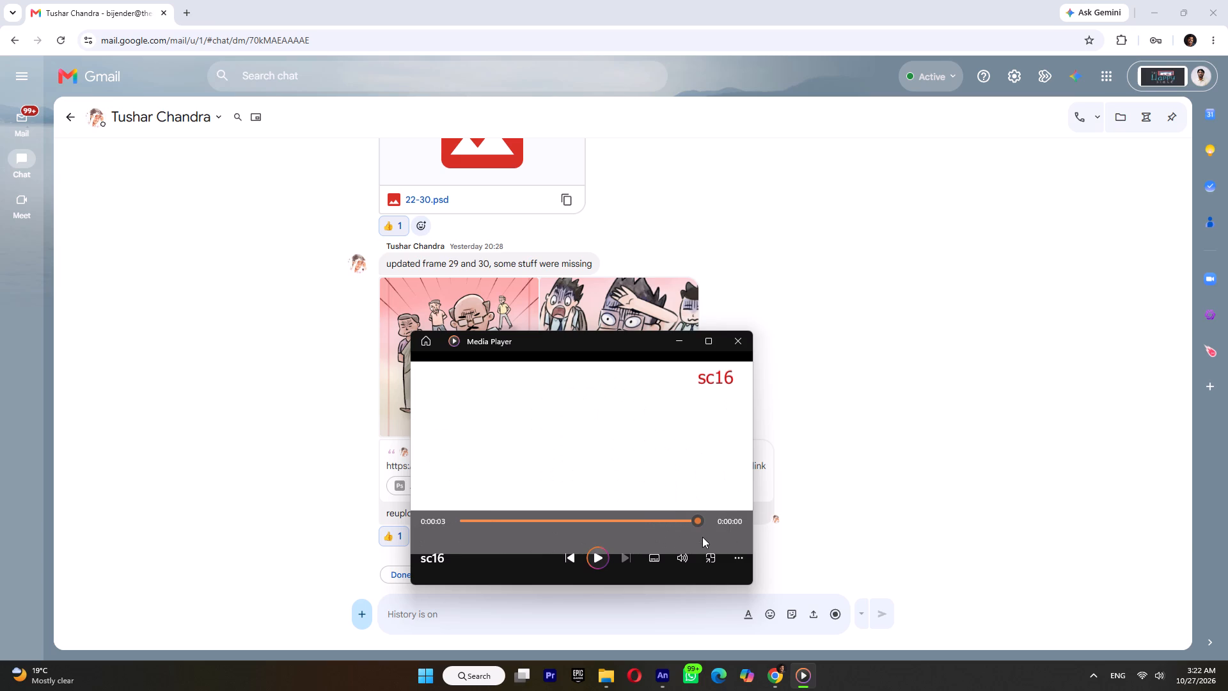
drag(702, 537, 645, 543)
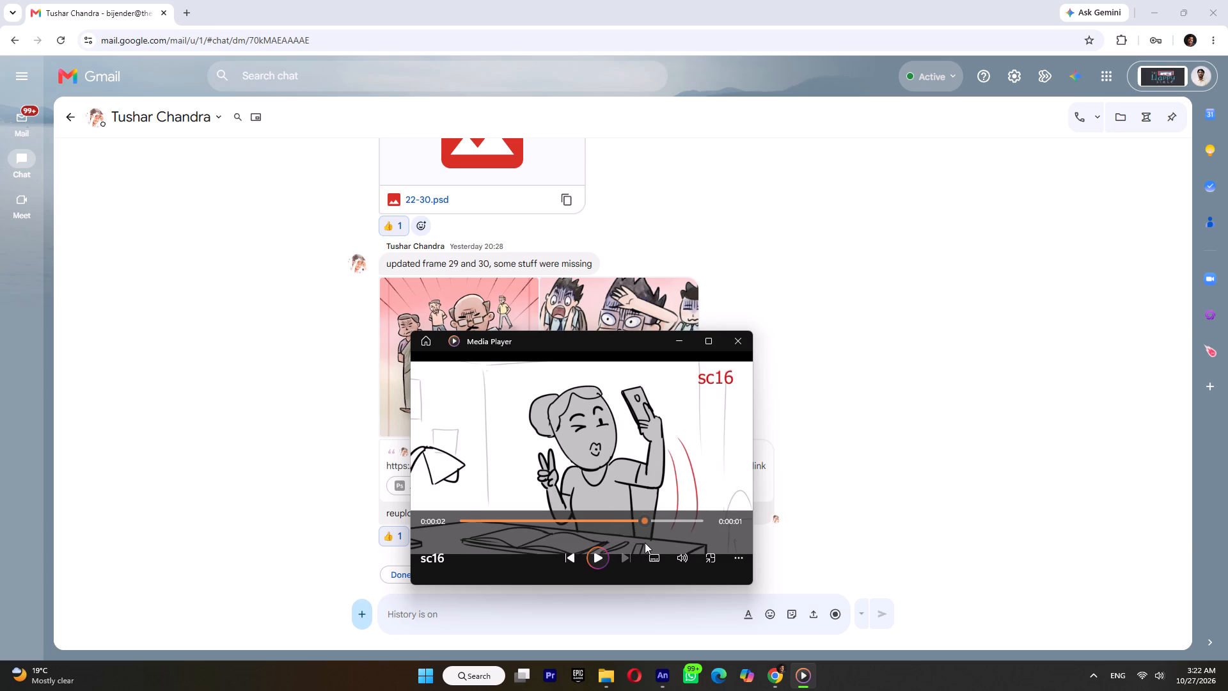
drag(645, 543, 597, 557)
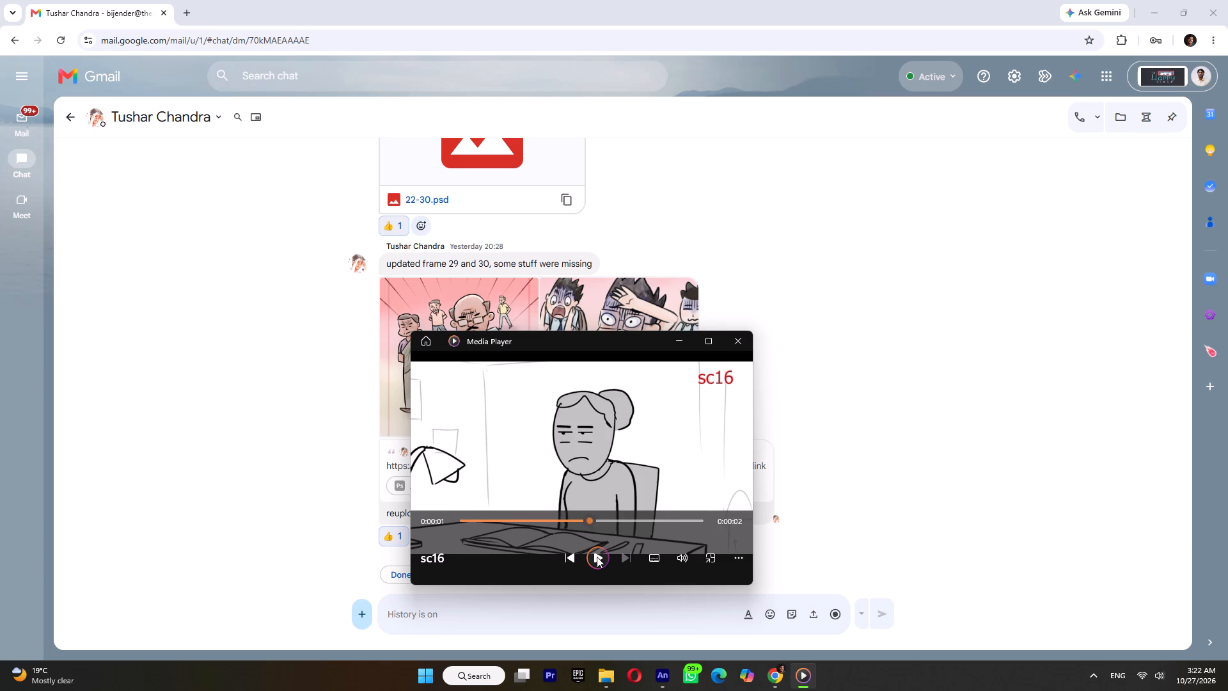
drag(597, 557, 583, 560)
drag(583, 560, 622, 560)
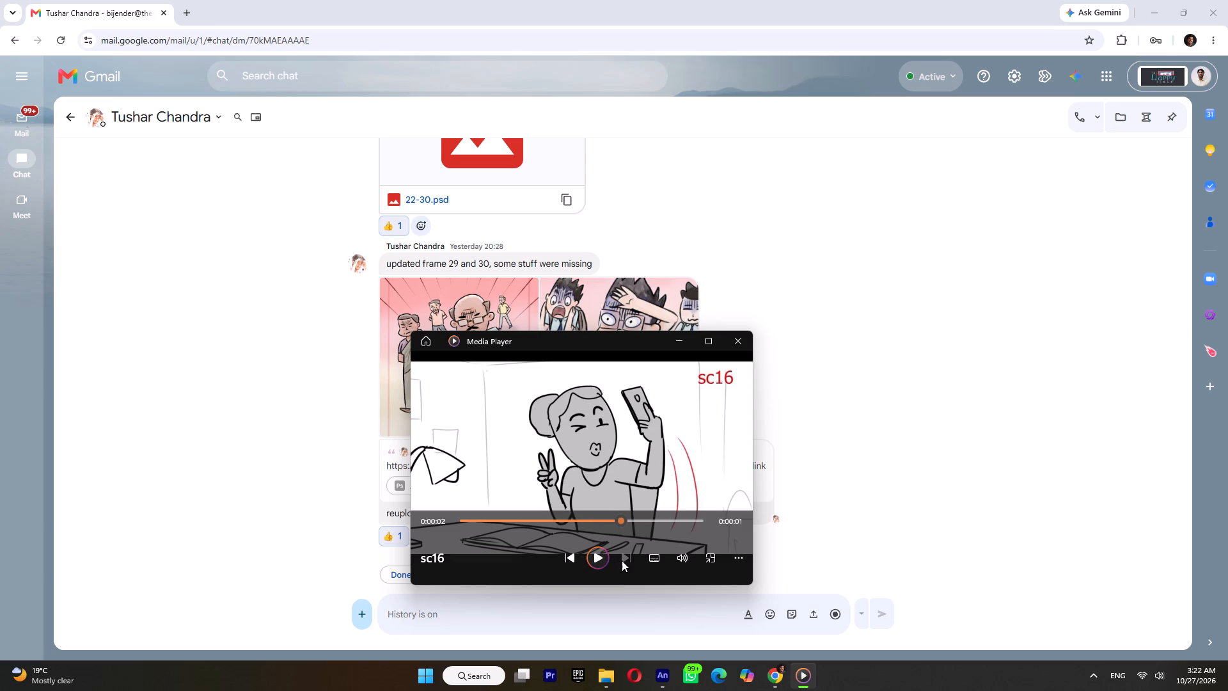
drag(622, 560, 616, 546)
drag(616, 546, 609, 562)
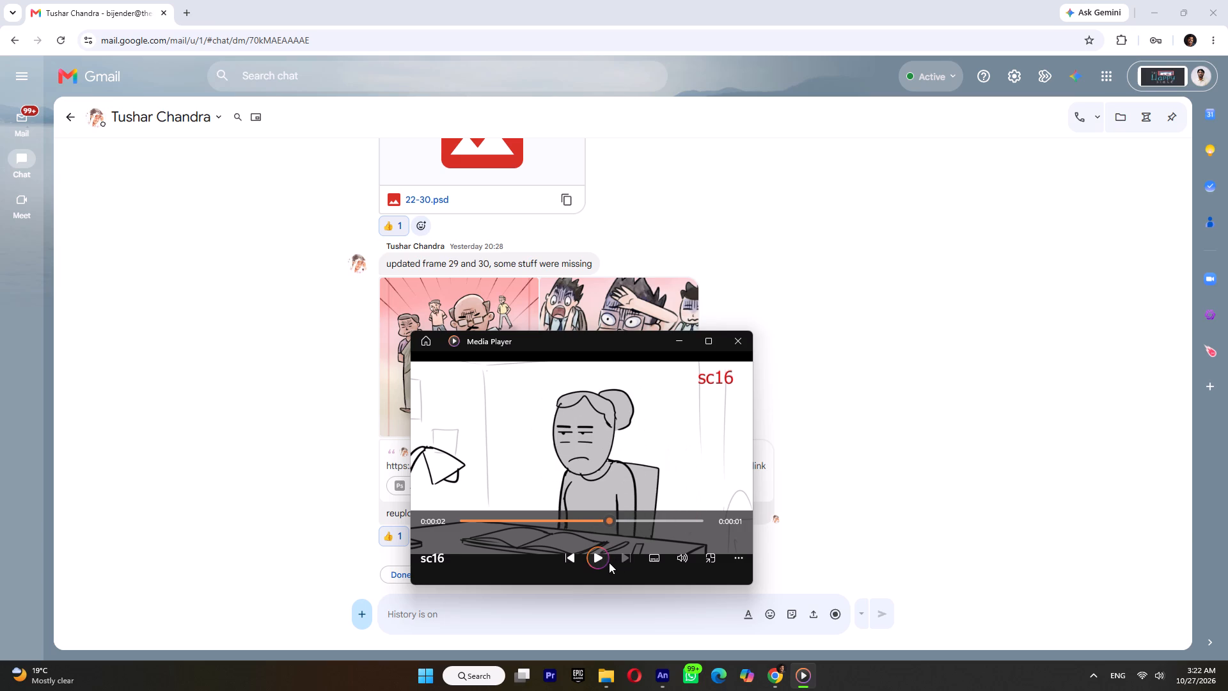
drag(609, 562, 622, 569)
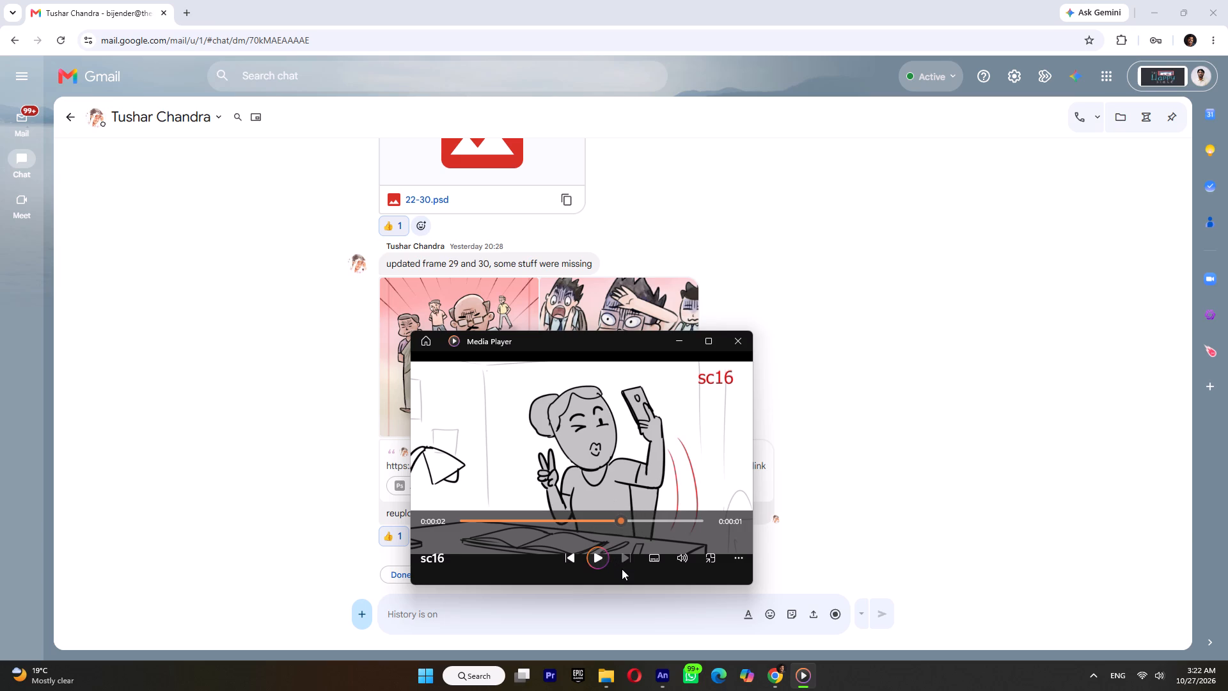
drag(622, 569, 615, 570)
drag(615, 570, 618, 572)
click(734, 345)
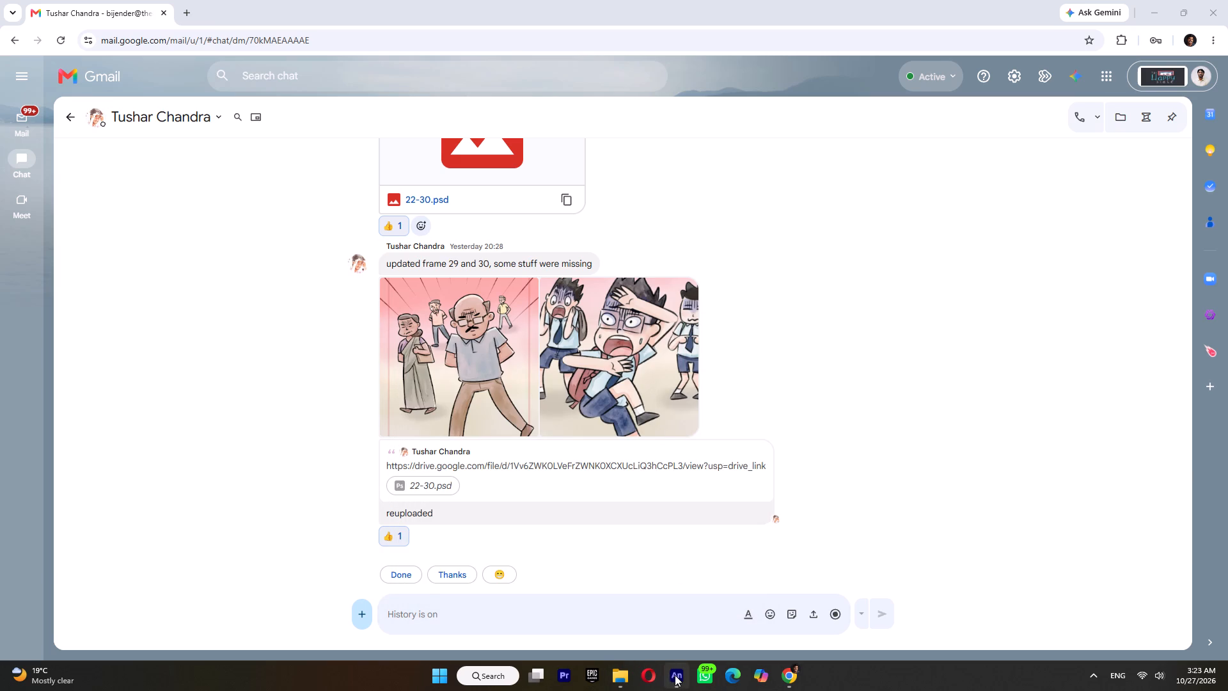
Copy the girl's three-quarter front-view symbol from the recent Animate file GIRL_Final.fla and close that file.
click(675, 675)
click(373, 563)
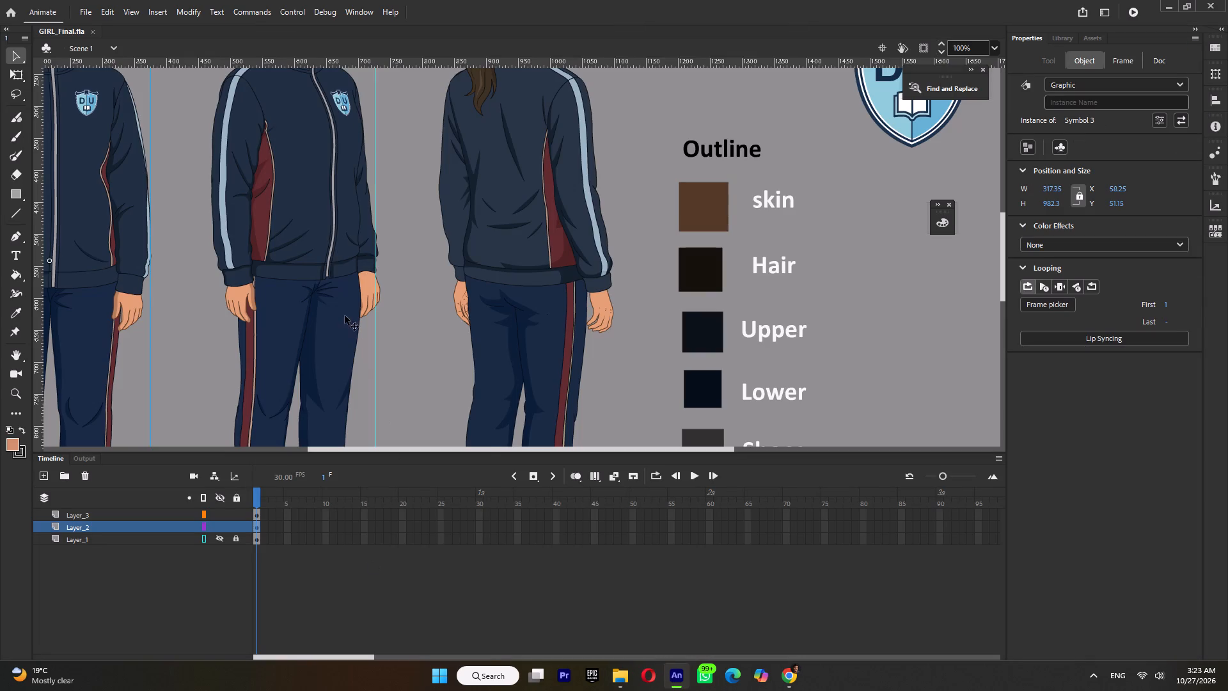
right_click(287, 177)
click(344, 201)
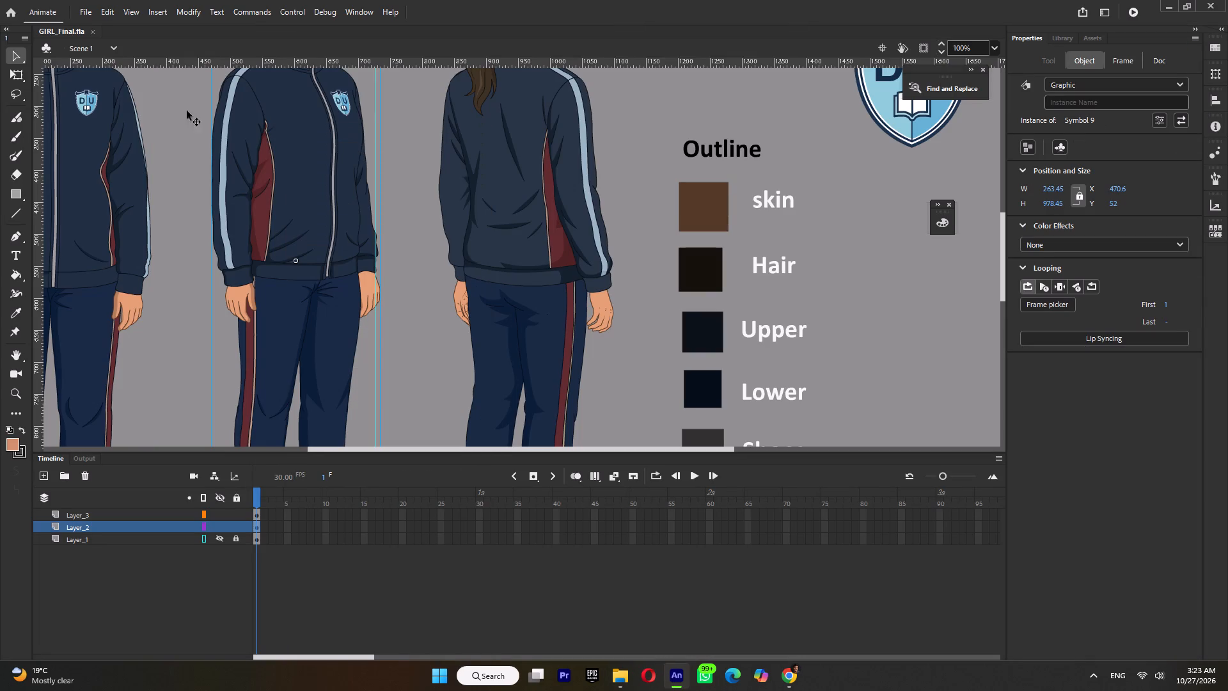
scroll(376, 274, up, 2)
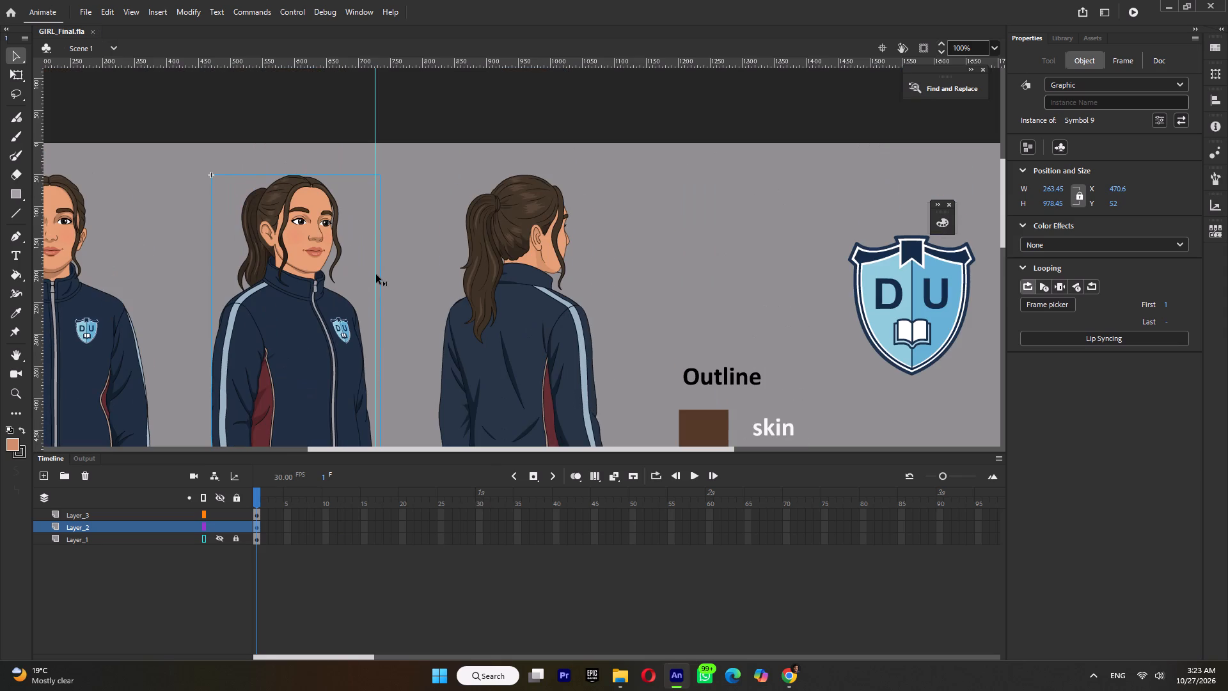
click(91, 29)
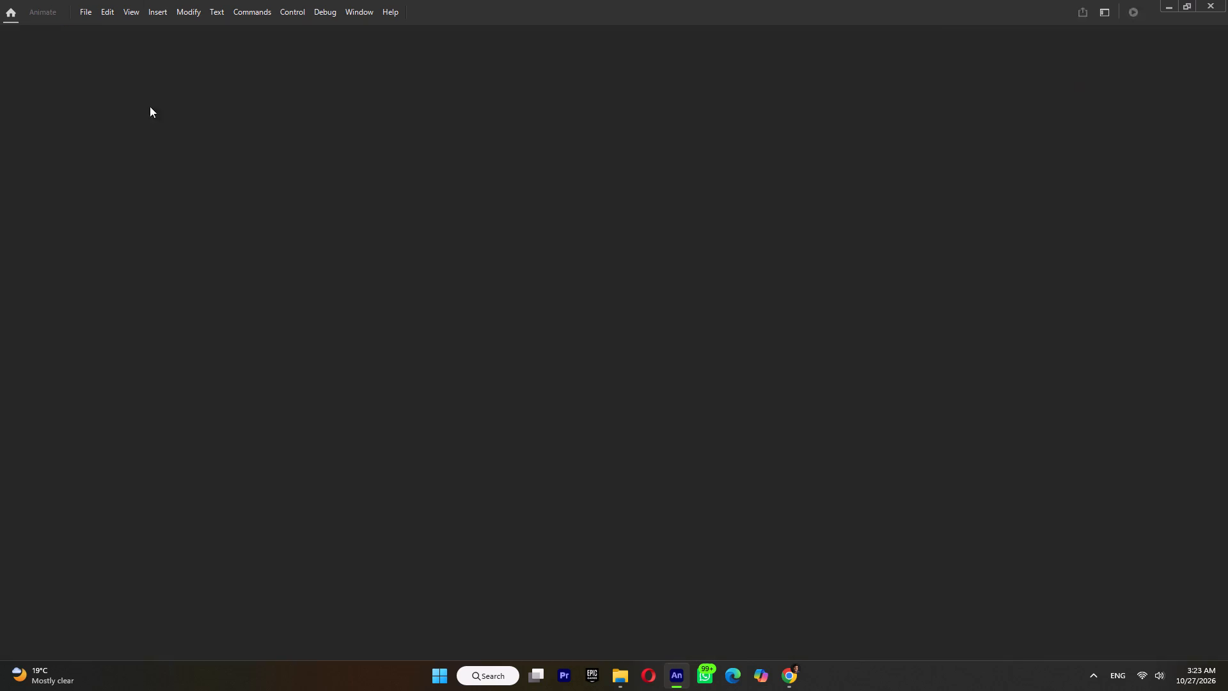
Switch back to the Gmail chat in Chrome.
click(787, 678)
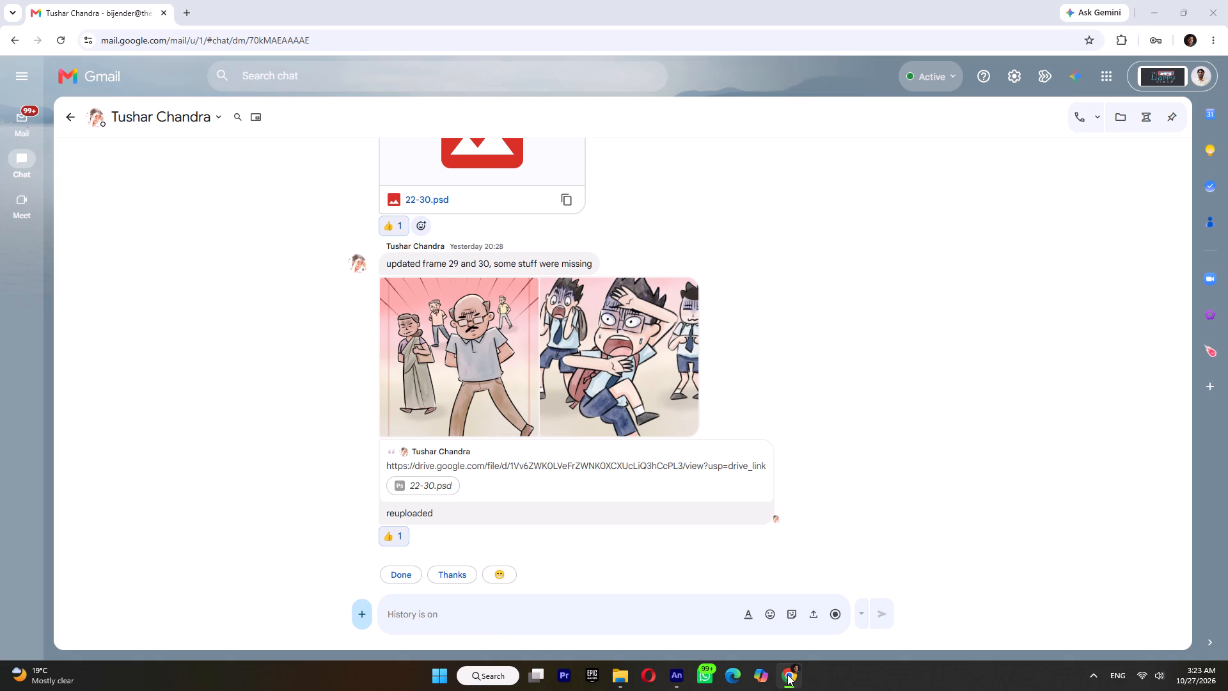